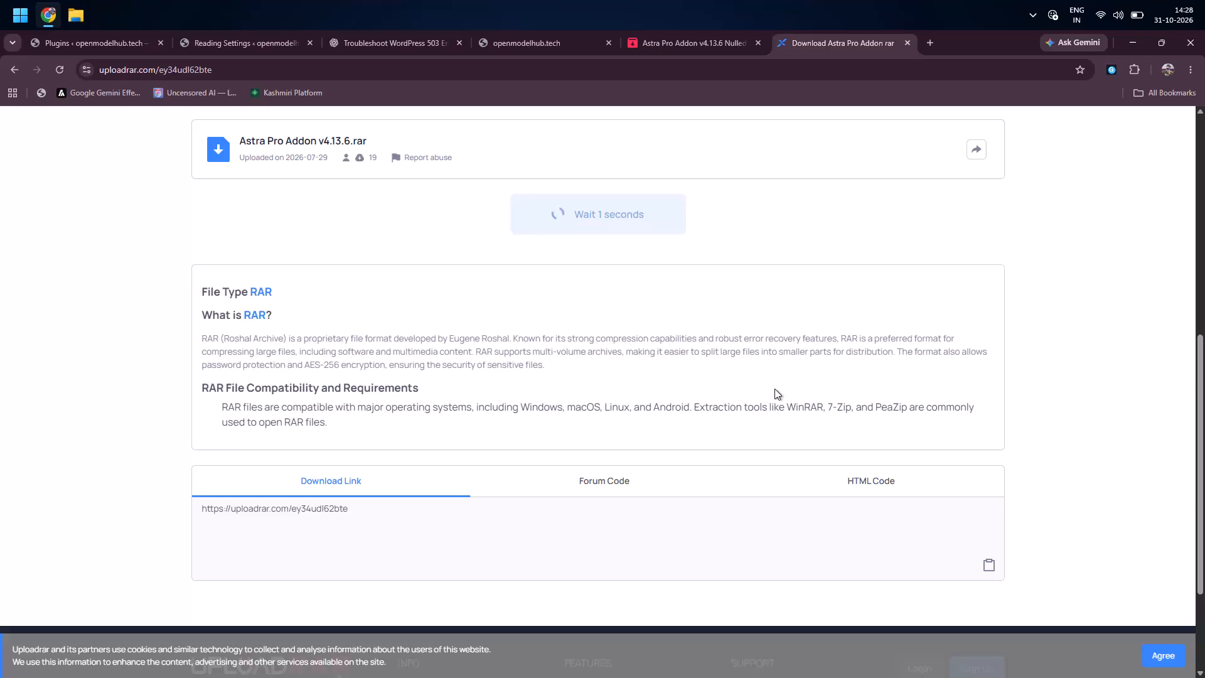
Download Astra Pro Addon v4.13.6.rar from Uploadrar, check its progress, and close the download and nullphpscript.com pages.
click(616, 226)
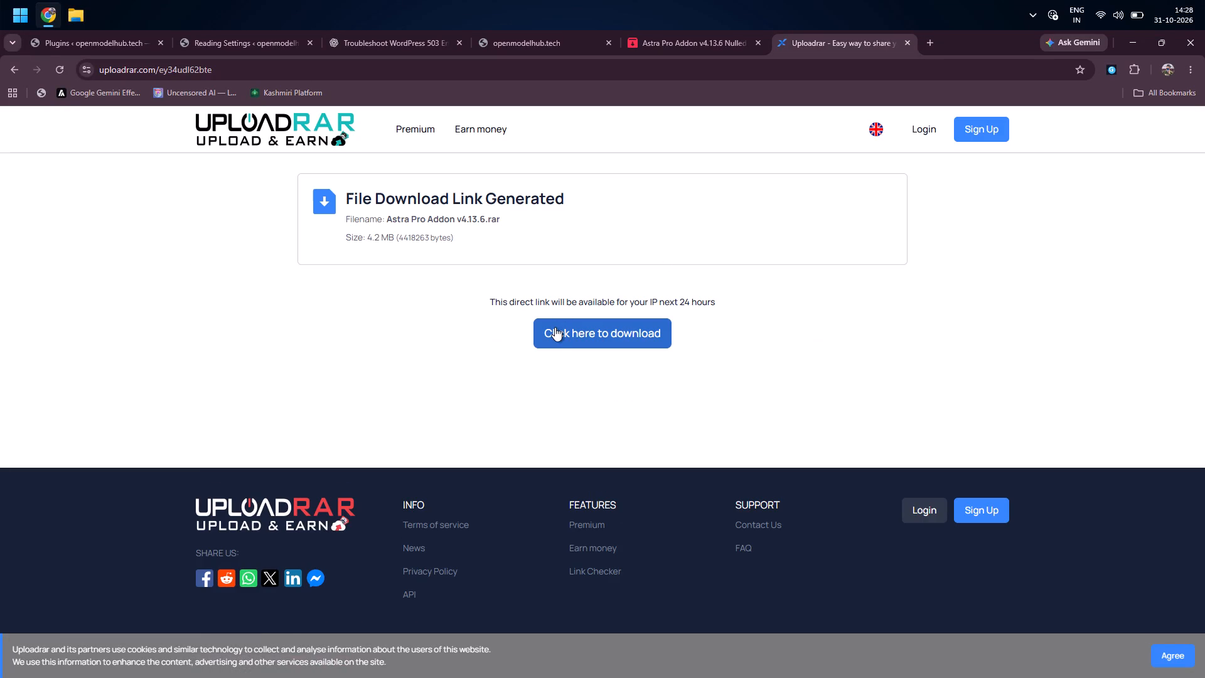
click(555, 327)
scroll(981, 196, up, 3)
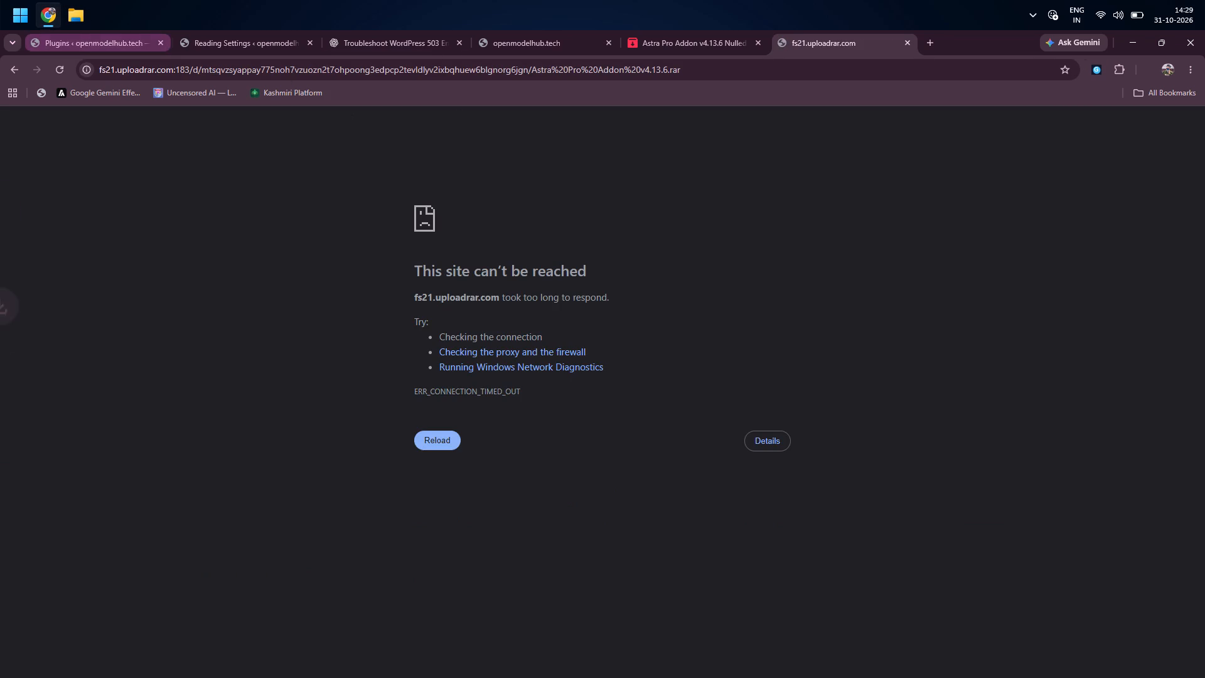
click(911, 43)
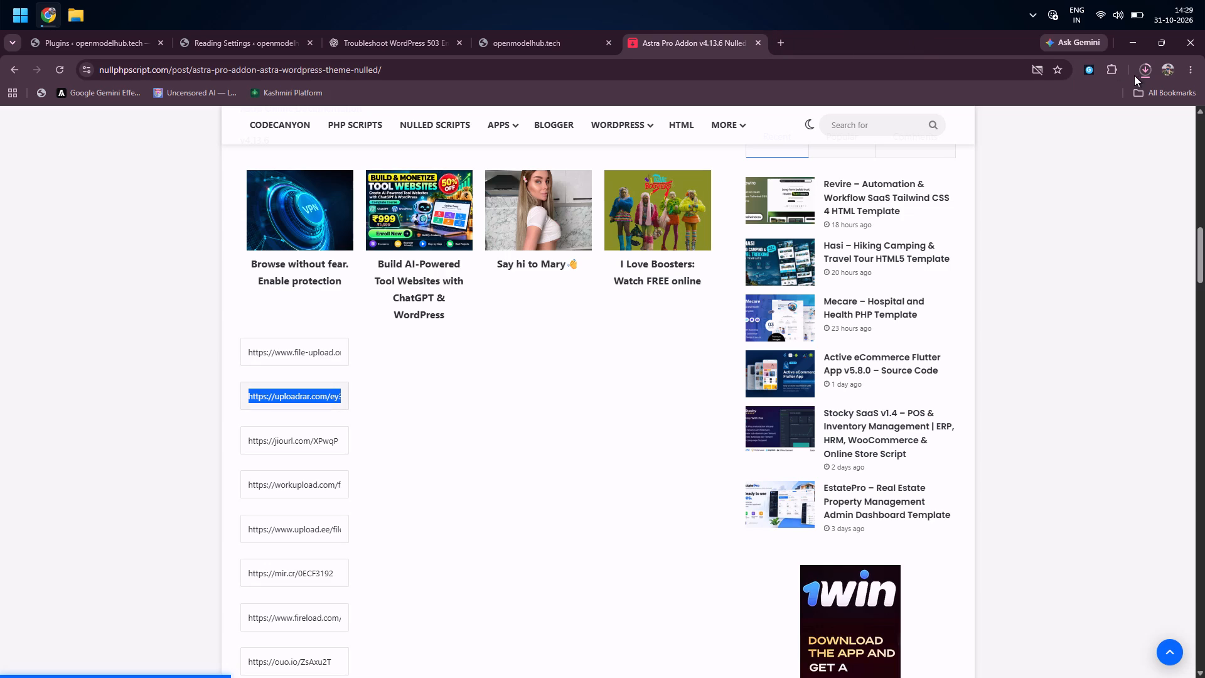
click(1145, 71)
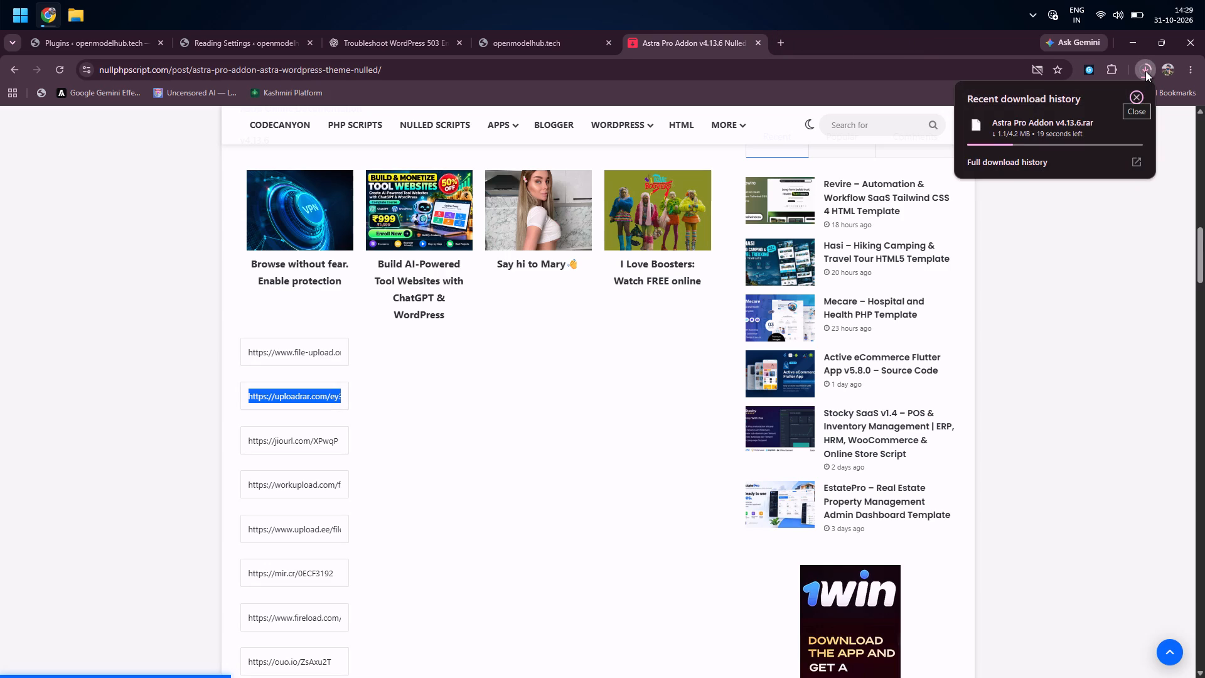
click(758, 40)
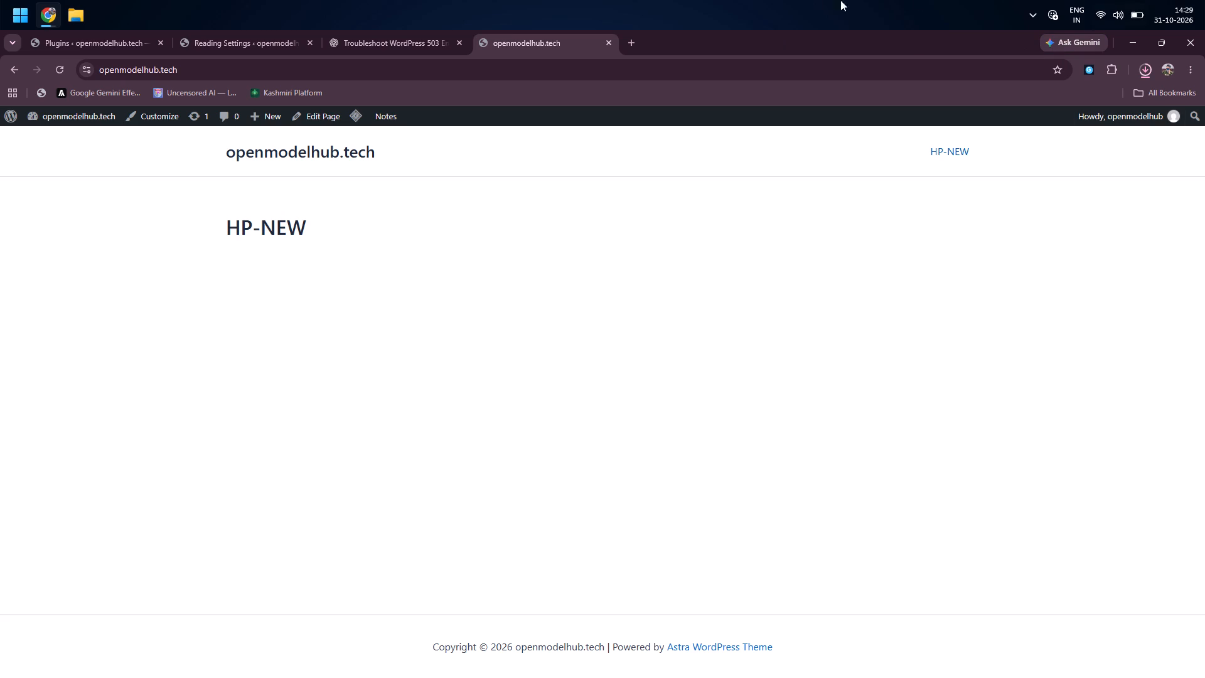
Search Google for "png to svg" in a new tab and open CloudConvert's PNG to SVG Converter.
click(626, 37)
text(svg)
key(space)
key(BackSpace)
key(BackSpace)
key(BackSpace)
key(BackSpace)
key(BackSpace)
key(BackSpace)
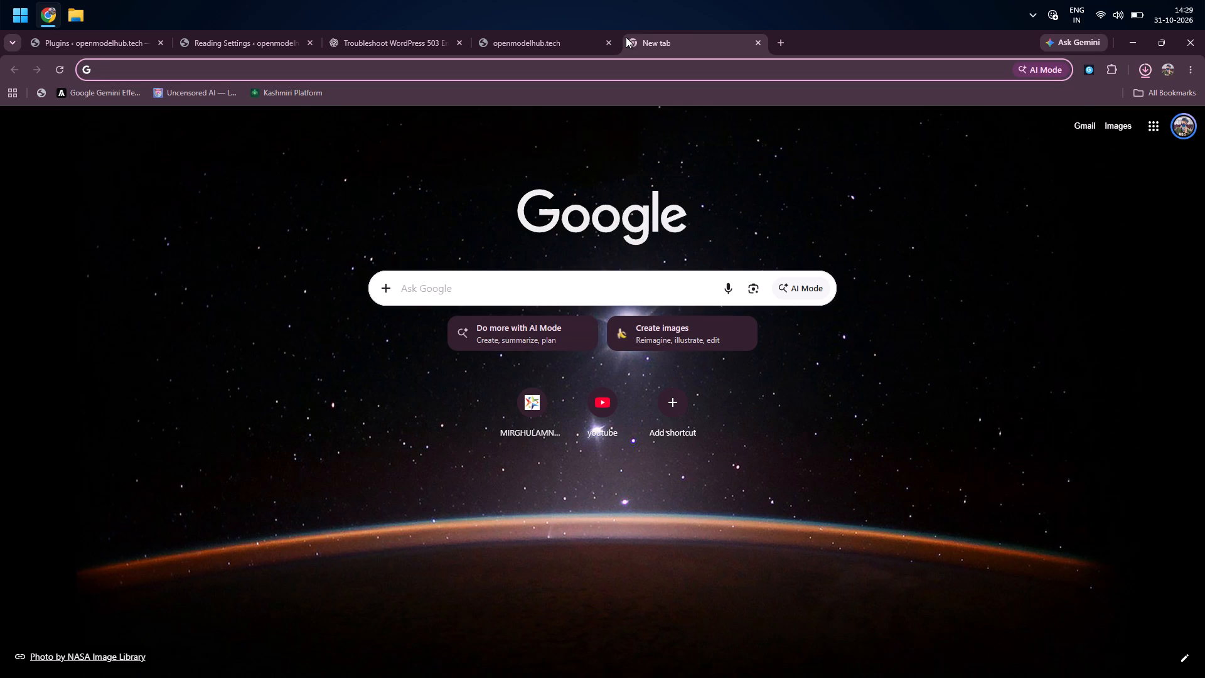
text(png to svg)
key(Return)
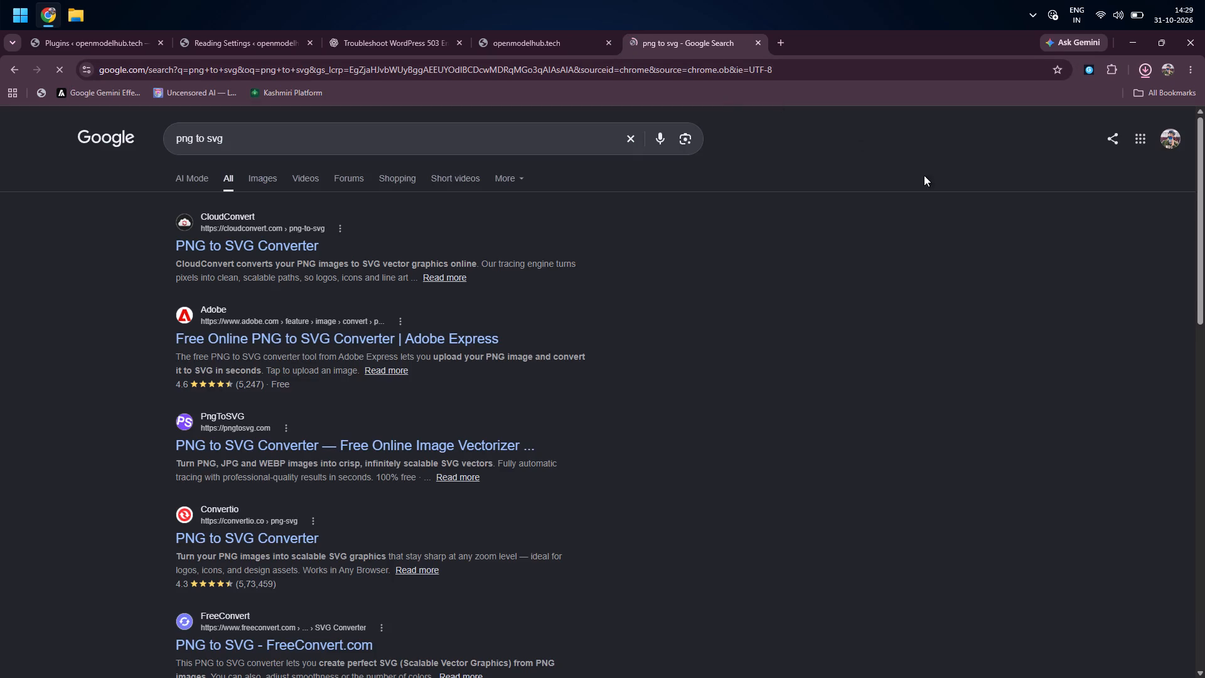
click(255, 246)
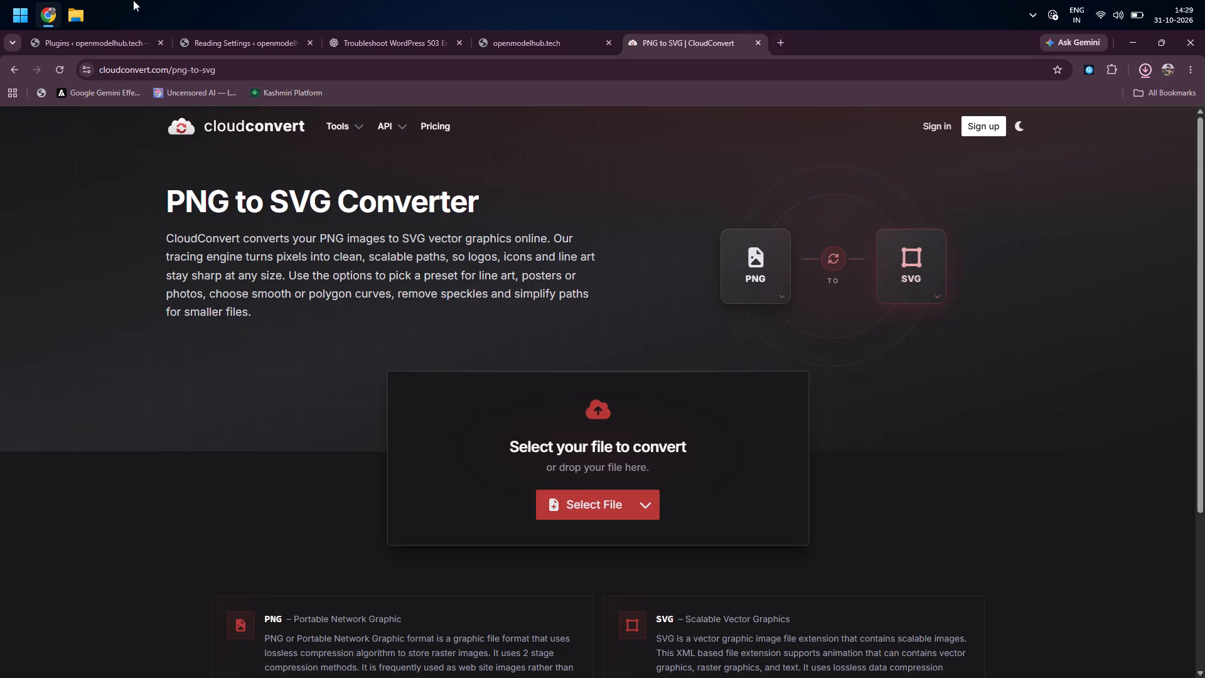
Open the Major League Hacking website, mlh.com, in a new tab and look over its home page.
click(779, 45)
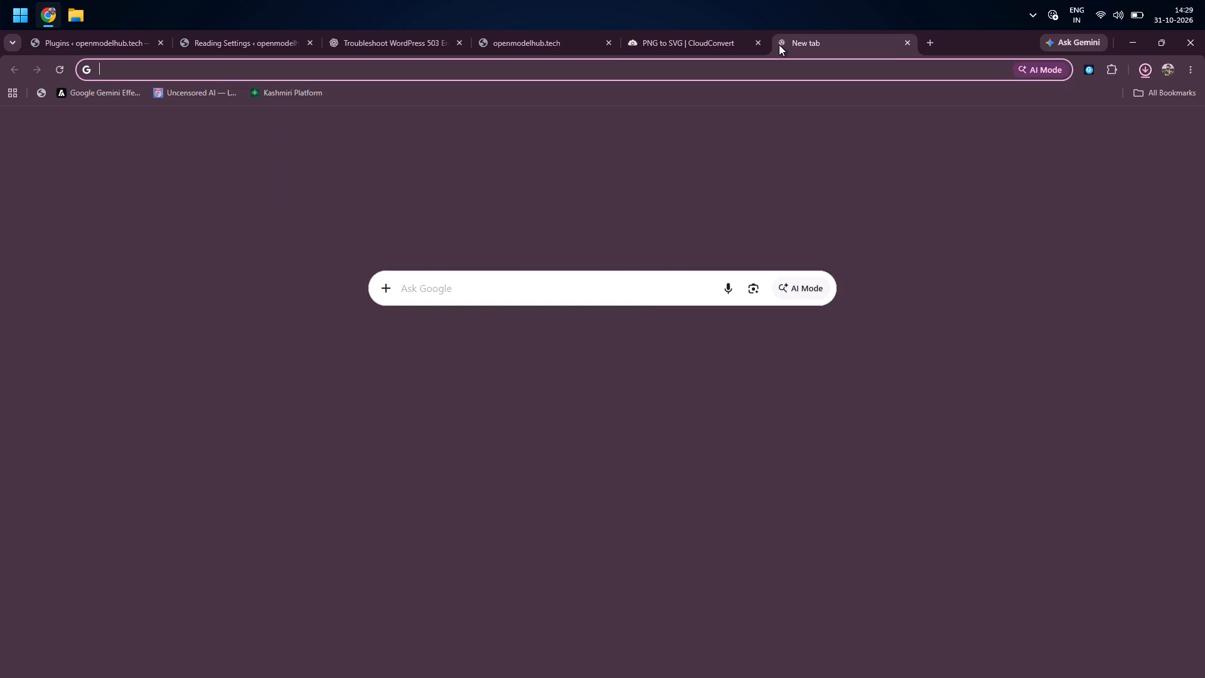
text(ml)
key(Down)
key(Down)
key(Return)
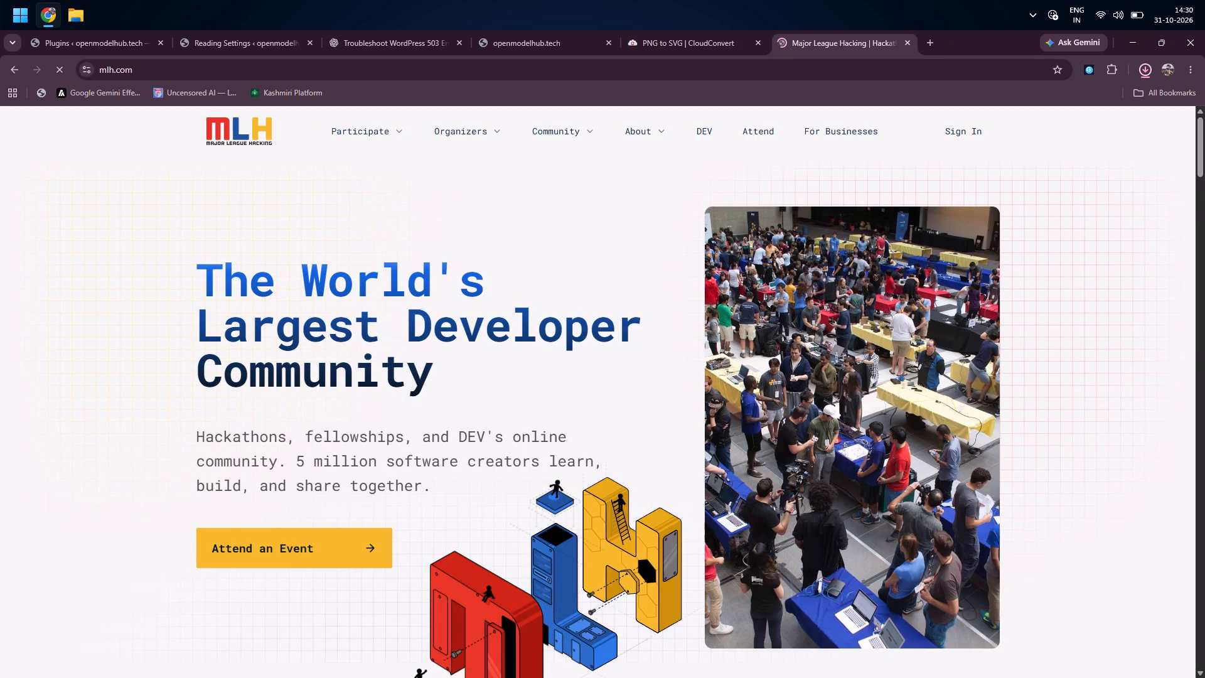
scroll(343, 328, down, 11)
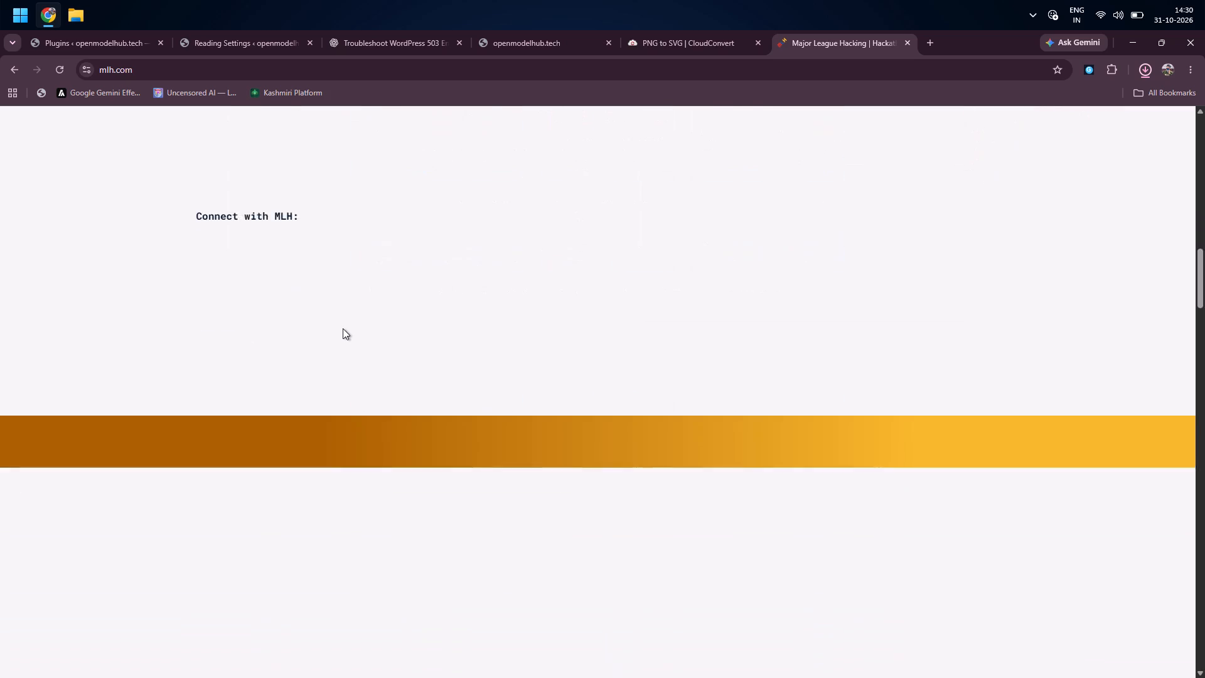
scroll(343, 328, down, 10)
scroll(343, 328, up, 9)
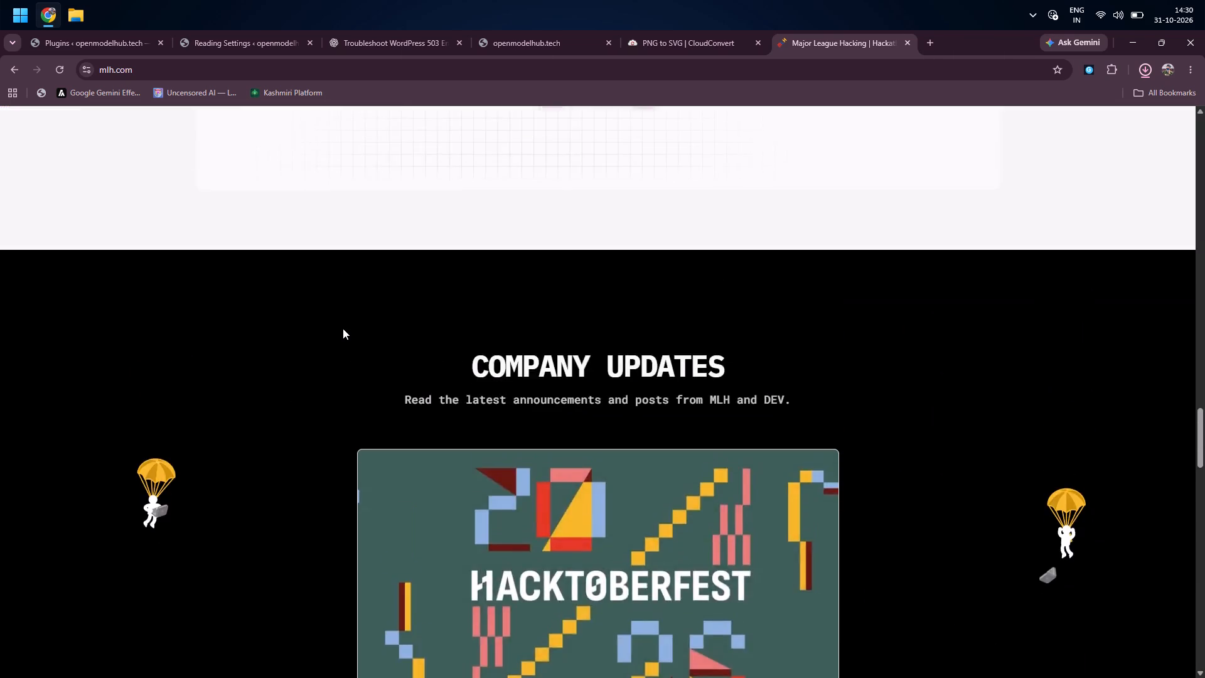
scroll(343, 328, up, 20)
scroll(343, 328, up, 12)
key(Print)
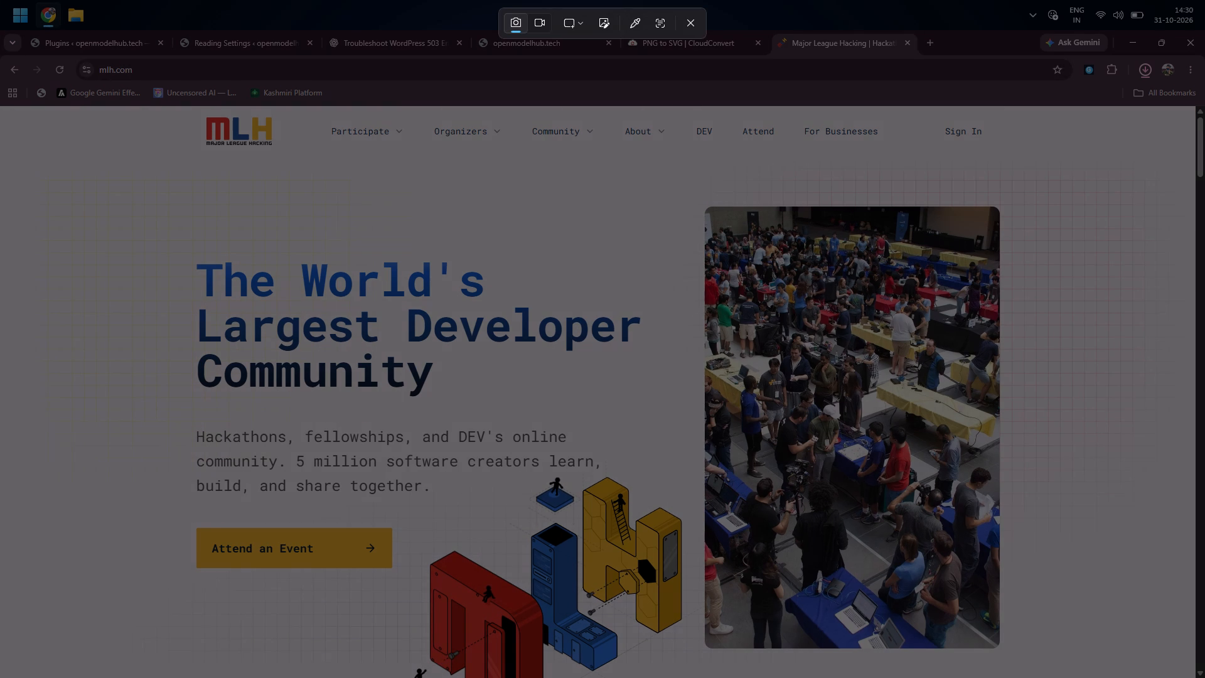
drag(198, 112, 279, 145)
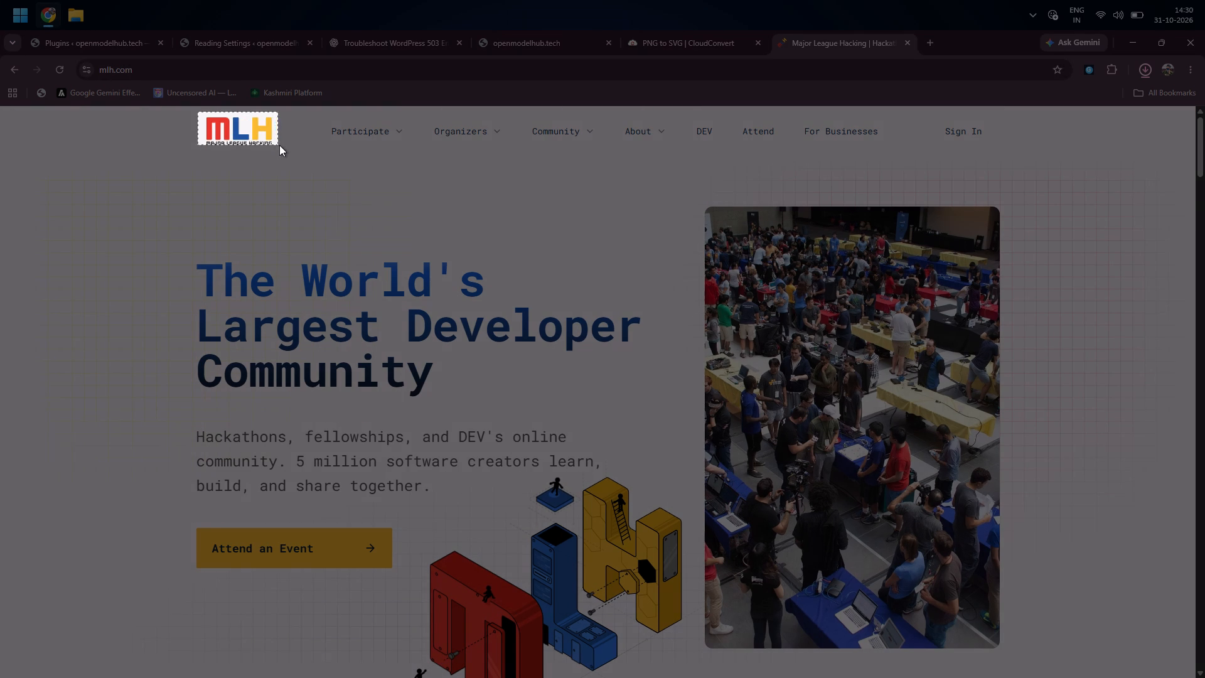
drag(279, 145, 281, 147)
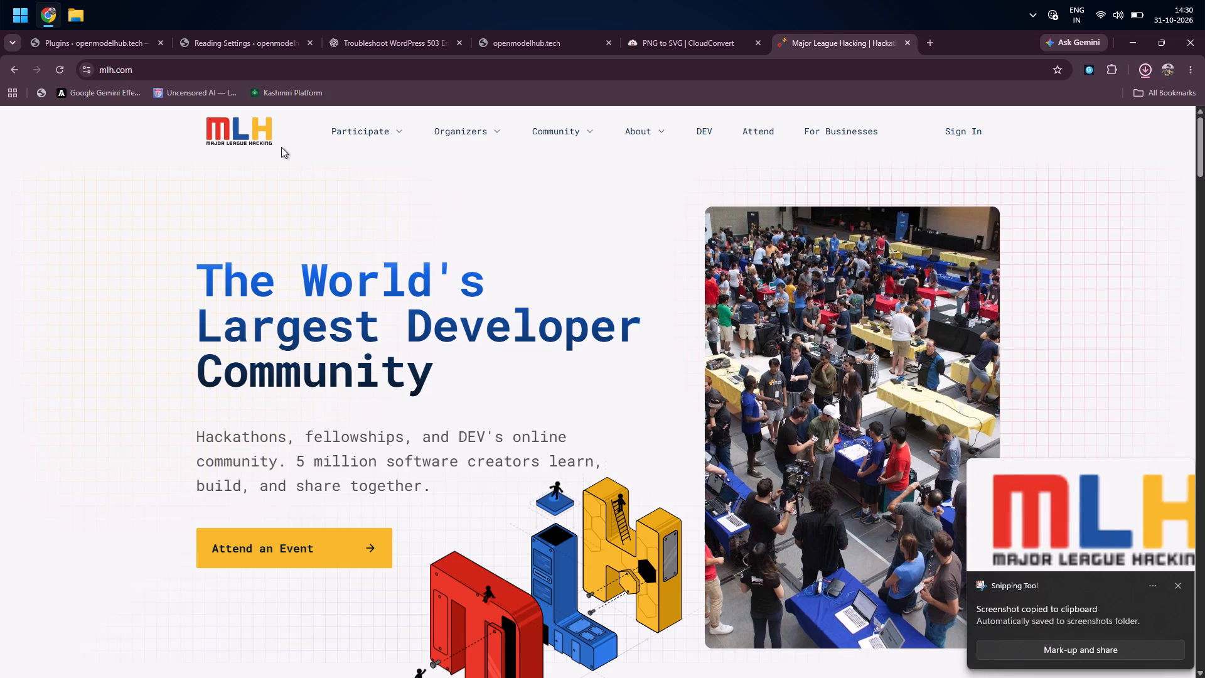
click(1083, 490)
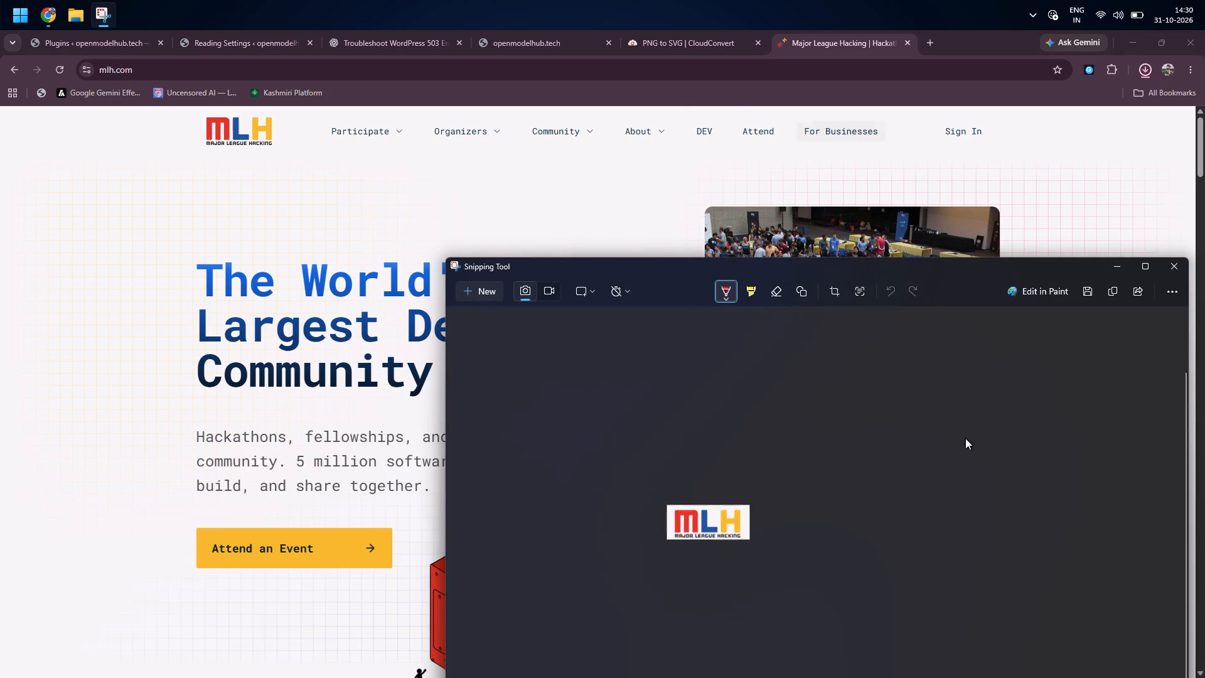
click(1088, 296)
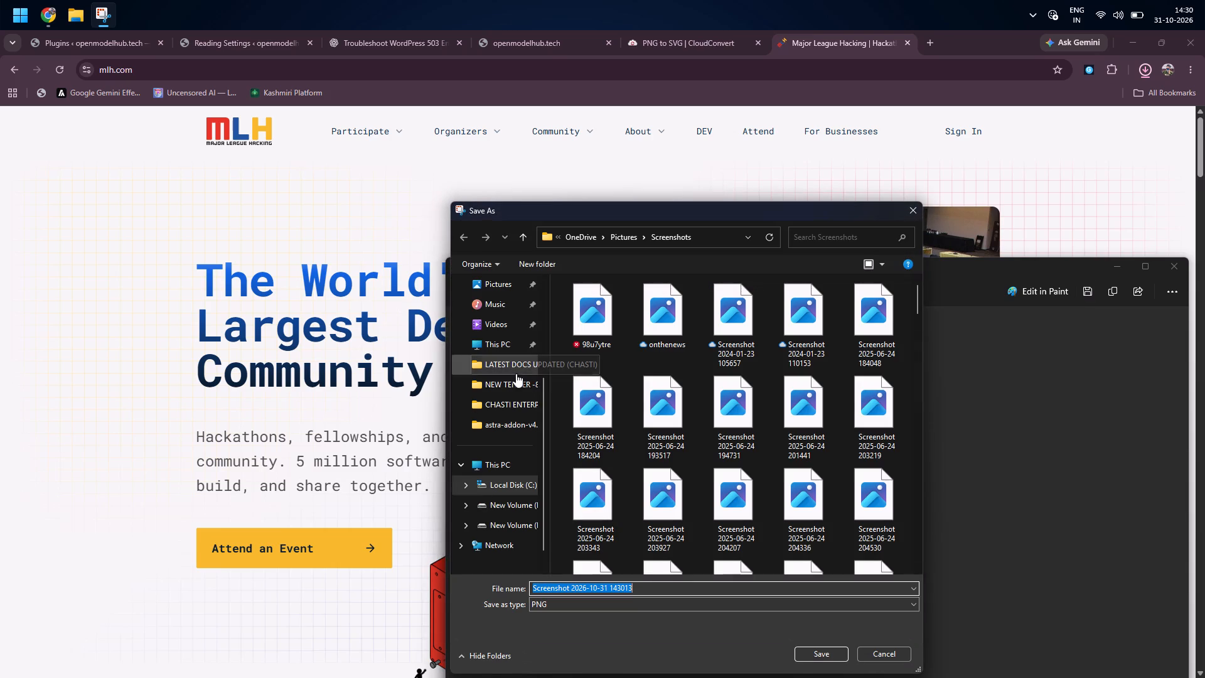
scroll(485, 350, up, 5)
click(504, 396)
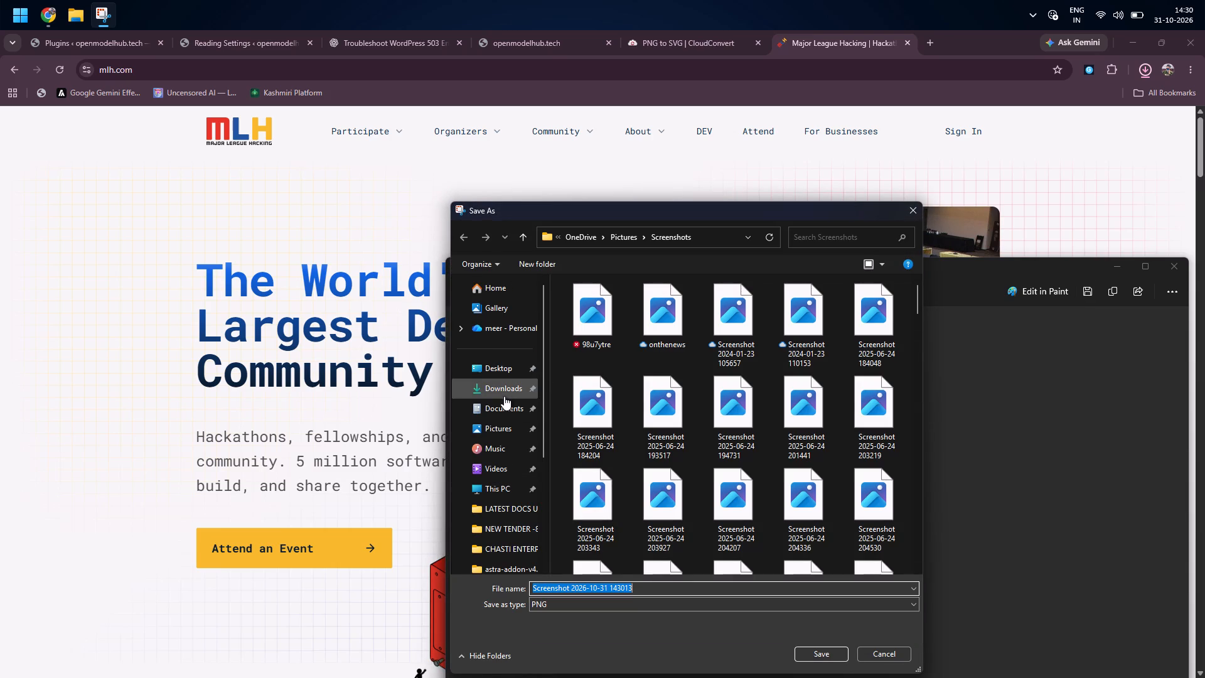
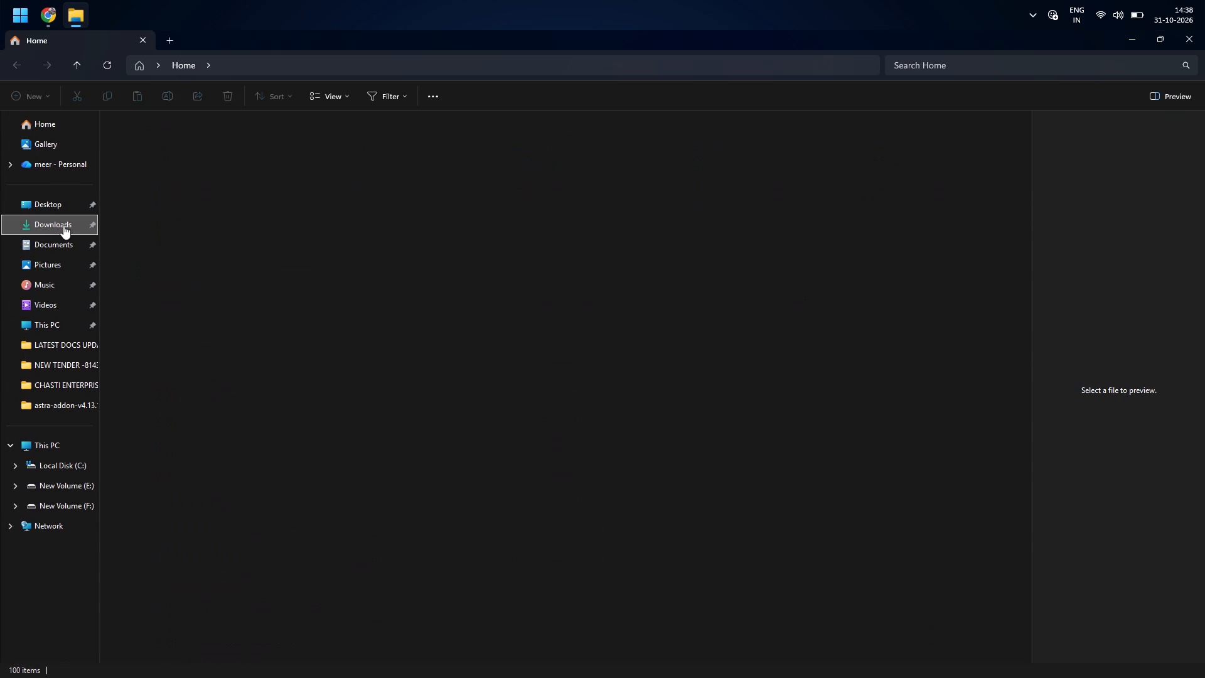
double_click(163, 170)
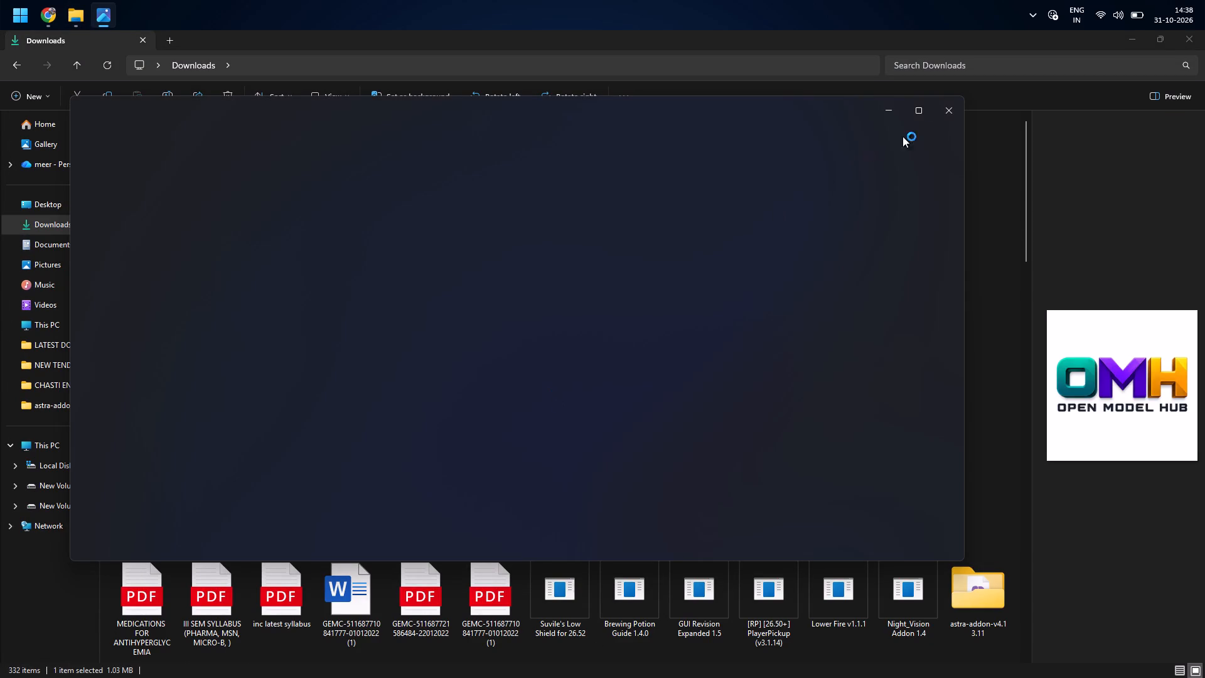
click(925, 112)
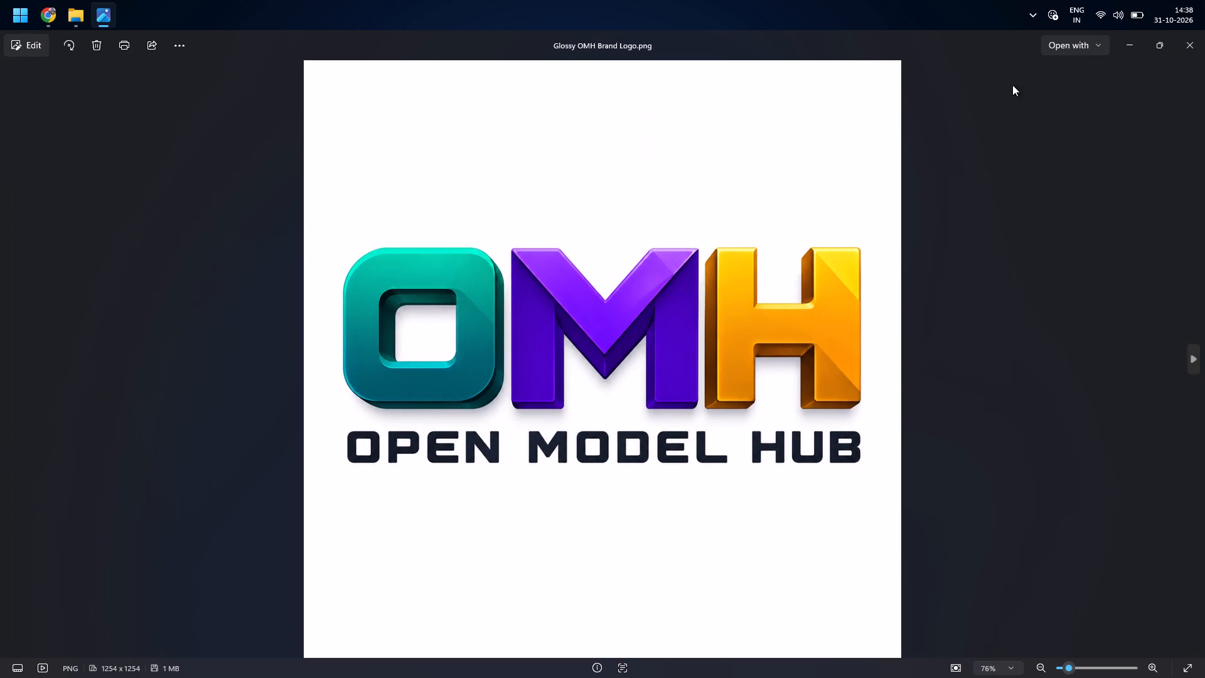
Crop the white margins tightly around the OMH logo to about 1101 x 495, save over the original file, and minimize Photos.
click(22, 46)
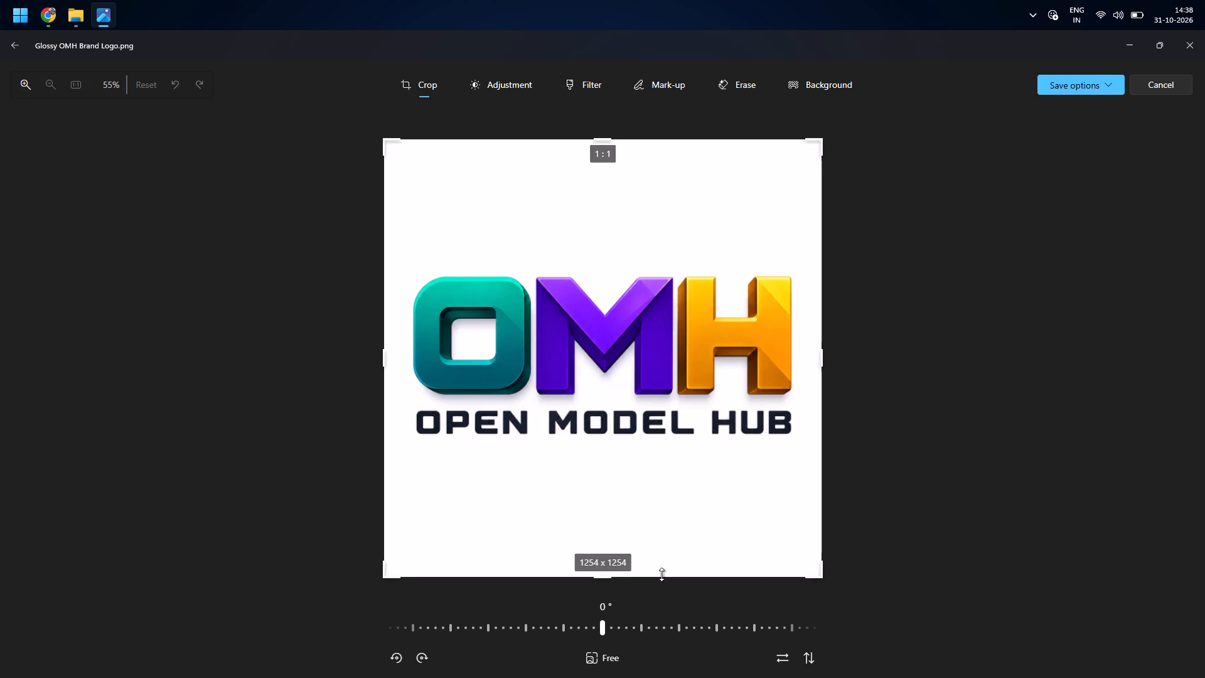
drag(601, 576, 665, 441)
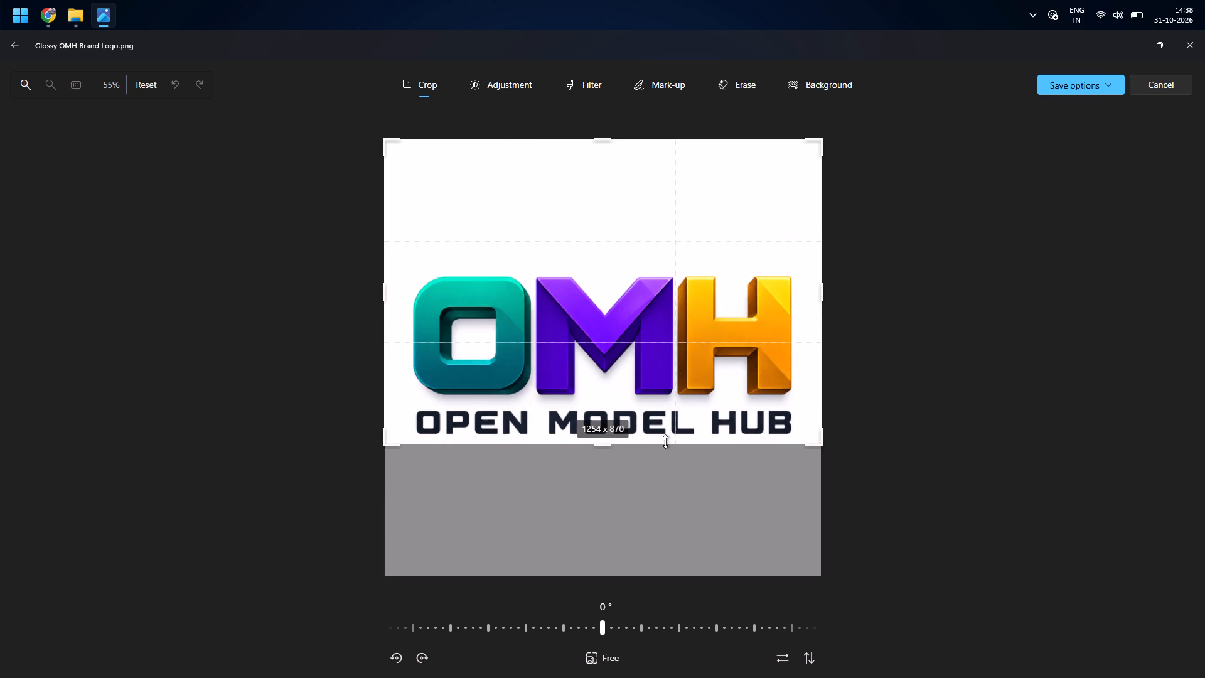
drag(665, 441, 666, 441)
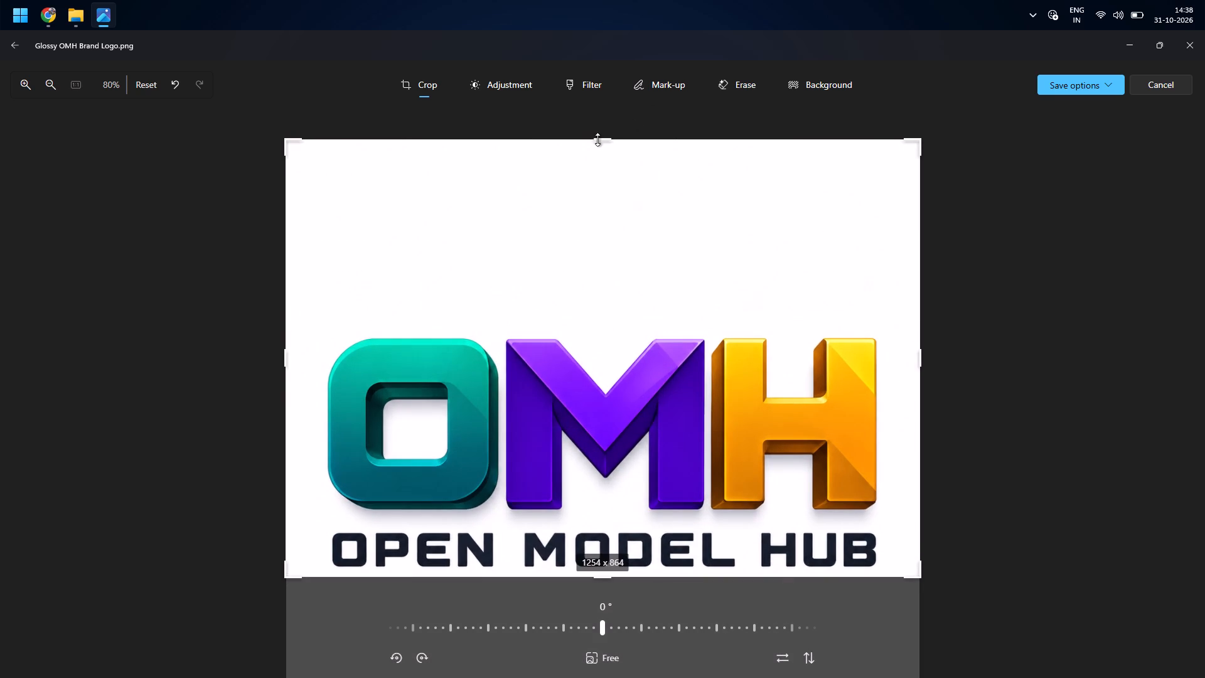
drag(599, 138, 606, 325)
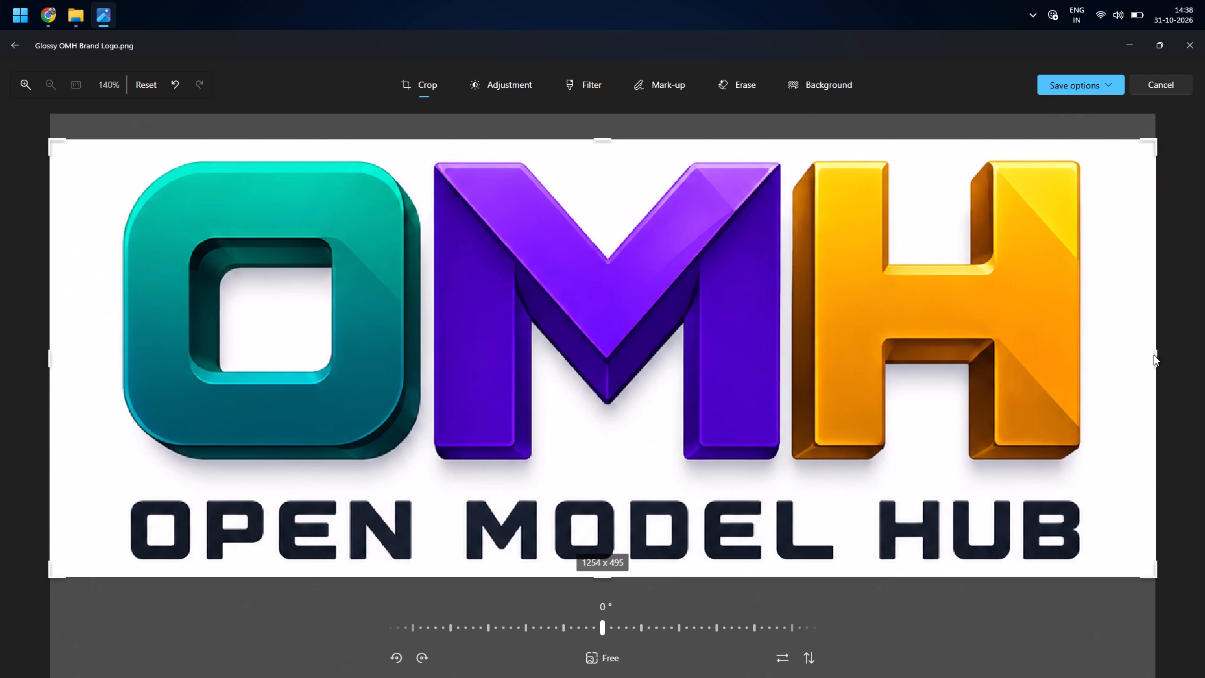
drag(1154, 355, 1086, 365)
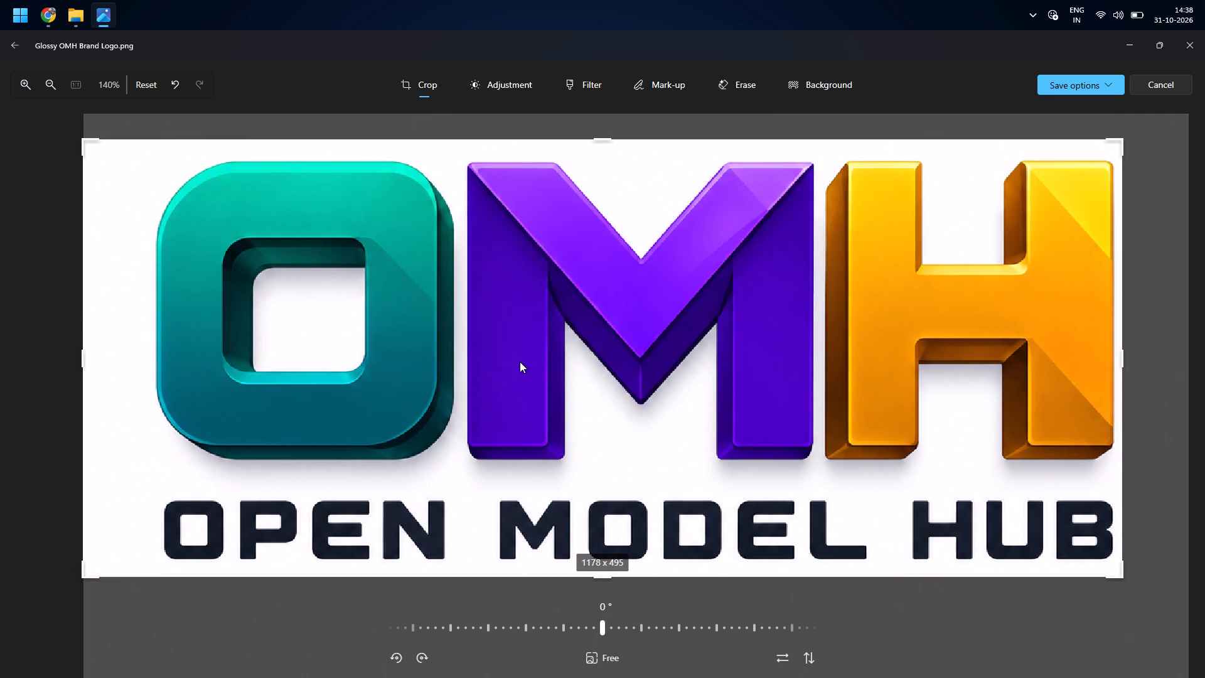
drag(78, 356, 135, 374)
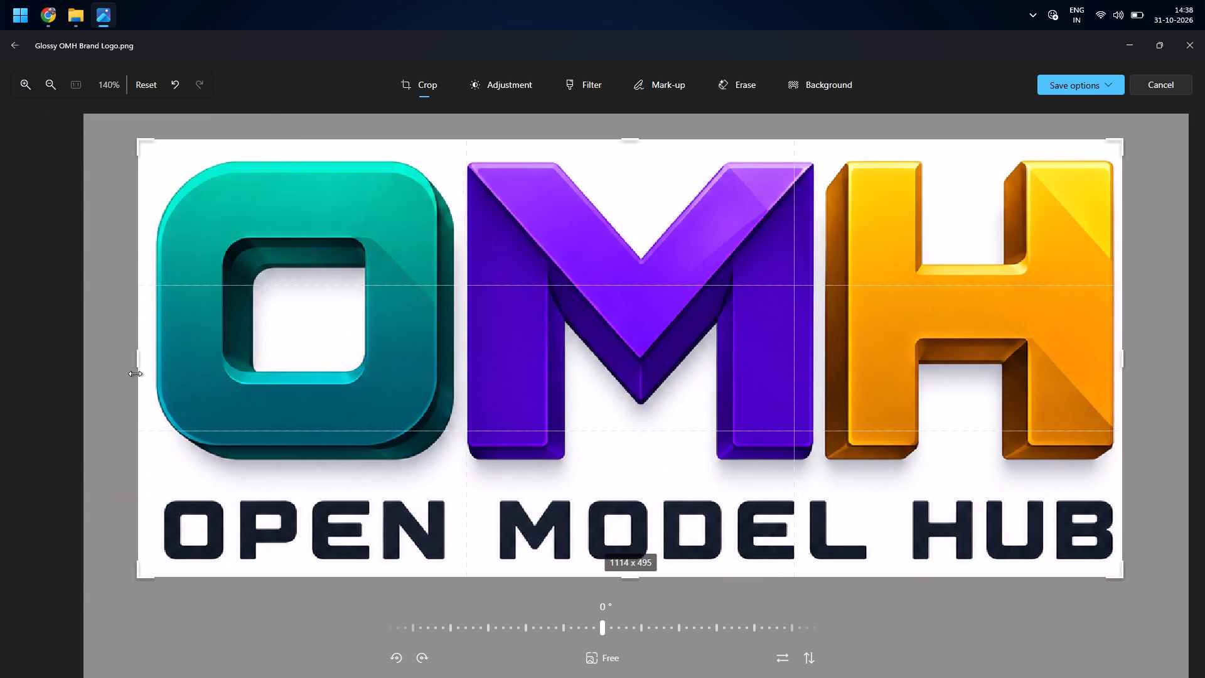
drag(135, 374, 146, 375)
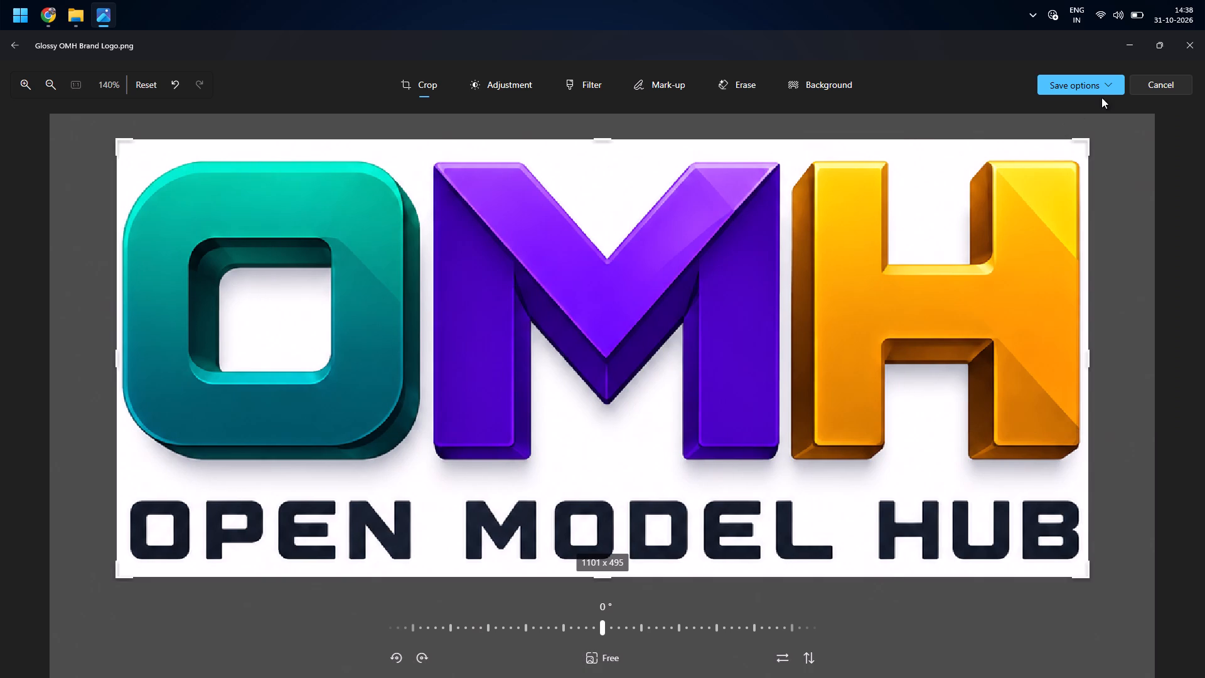
click(1111, 87)
click(1063, 126)
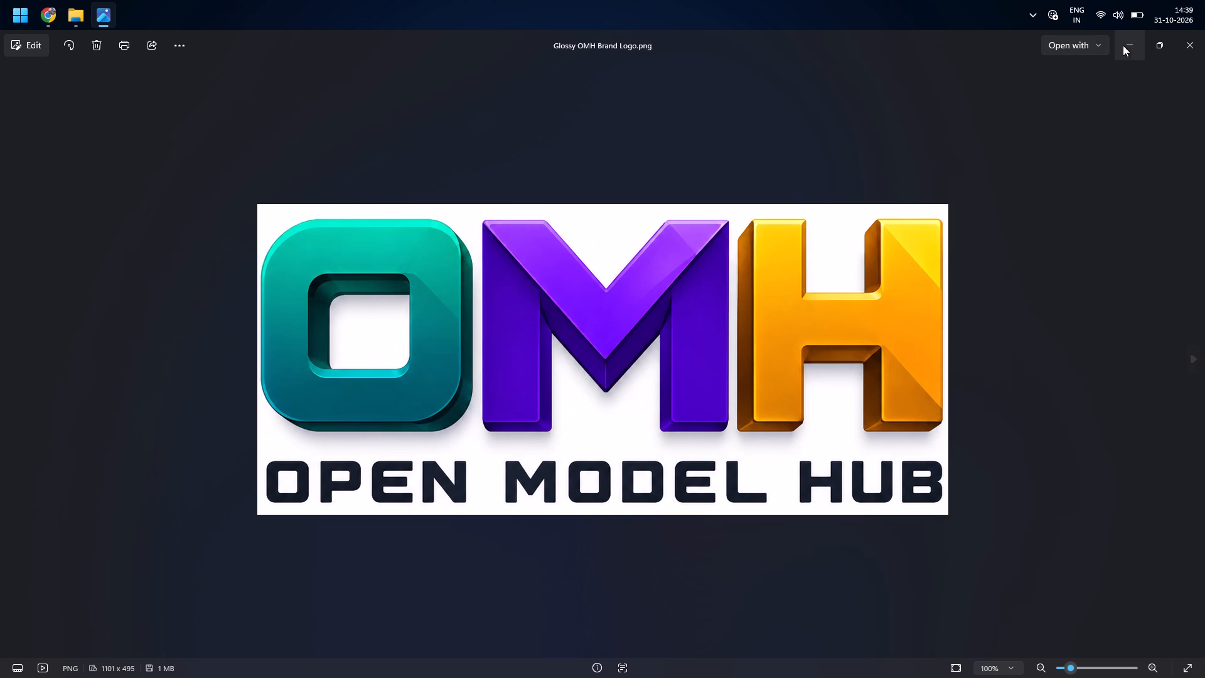
click(1123, 45)
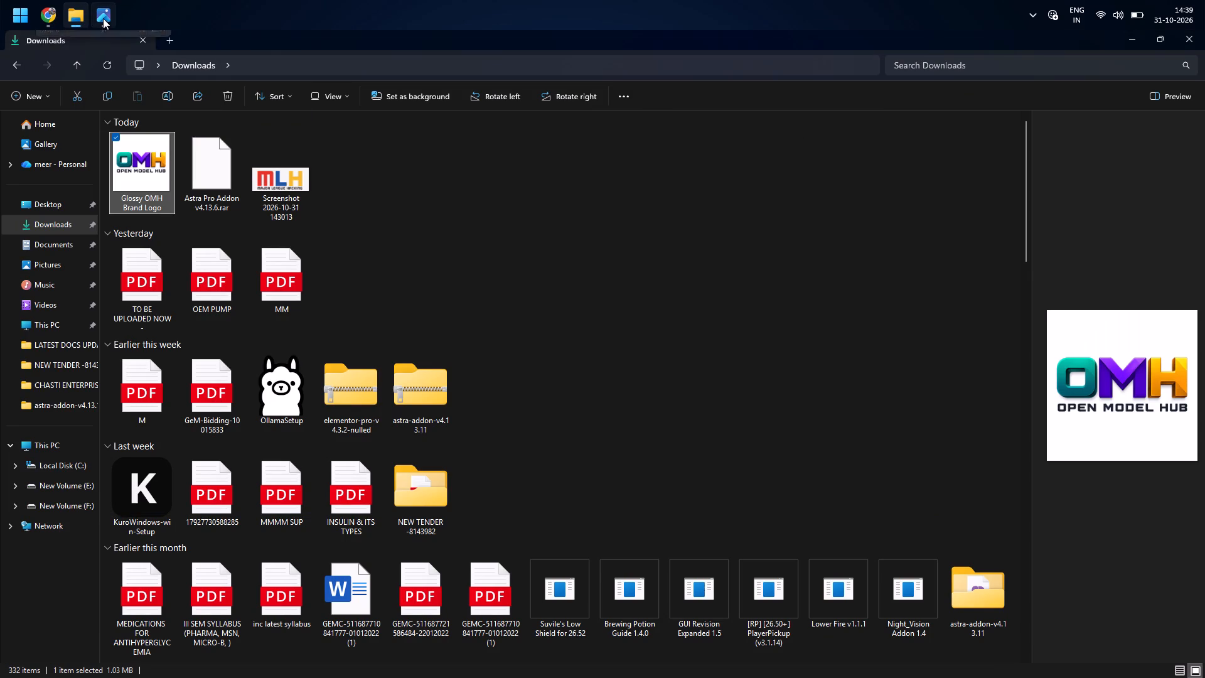
Switch to Chrome, search for "bg remover" in a new tab, and open Photoroom's Instant Background Remover.
click(50, 15)
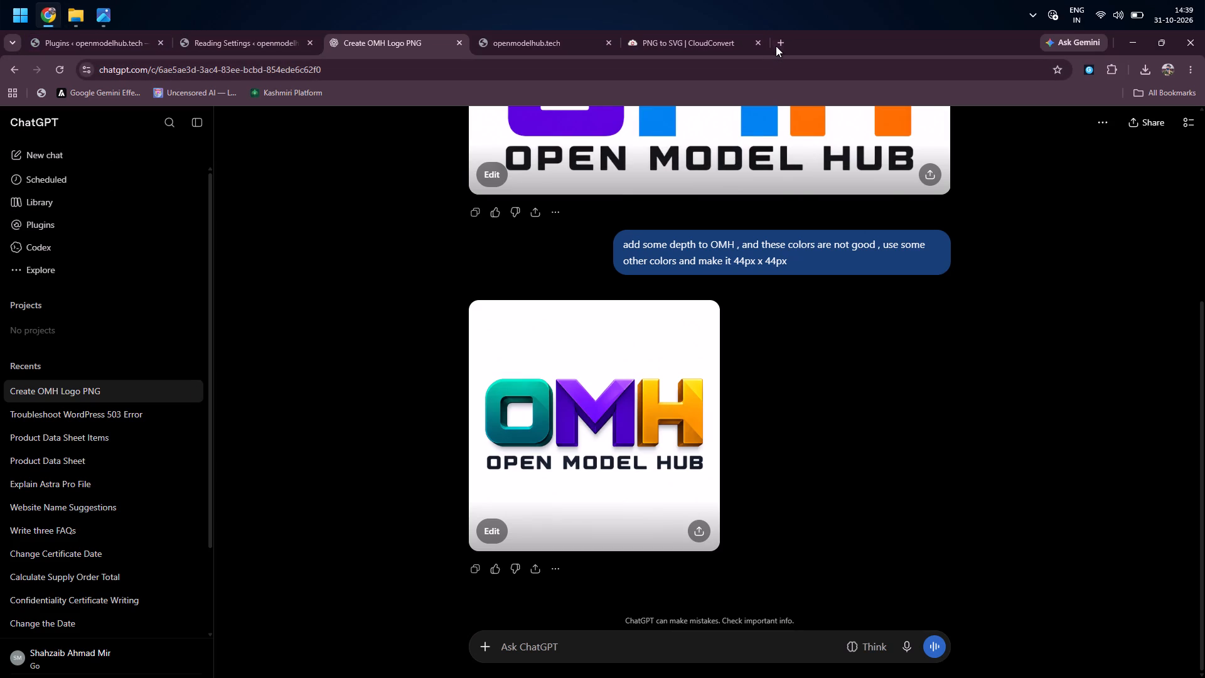
click(776, 46)
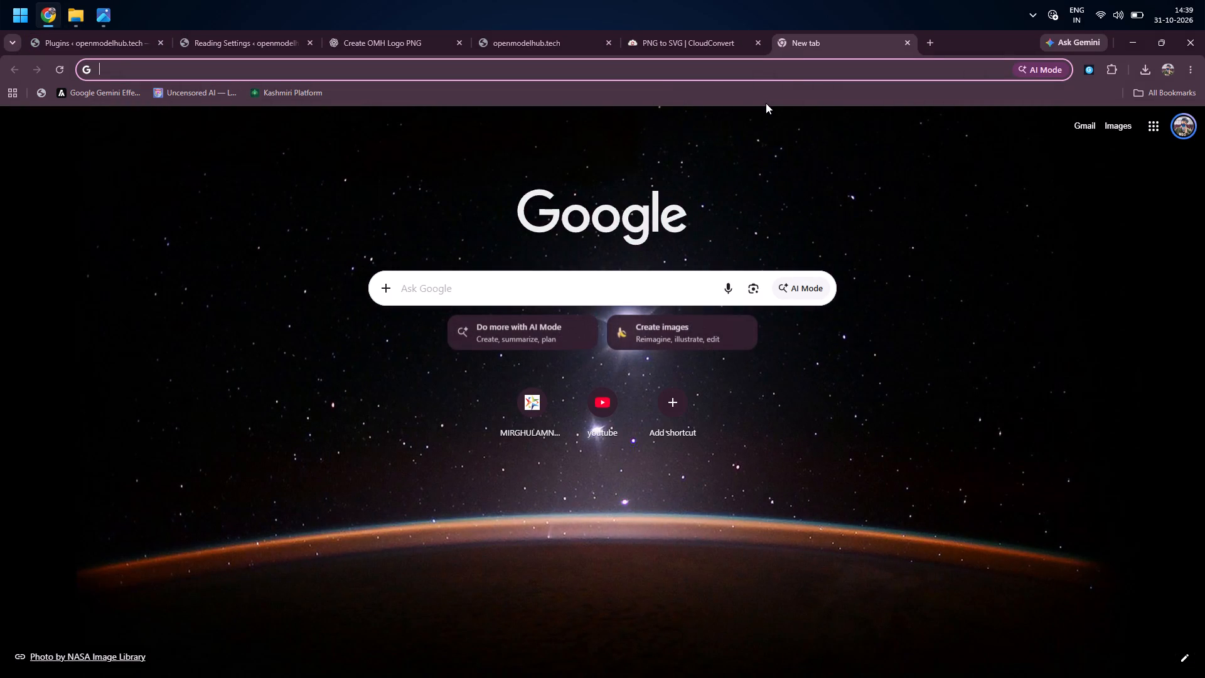
text(bg)
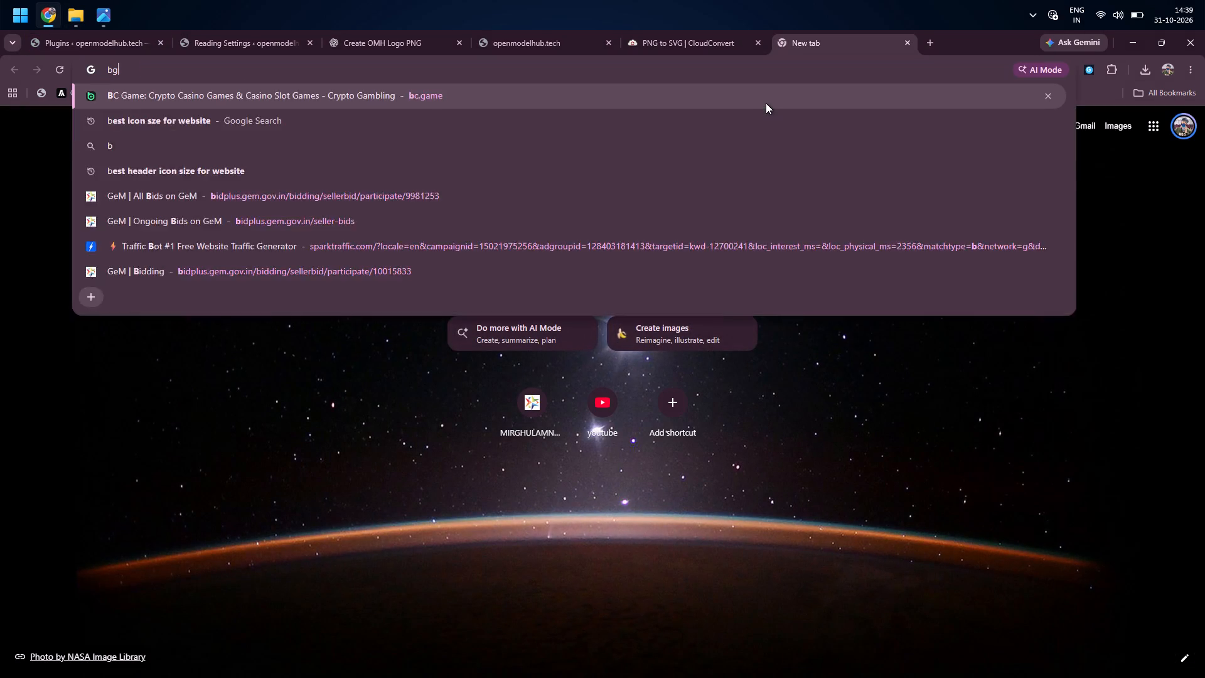
key(space)
text(remover)
key(Return)
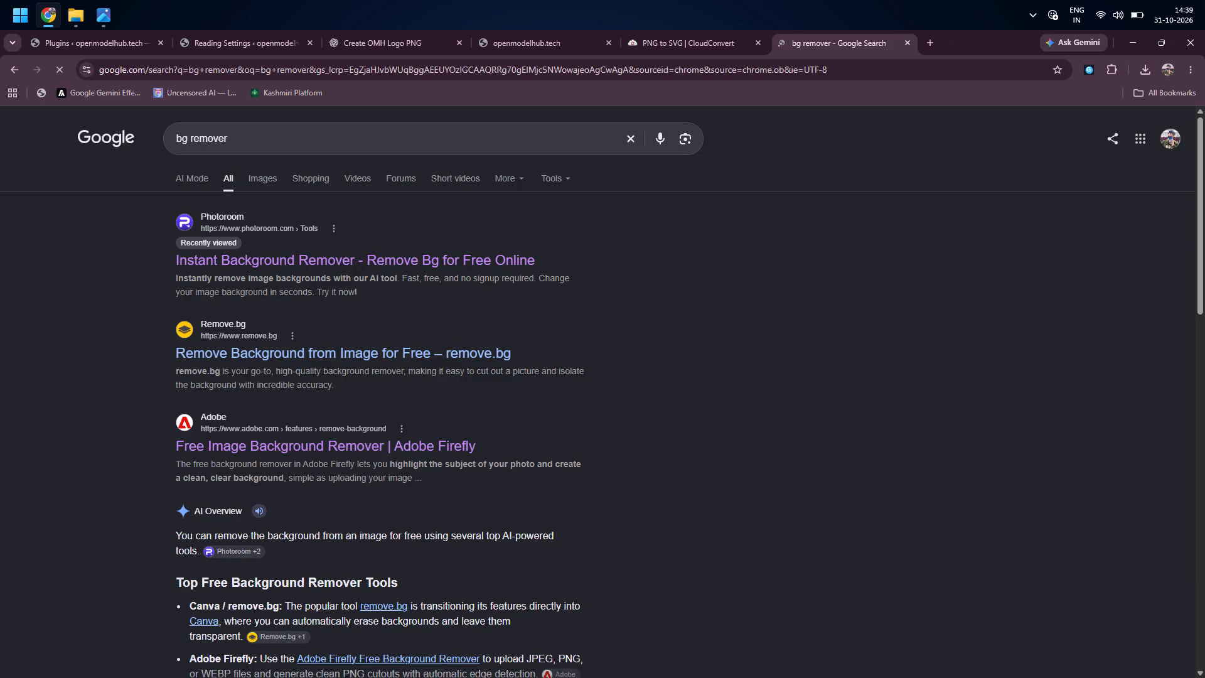
click(358, 266)
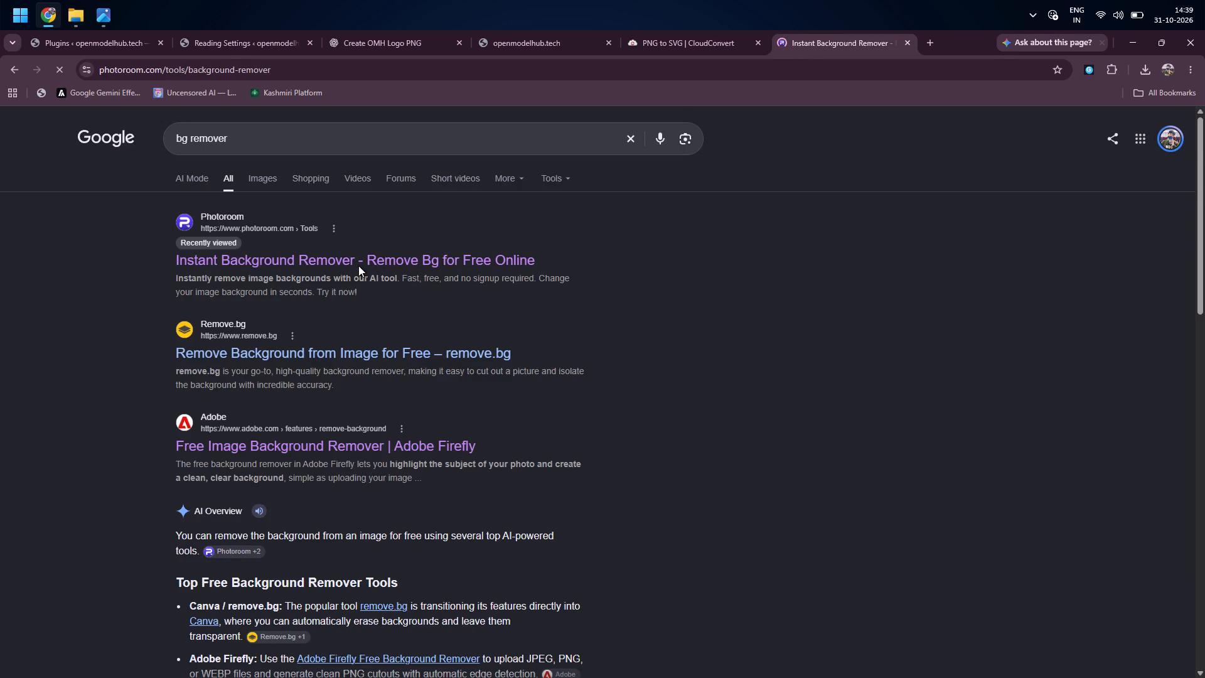
click(601, 506)
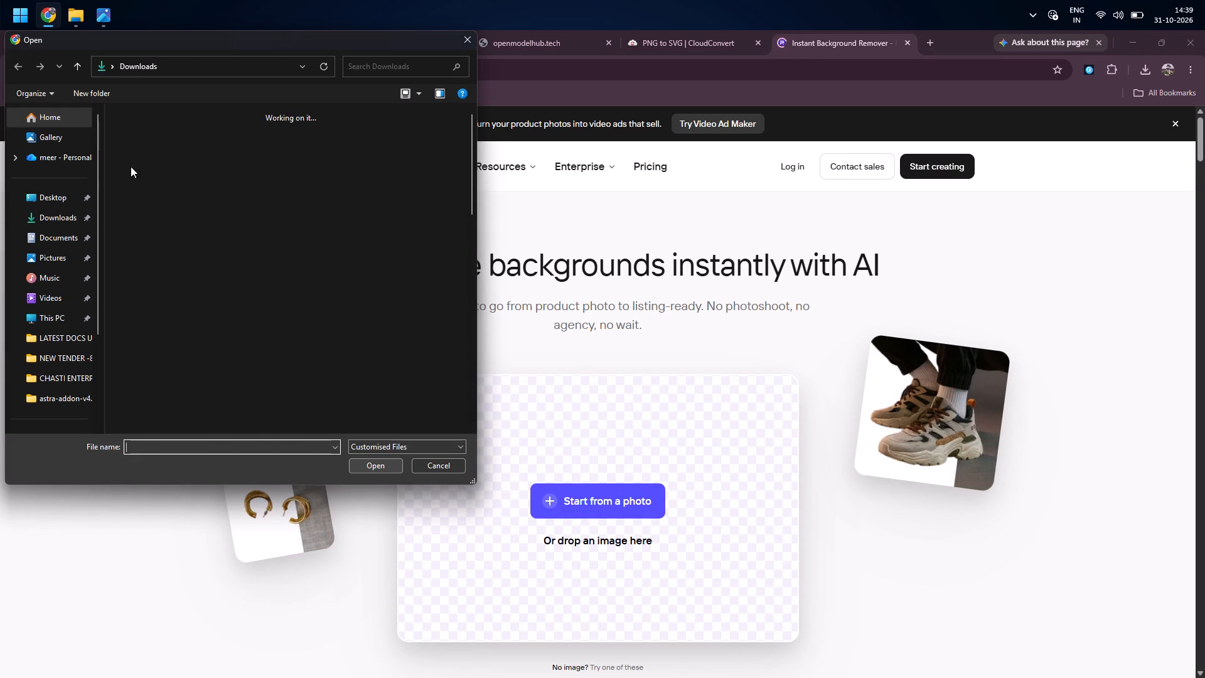
double_click(137, 150)
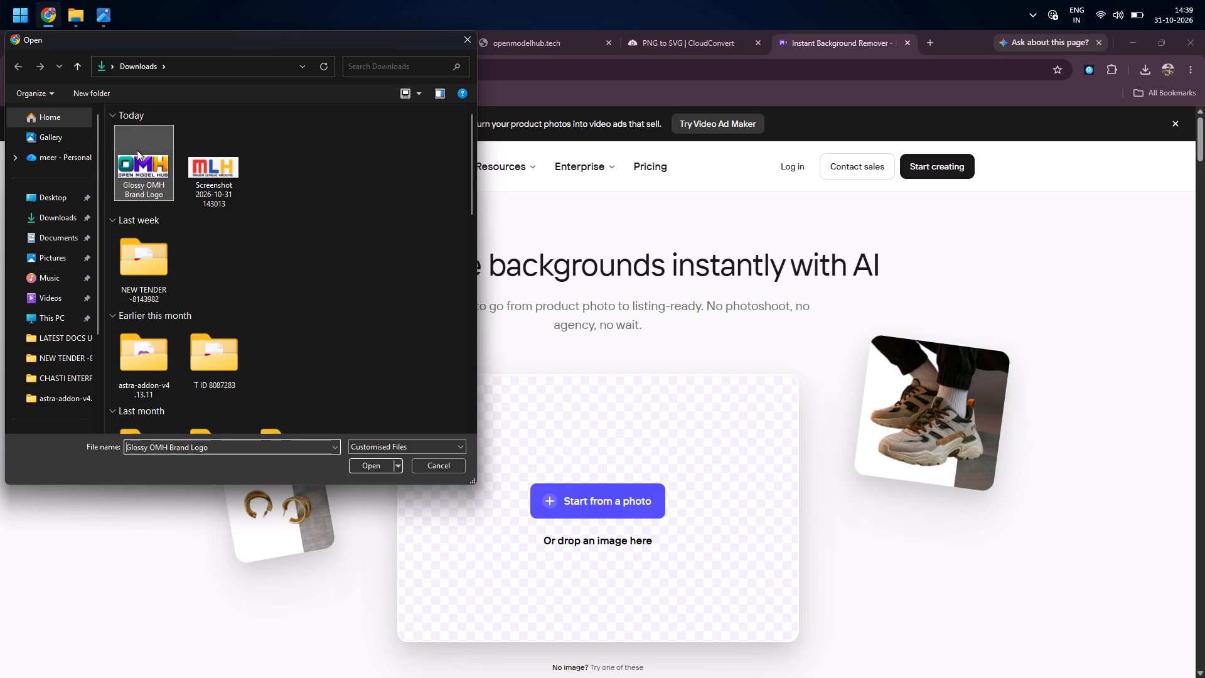
scroll(719, 339, down, 2)
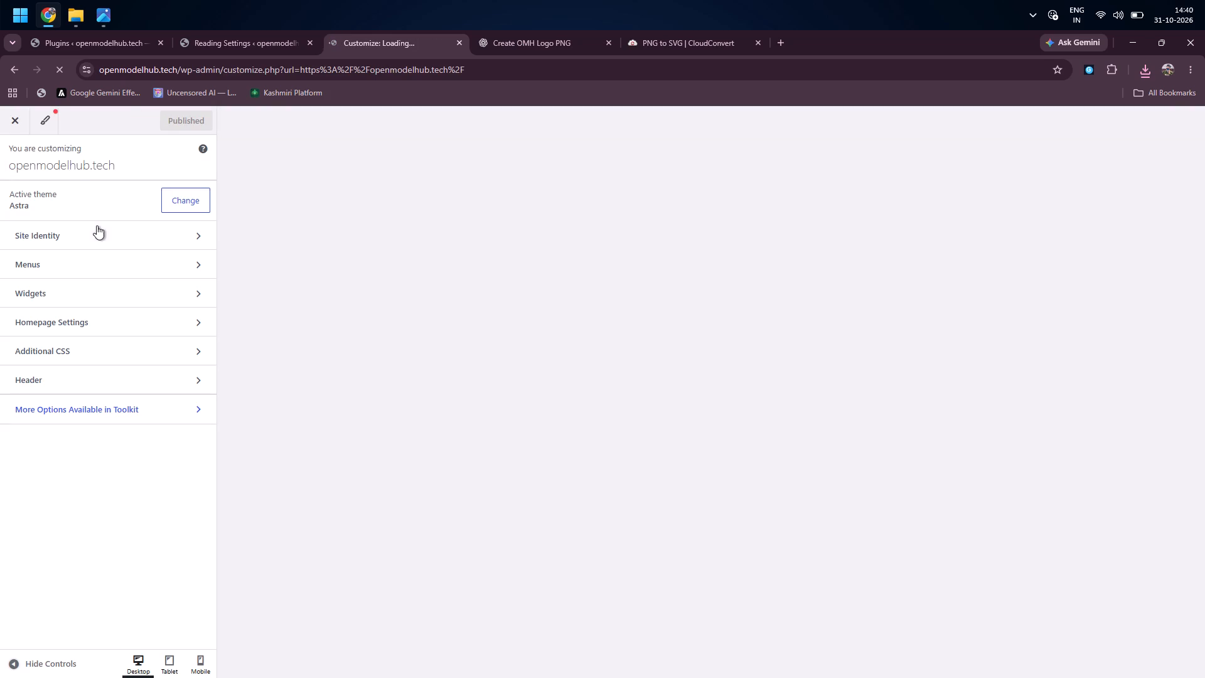
click(95, 227)
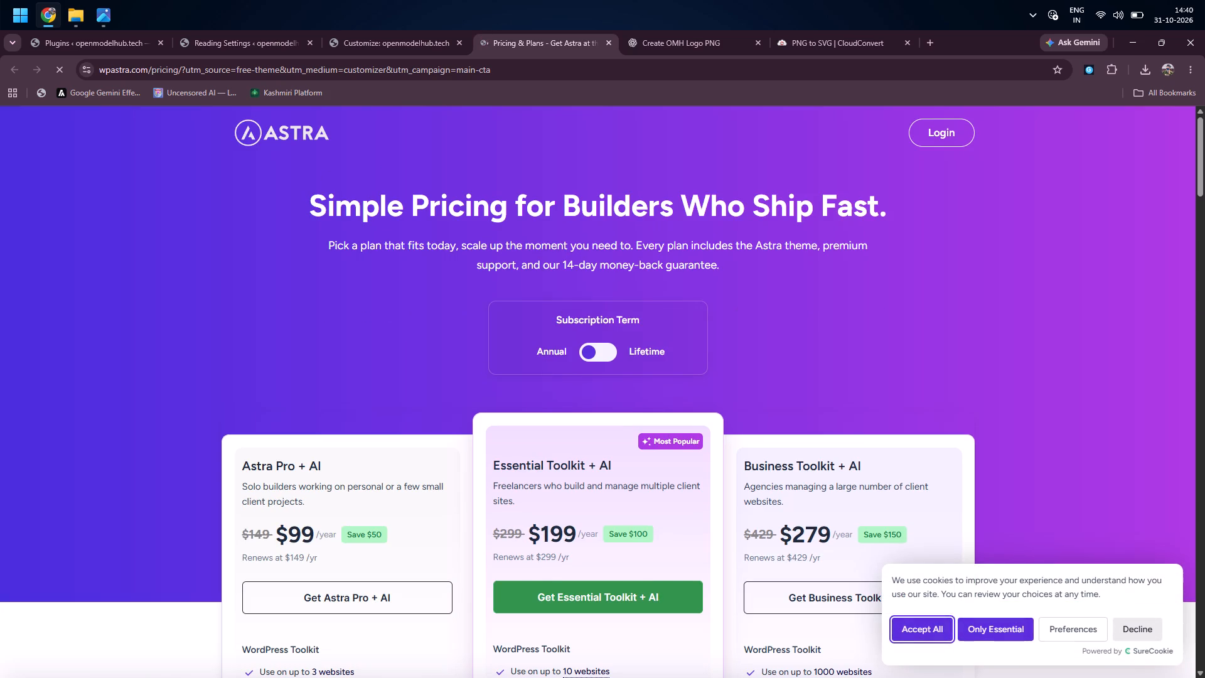
click(404, 43)
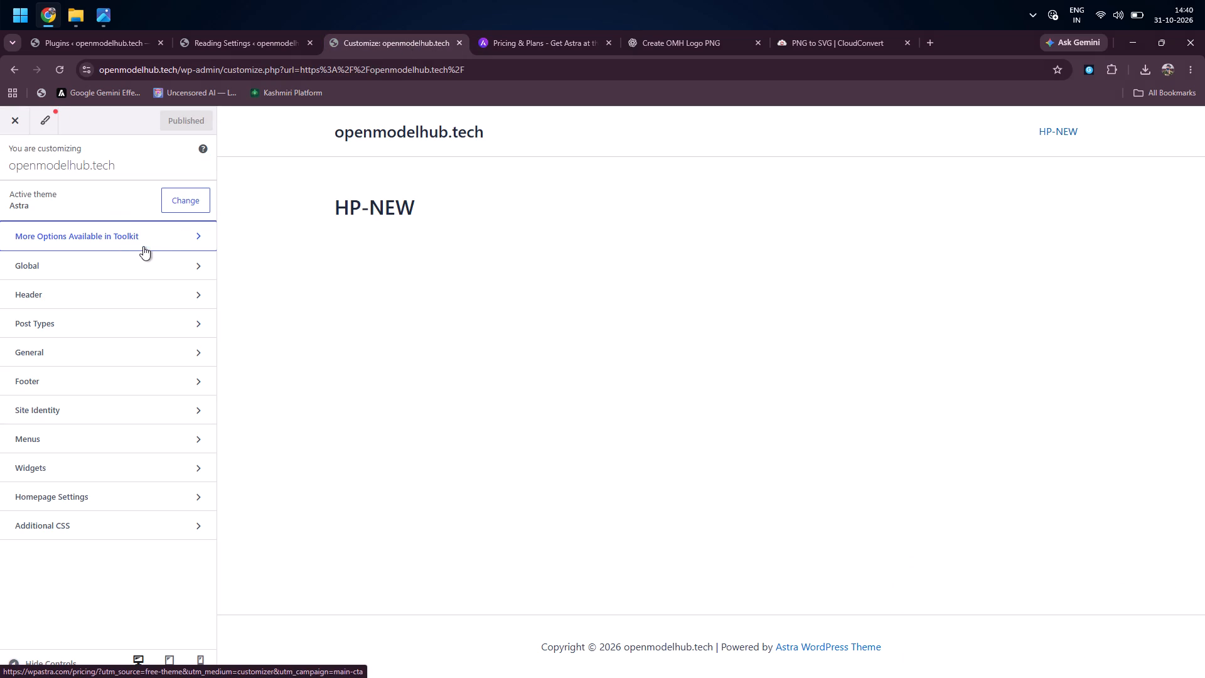
click(141, 295)
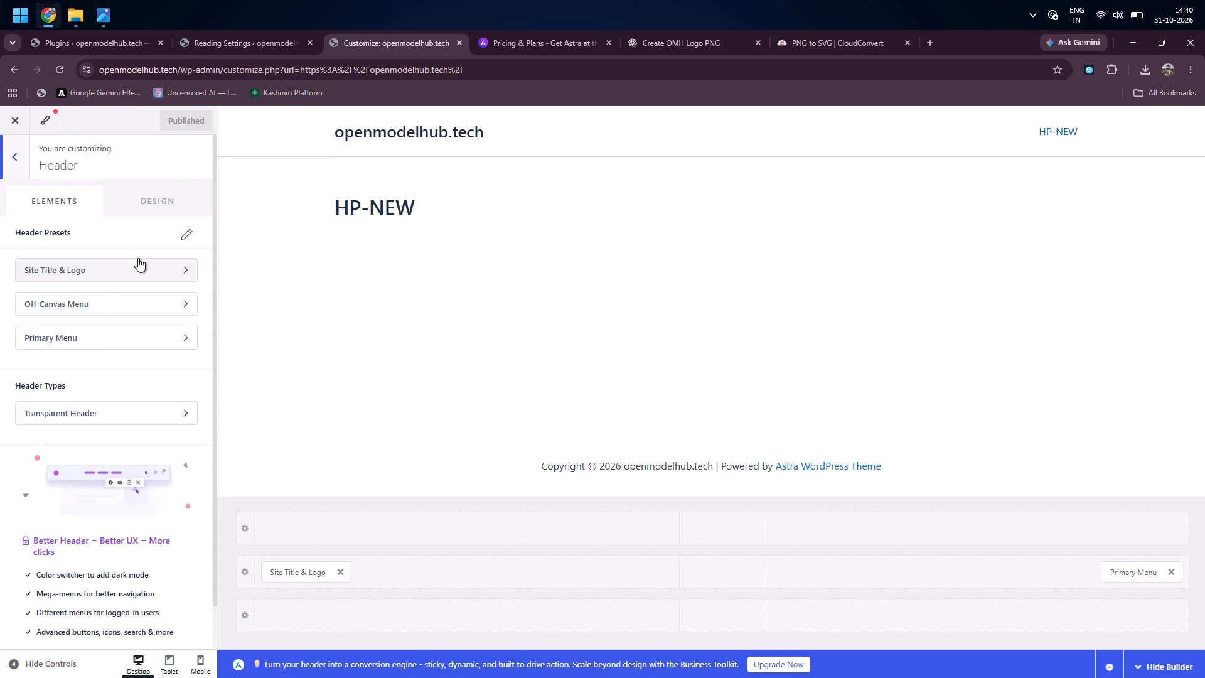
click(139, 274)
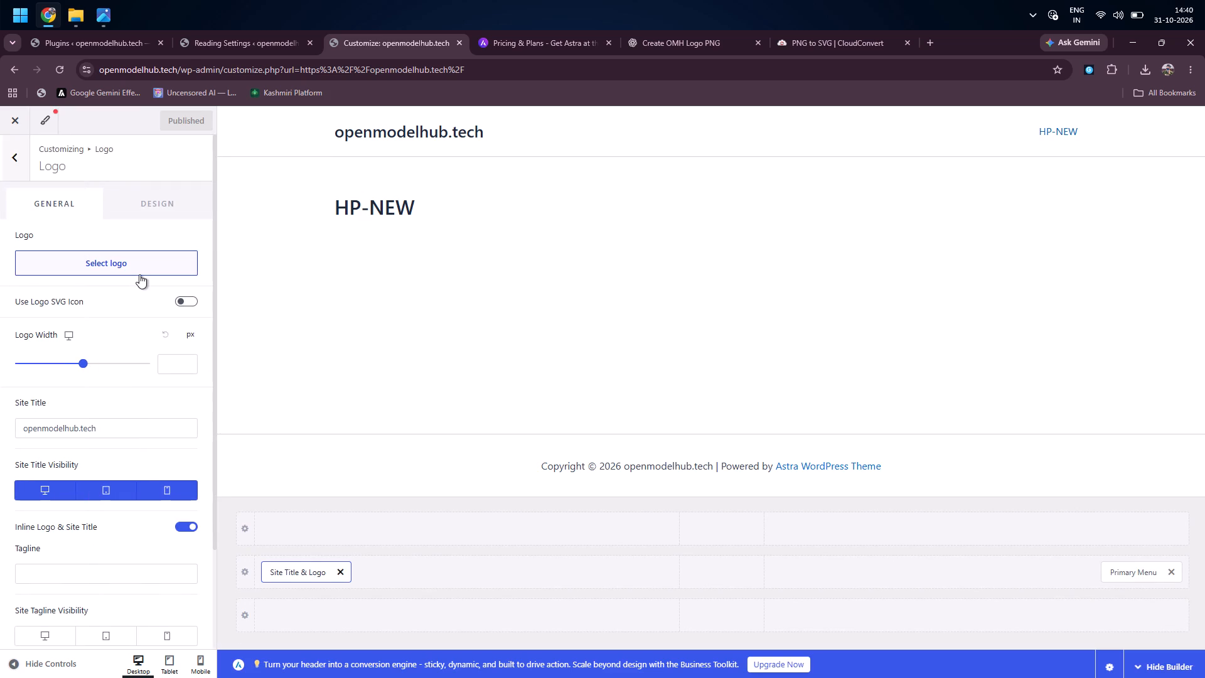
Enable Use Logo SVG Icon and turn off Inline Logo & Site Title in the logo settings.
triple_click(131, 431)
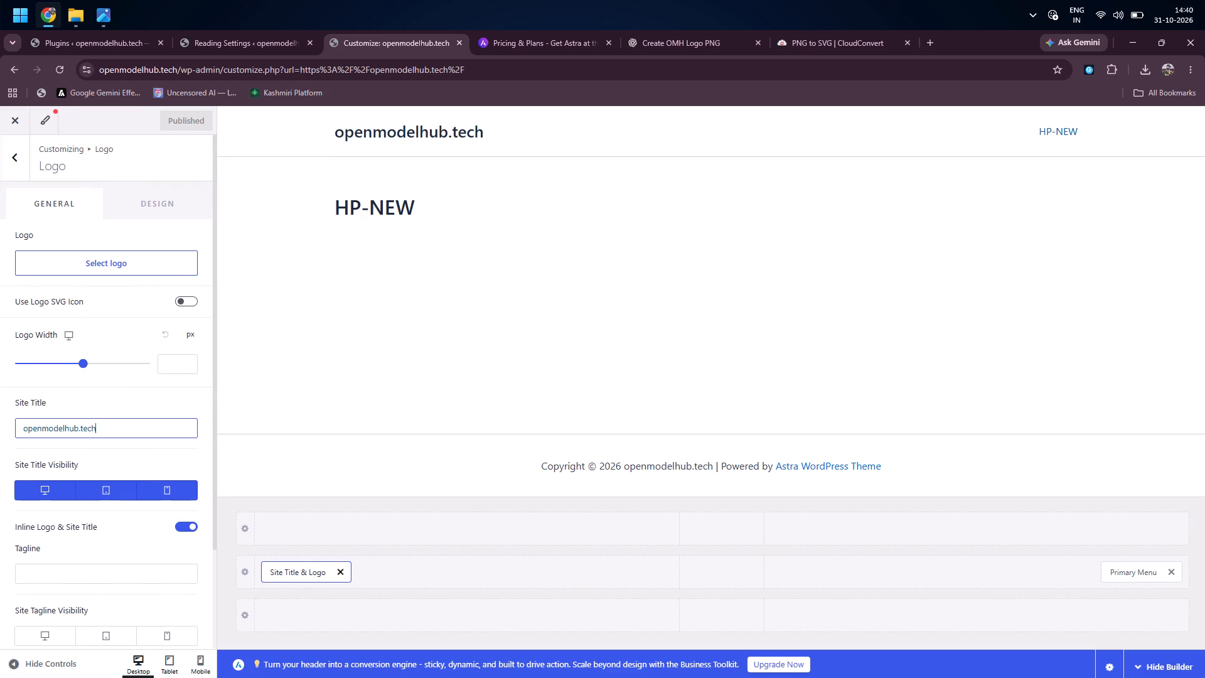
click(190, 303)
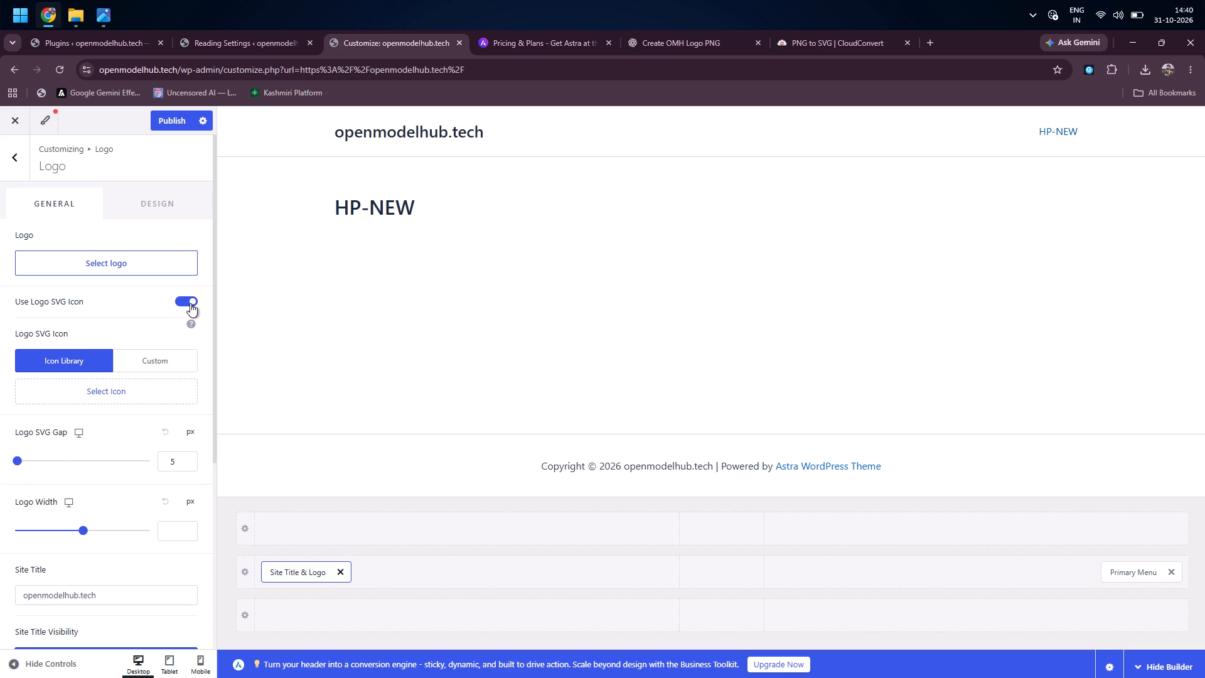
scroll(190, 303, down, 1)
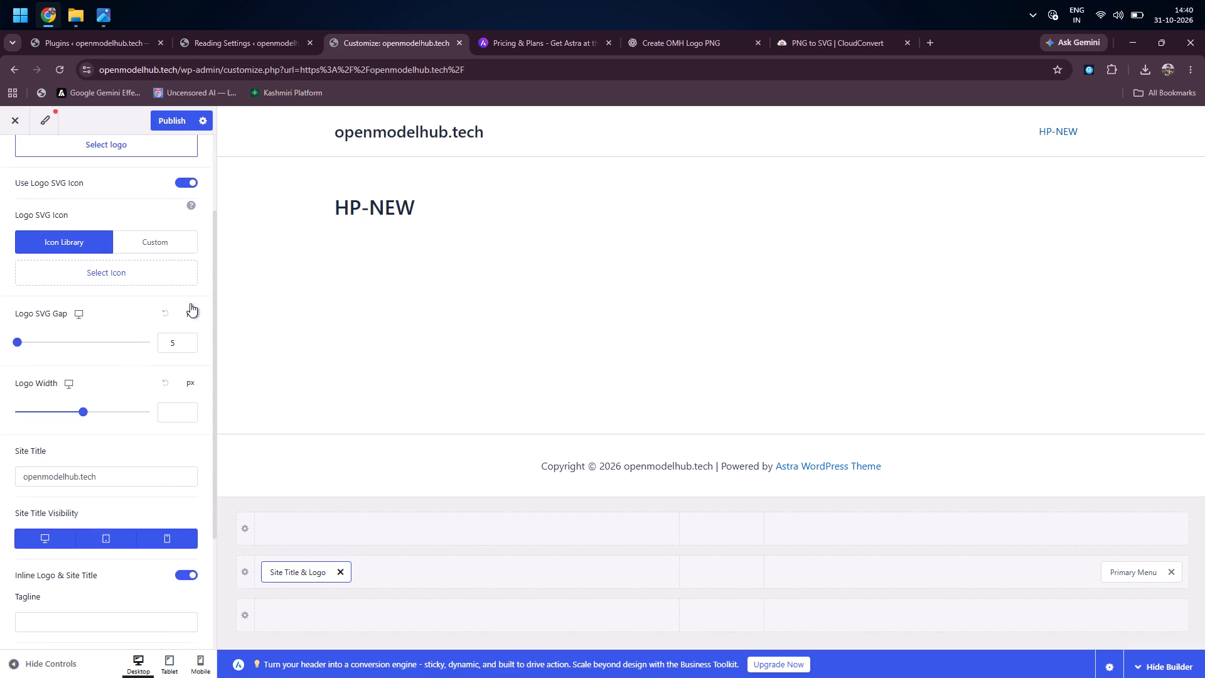
scroll(190, 303, down, 1)
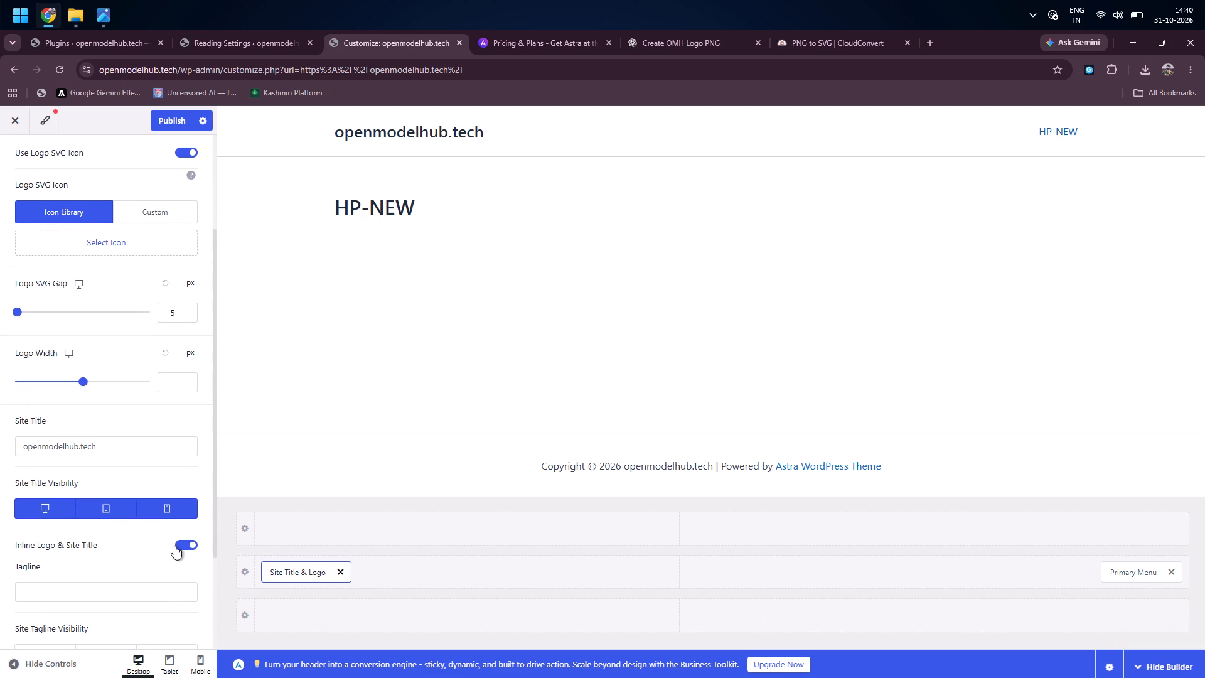
click(180, 544)
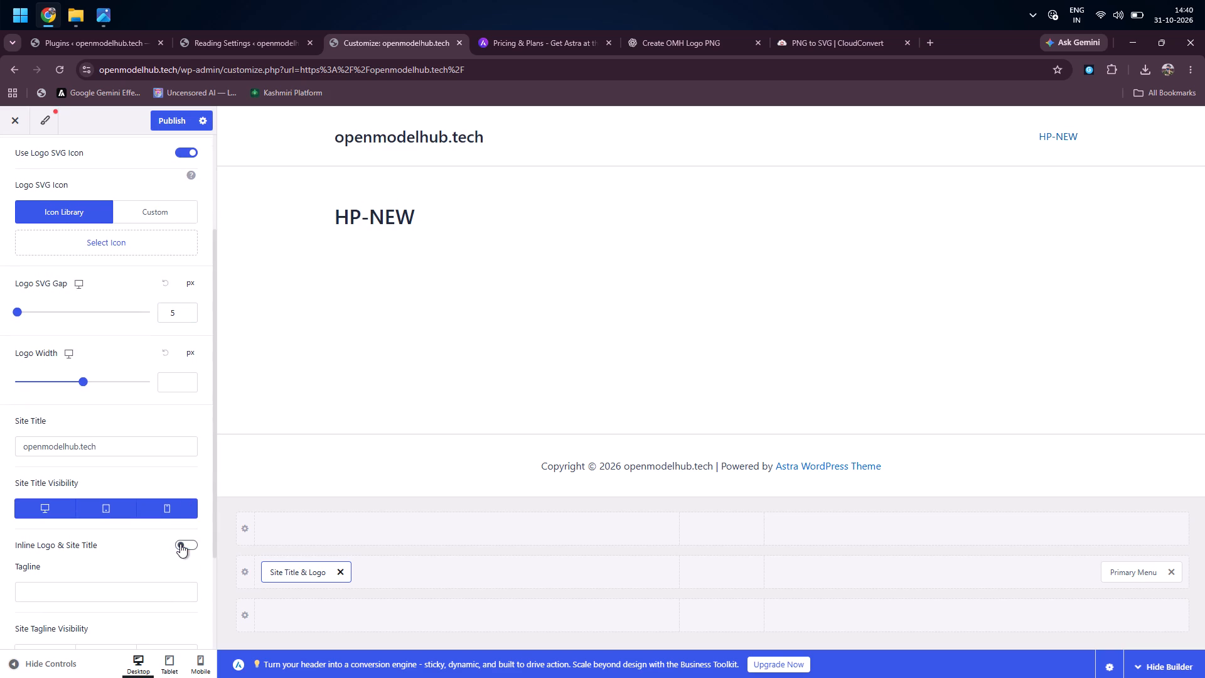
Clear the Site Title text so that the field is empty.
triple_click(119, 448)
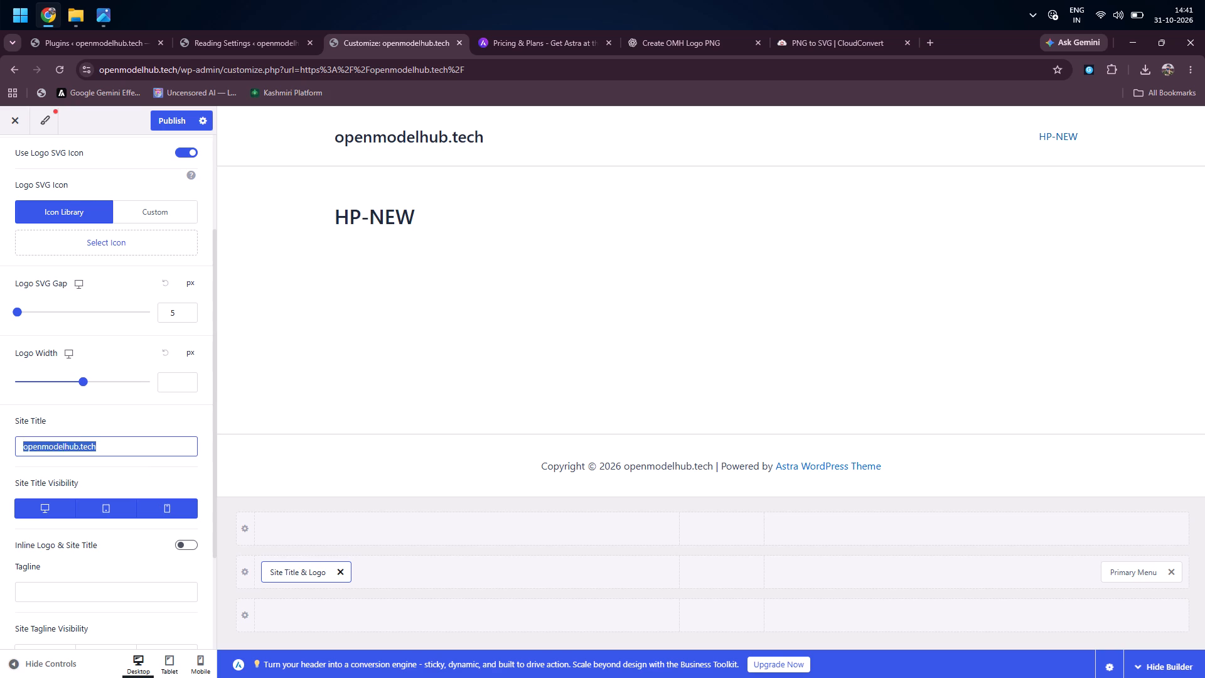
click(119, 448)
key(BackSpace)
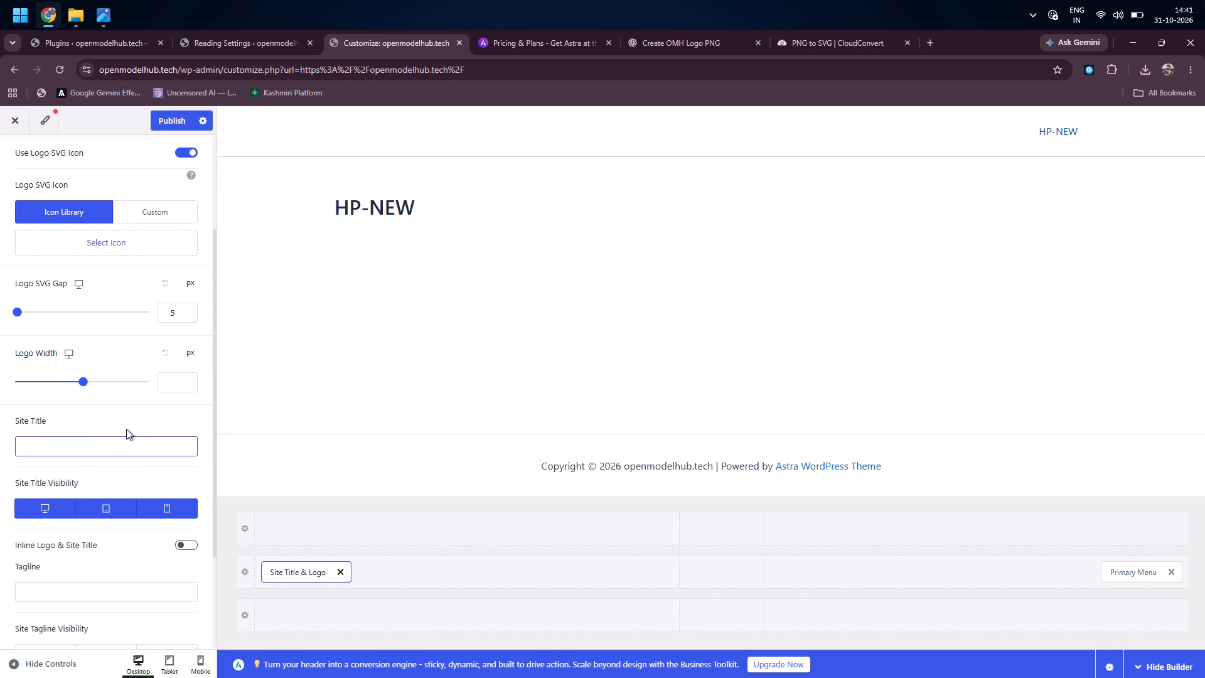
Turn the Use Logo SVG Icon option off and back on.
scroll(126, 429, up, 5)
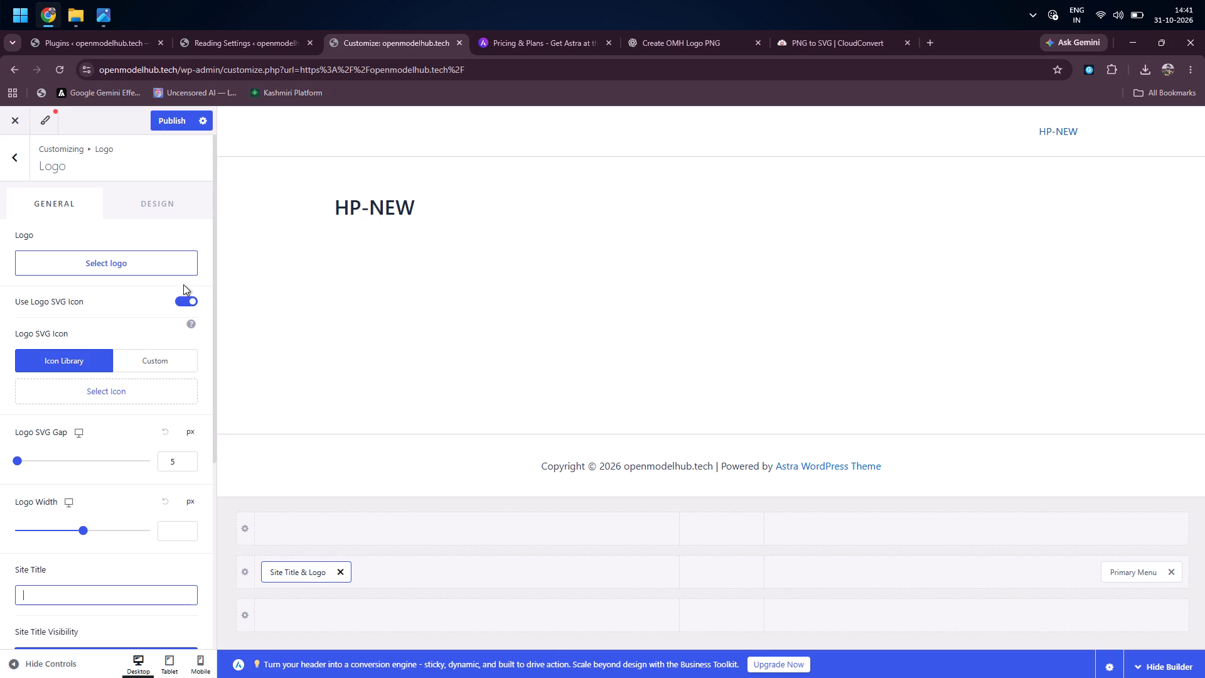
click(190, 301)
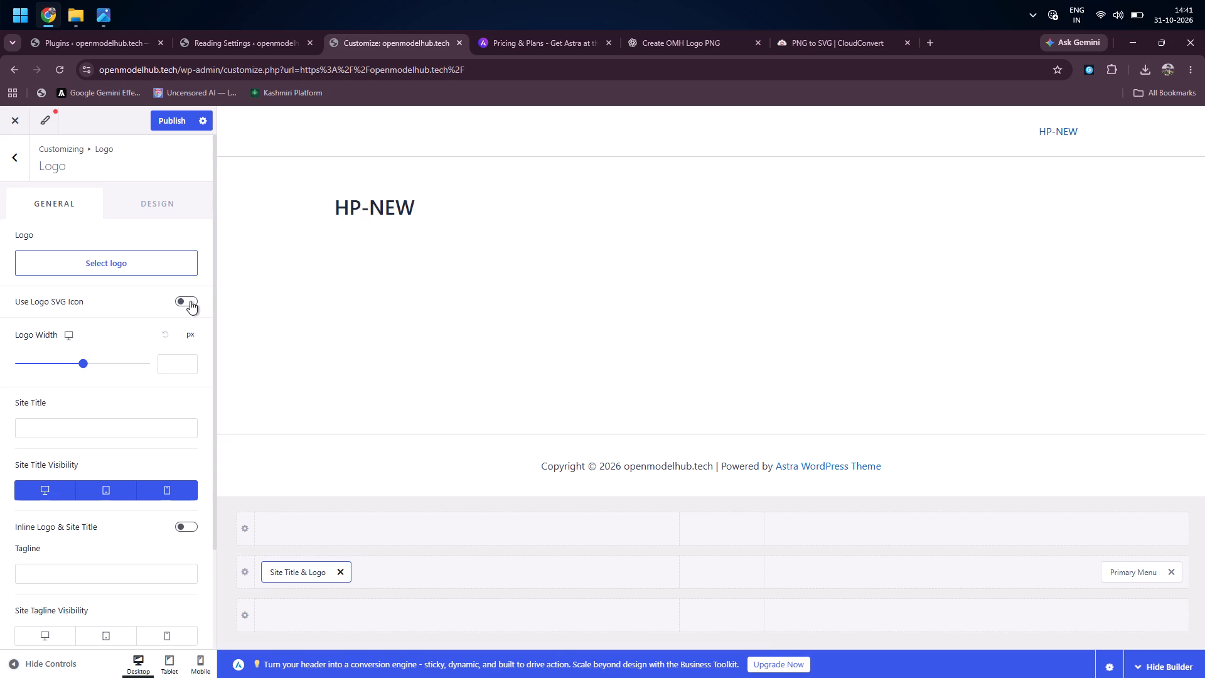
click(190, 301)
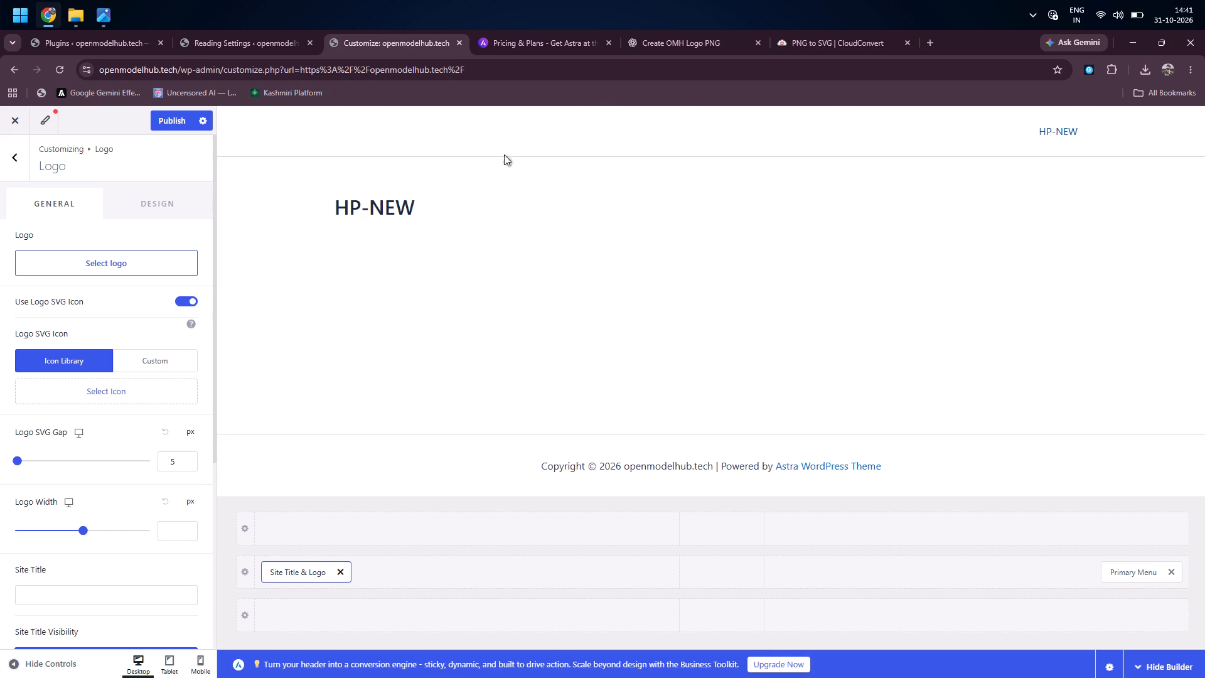
Upload OMH.png from Downloads to CloudConvert's PNG to SVG converter, convert it with the default options, and download OMH.svg.
click(805, 37)
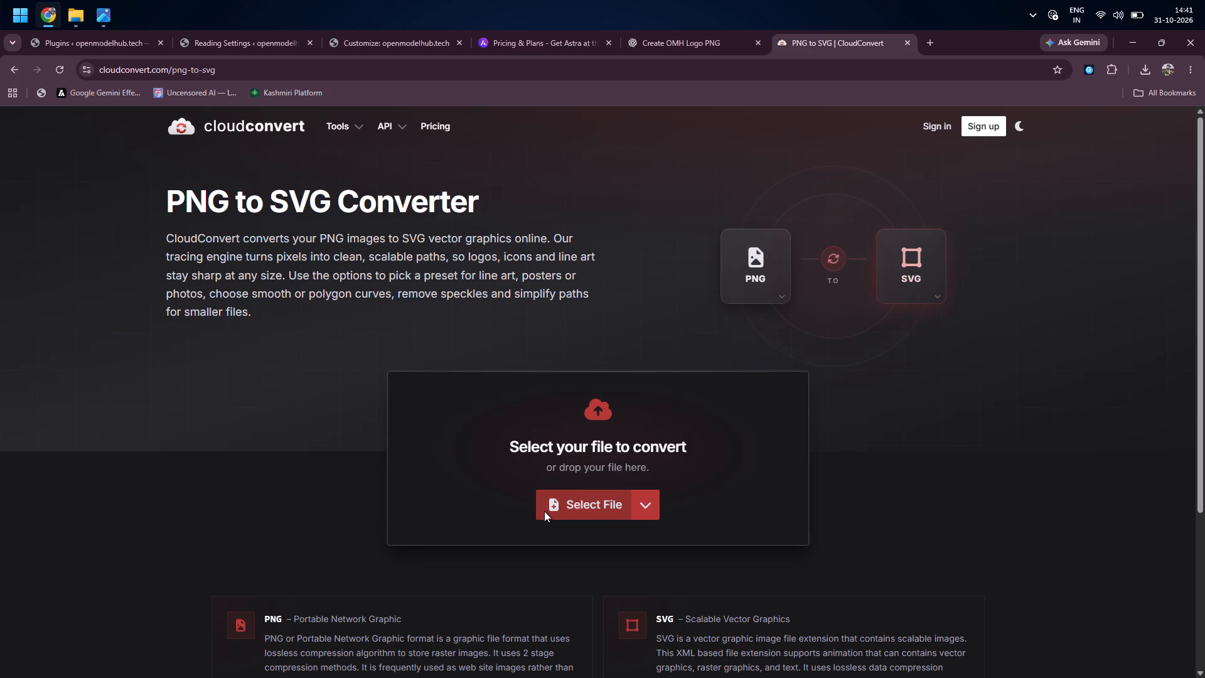
click(544, 511)
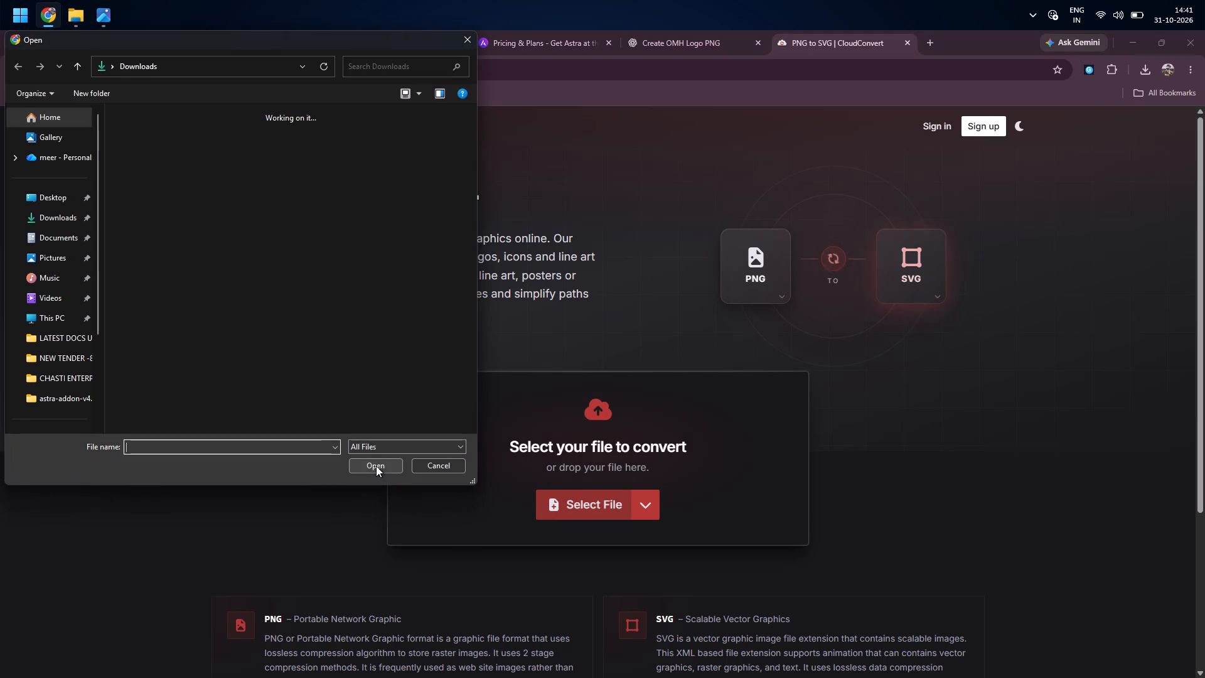
click(142, 163)
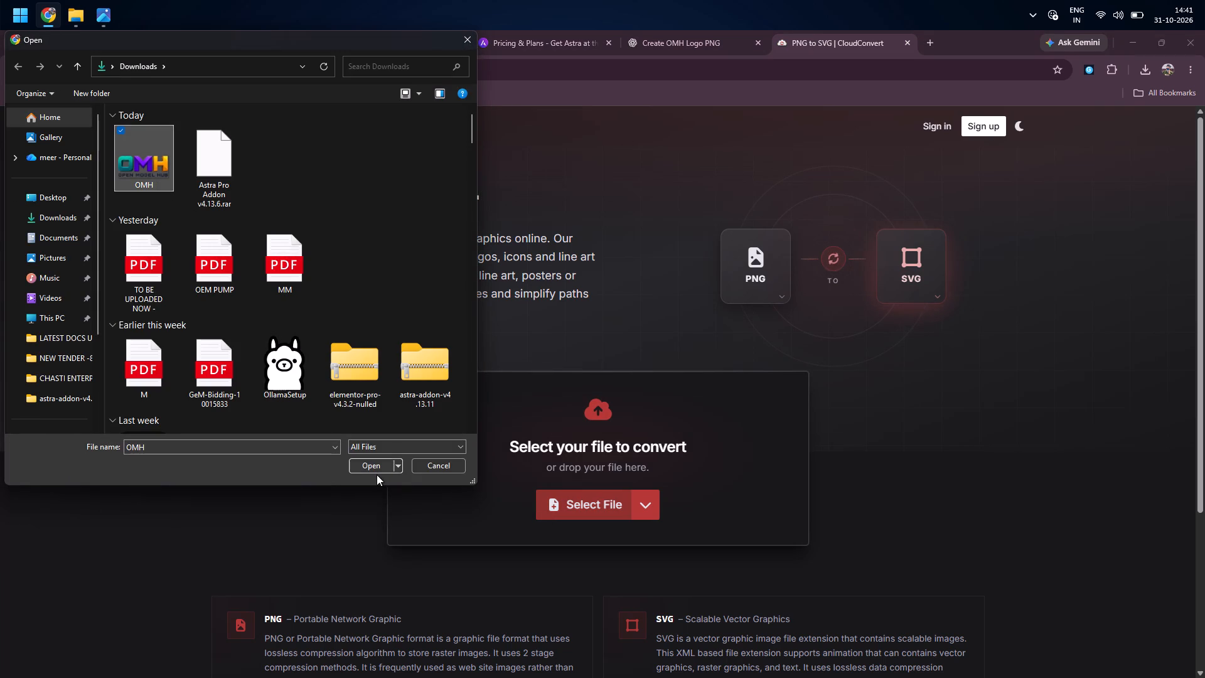
click(381, 465)
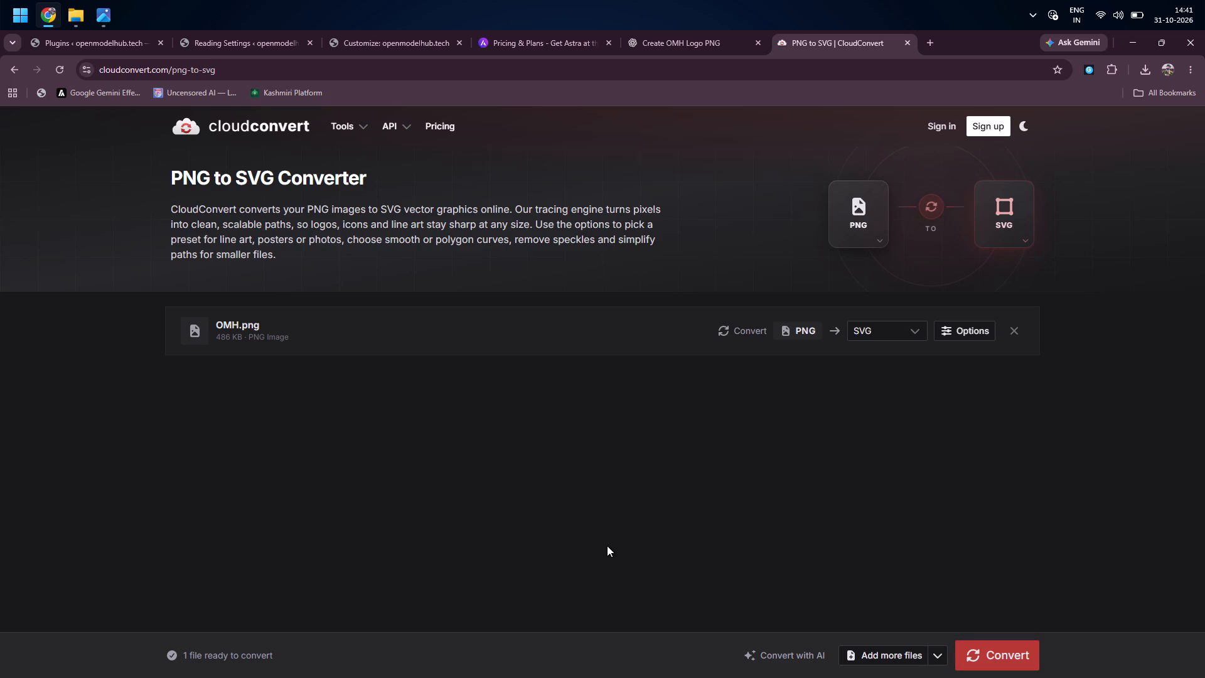
click(961, 330)
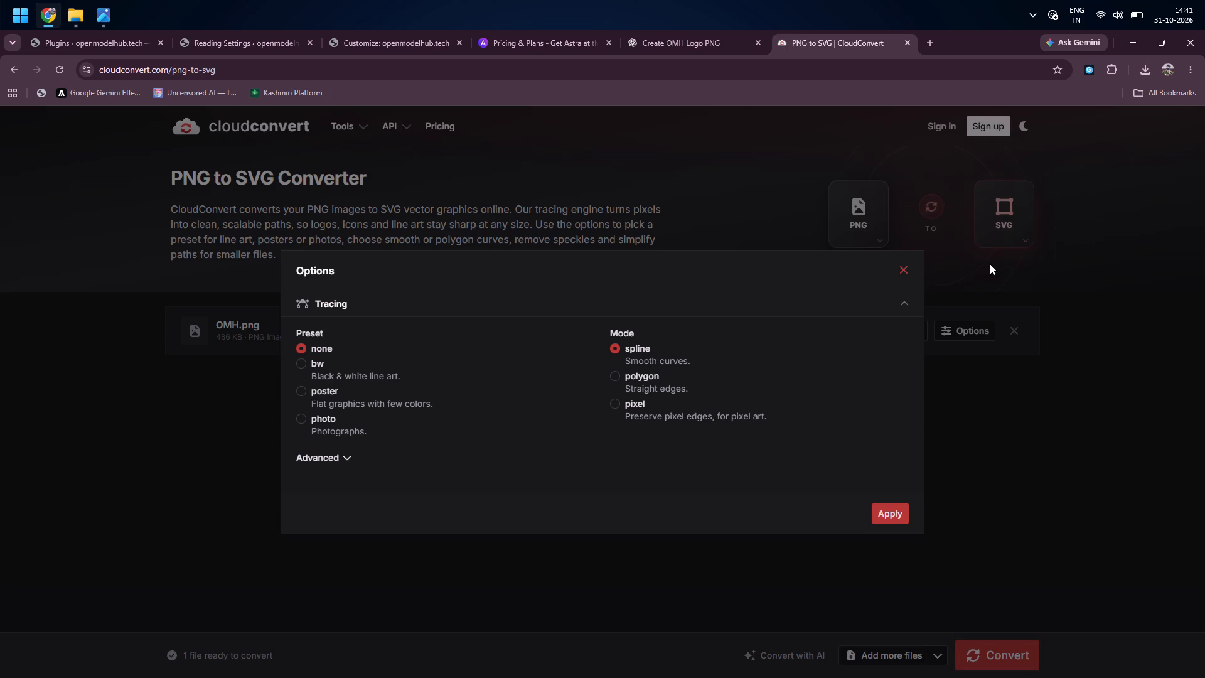
click(898, 269)
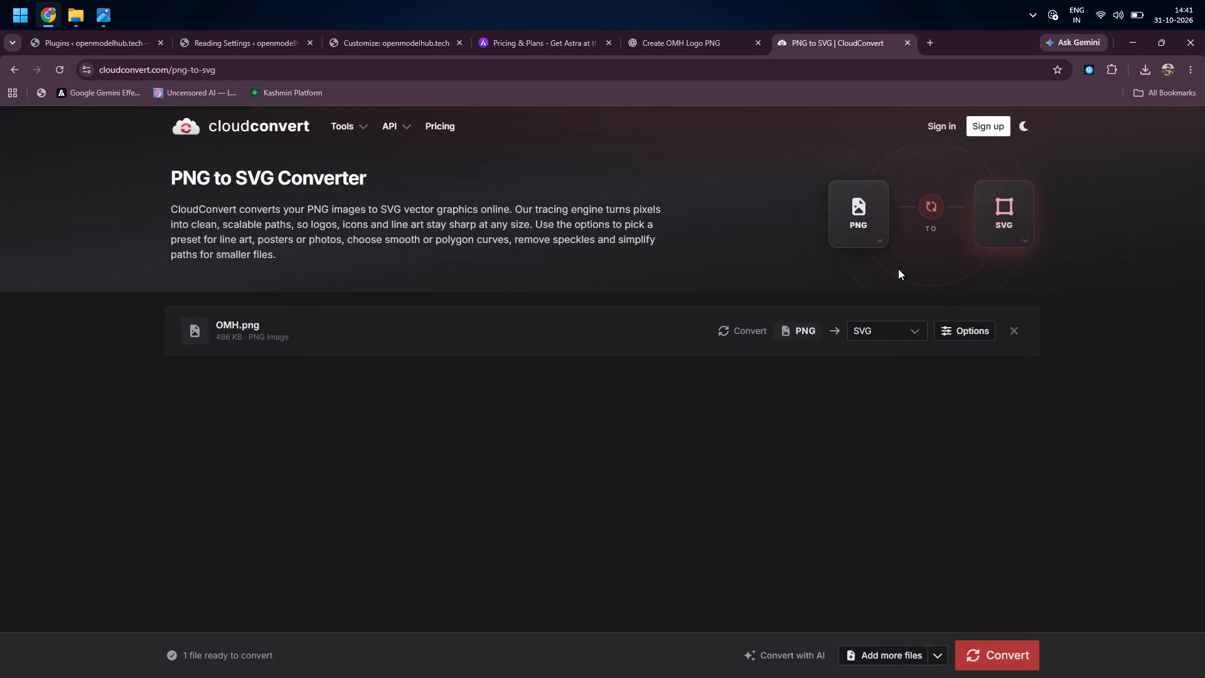
click(989, 664)
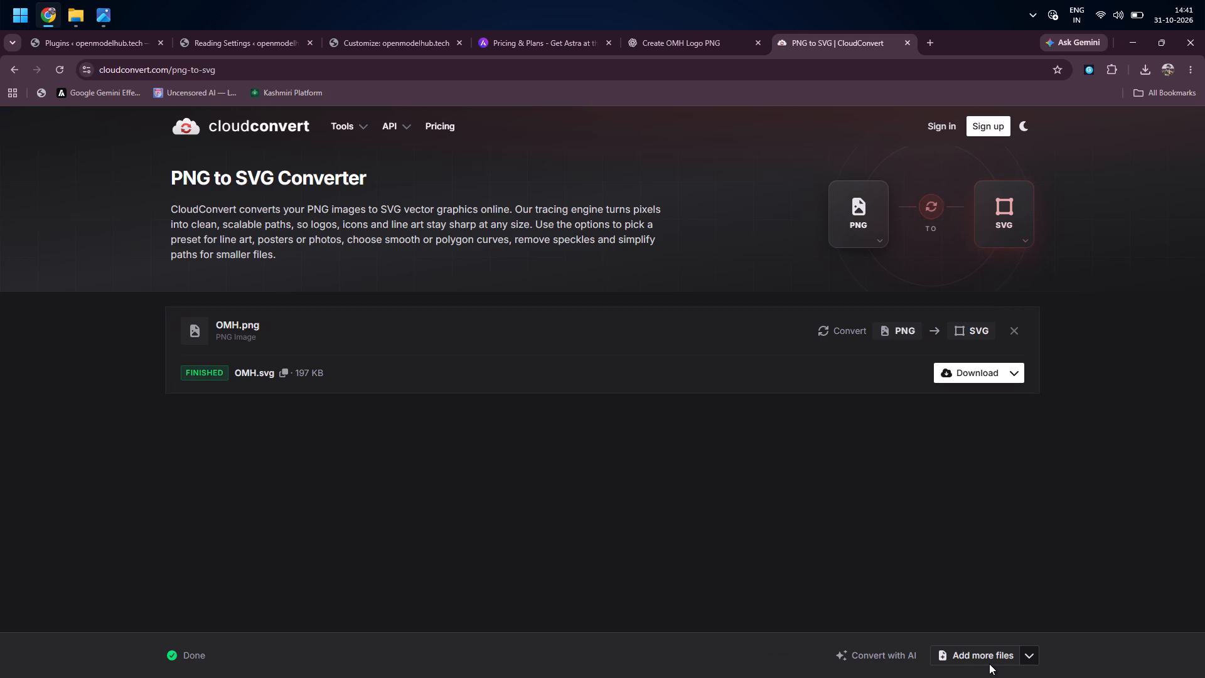
click(960, 377)
Open the downloaded OMH.svg and examine the traced letter edges at close range, then close it.
click(1027, 113)
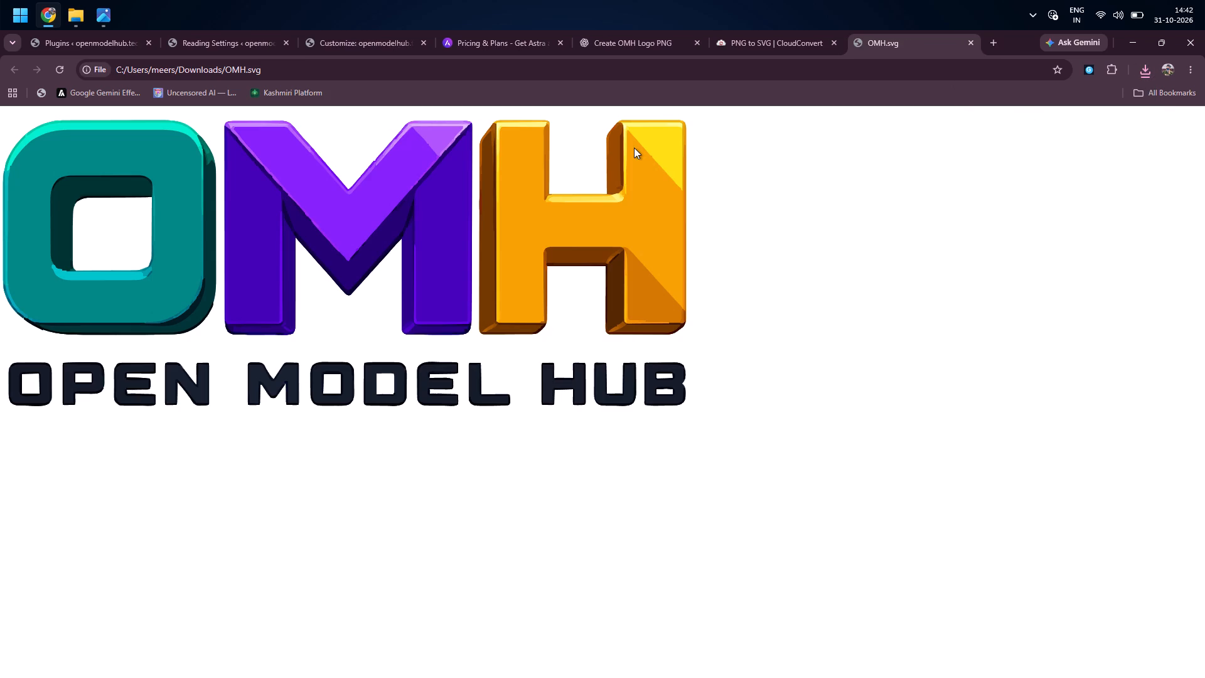
scroll(634, 148, up, 2)
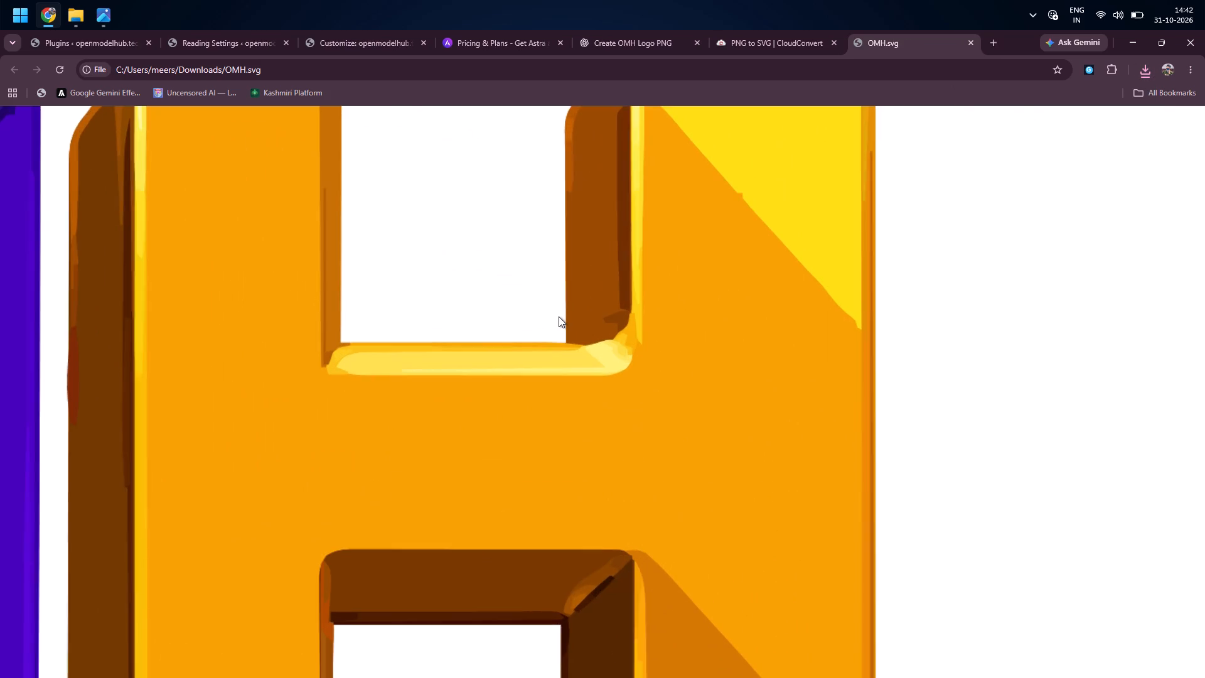
scroll(559, 316, up, 1)
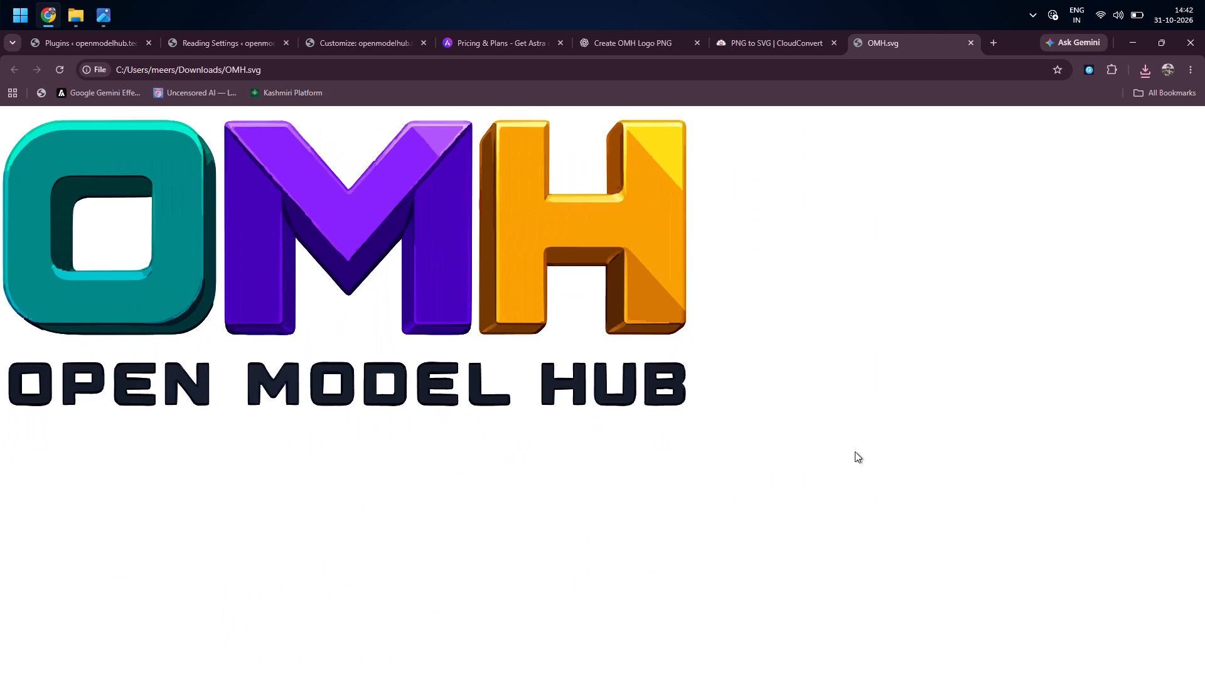
scroll(245, 149, up, 1)
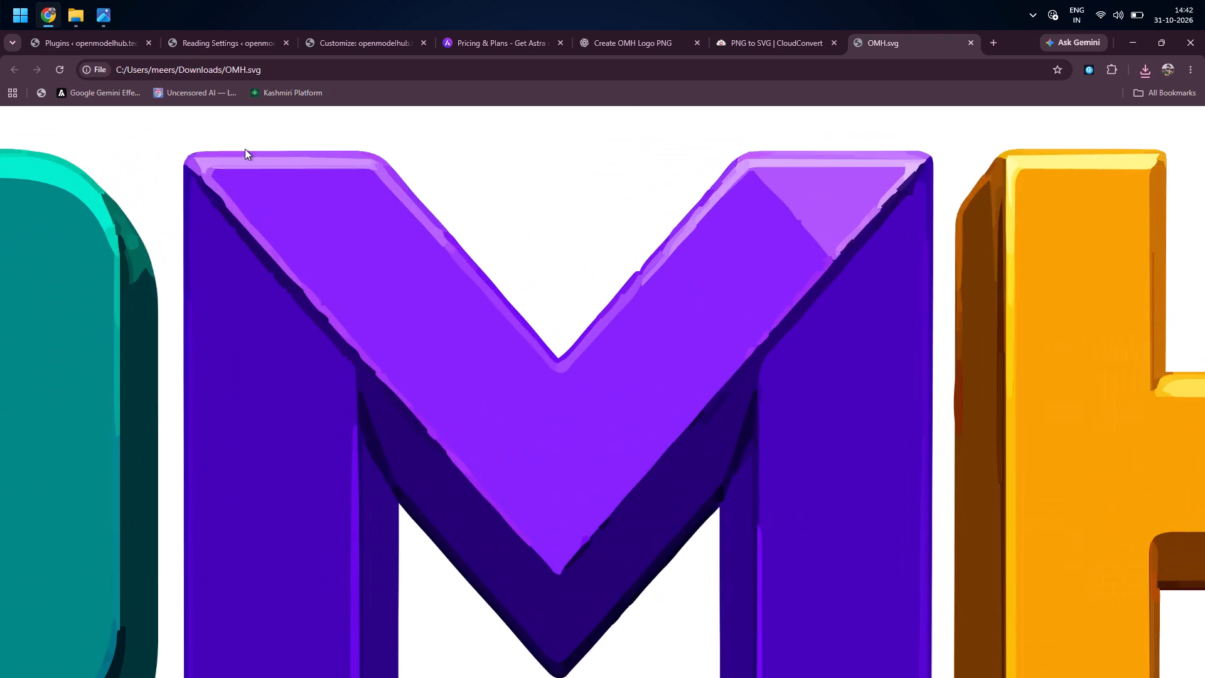
scroll(245, 149, up, 1)
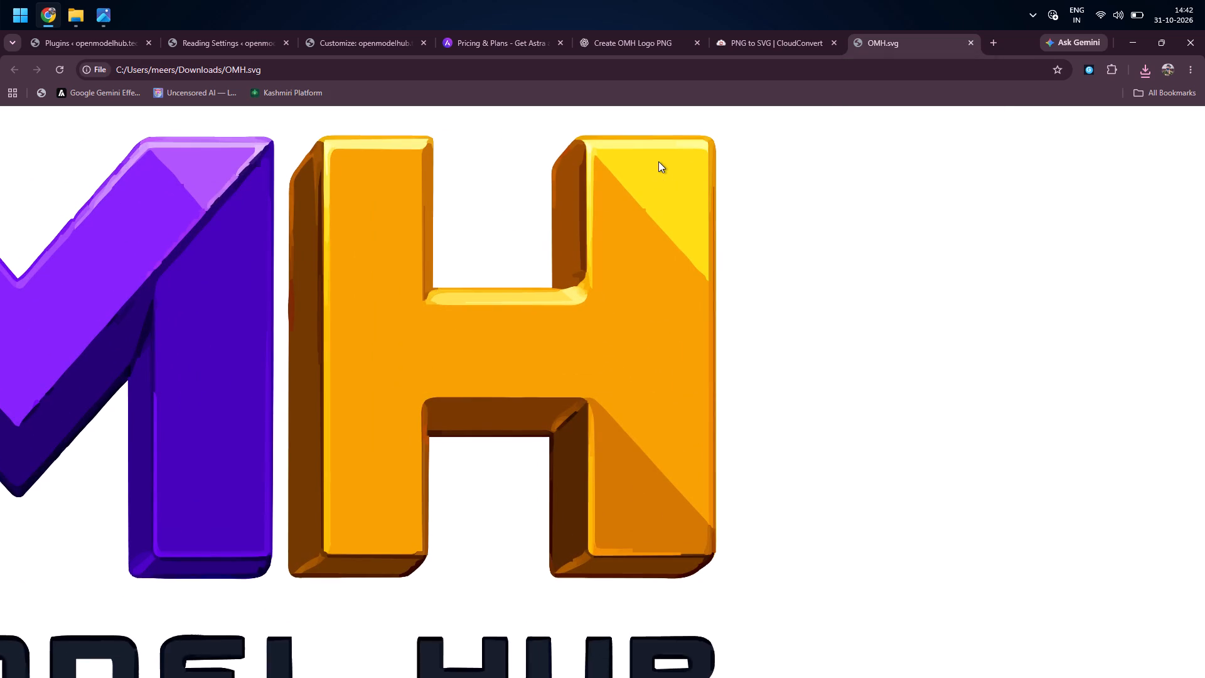
click(969, 41)
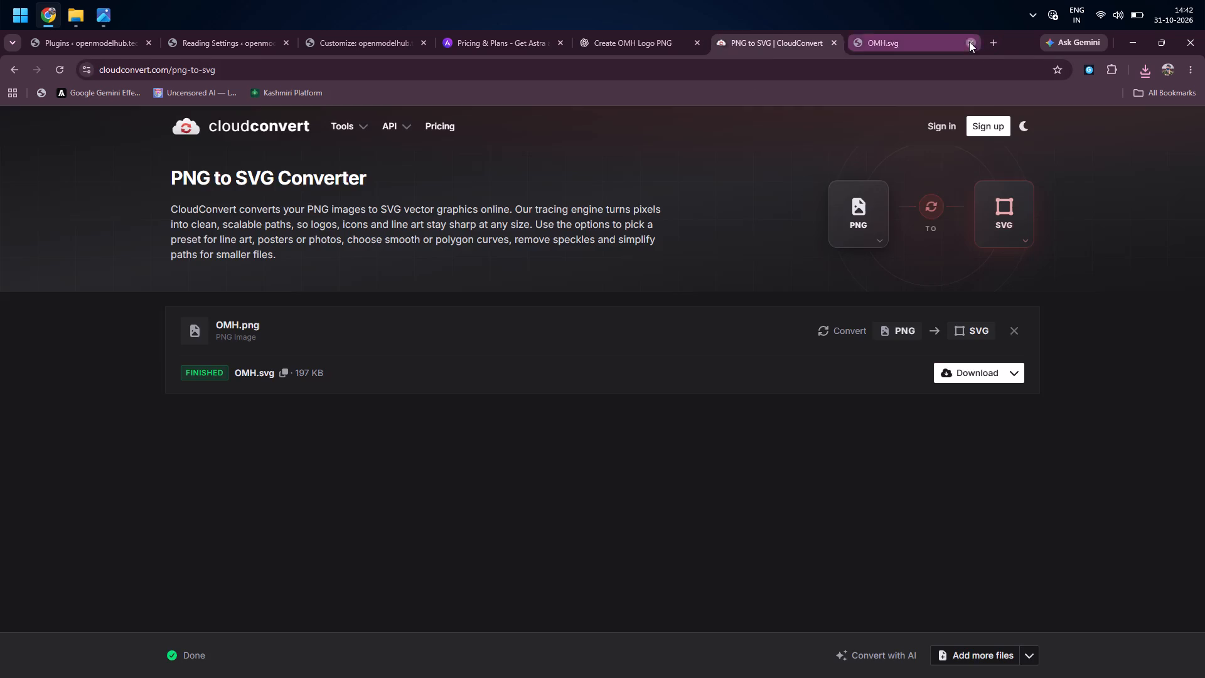
Return to the site's logo customization settings and view the icon library offered for the Logo SVG Icon.
click(114, 47)
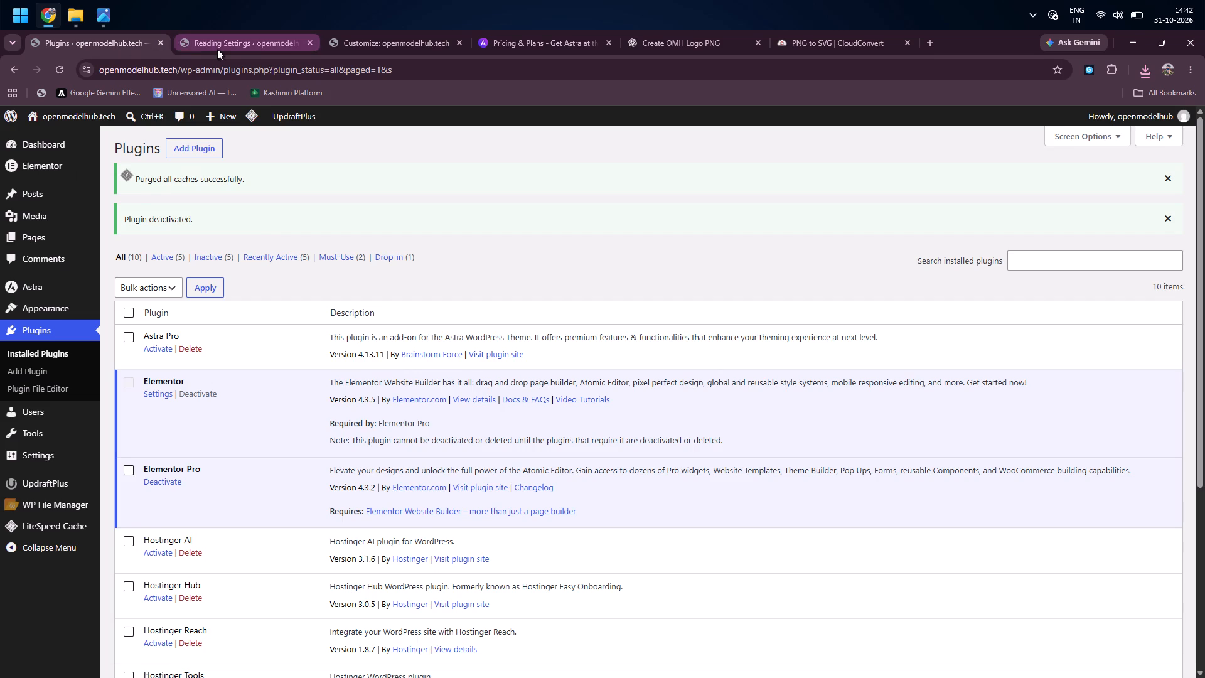
click(220, 49)
click(389, 47)
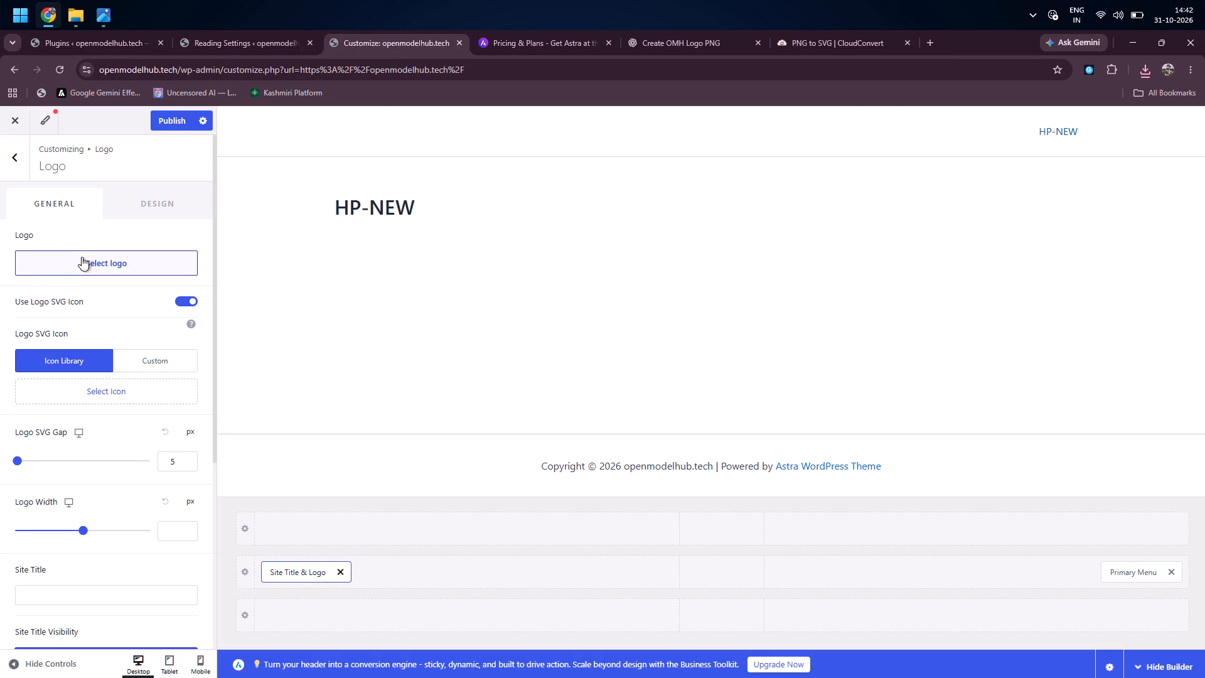
click(84, 398)
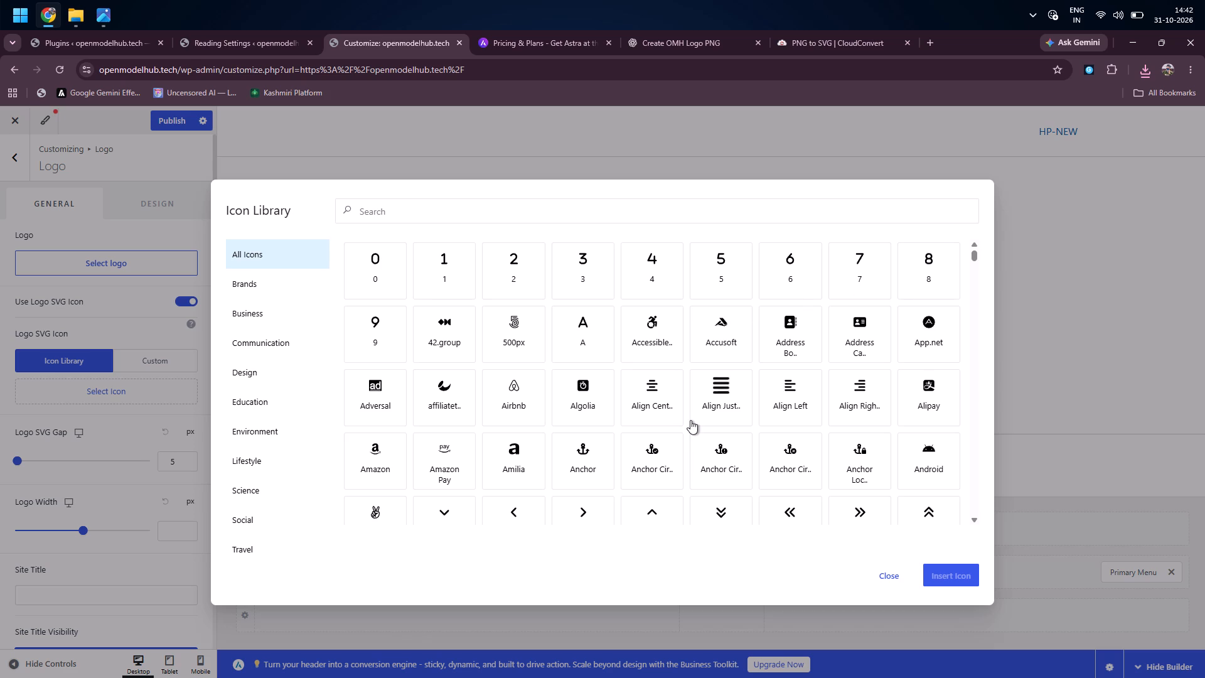
click(882, 573)
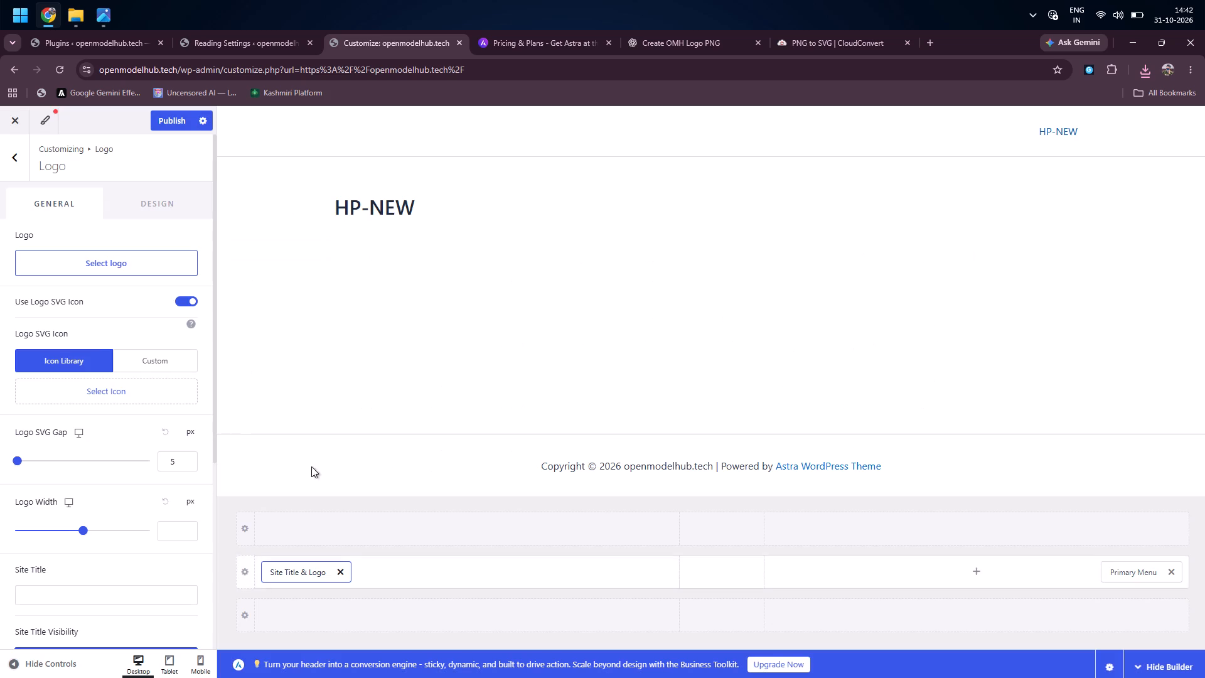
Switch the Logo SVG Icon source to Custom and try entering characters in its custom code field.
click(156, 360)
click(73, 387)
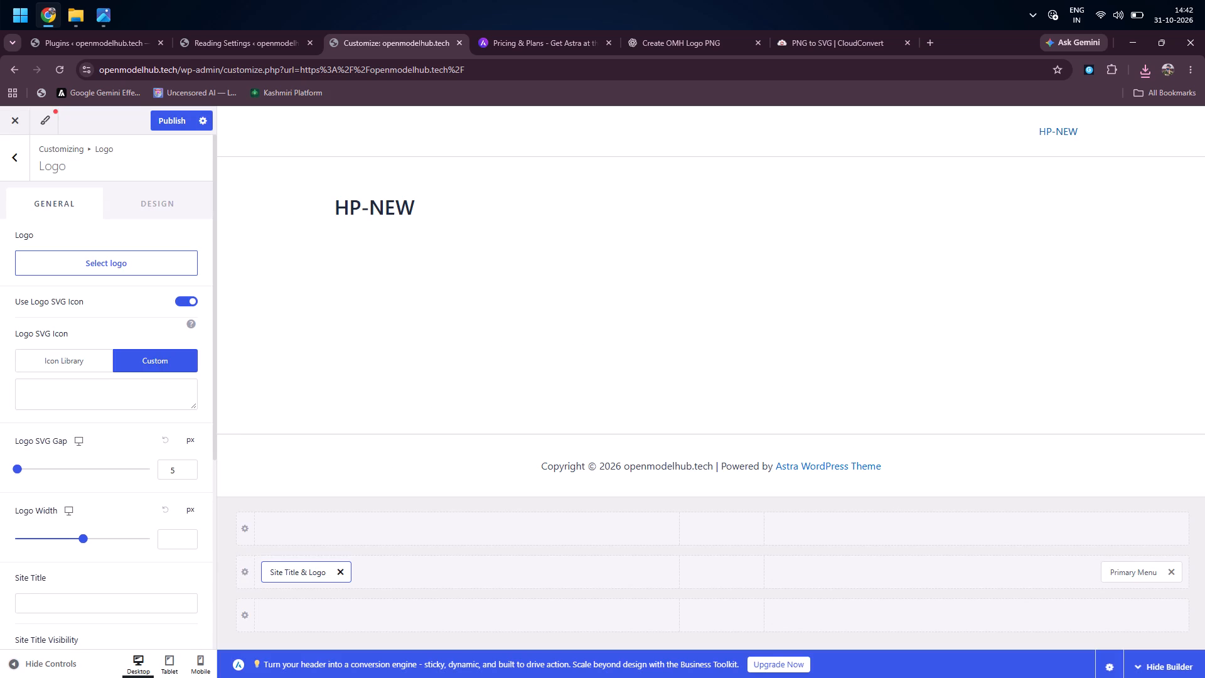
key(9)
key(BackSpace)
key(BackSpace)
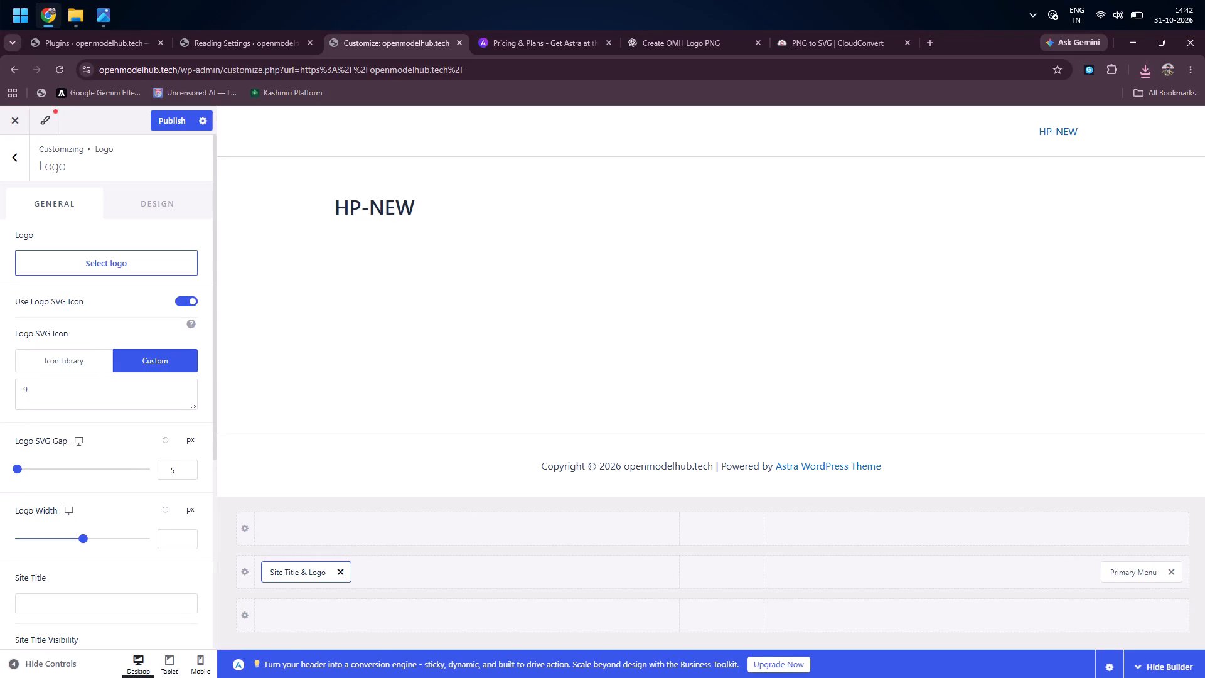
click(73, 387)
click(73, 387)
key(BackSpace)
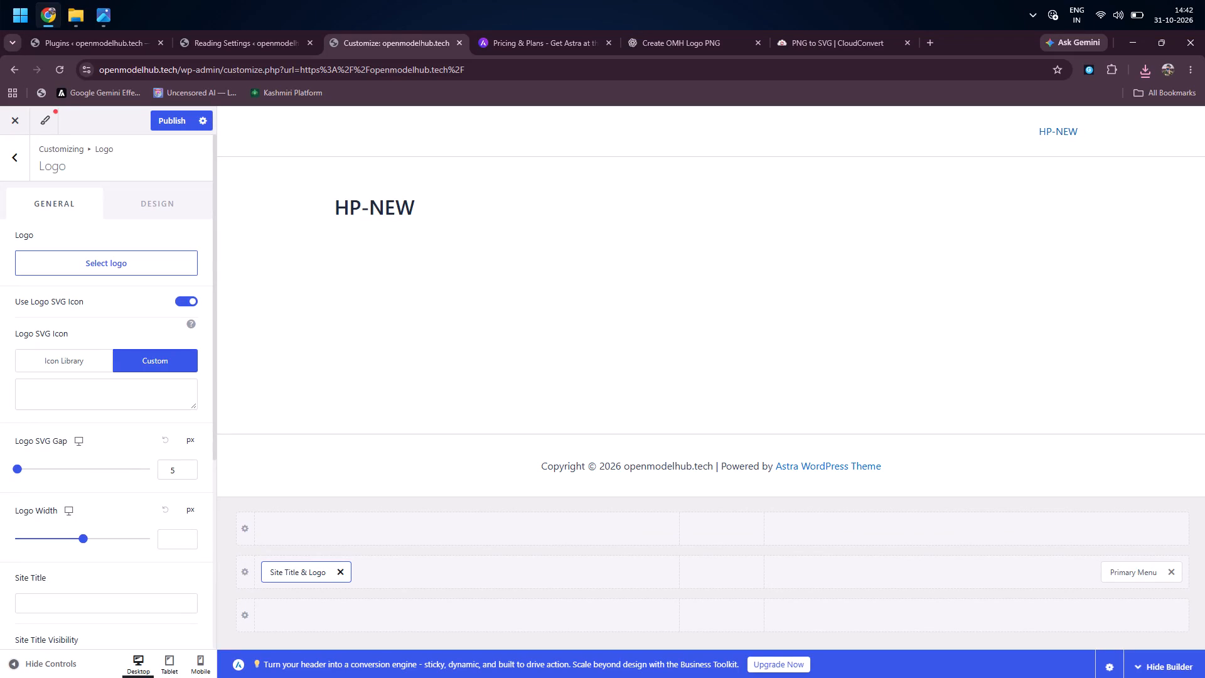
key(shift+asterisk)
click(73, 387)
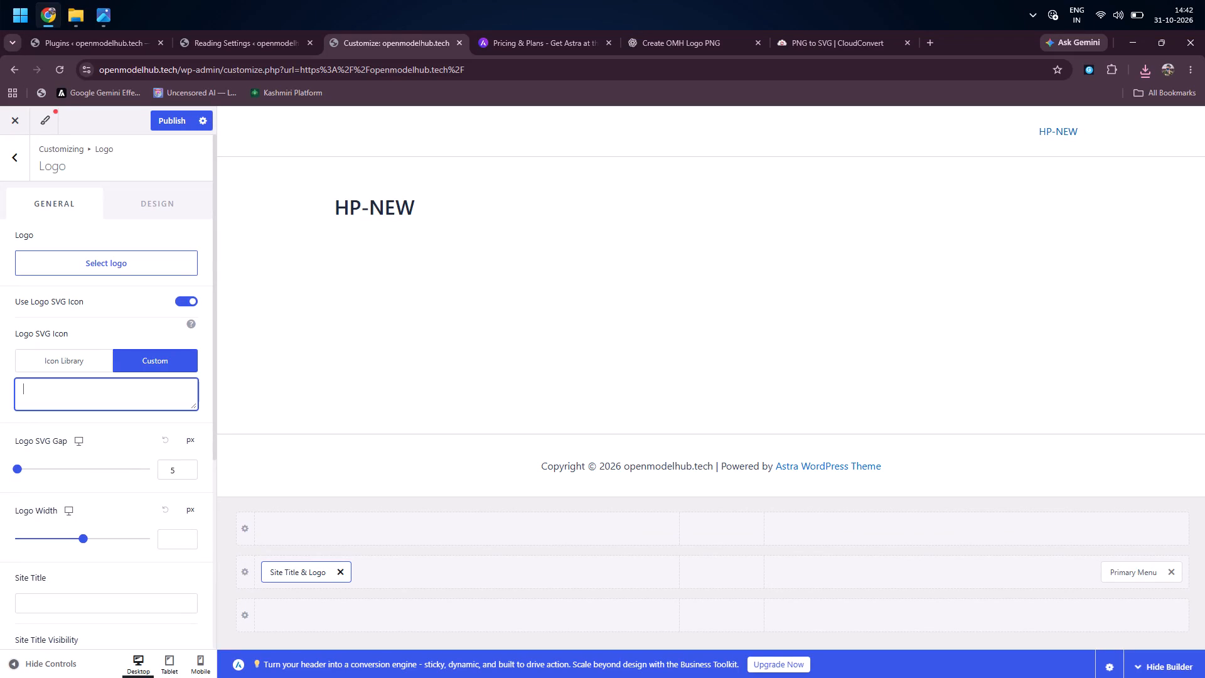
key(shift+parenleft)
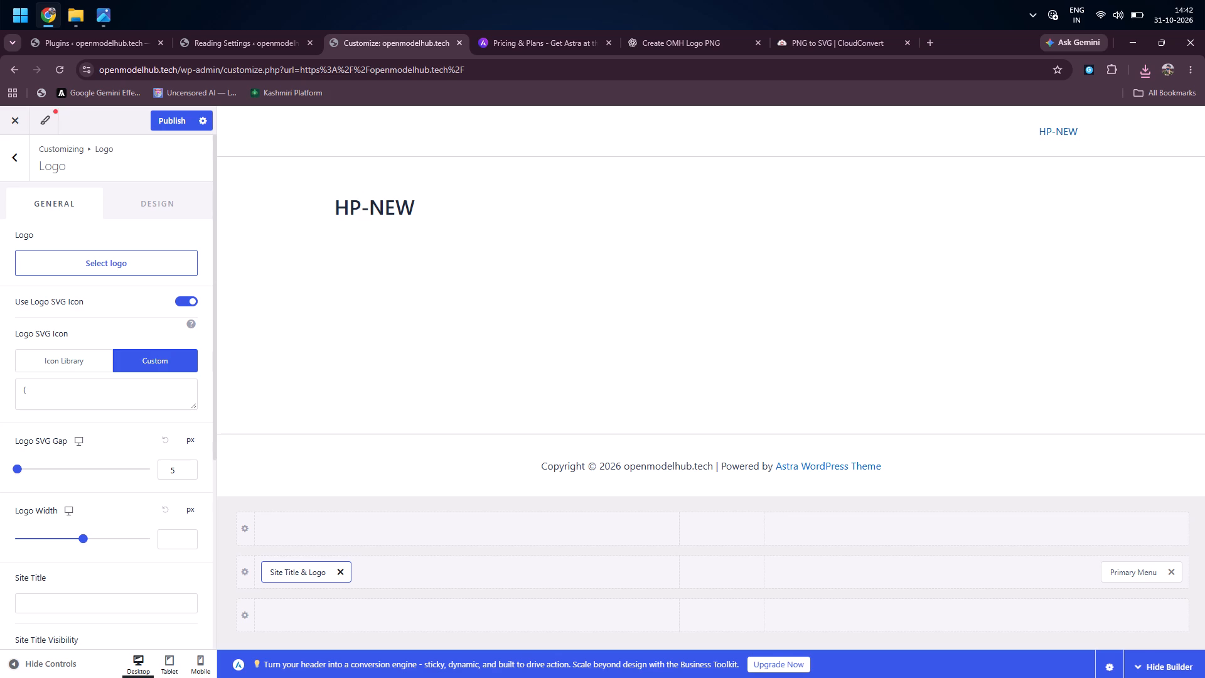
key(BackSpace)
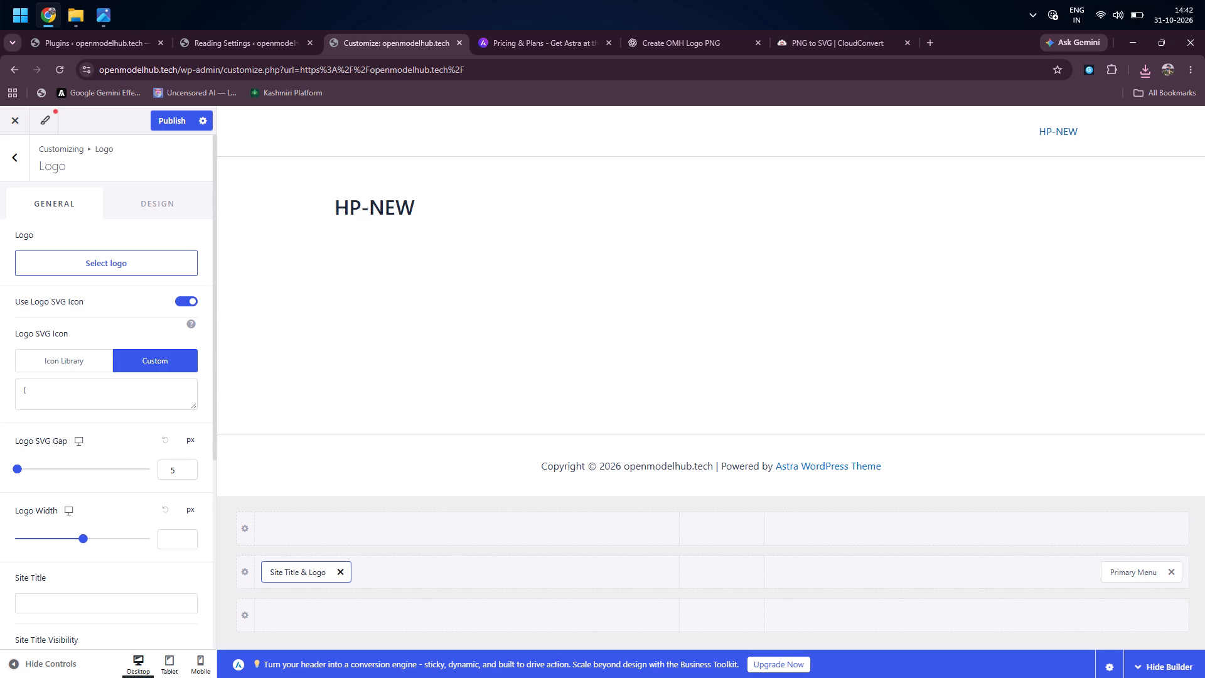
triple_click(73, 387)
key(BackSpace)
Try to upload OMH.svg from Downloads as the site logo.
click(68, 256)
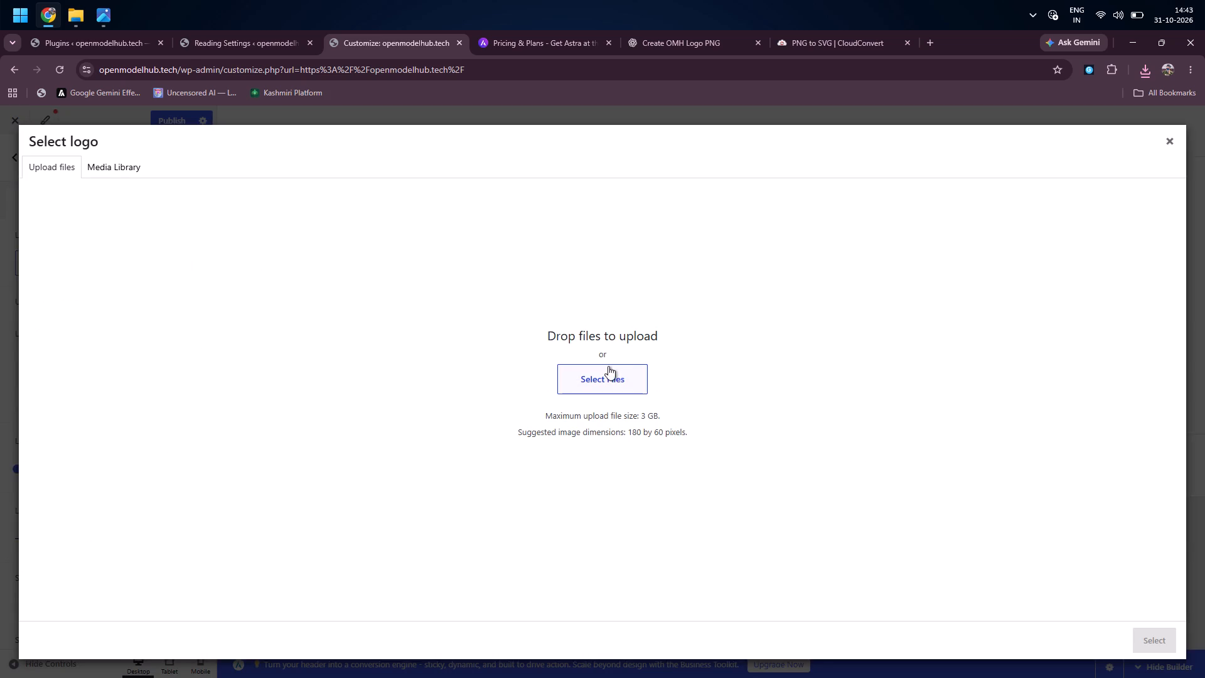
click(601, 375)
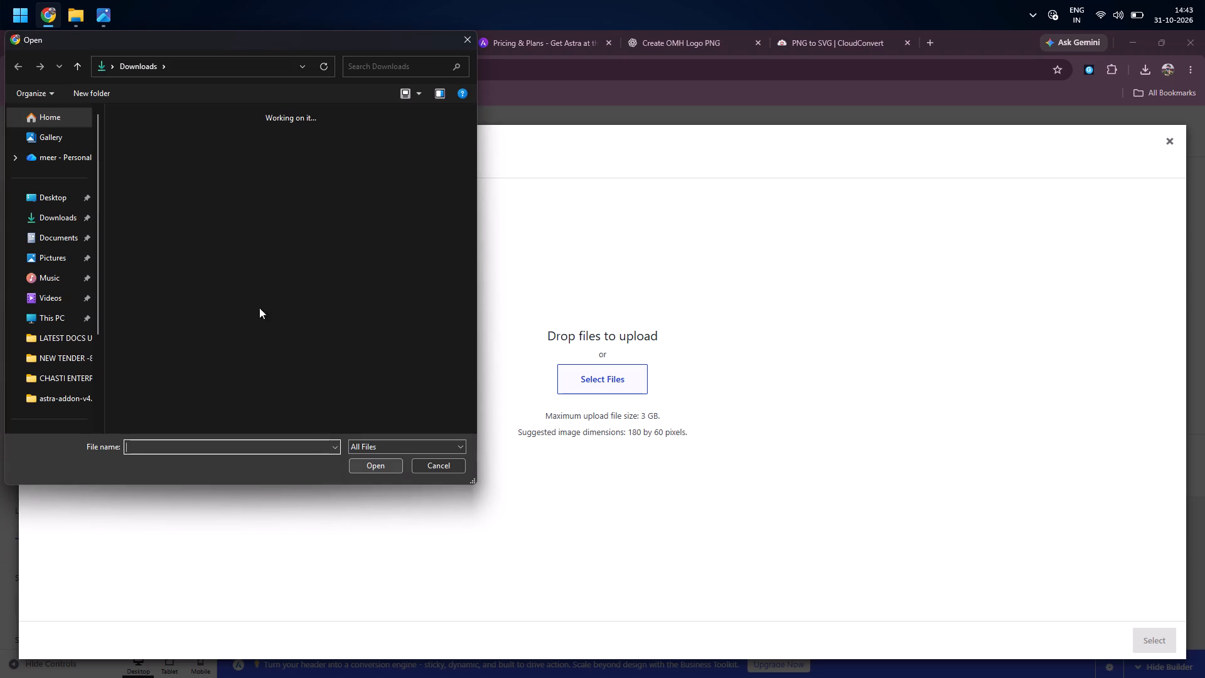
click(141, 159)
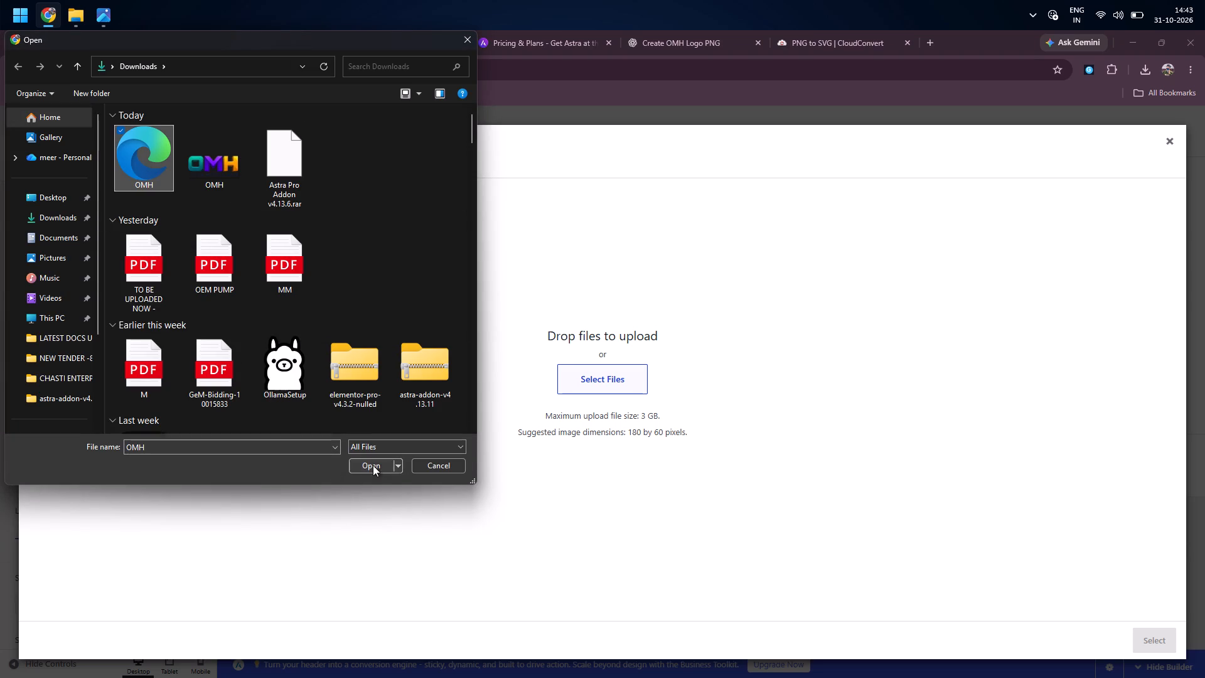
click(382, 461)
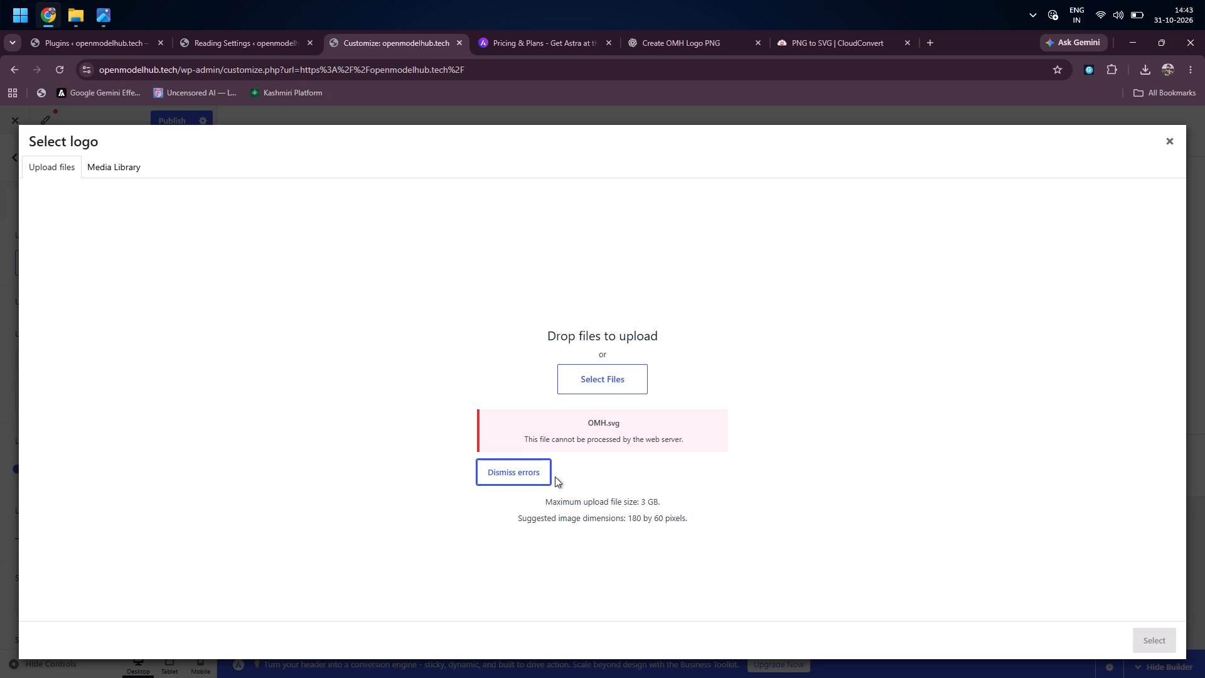
Upload the OMH PNG image from Downloads to the media library for the site logo.
click(609, 392)
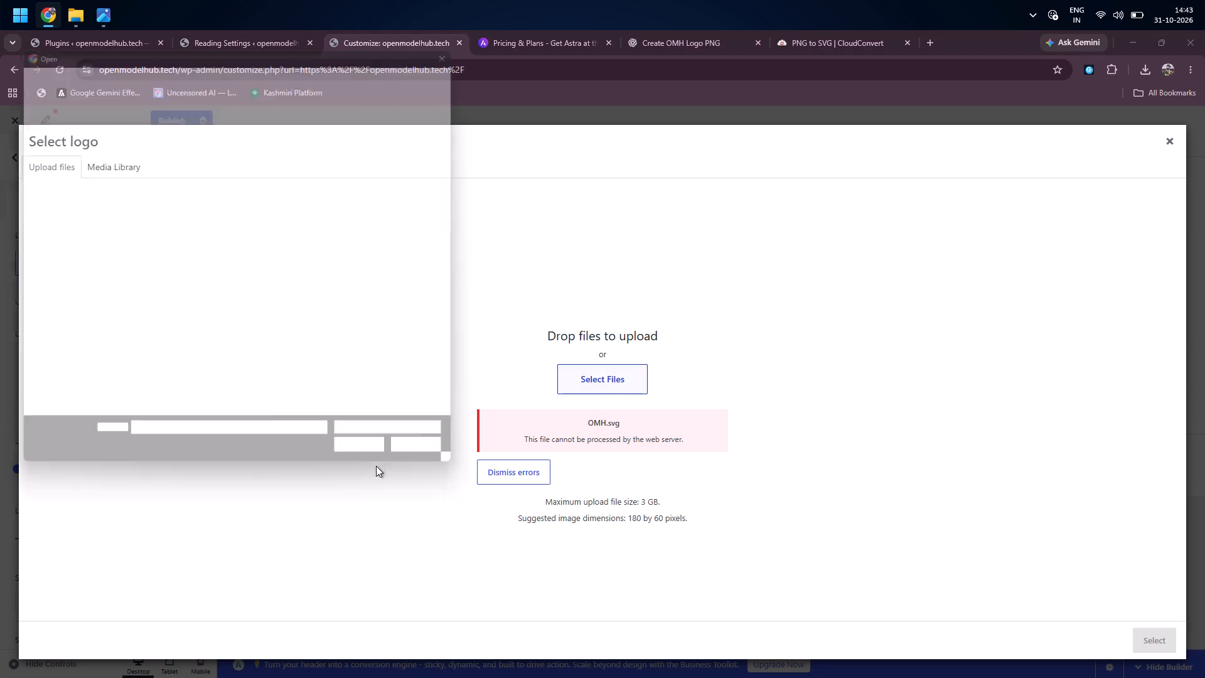
click(222, 166)
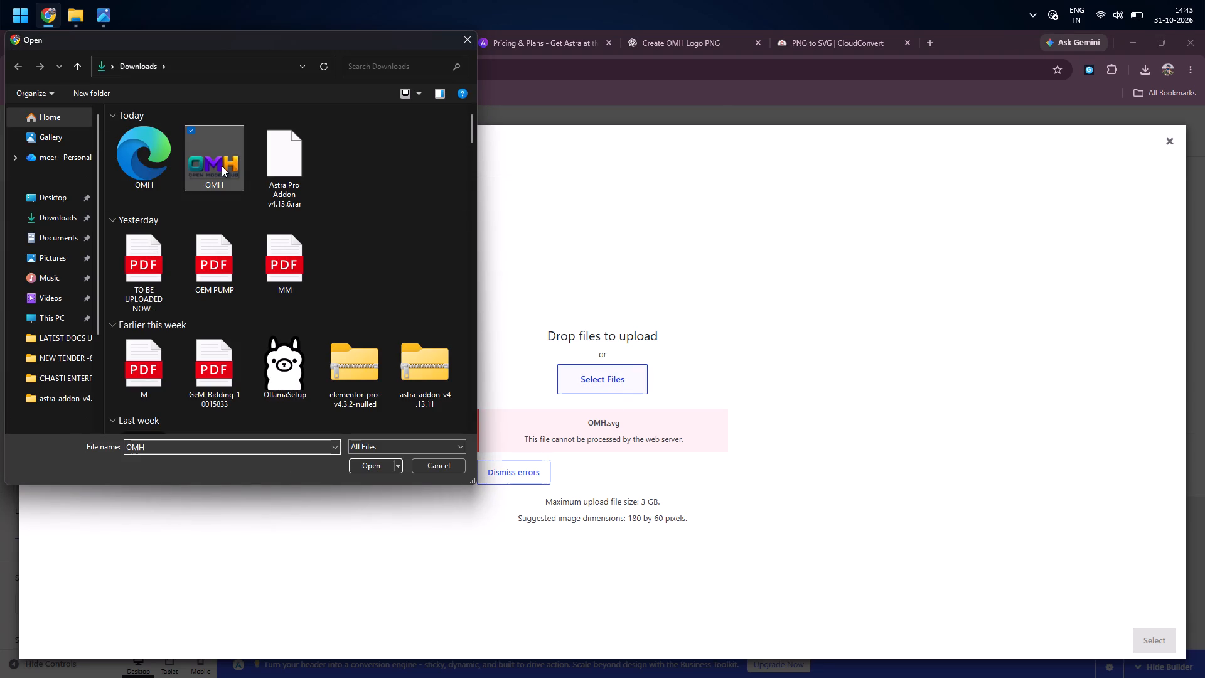
click(380, 471)
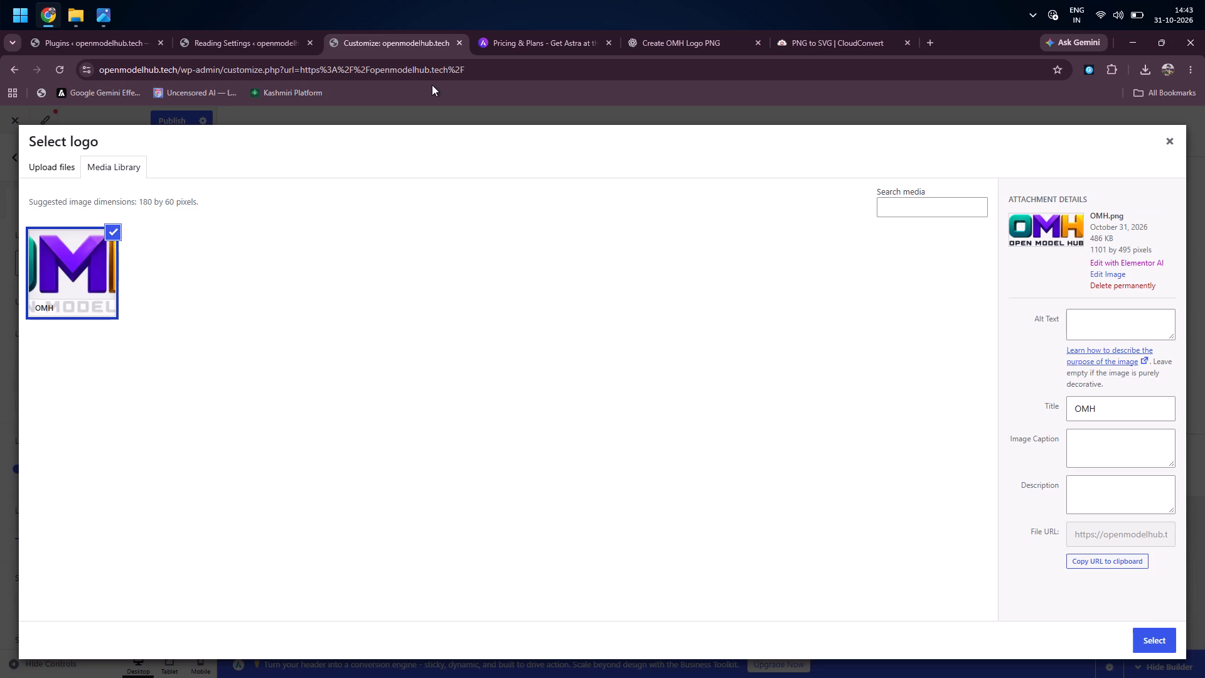
Give the uploaded OMH image the alt text OMH and the caption SITE LOGO.
click(1099, 313)
text(OM)
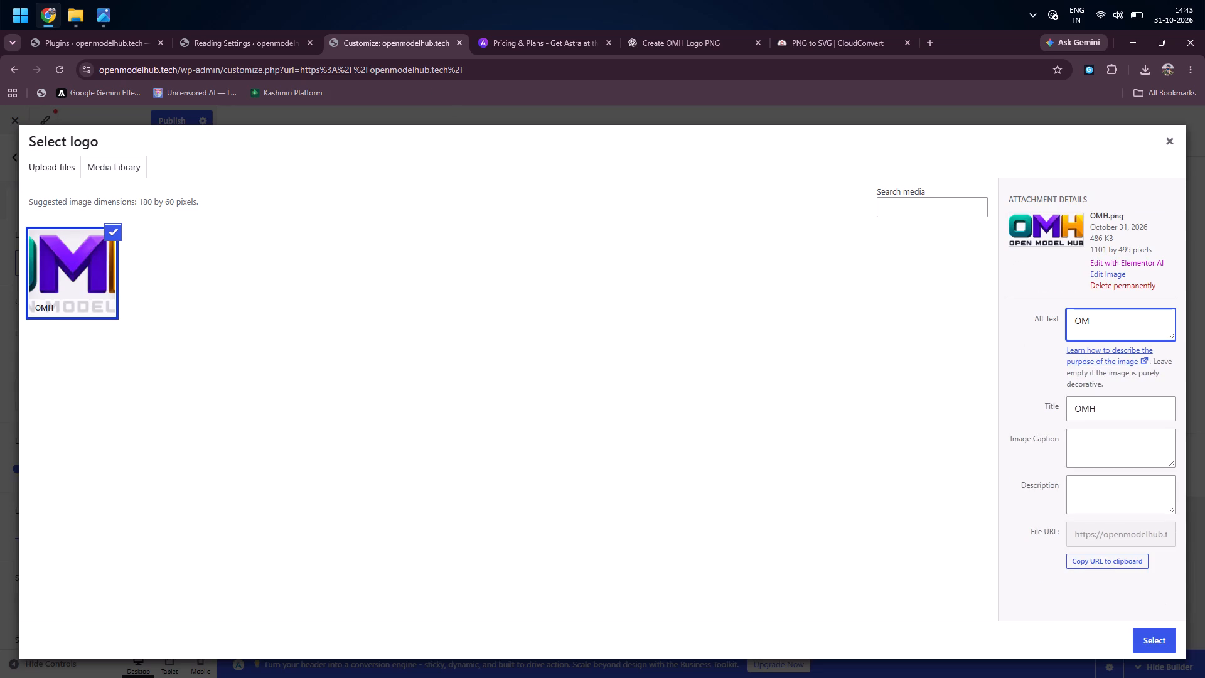
key(h)
click(1114, 451)
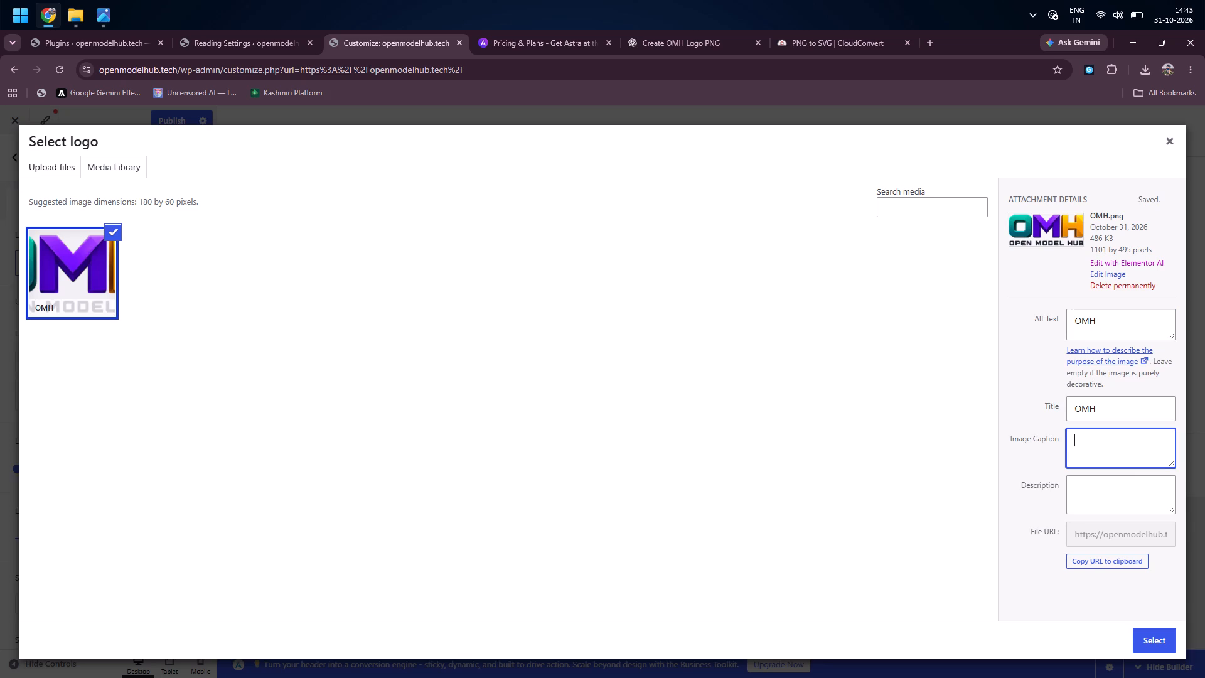
text(SITE)
key(space)
text(LOGO)
Select the OMH image as the site logo, extending the crop area to the image's full height.
click(1146, 640)
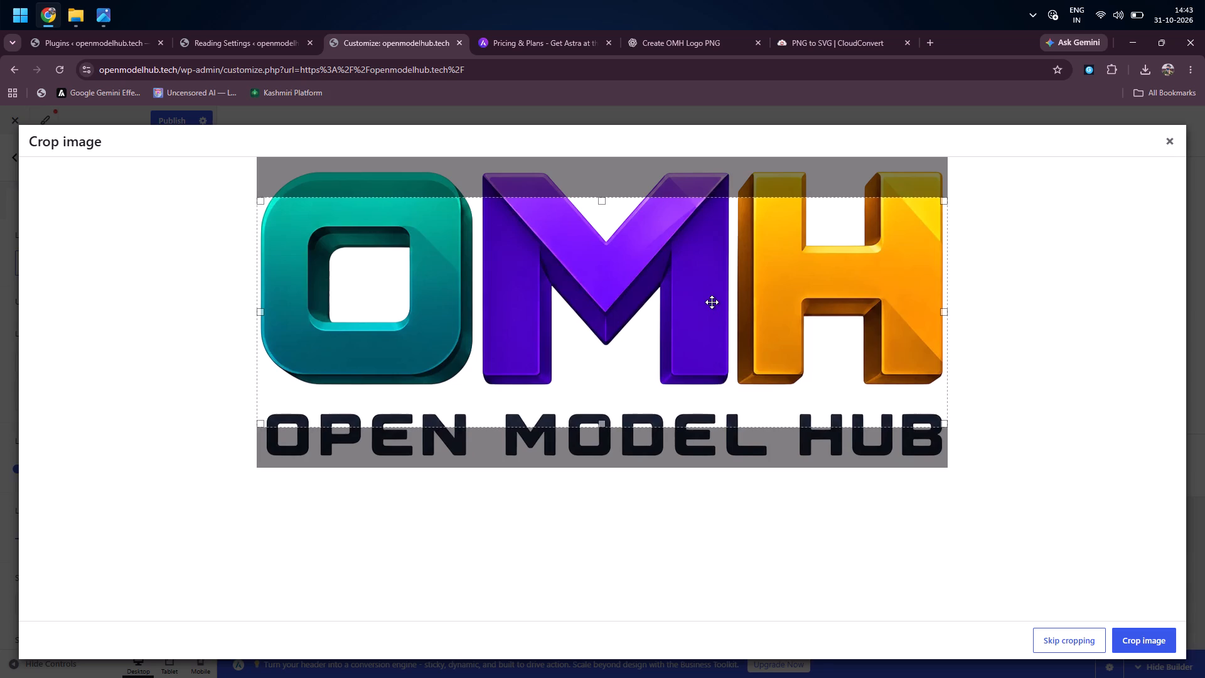
drag(600, 426, 605, 498)
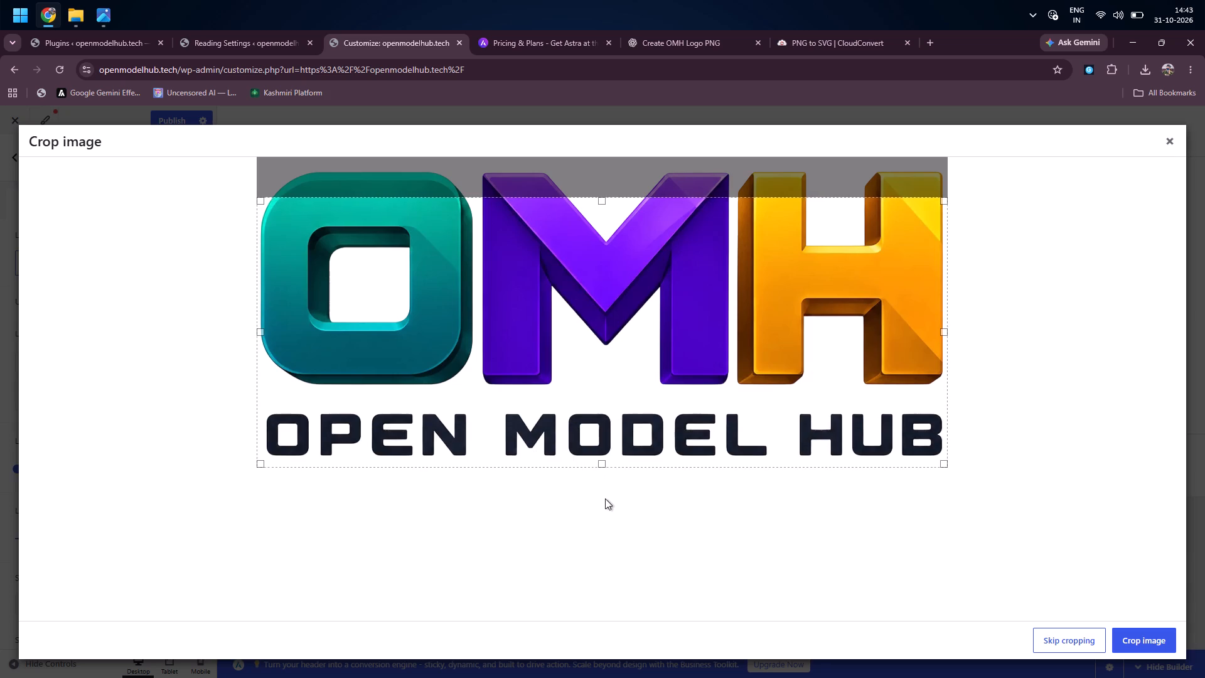
drag(599, 200, 596, 149)
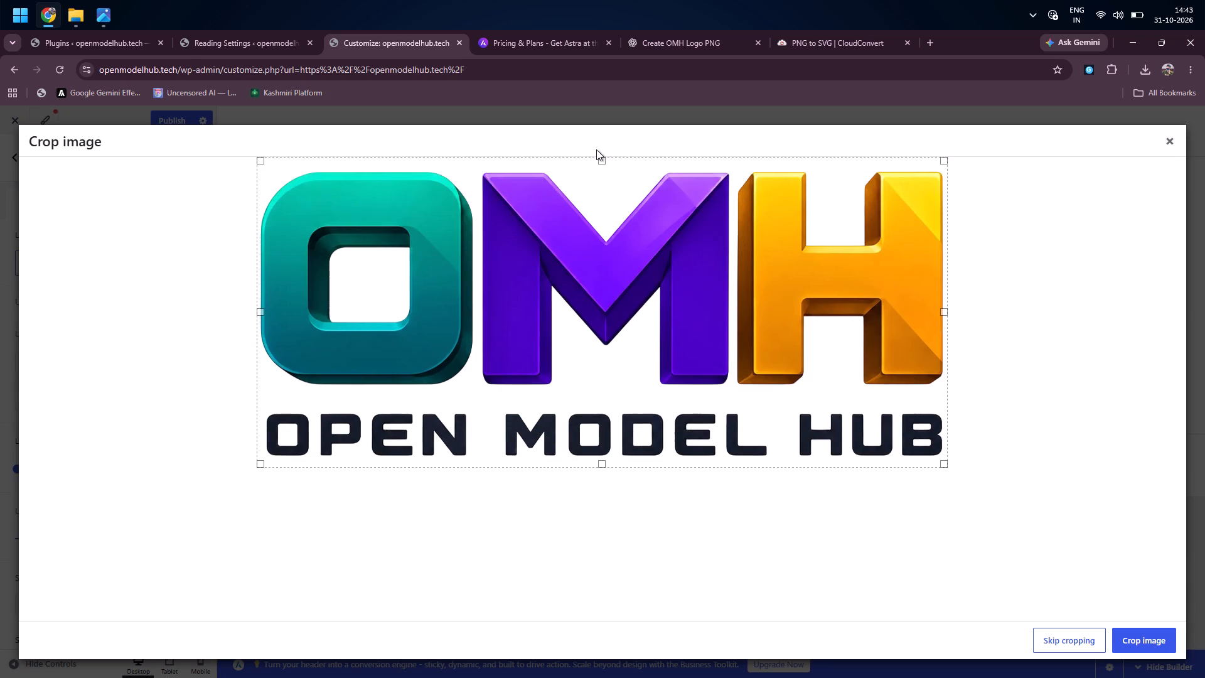
click(1137, 643)
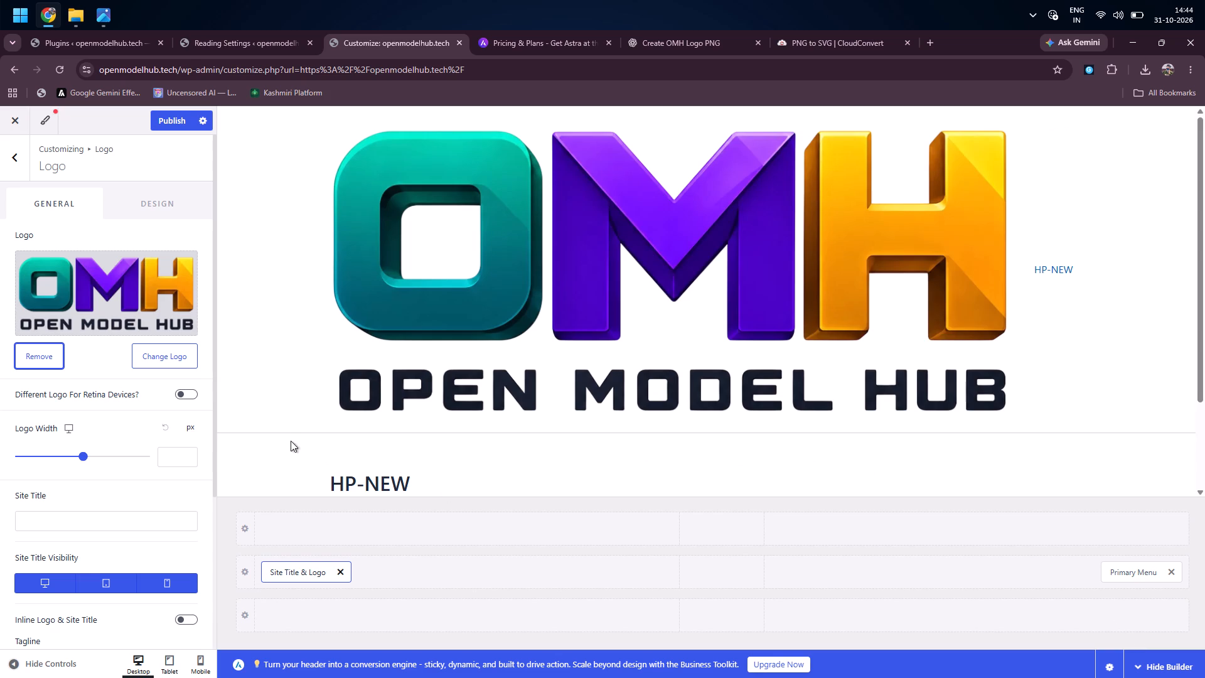
Reduce the header logo's desktop width to 82 px.
drag(80, 455, 35, 453)
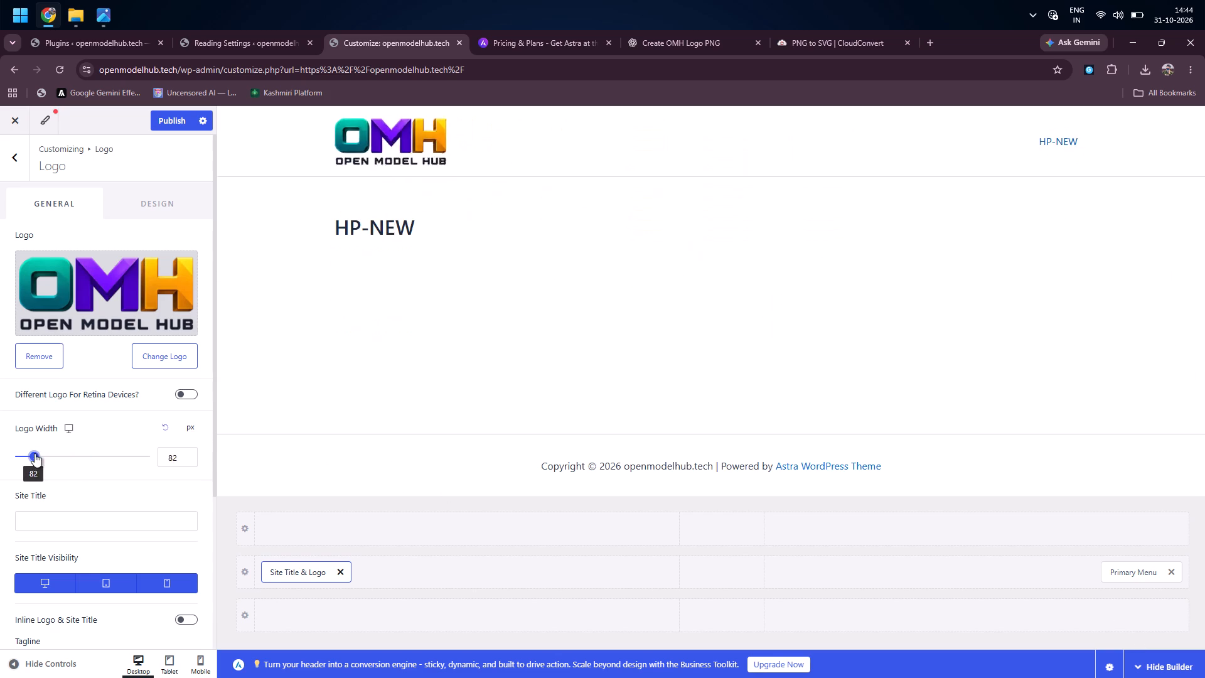
drag(35, 453, 37, 453)
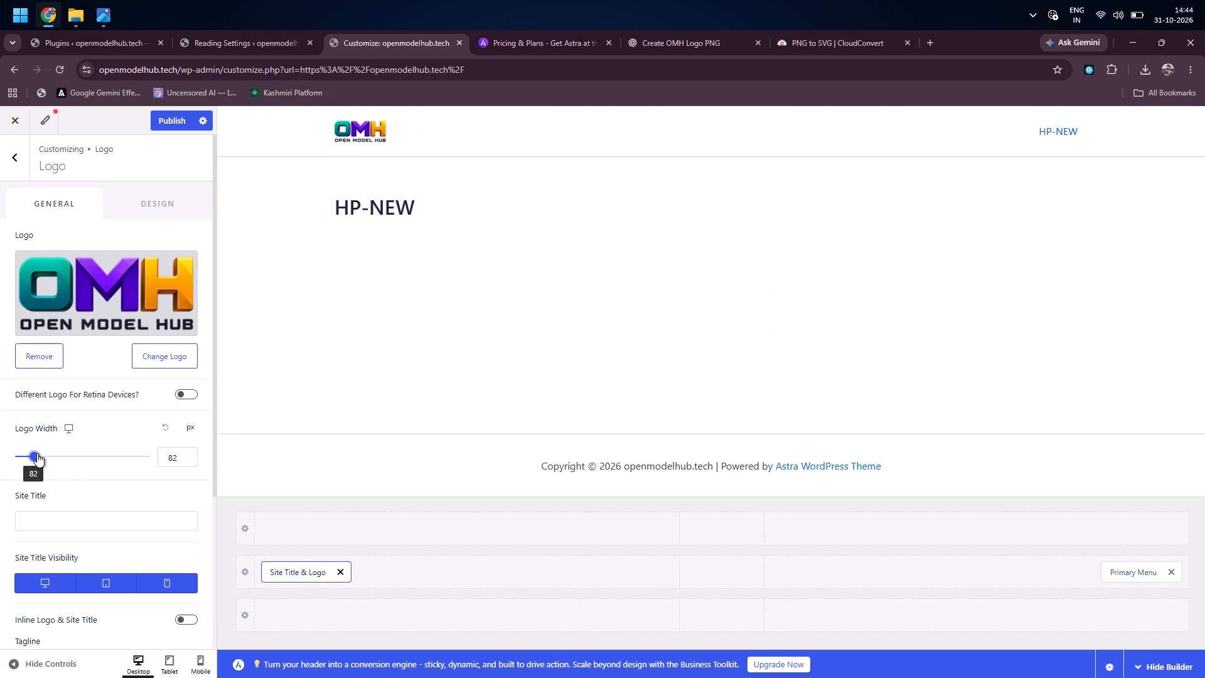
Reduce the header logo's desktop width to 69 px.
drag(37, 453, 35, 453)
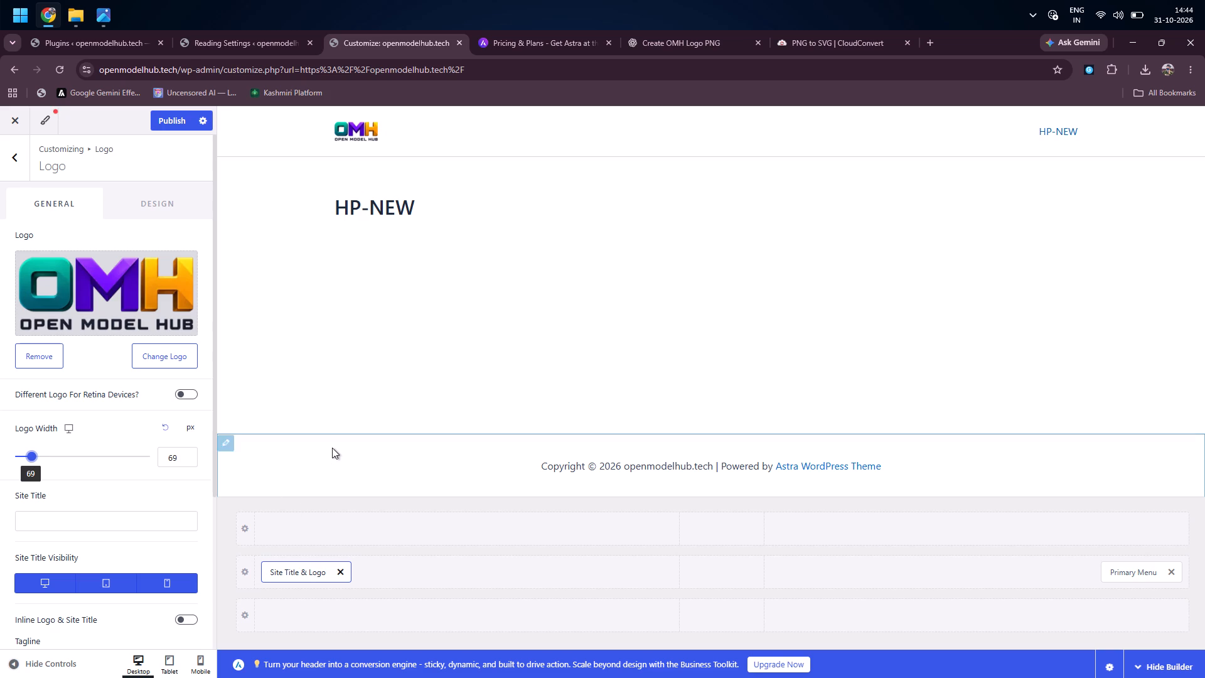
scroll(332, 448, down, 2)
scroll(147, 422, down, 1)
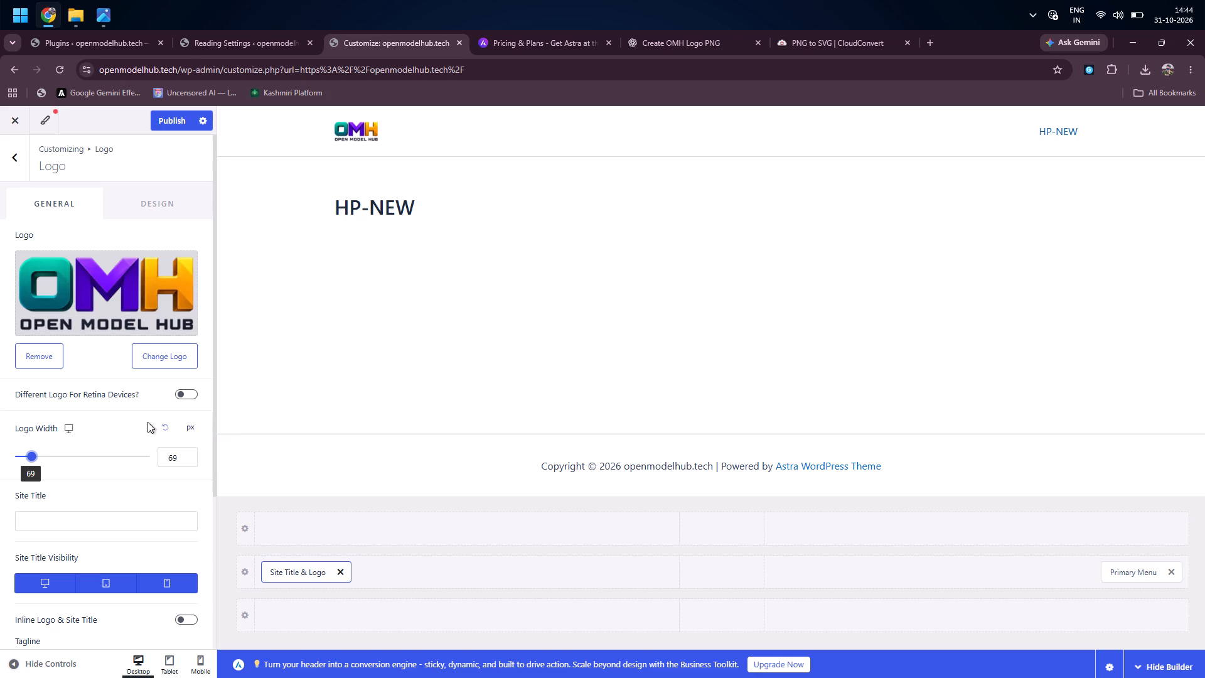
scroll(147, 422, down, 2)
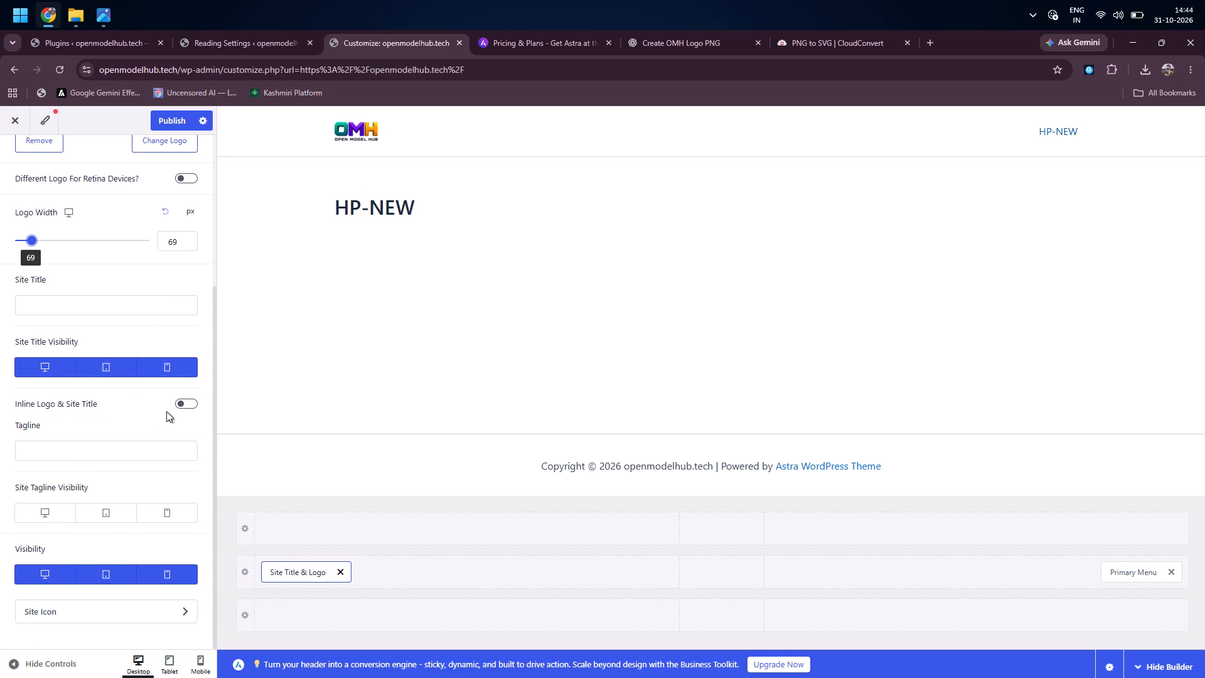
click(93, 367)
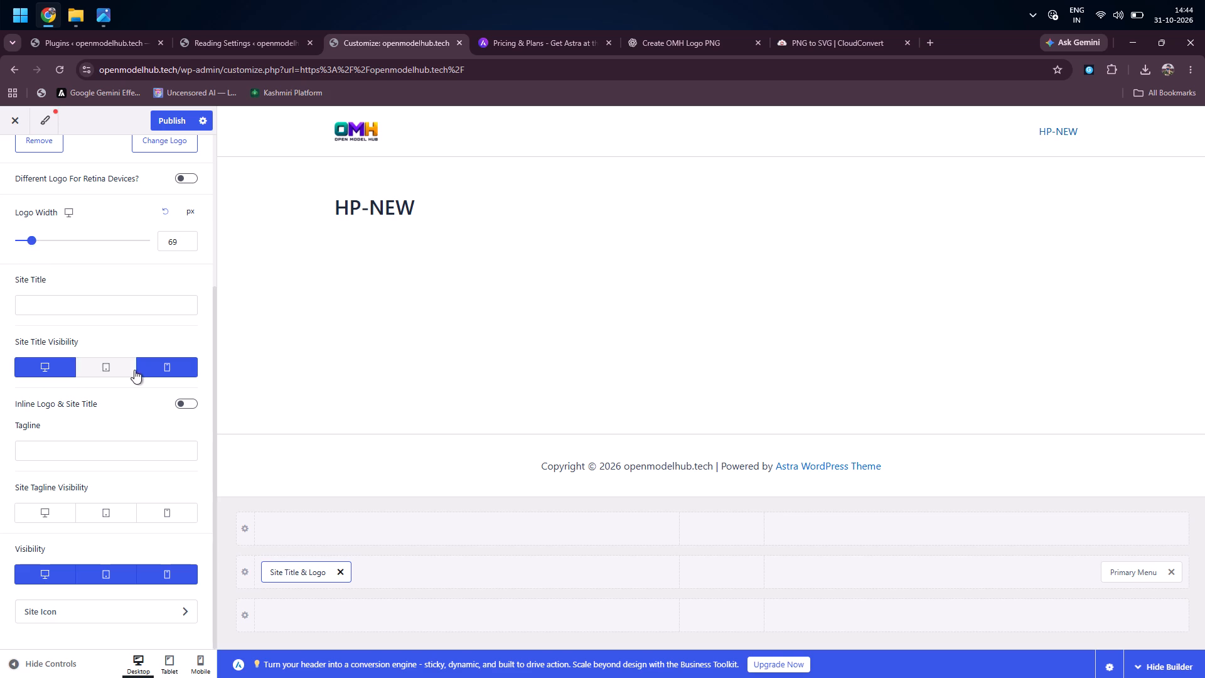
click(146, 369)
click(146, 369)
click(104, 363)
Set the header logo's desktop width to 80 px.
scroll(104, 363, down, 4)
scroll(104, 363, up, 2)
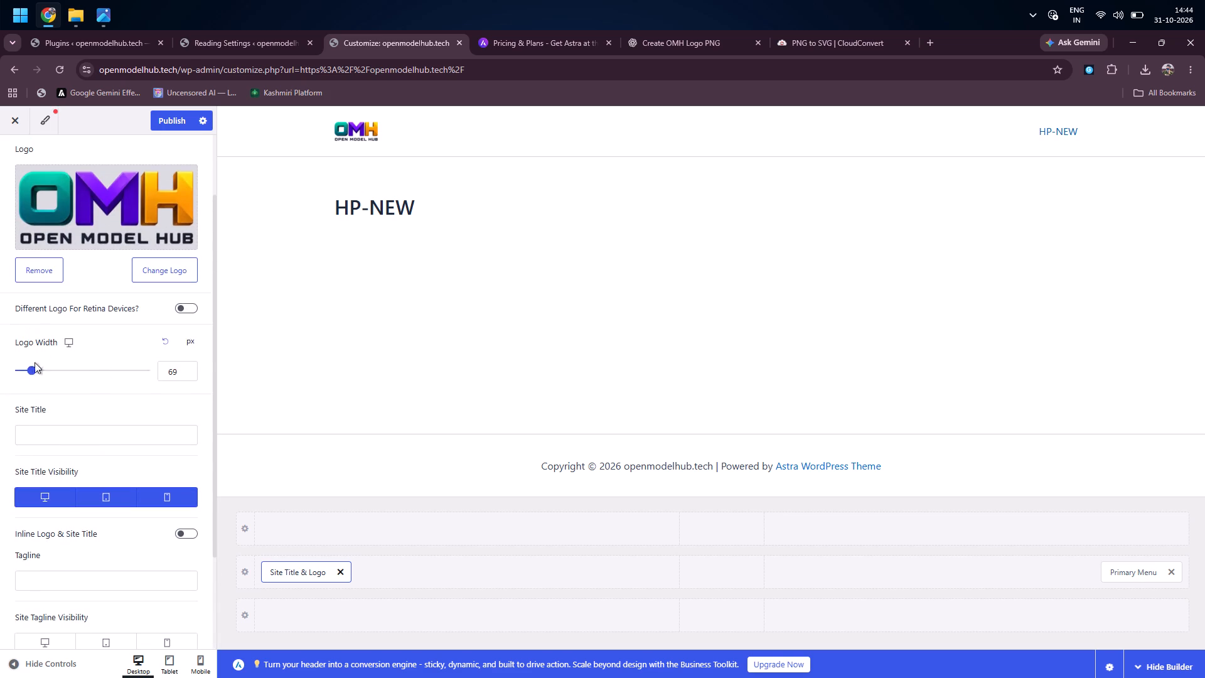
click(183, 369)
triple_click(183, 369)
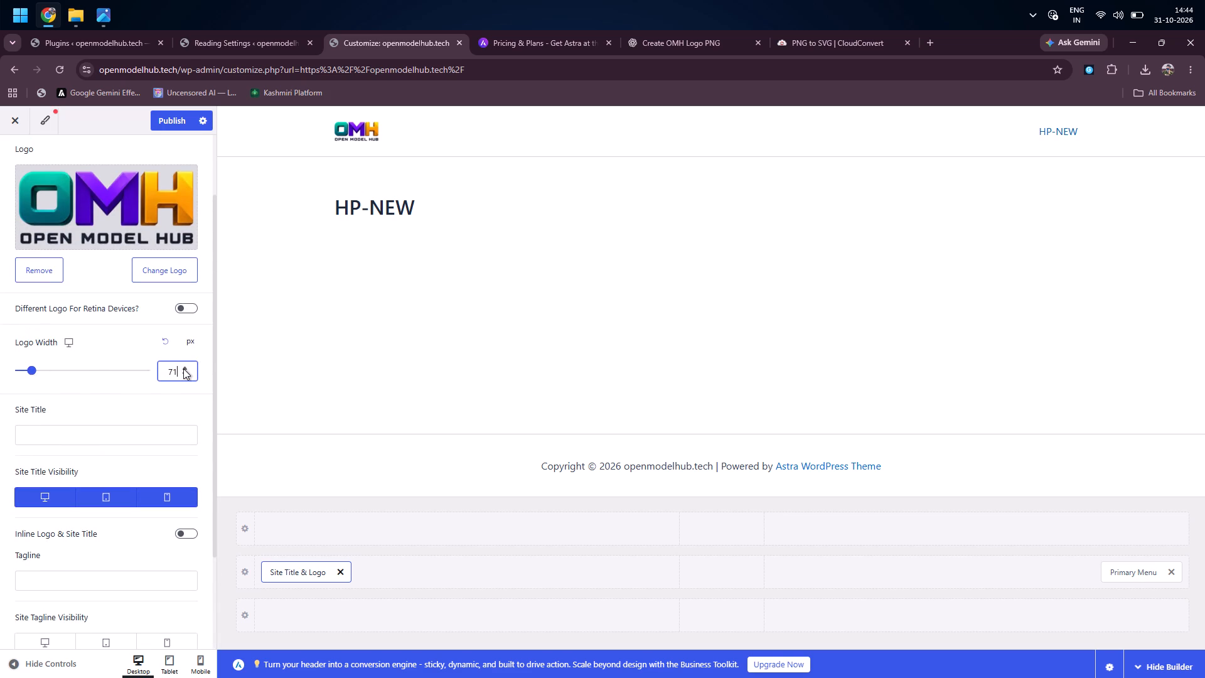
triple_click(183, 369)
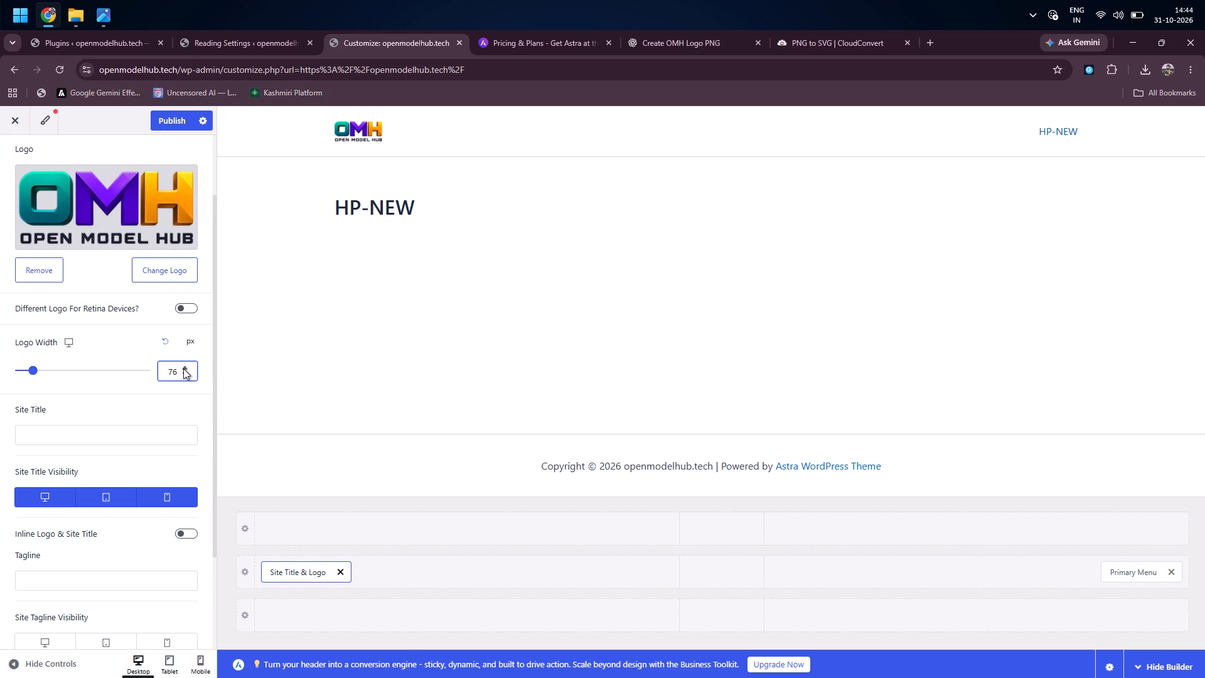
triple_click(183, 369)
click(183, 369)
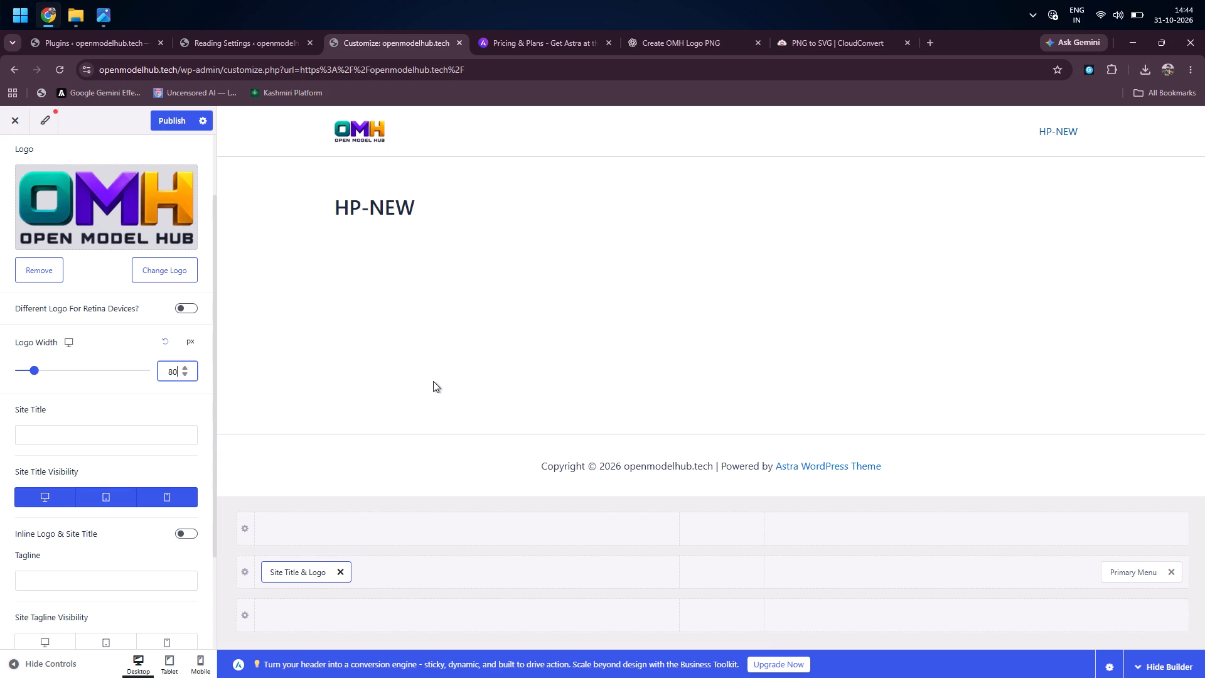
Publish the logo changes to the site.
scroll(45, 363, down, 5)
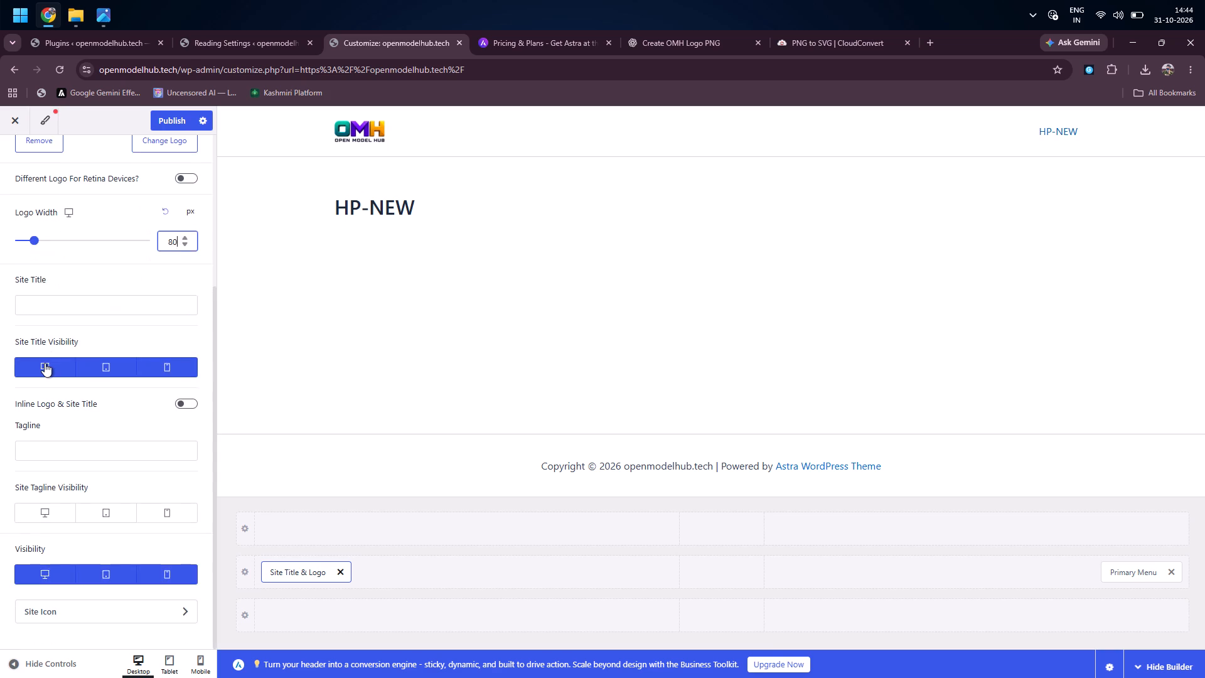
scroll(45, 363, up, 4)
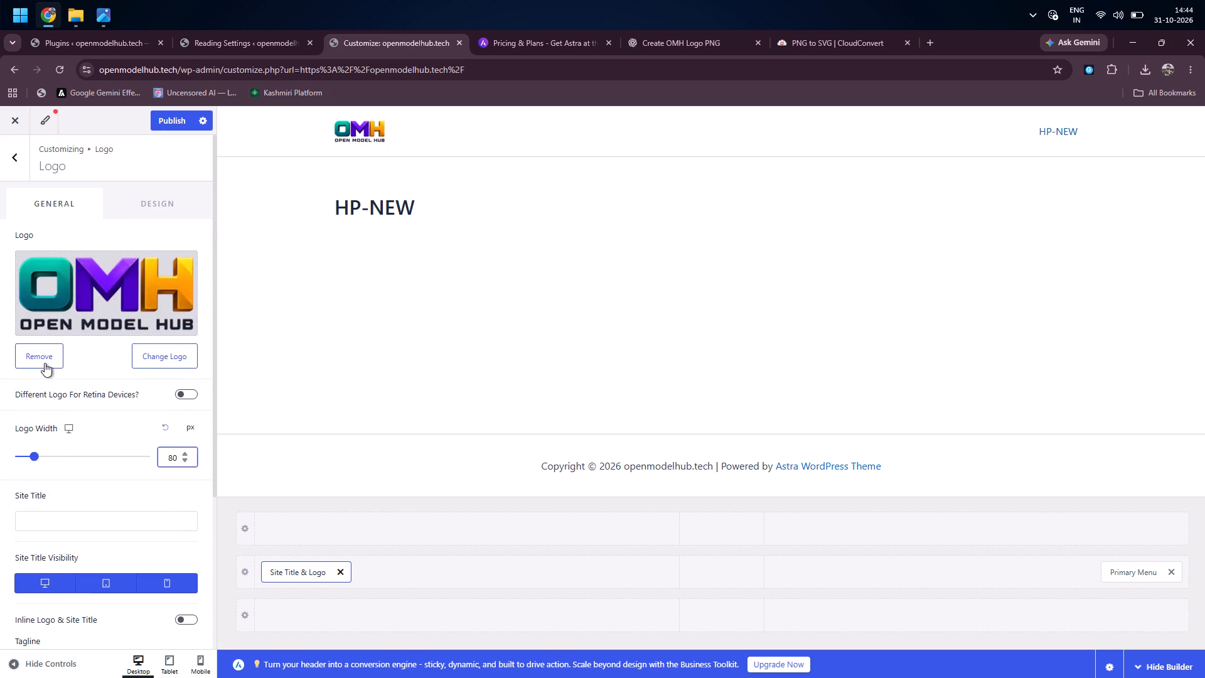
click(175, 114)
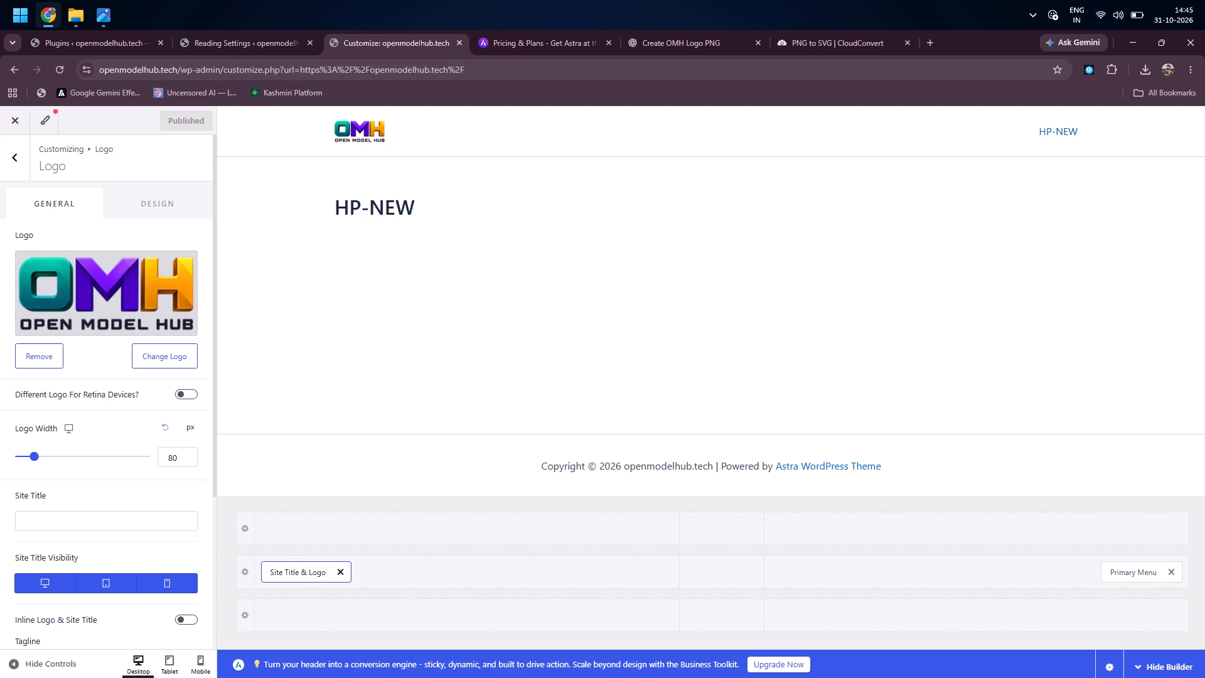
Search the web for FAVICON MAKER in a new browser tab.
scroll(14, 352, down, 4)
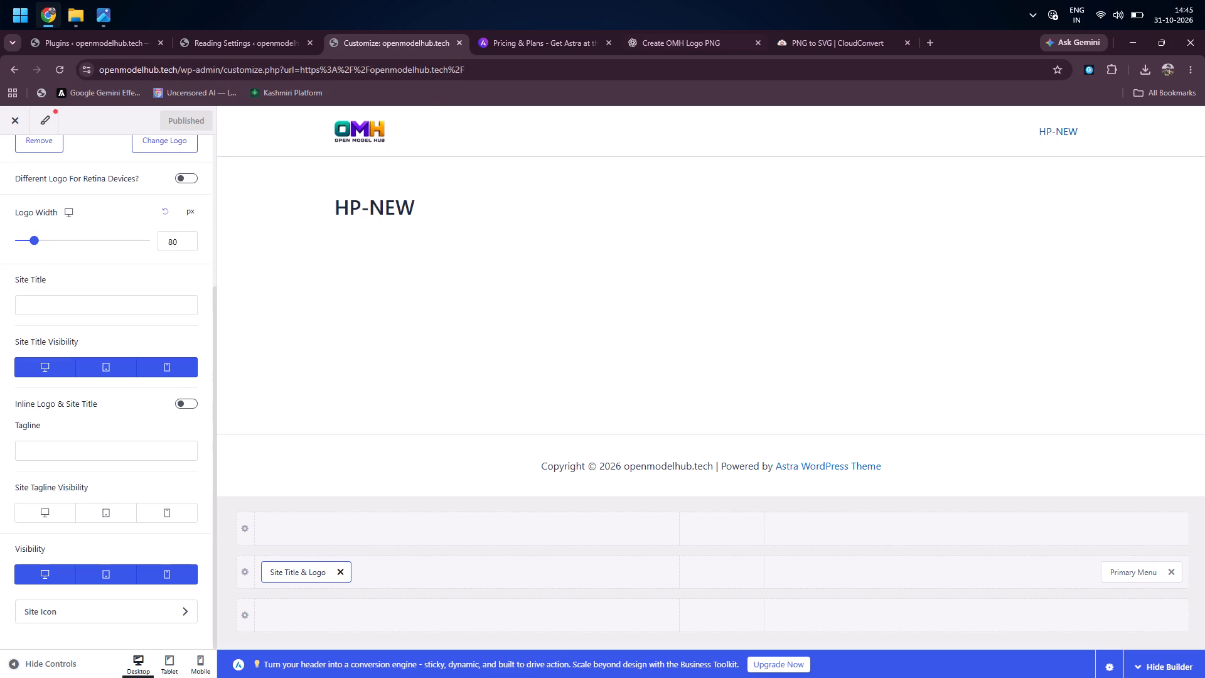
click(926, 41)
text(ML)
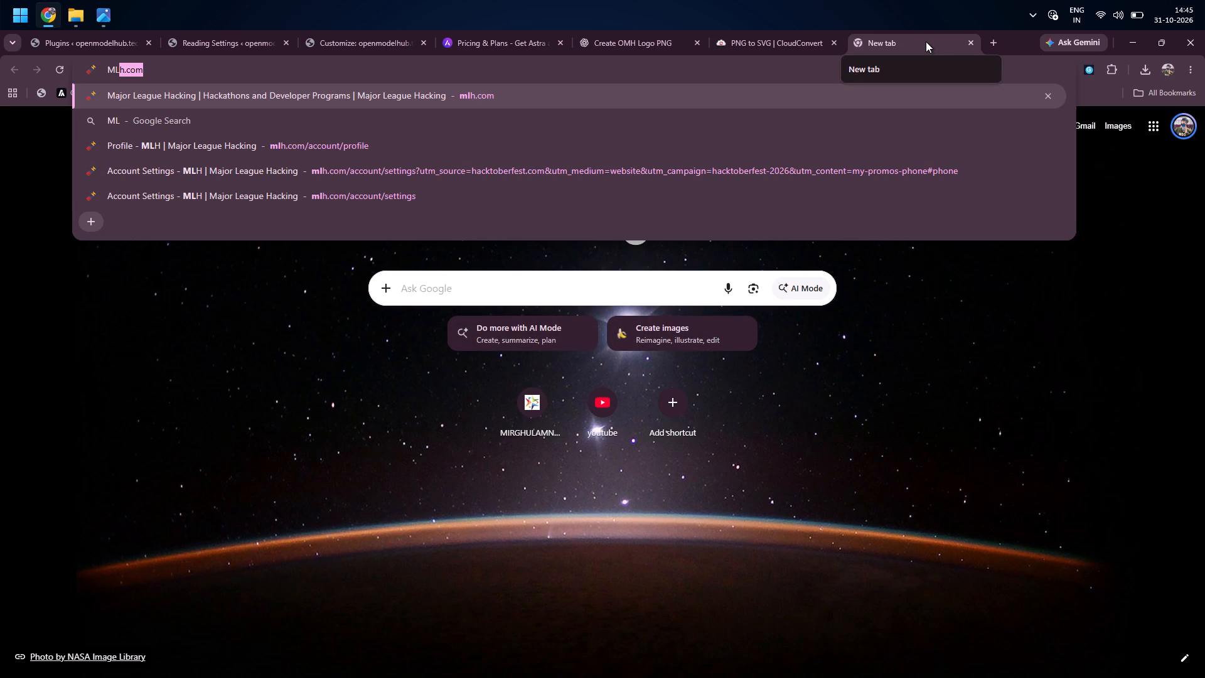
key(BackSpace)
key(BackSpace)
key(BackSpace)
key(BackSpace)
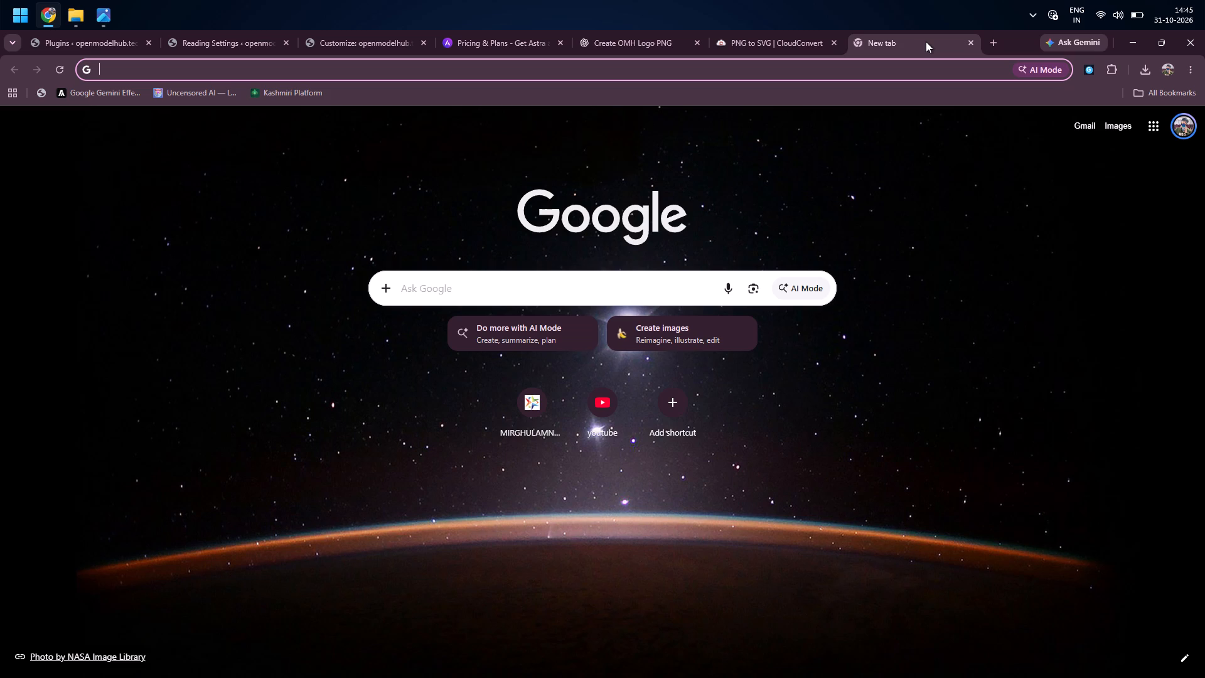
text(FV)
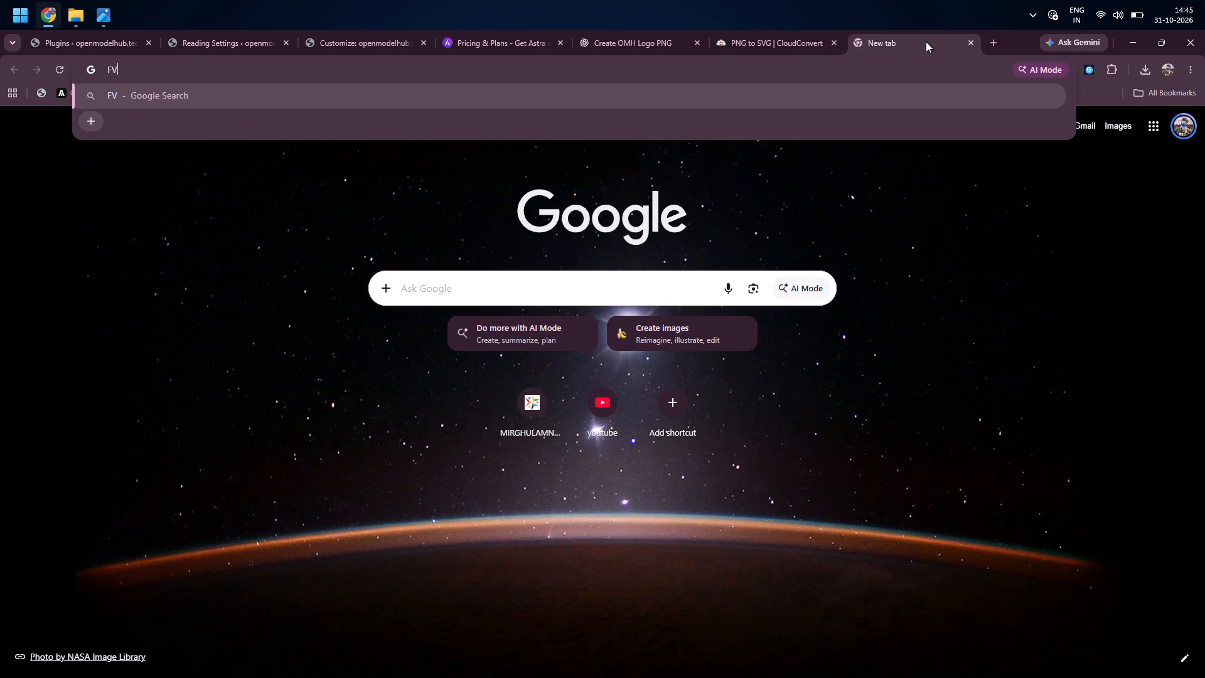
key(BackSpace)
text(AVICON)
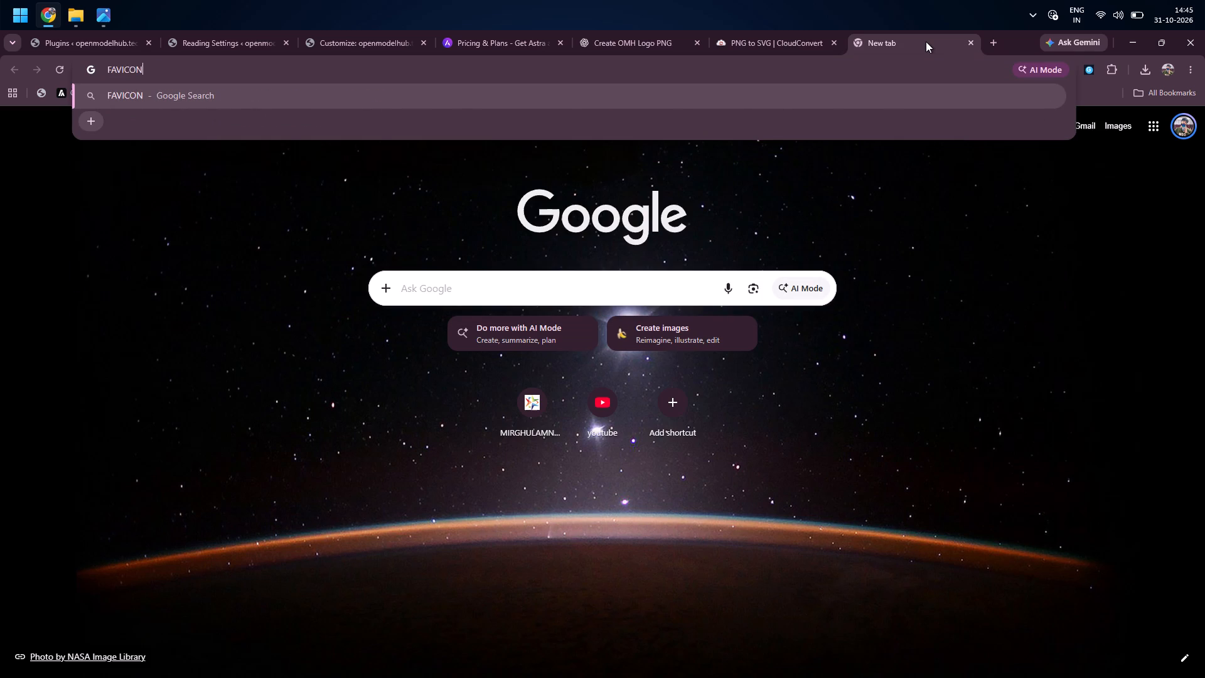
key(space)
key(m)
text(AKER)
key(Return)
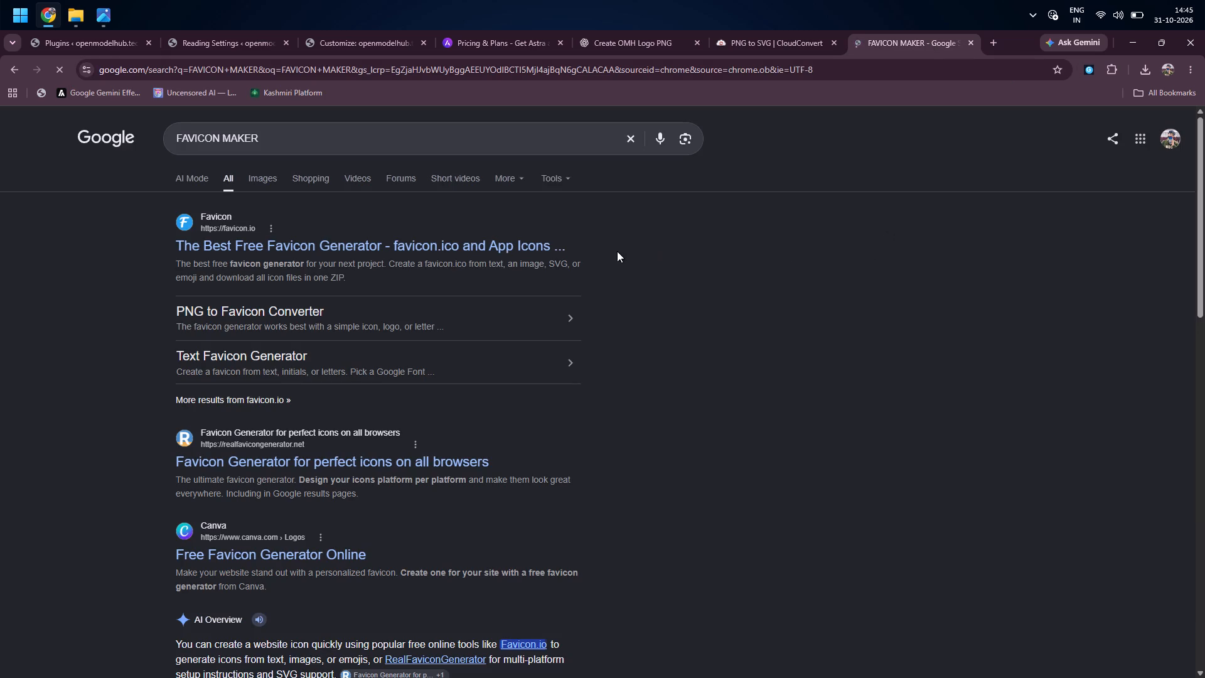
Search the web for PNG TO FAVICON and open CloudConvert's PNG to ICO Converter.
triple_click(301, 145)
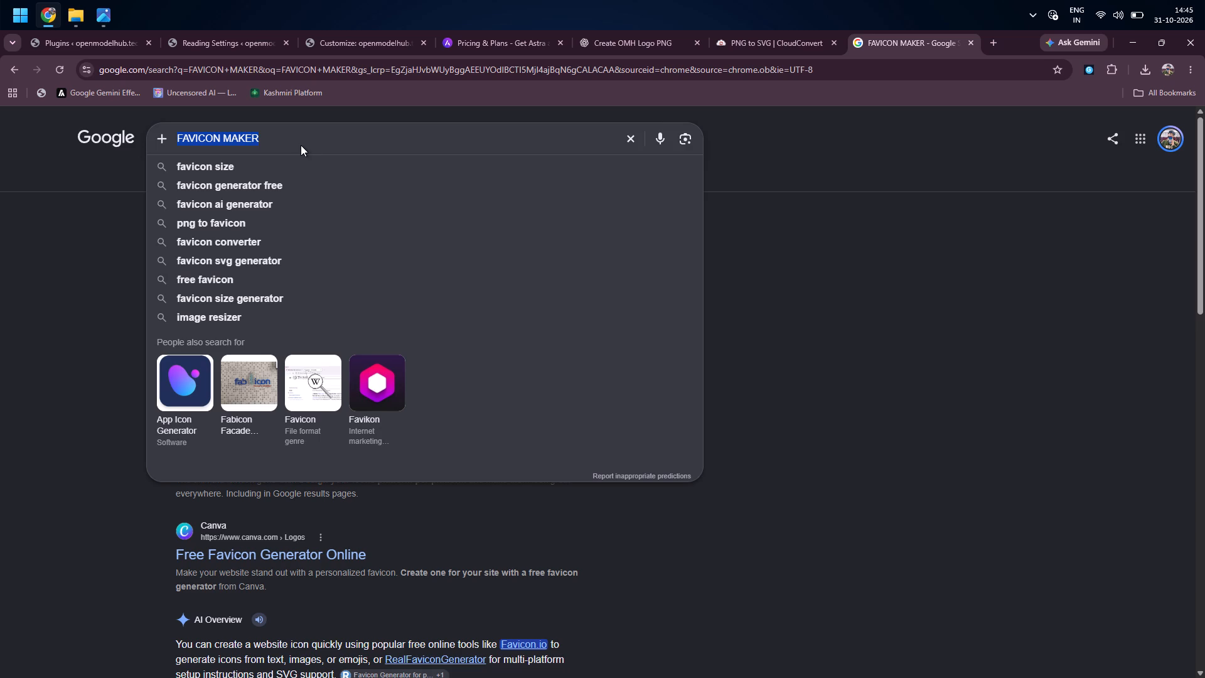
text(PNG TO FAVICON)
key(Return)
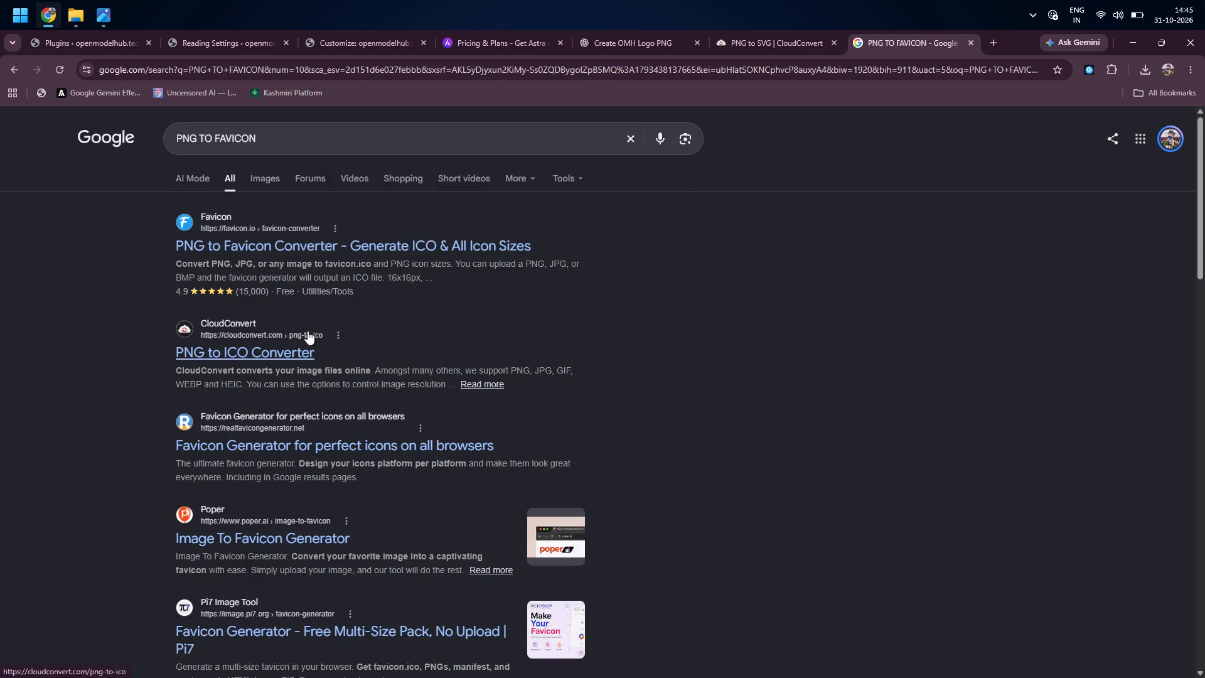
click(250, 355)
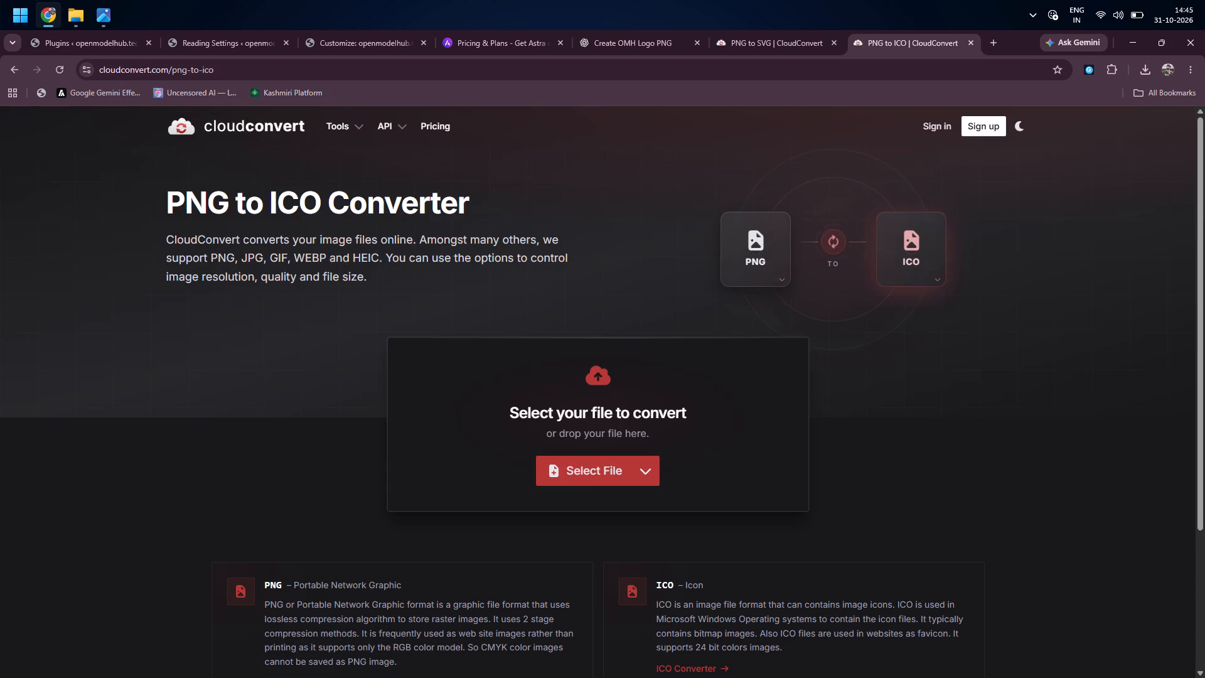
Convert the OMH PNG image from Downloads to ICO format and download the converted file.
click(589, 476)
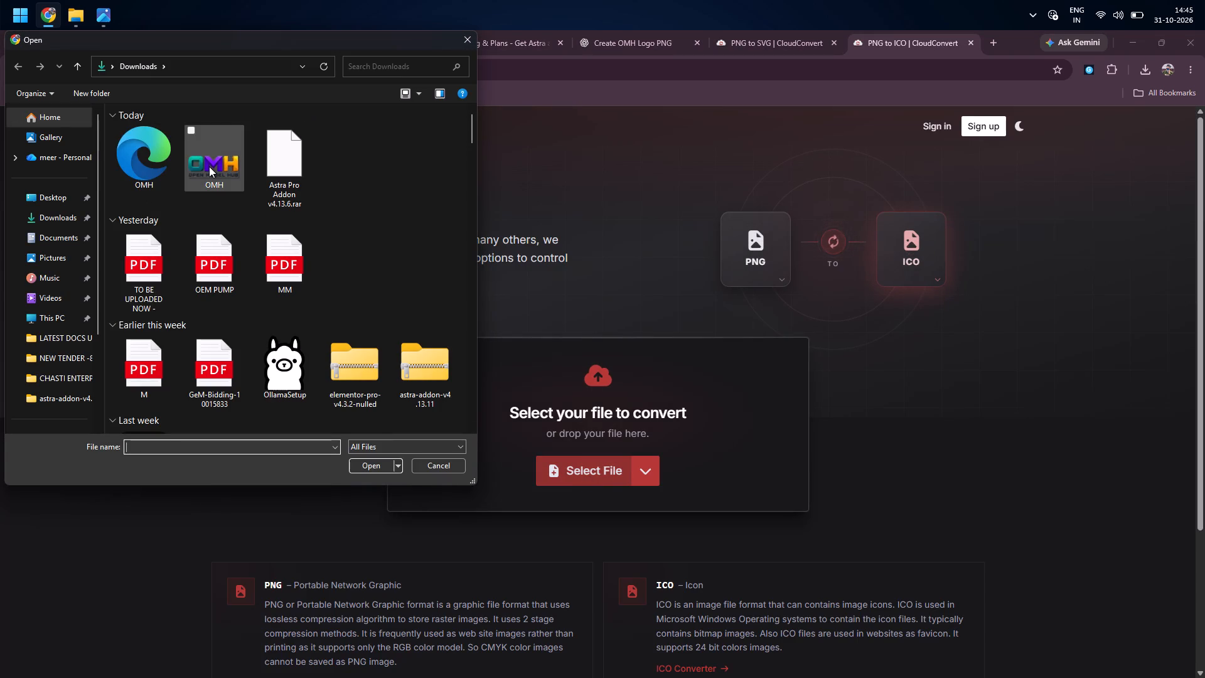
double_click(209, 166)
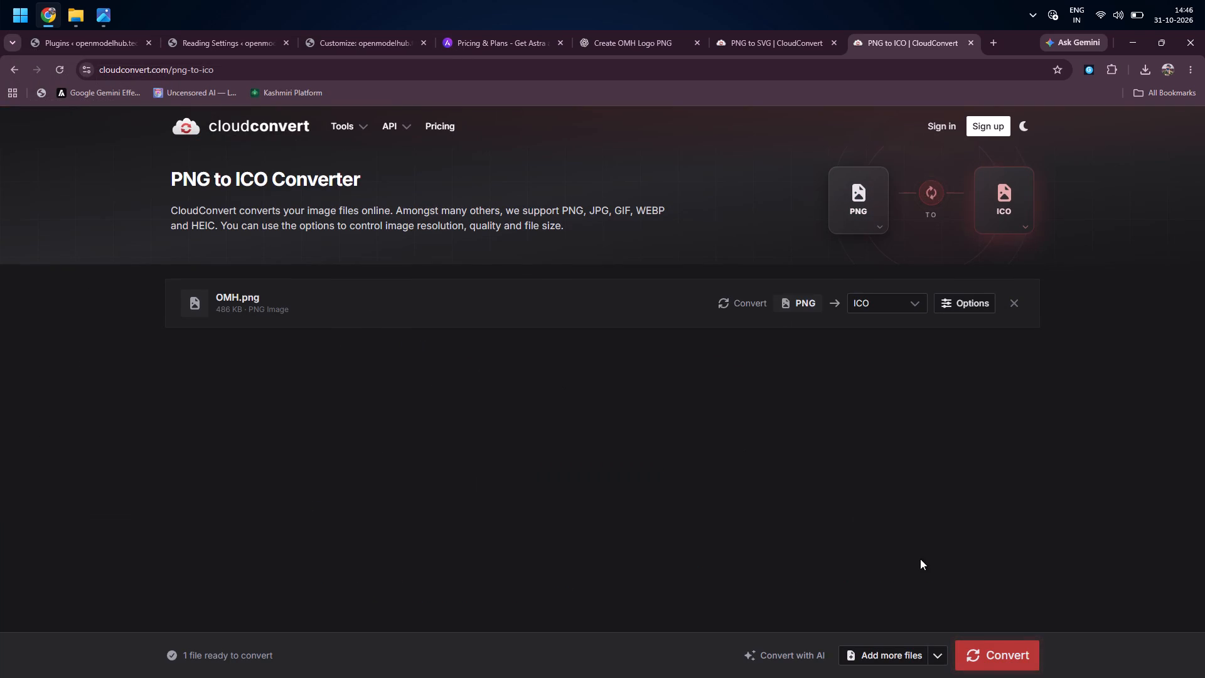
click(994, 648)
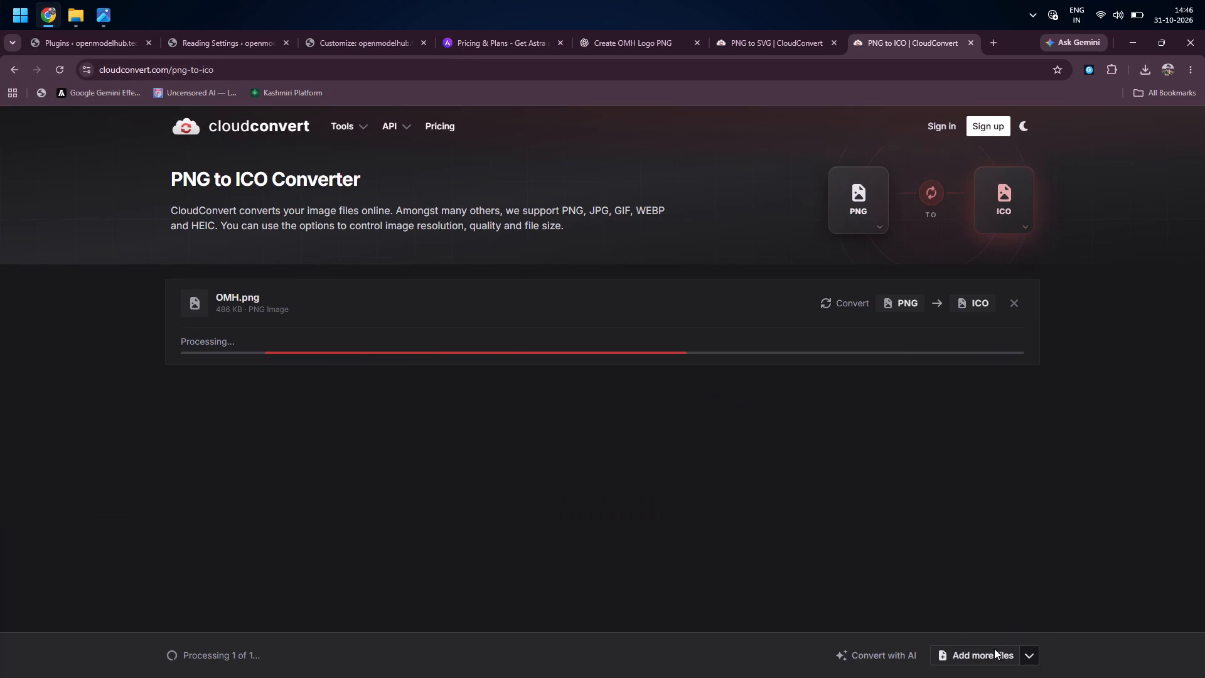
click(986, 349)
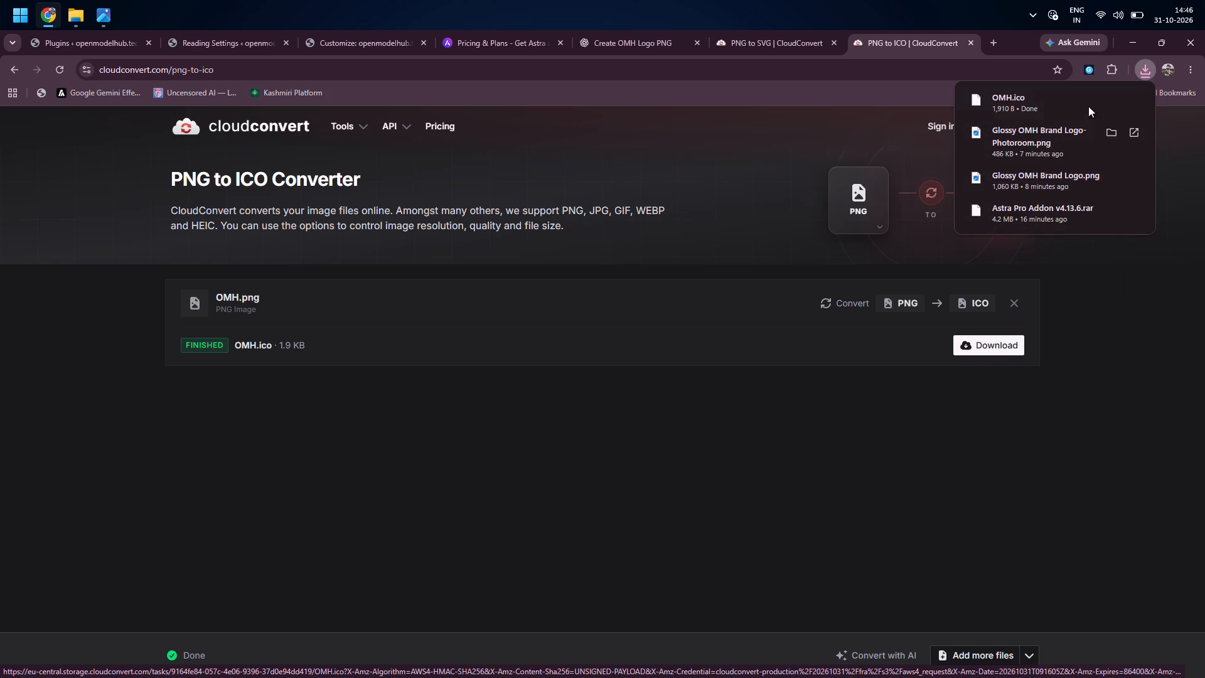
View the downloaded OMH.ico file in the image viewer and close it.
click(1049, 93)
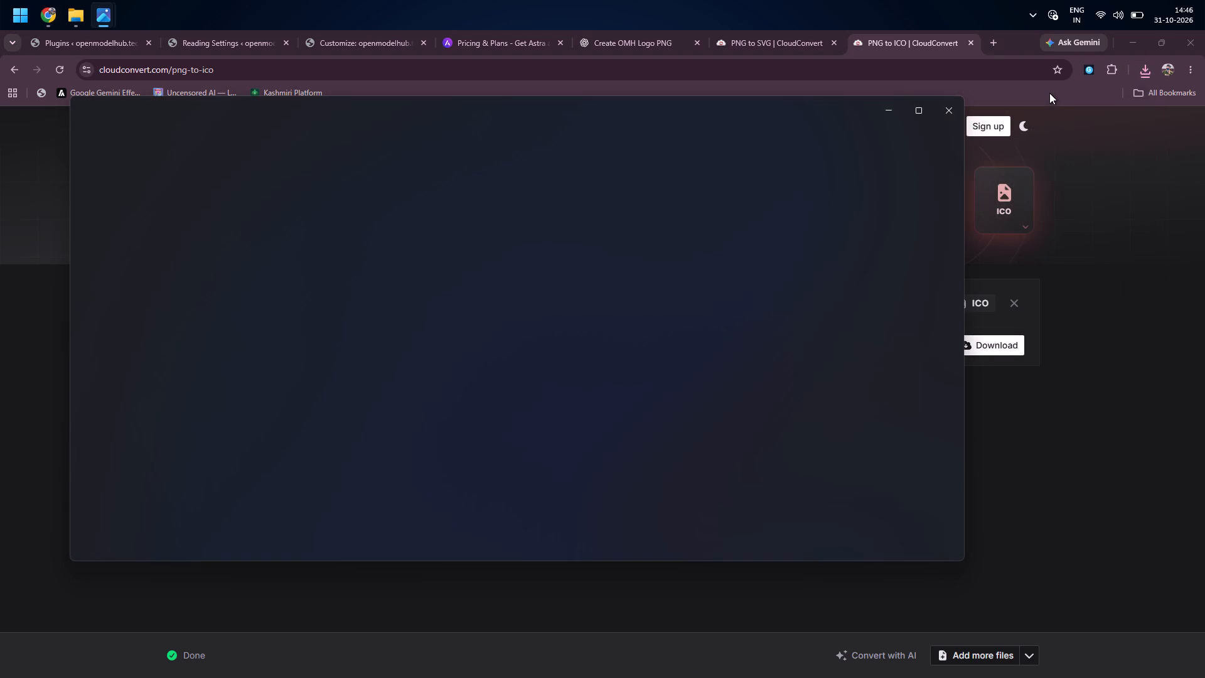
click(957, 105)
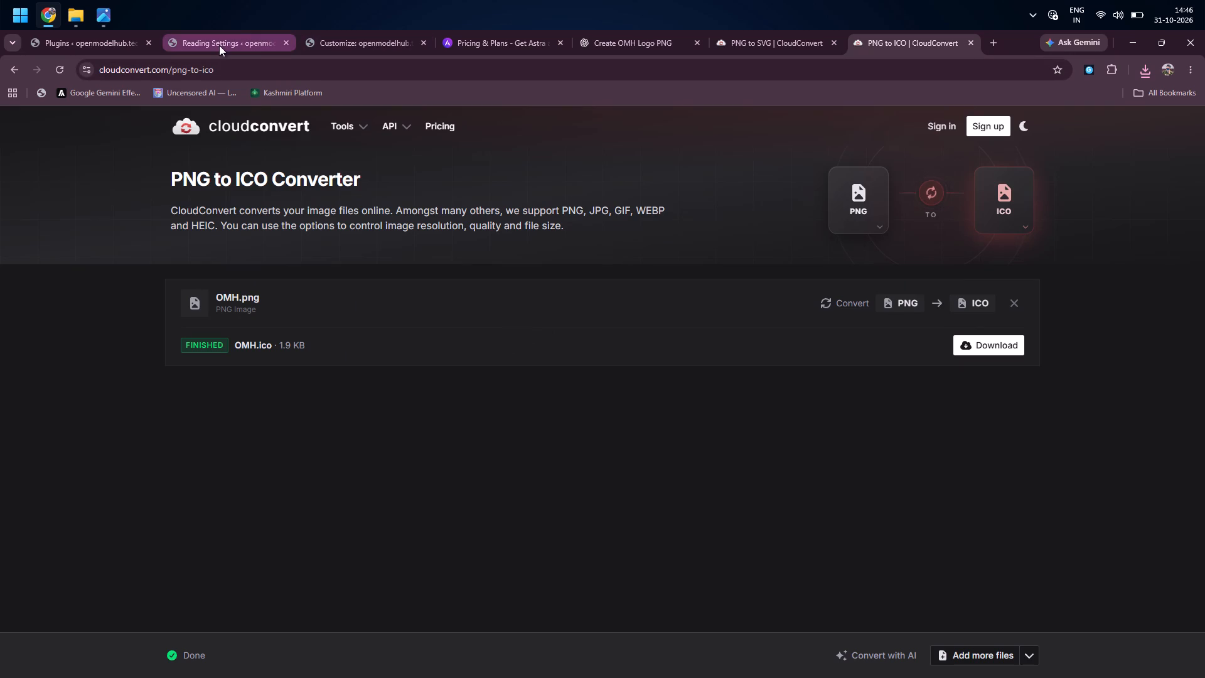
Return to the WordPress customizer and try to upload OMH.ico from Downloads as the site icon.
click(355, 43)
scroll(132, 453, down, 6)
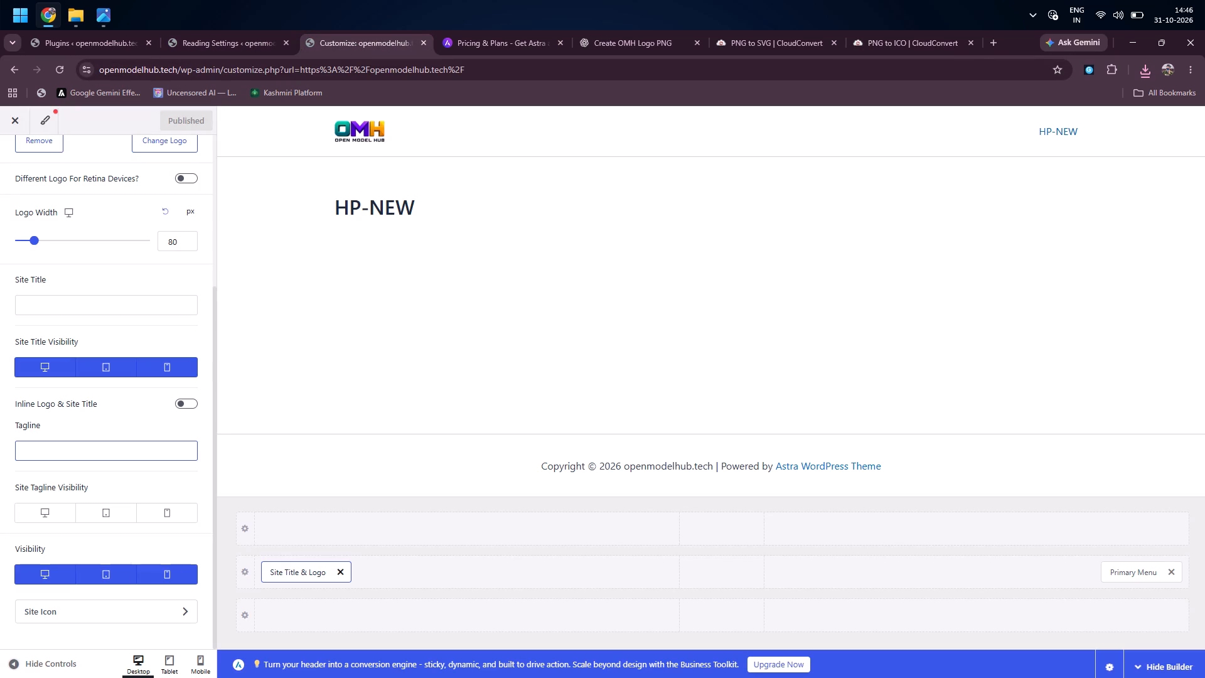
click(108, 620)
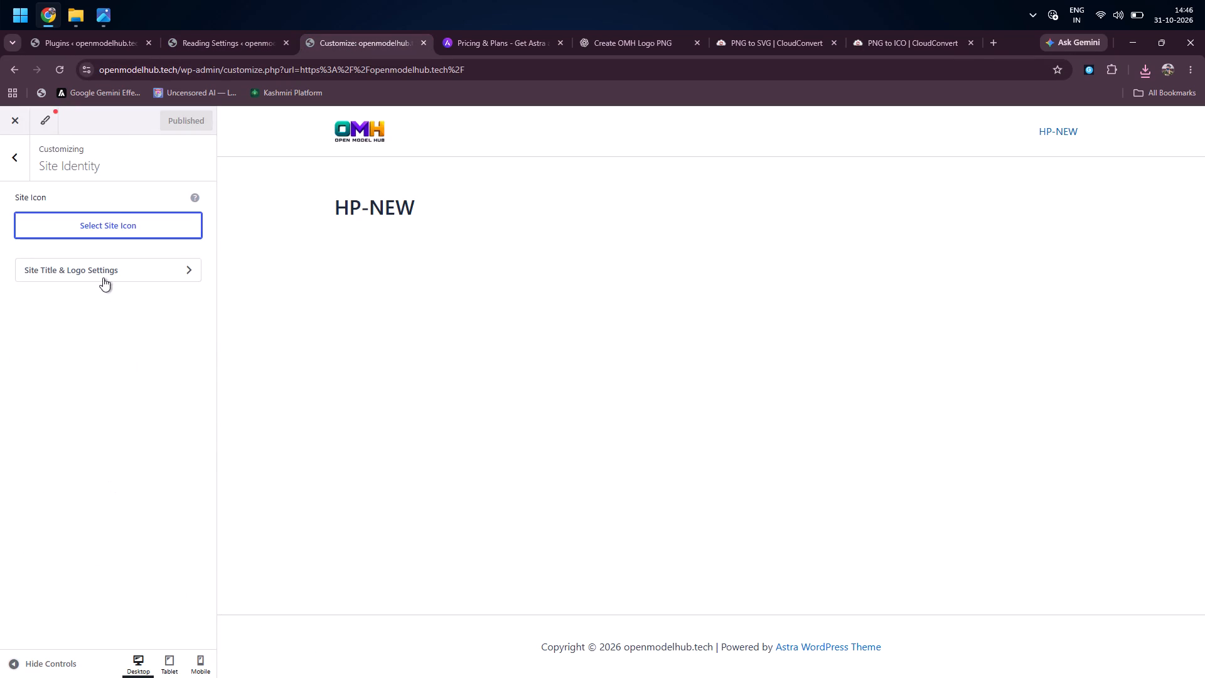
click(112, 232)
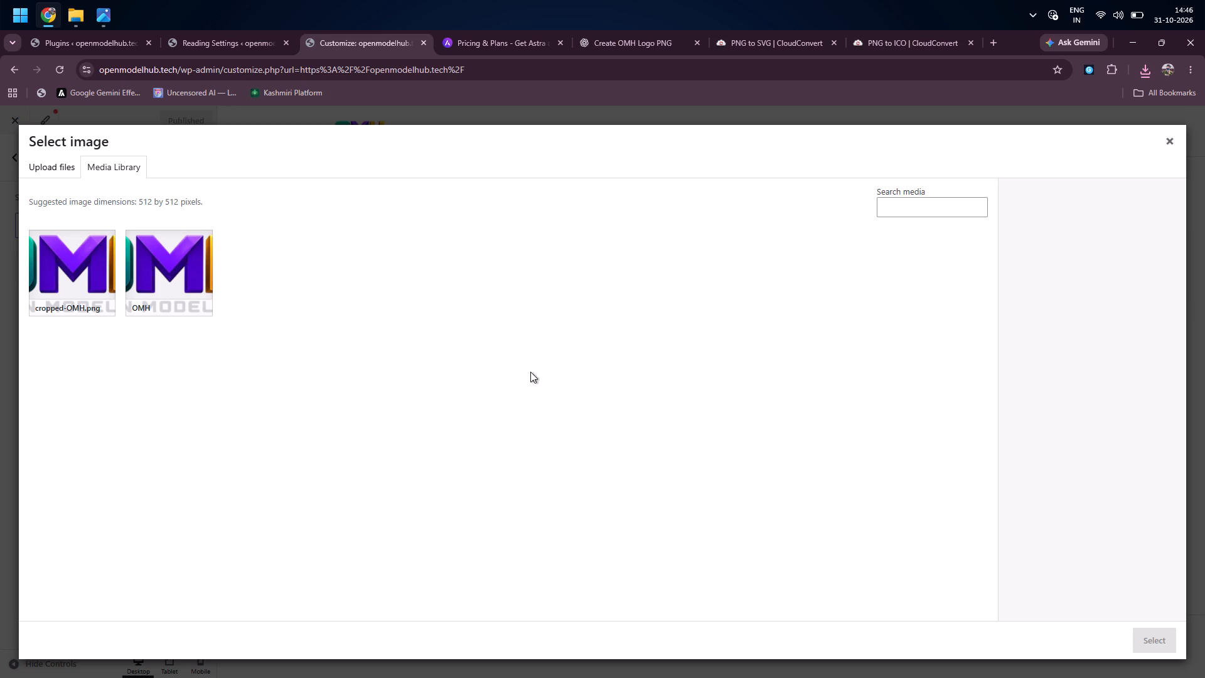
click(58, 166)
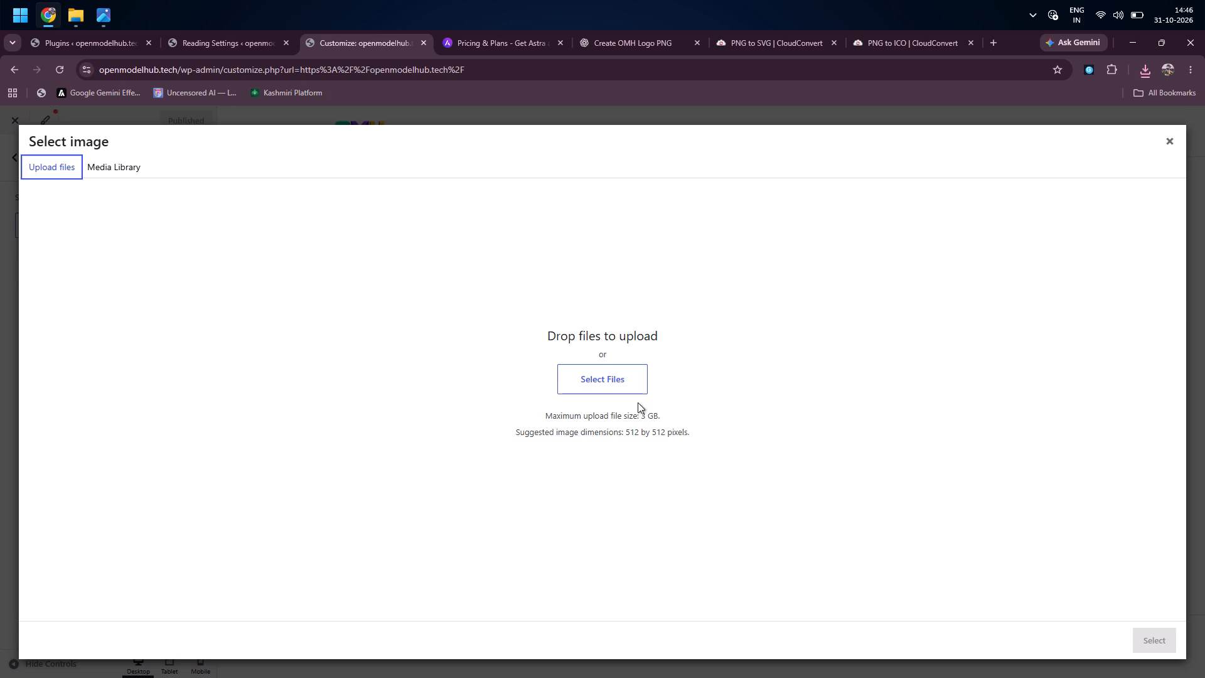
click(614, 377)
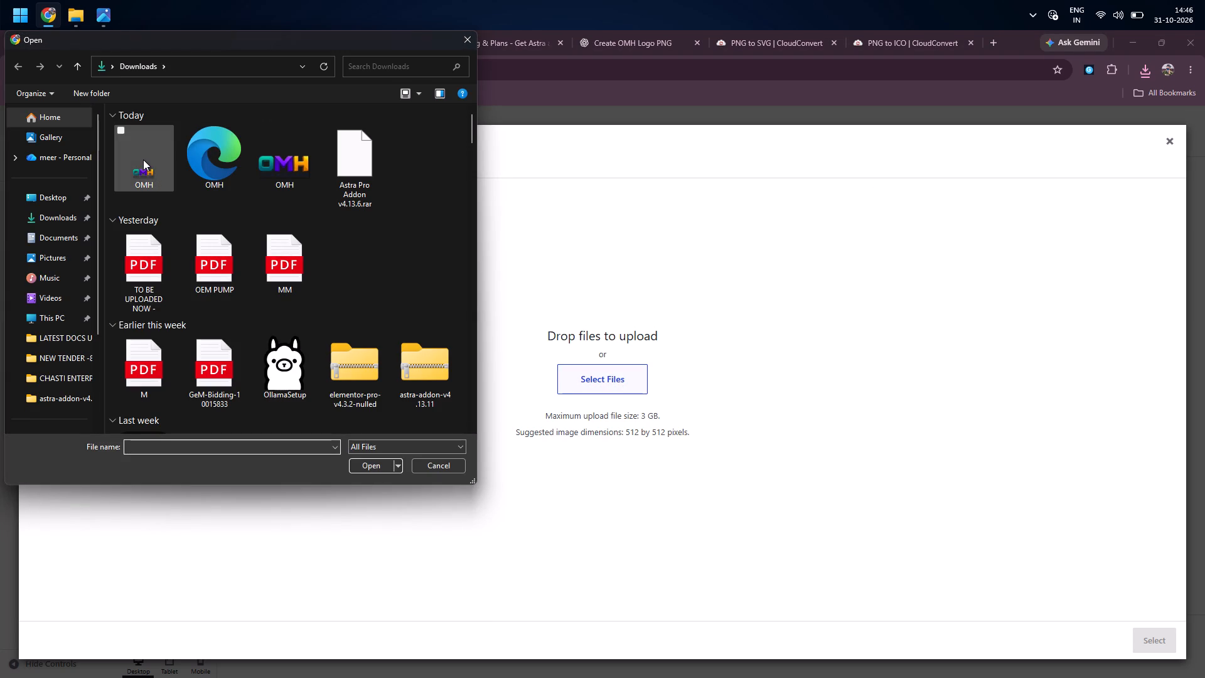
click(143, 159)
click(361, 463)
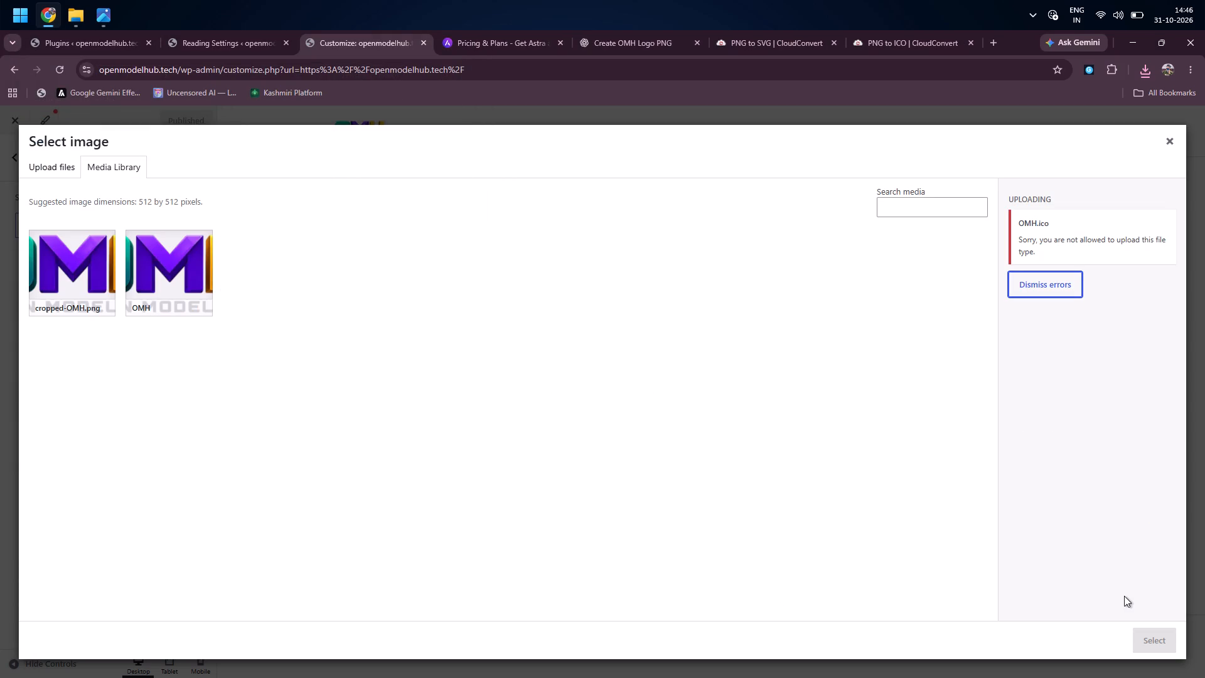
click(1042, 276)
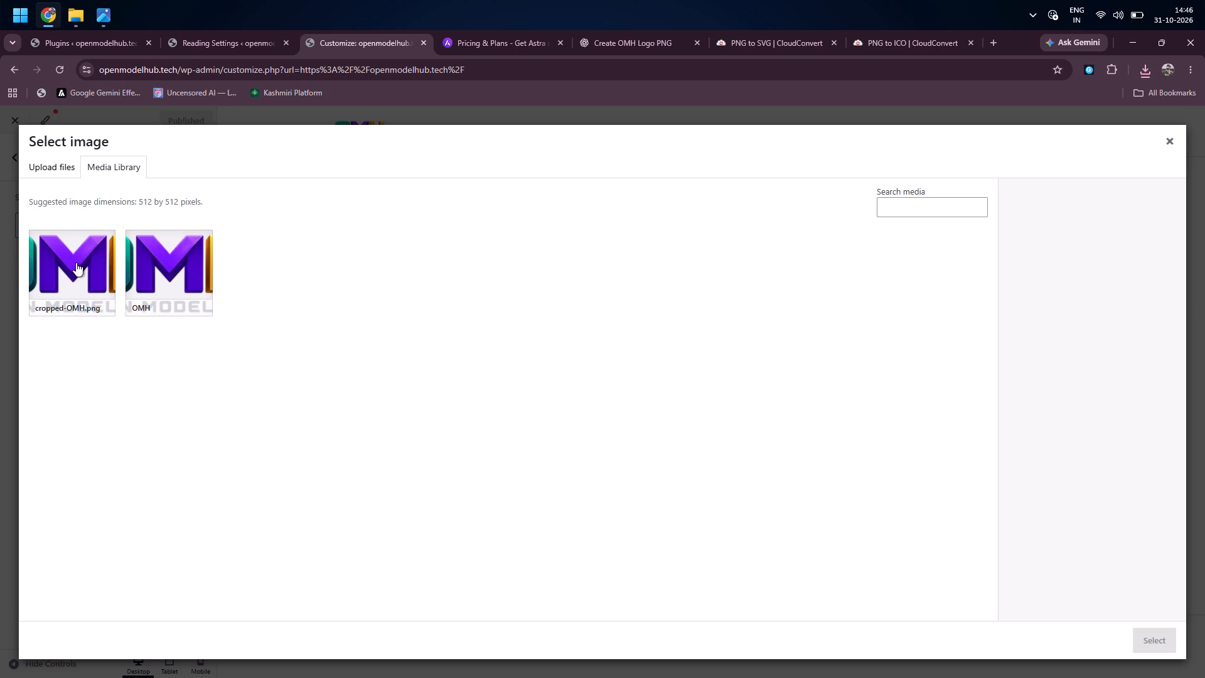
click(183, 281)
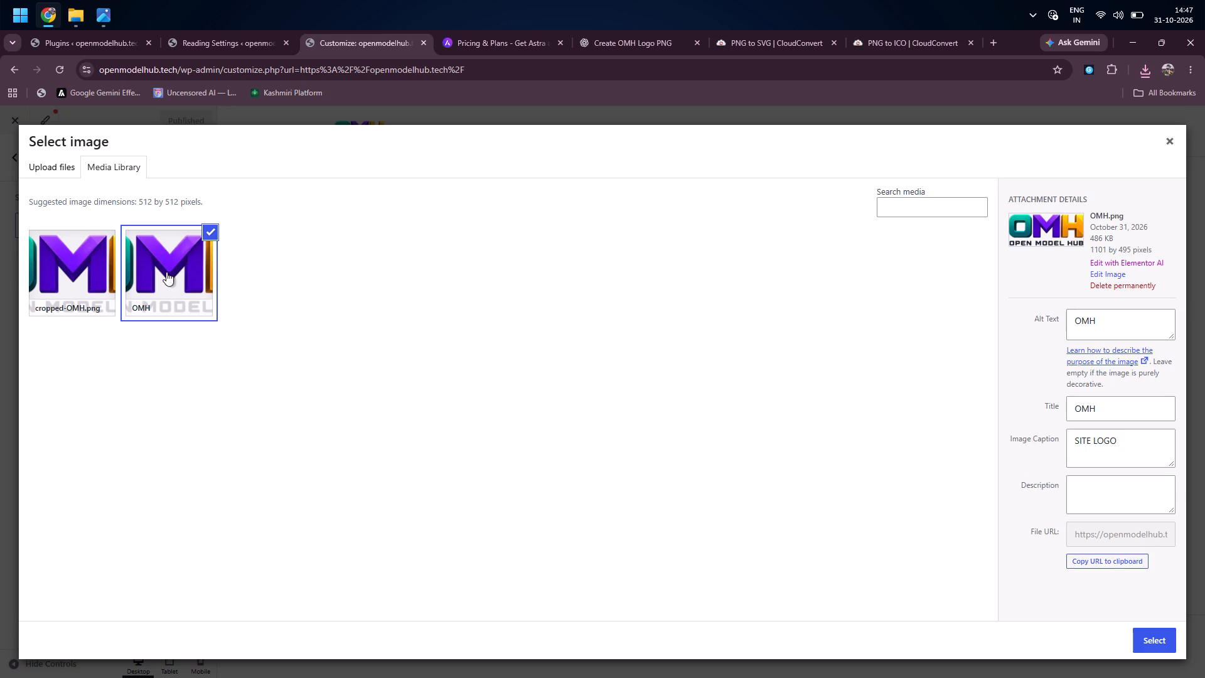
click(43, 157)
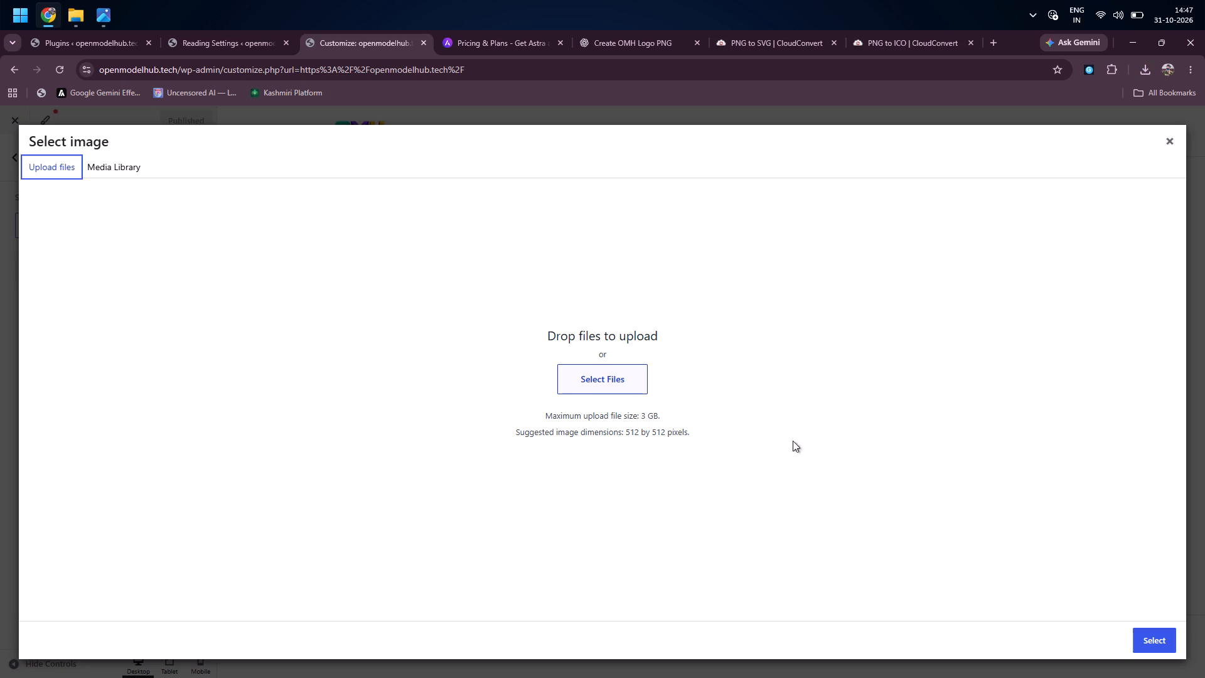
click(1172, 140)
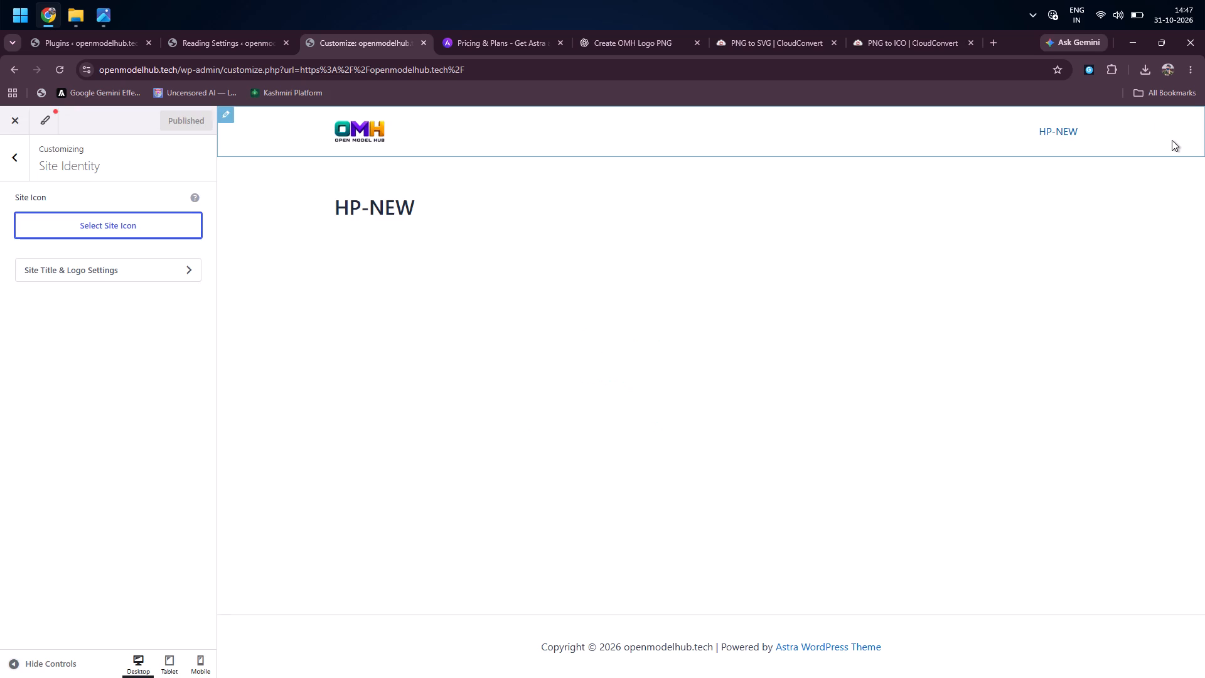
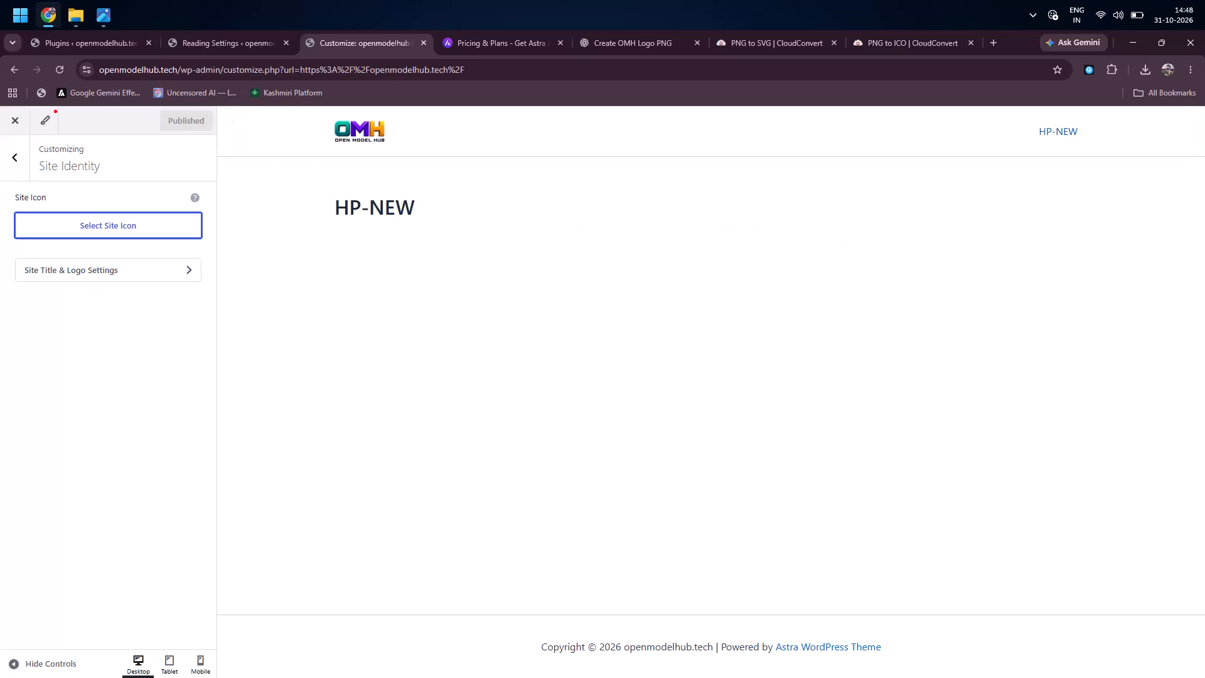
Set the header logo width to 70 px in the Site Title & Logo settings and publish the change.
click(21, 180)
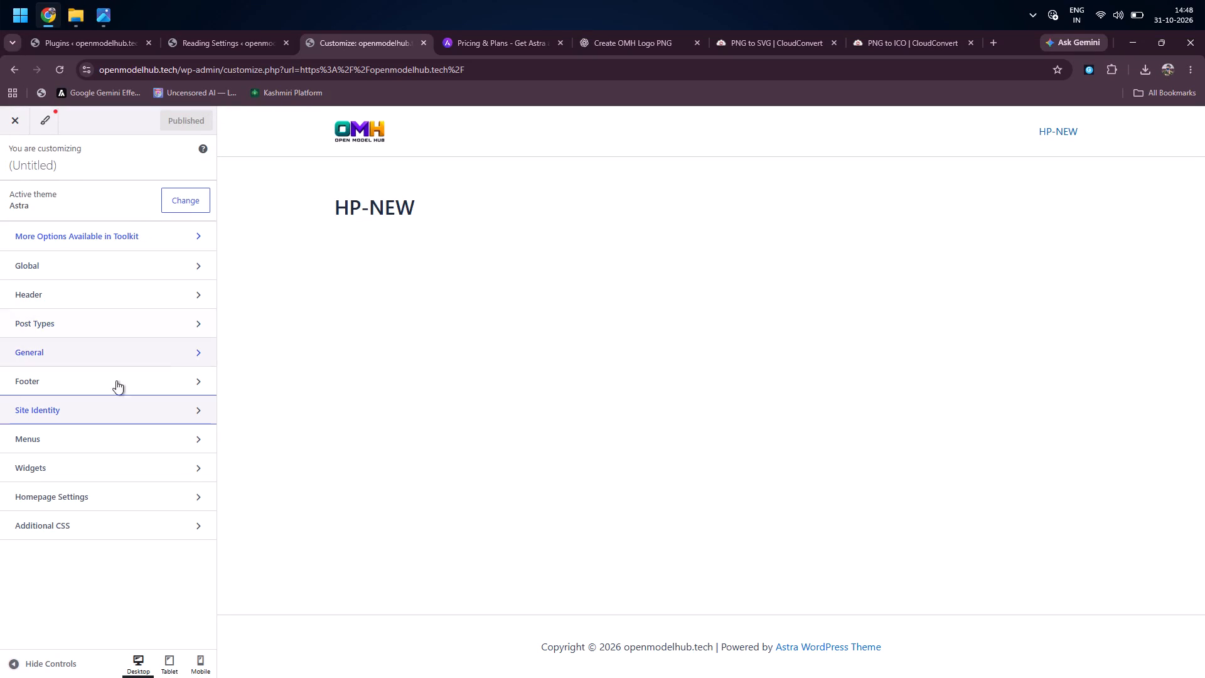
click(127, 286)
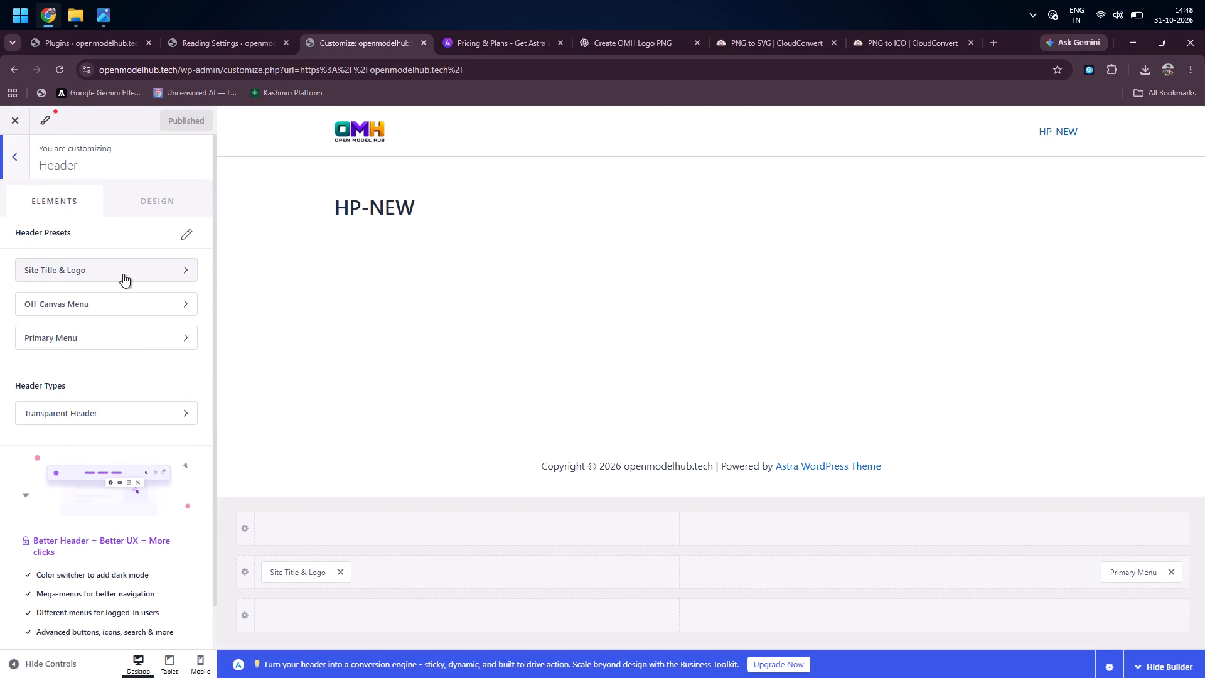
click(123, 274)
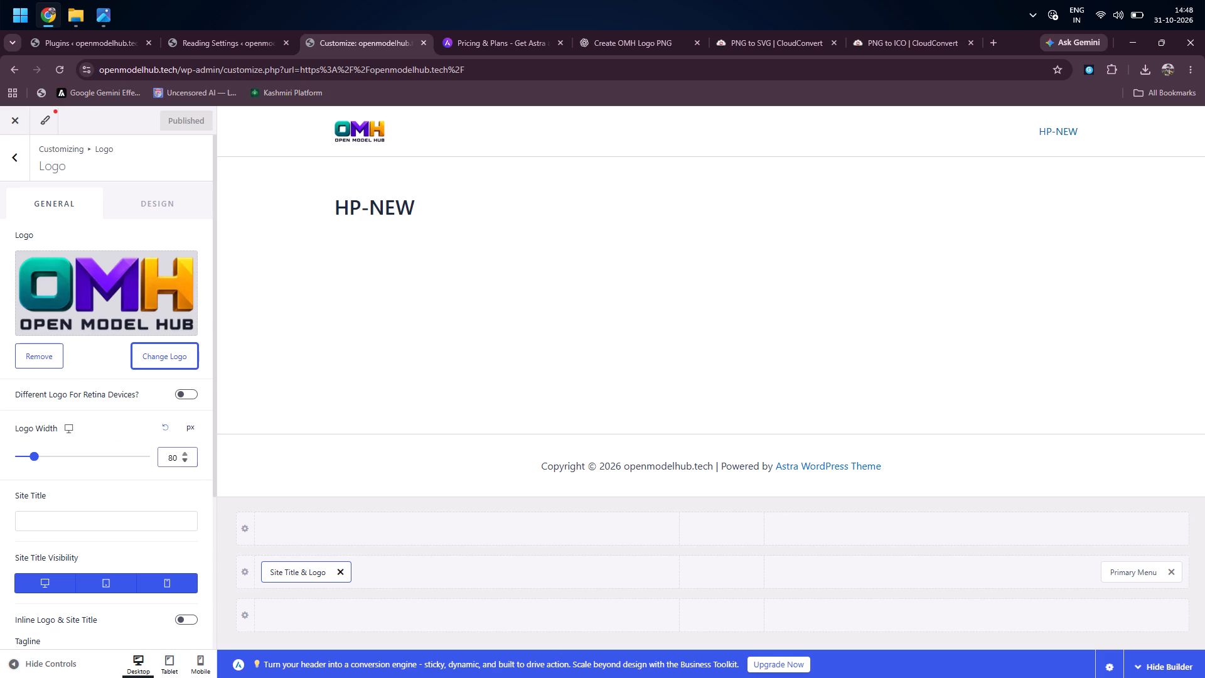
triple_click(183, 461)
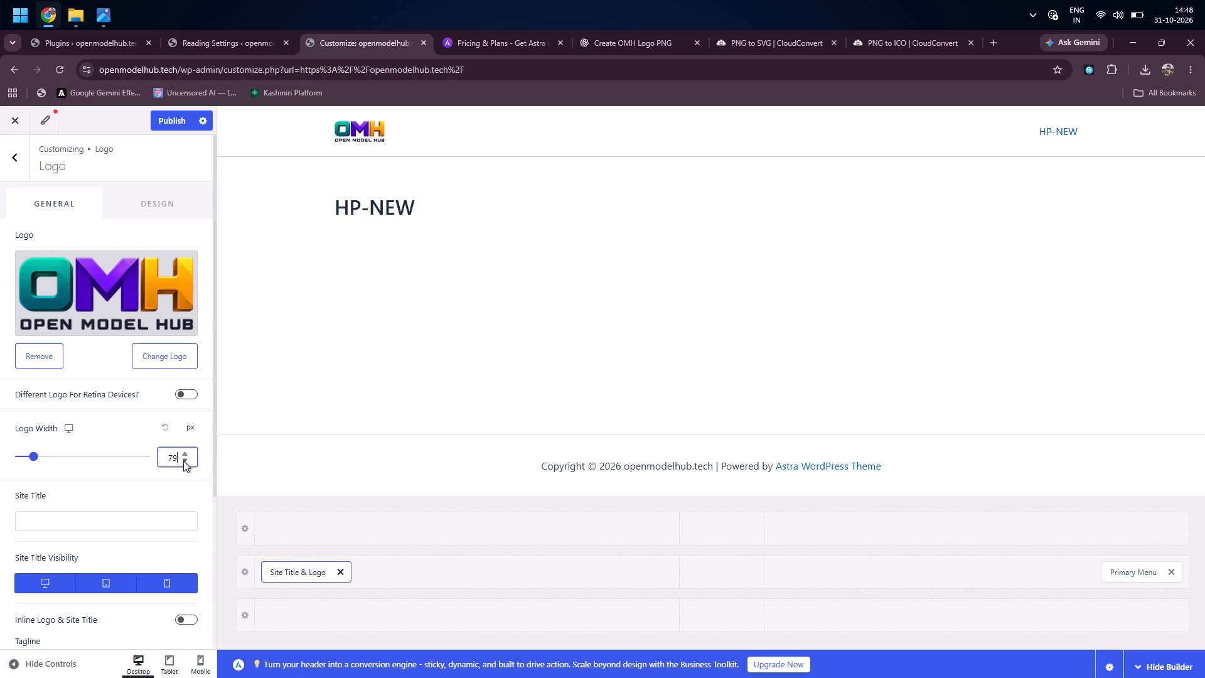
triple_click(183, 461)
double_click(183, 461)
click(183, 461)
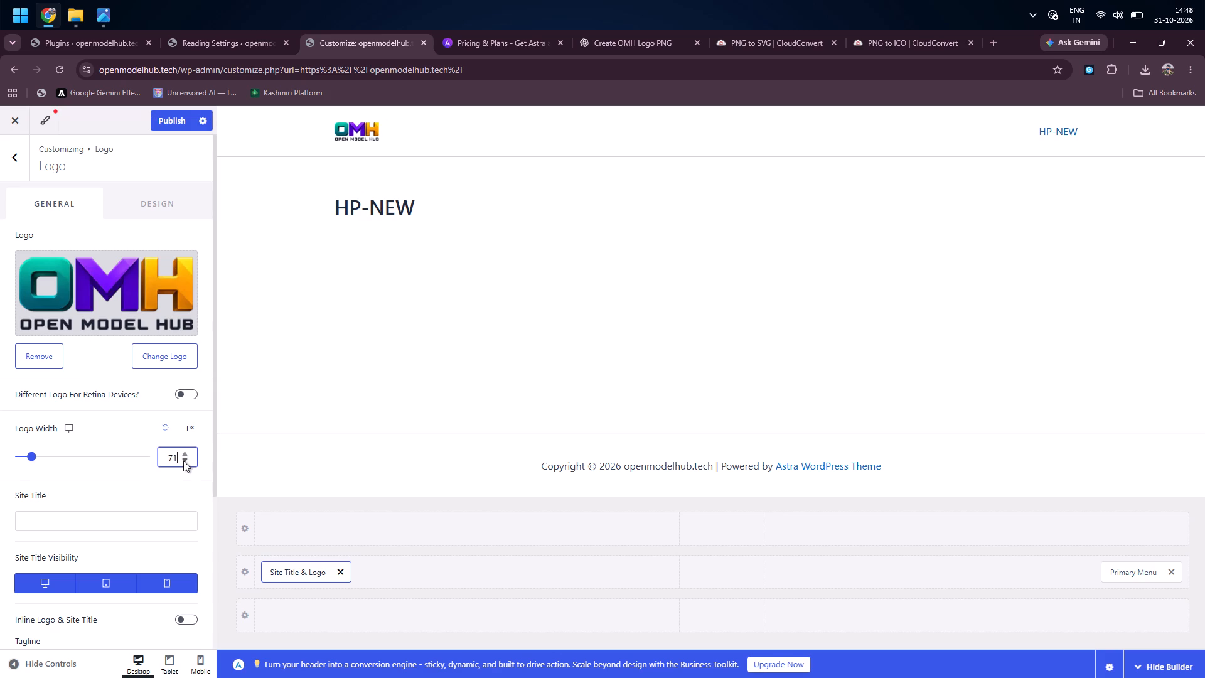
click(183, 461)
click(169, 111)
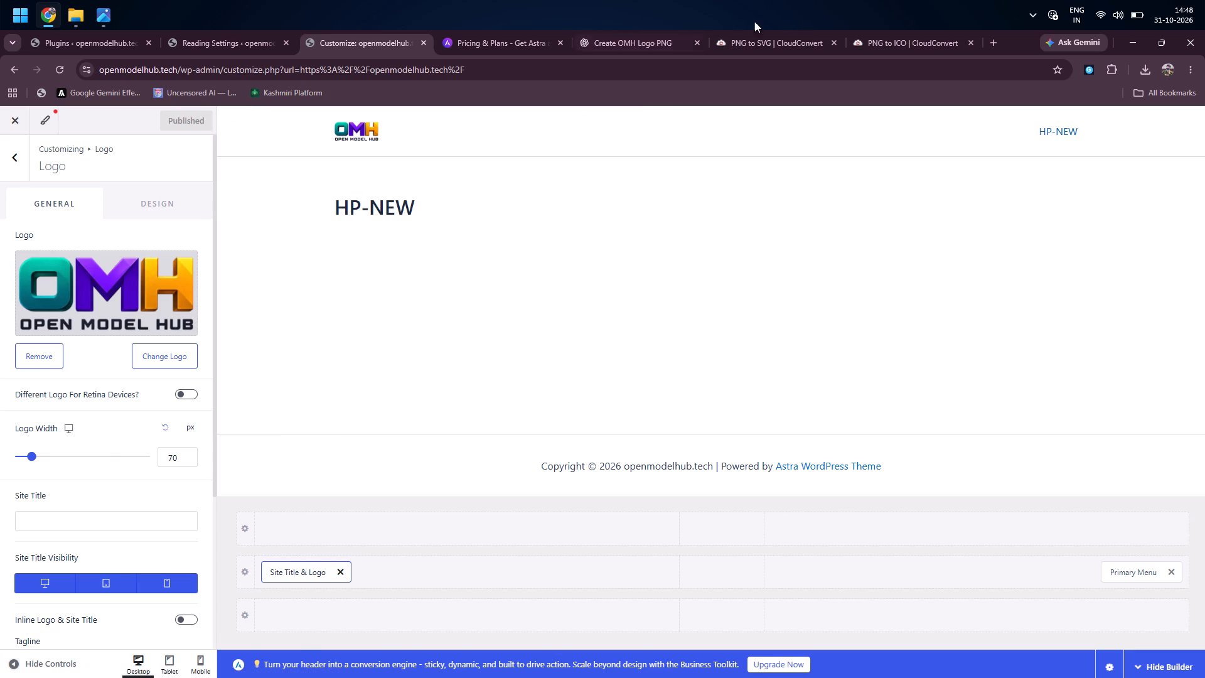
Close the two CloudConvert tabs and the Astra pricing tab, and return to the WordPress customizer.
click(971, 41)
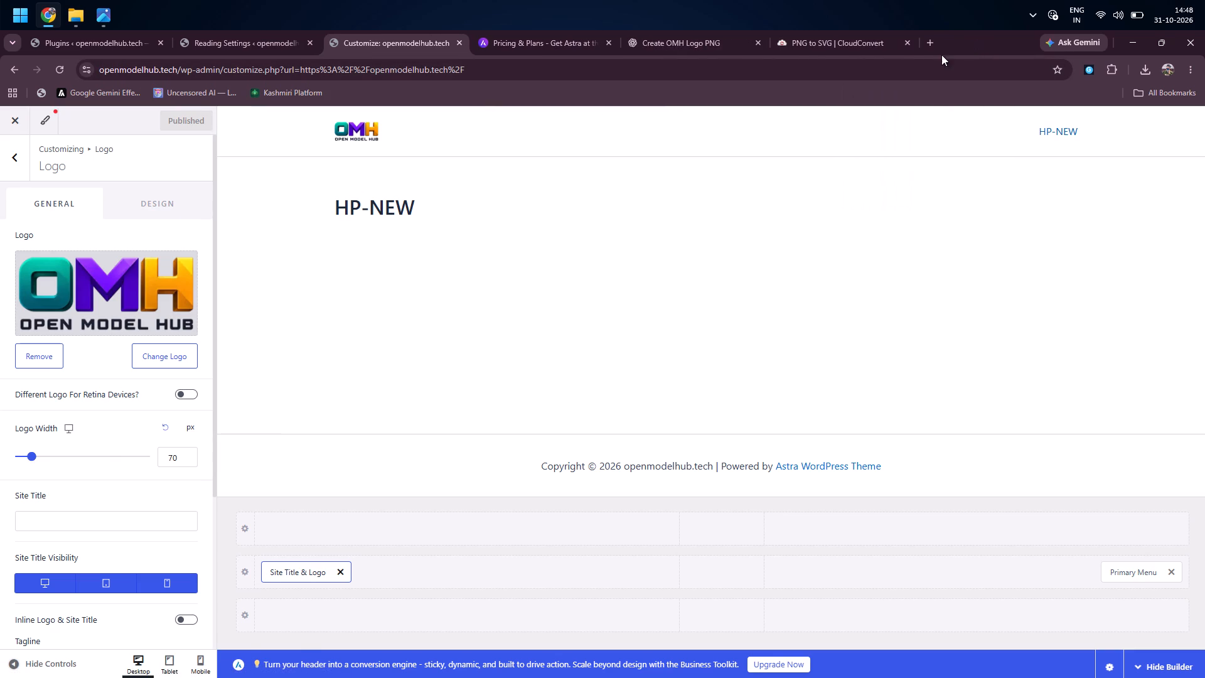
click(910, 43)
click(695, 52)
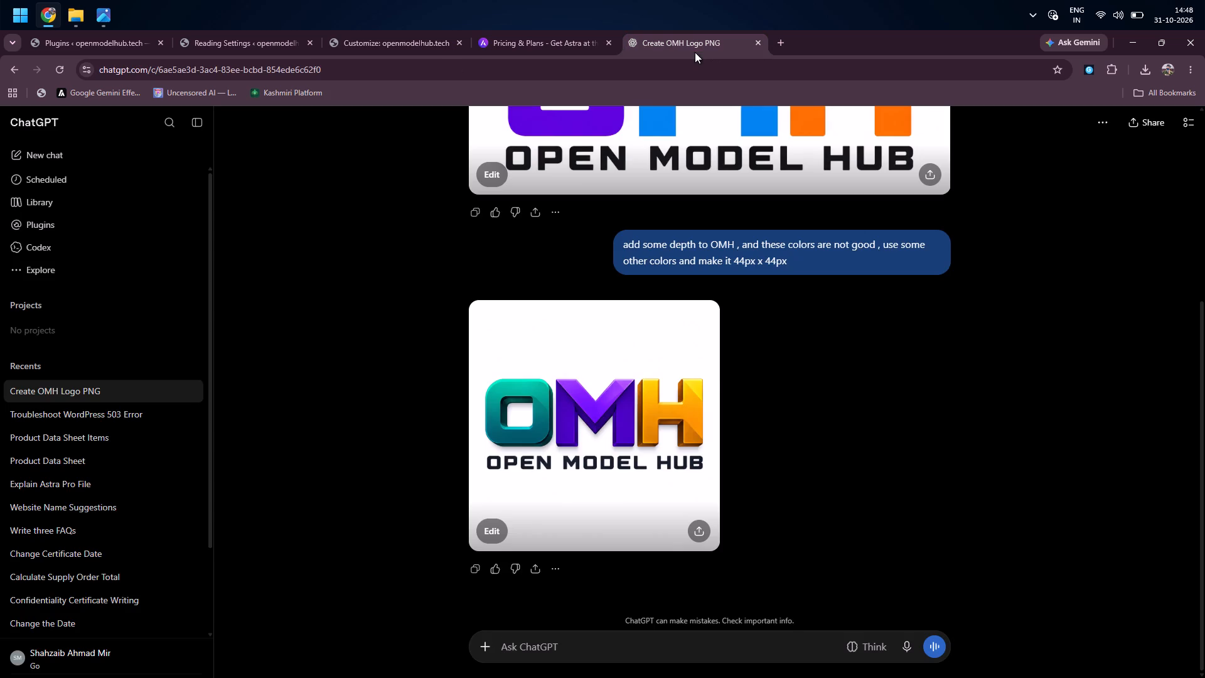
click(533, 31)
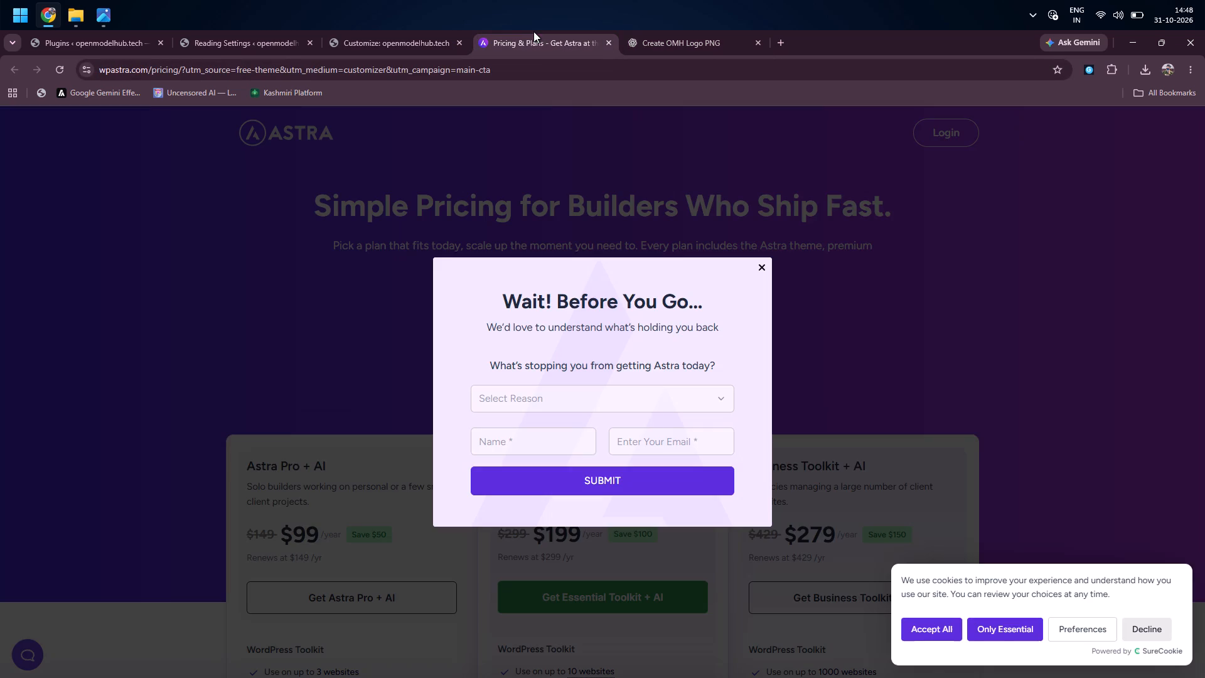
click(606, 43)
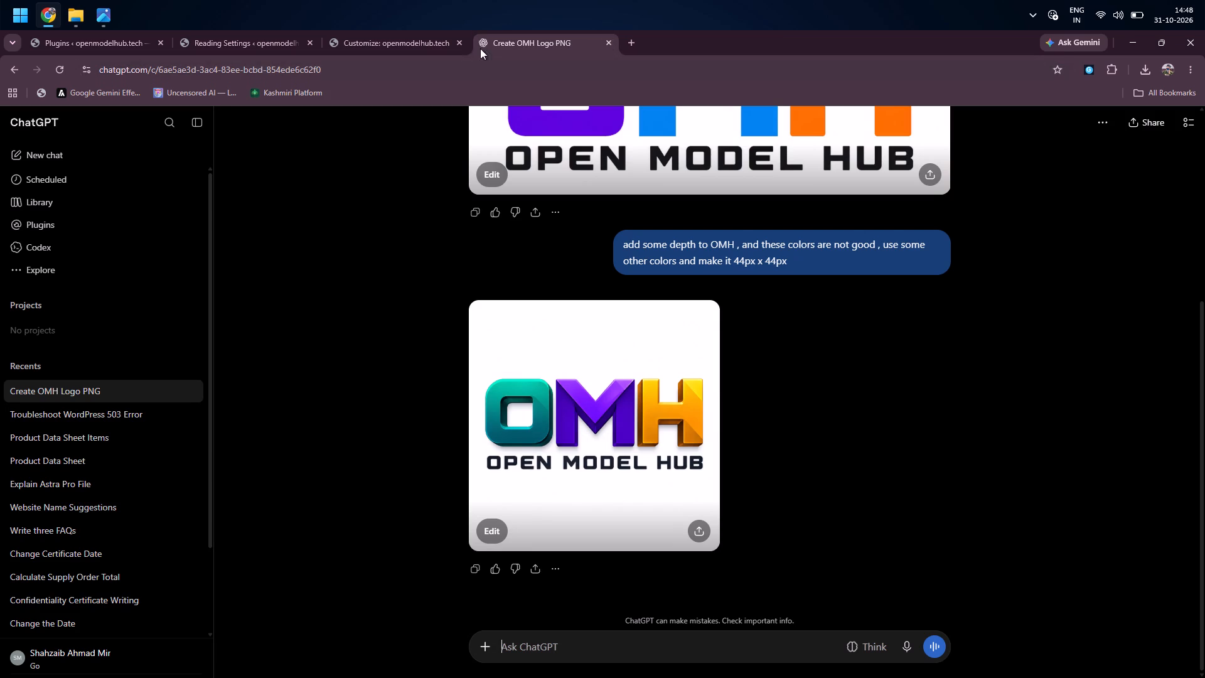
click(418, 45)
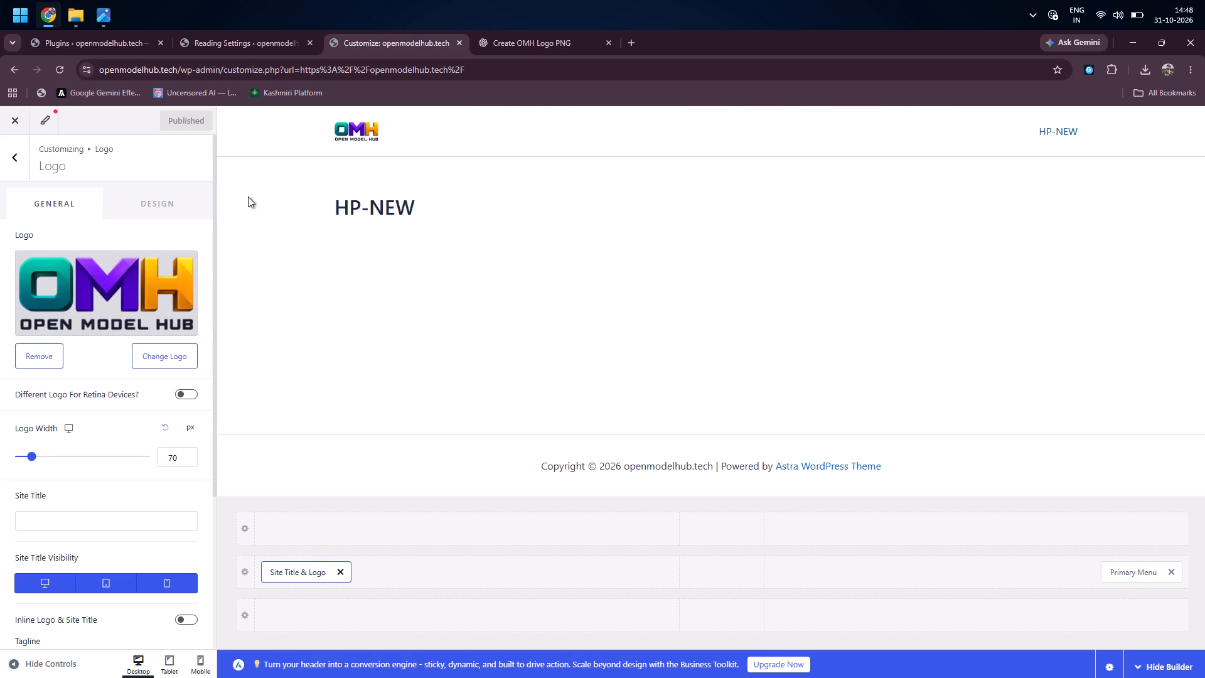
Examine the customizer's Primary Menu settings, the menu locations with their available menus, and the Additional CSS section.
click(1130, 579)
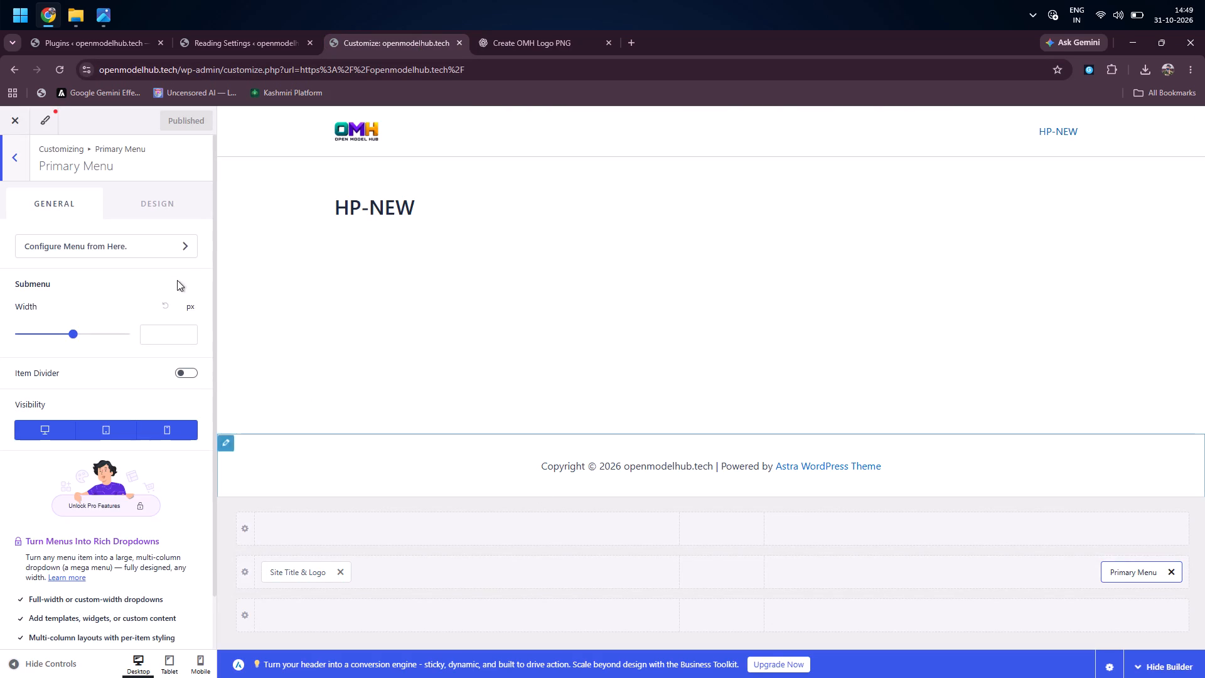
click(146, 243)
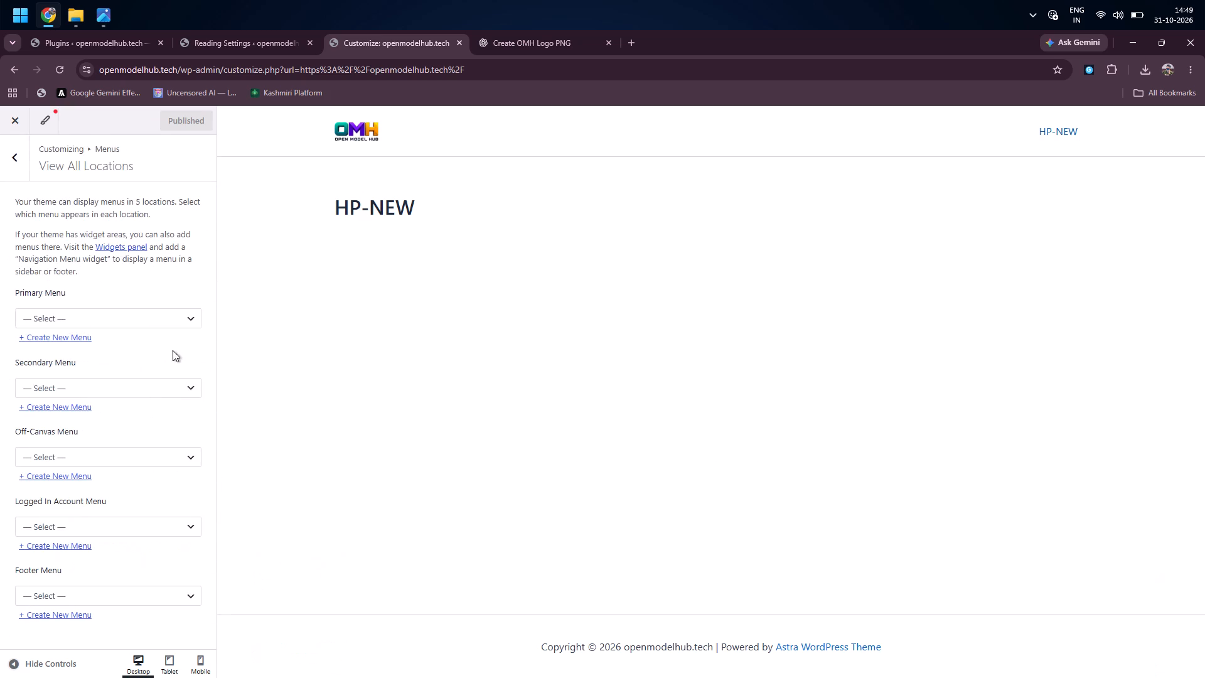
click(123, 310)
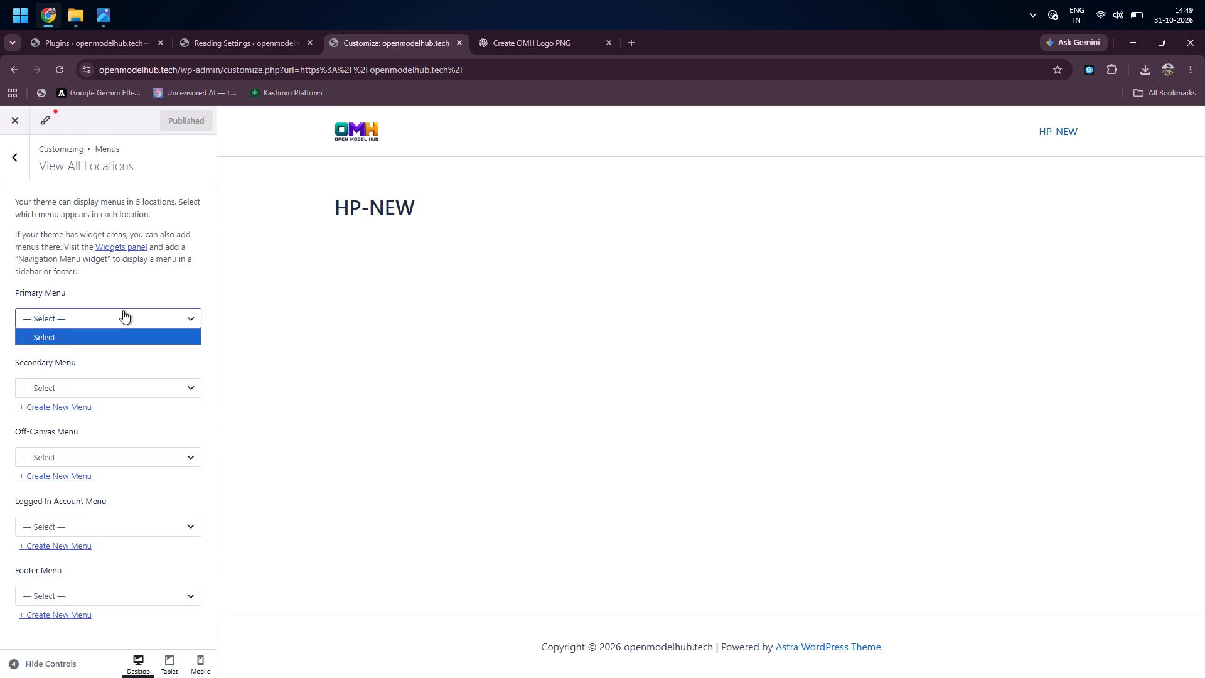
click(123, 310)
click(18, 160)
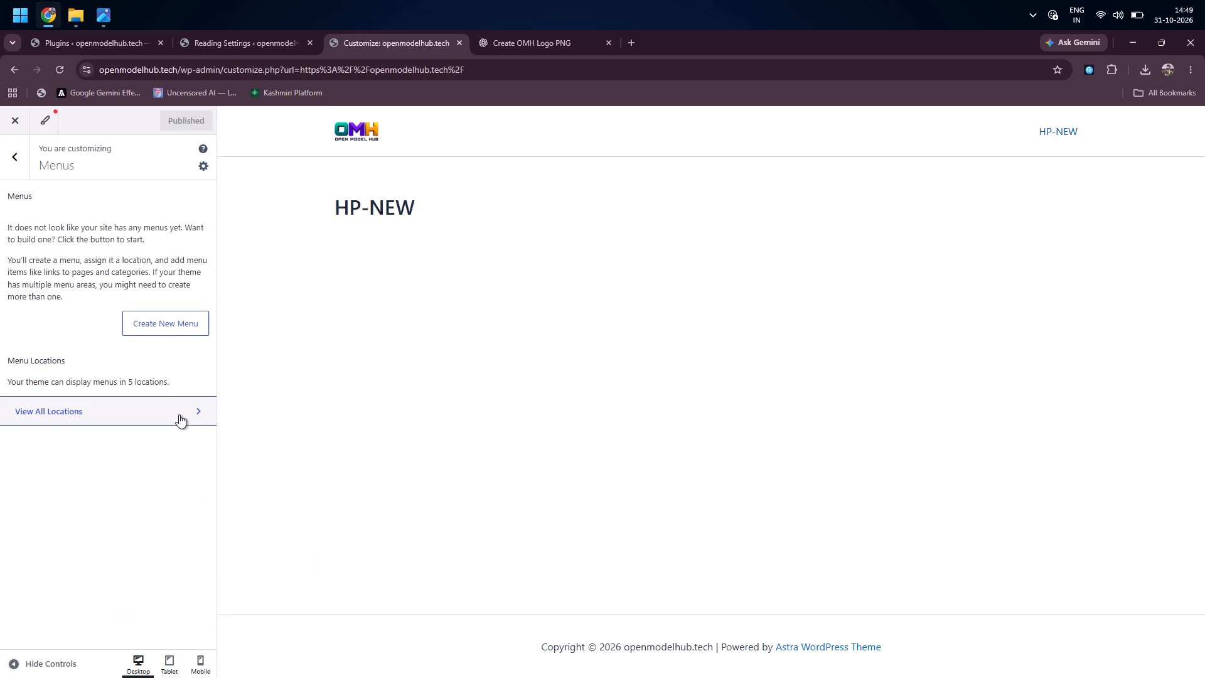
click(179, 420)
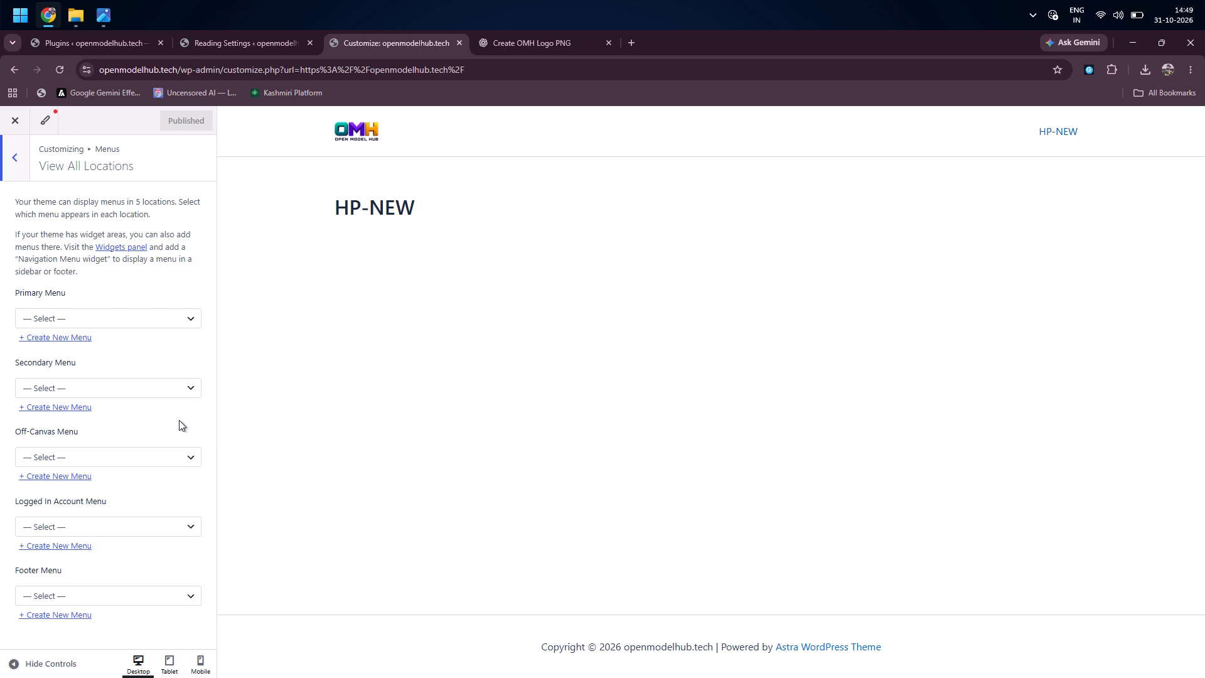
scroll(179, 420, down, 2)
click(26, 165)
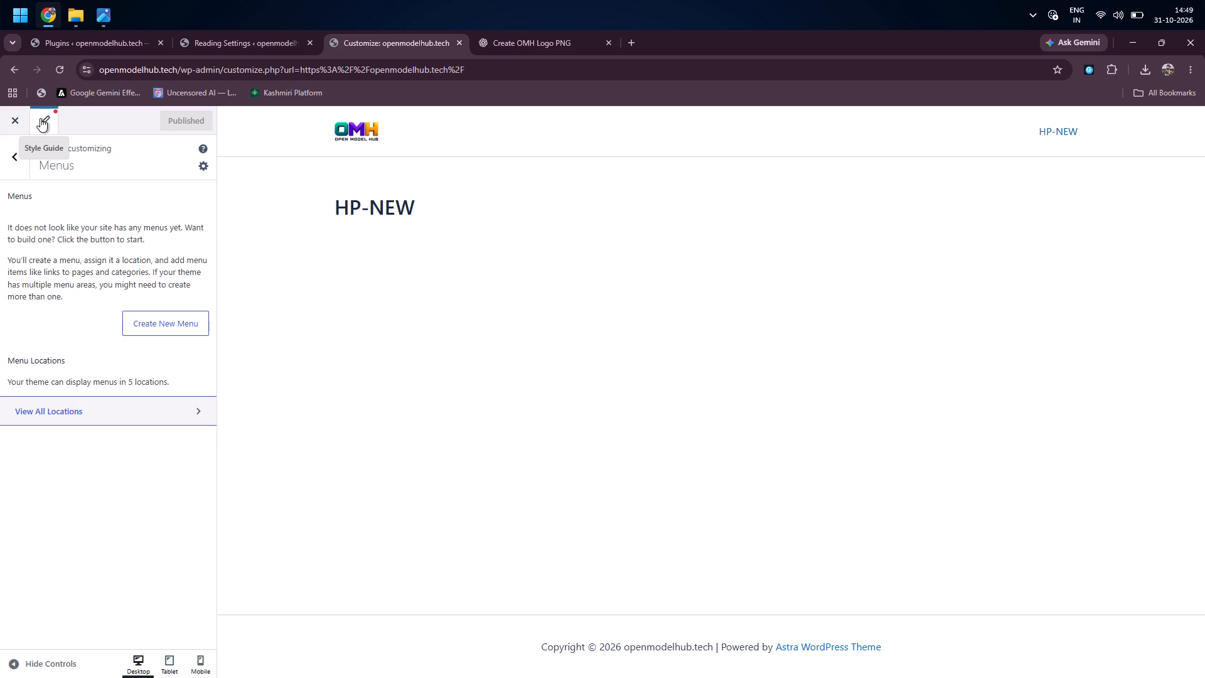
click(17, 153)
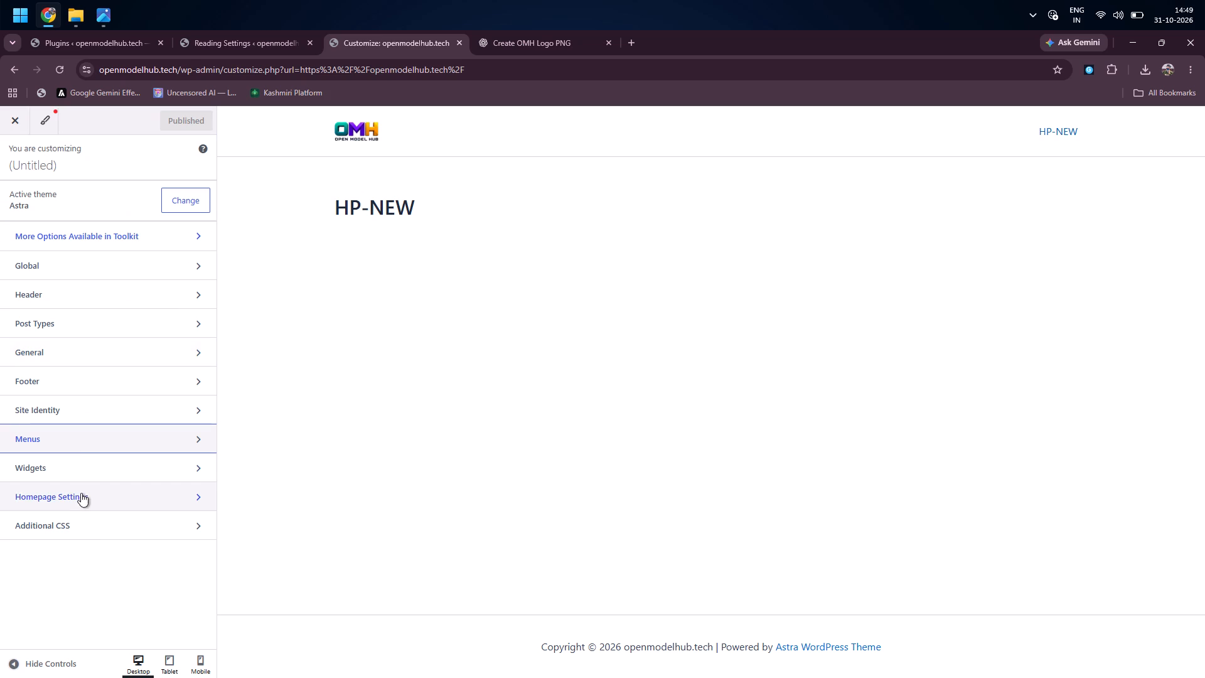
click(94, 535)
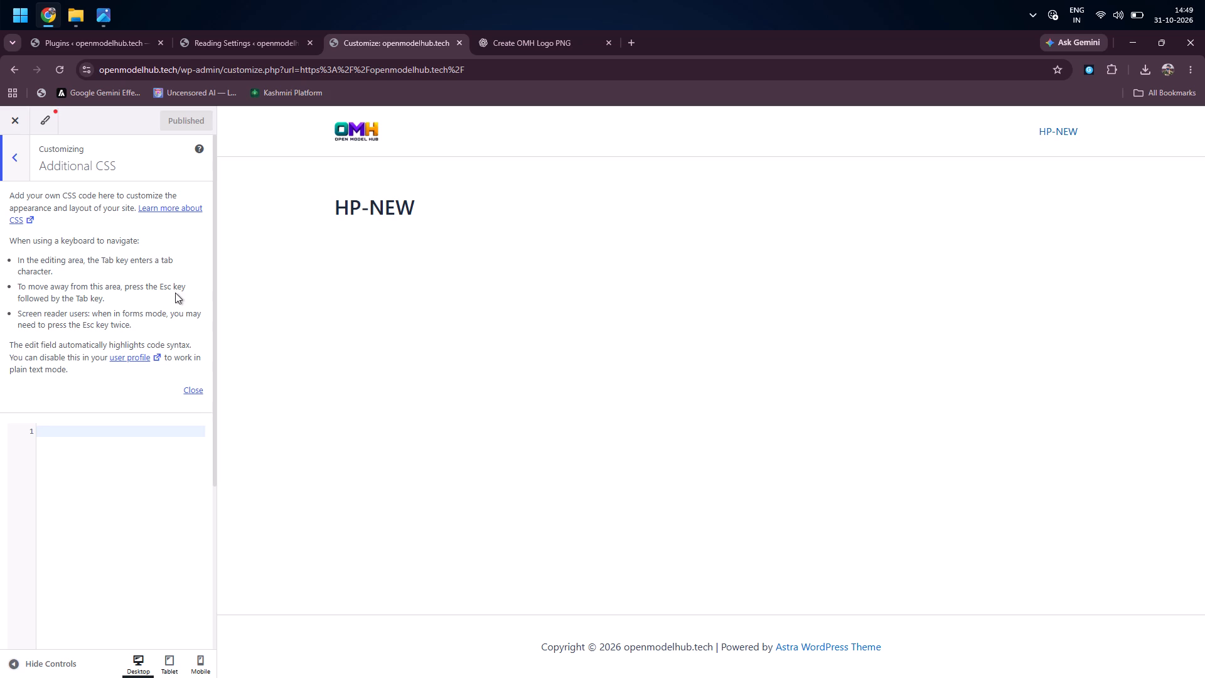
Move the Privacy Policy draft to the Trash in the WordPress pages list and dismiss the accessibility statement notice.
click(210, 49)
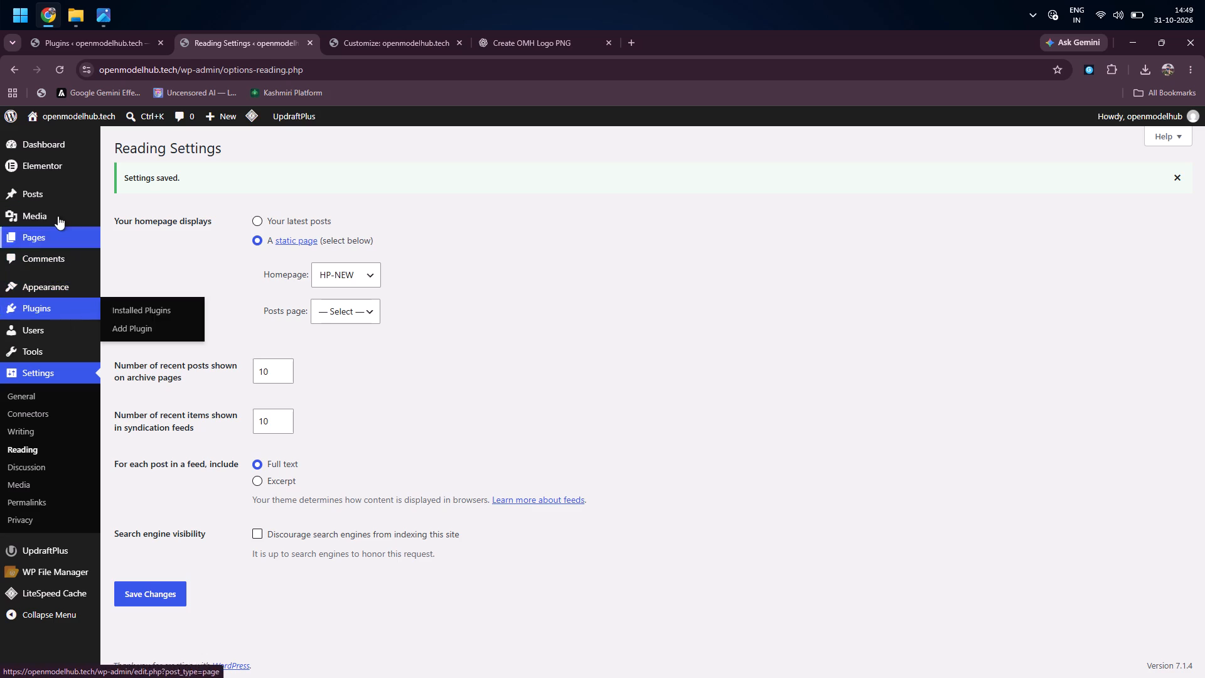
click(54, 238)
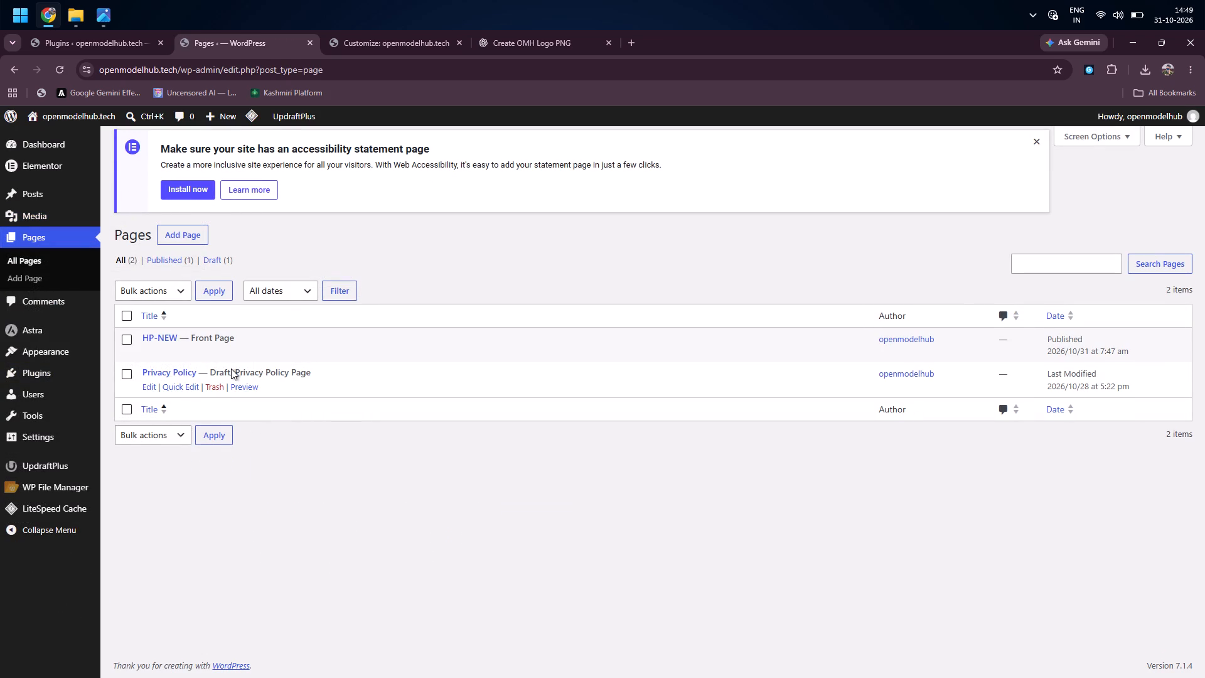
click(222, 396)
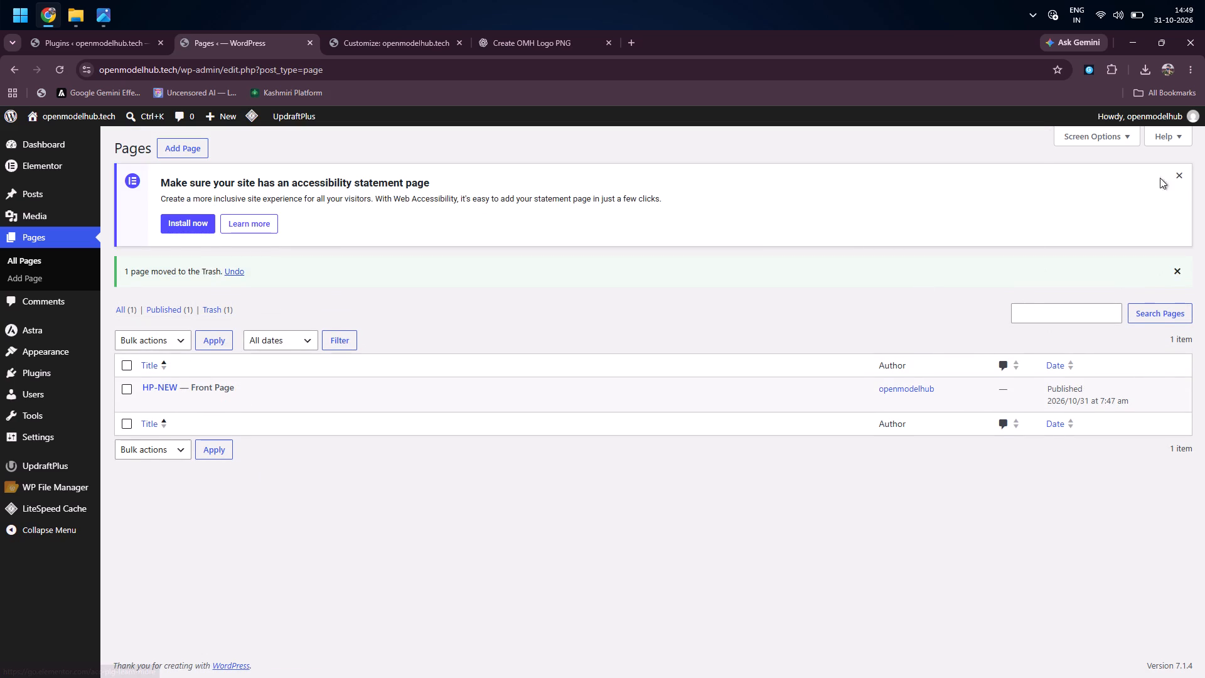
click(1180, 172)
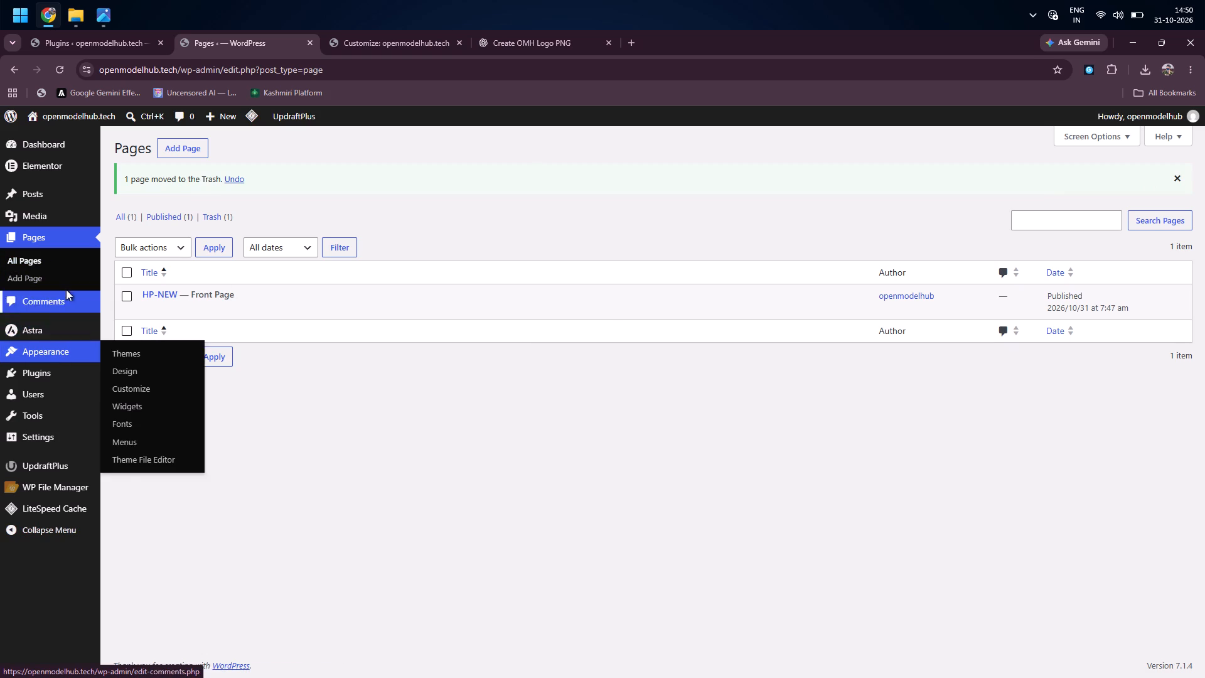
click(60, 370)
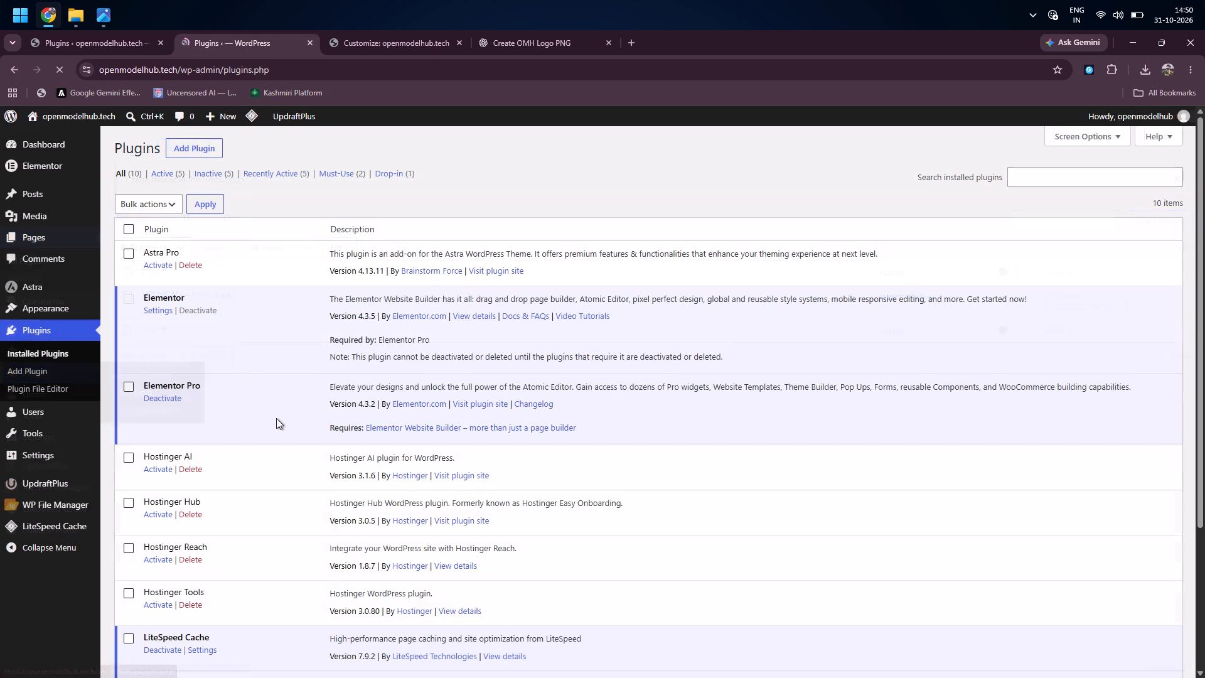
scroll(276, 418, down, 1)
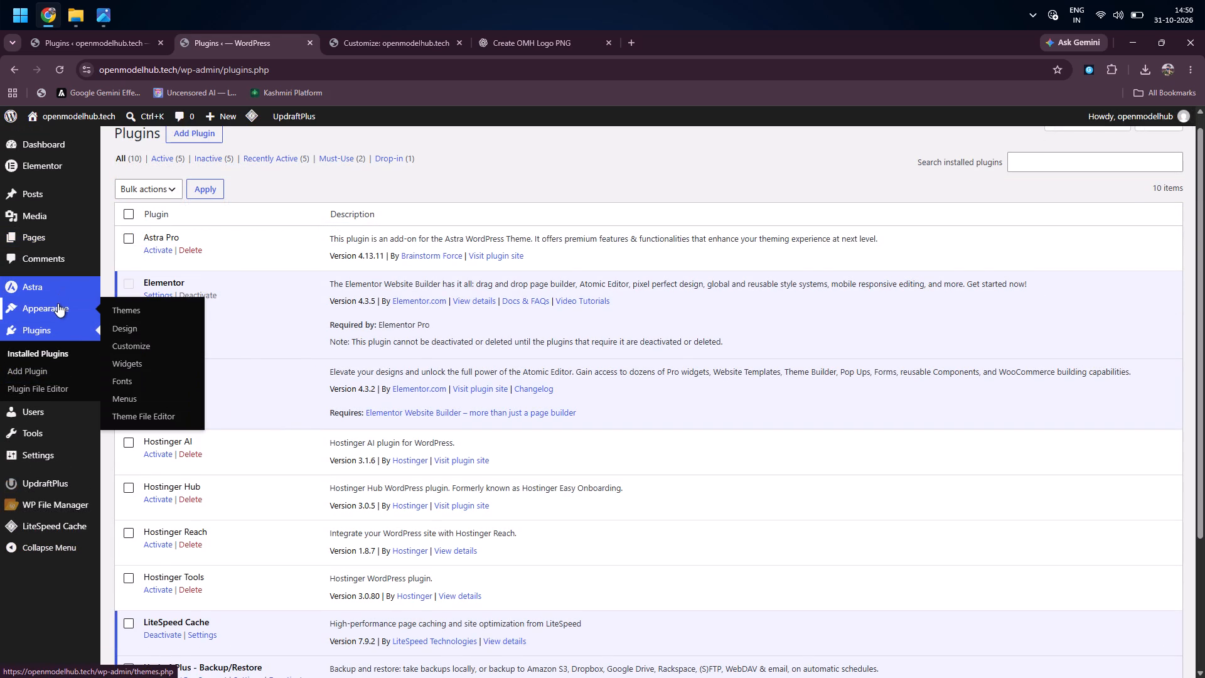
Add a new WordPress page and open it for editing with Elementor.
click(61, 235)
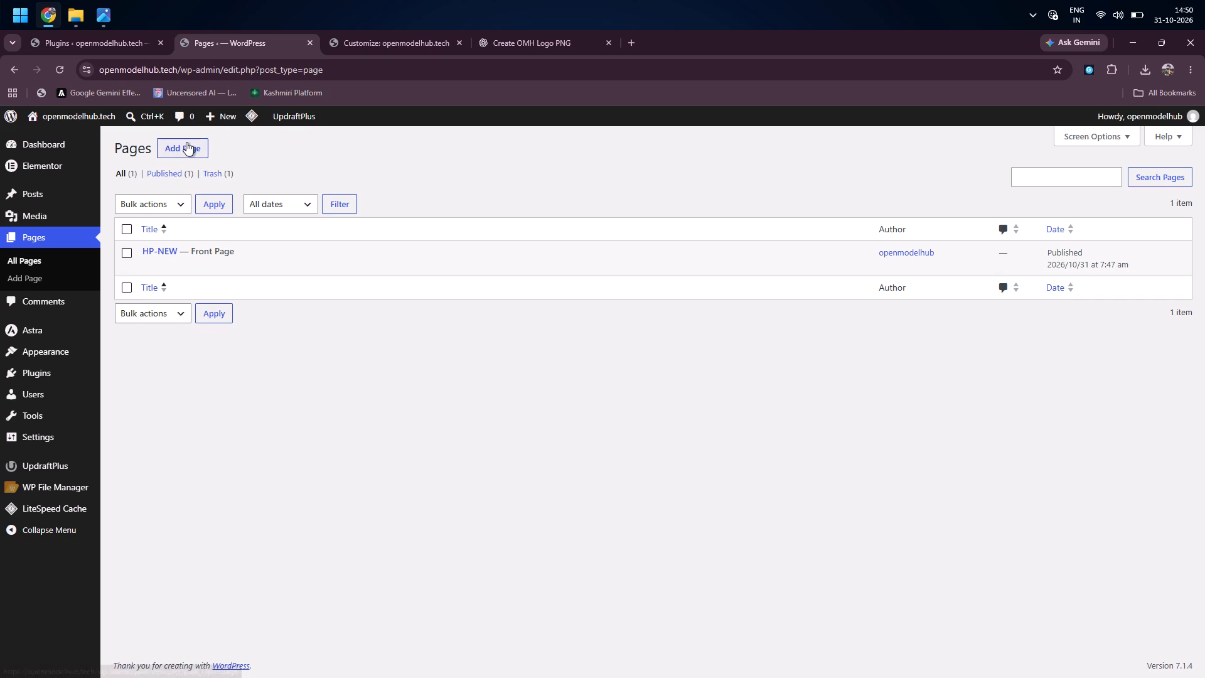
click(186, 142)
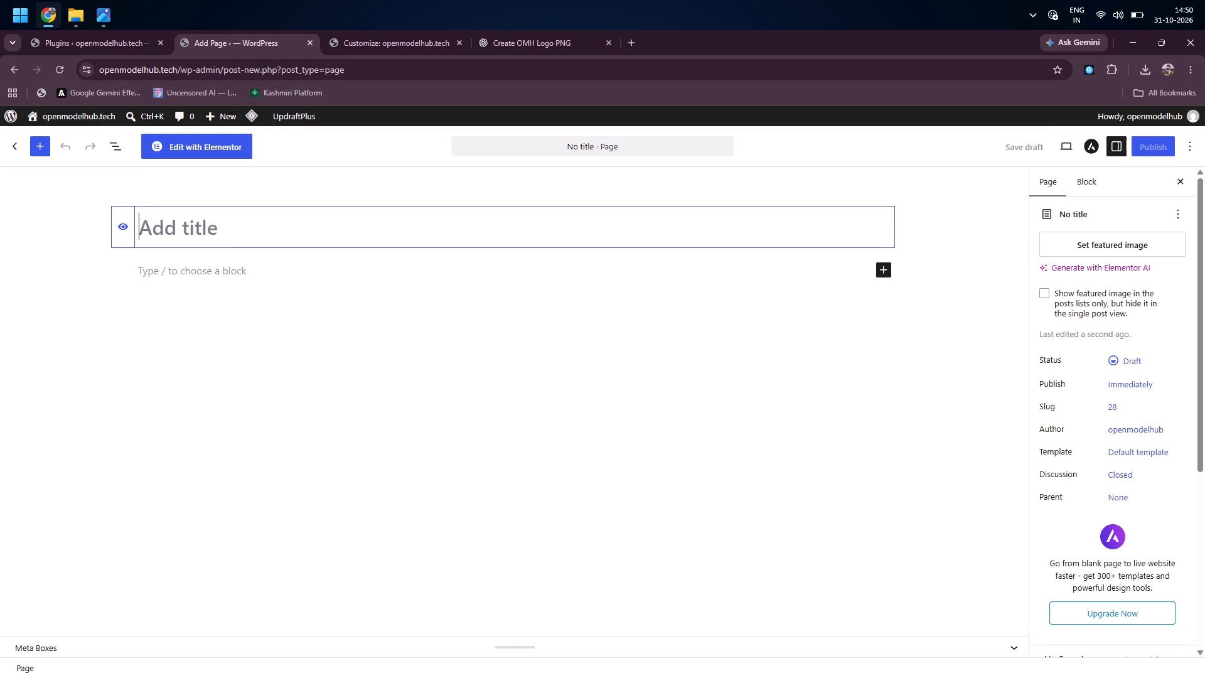
click(177, 156)
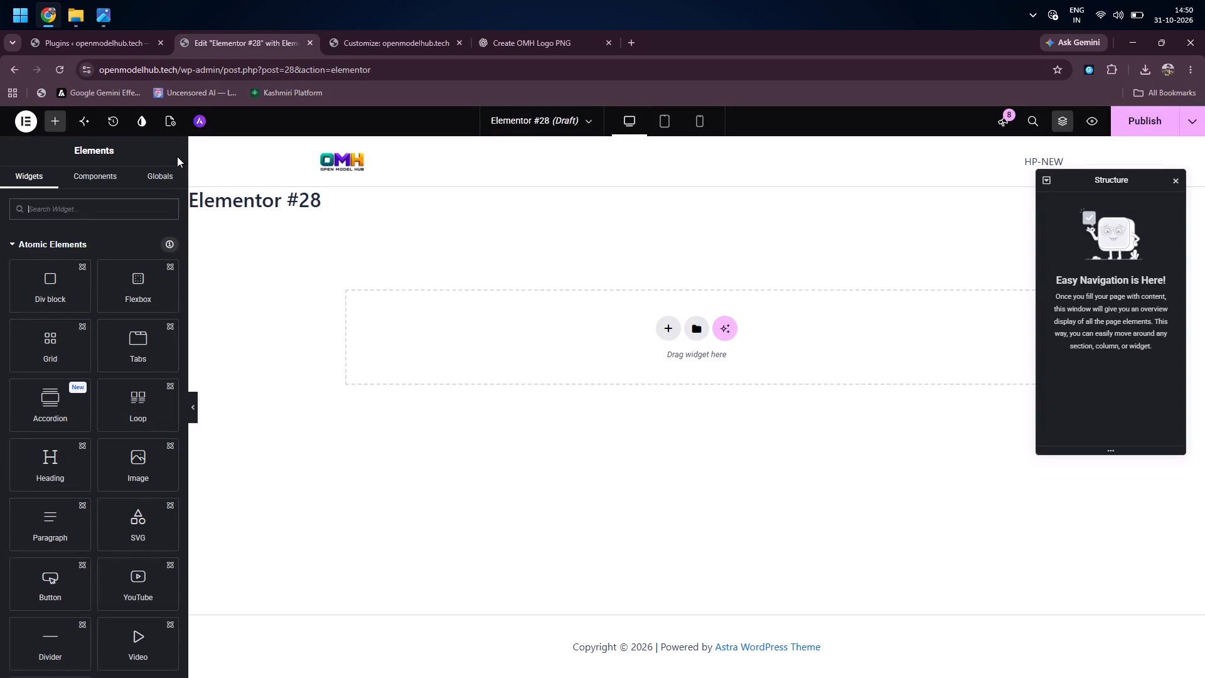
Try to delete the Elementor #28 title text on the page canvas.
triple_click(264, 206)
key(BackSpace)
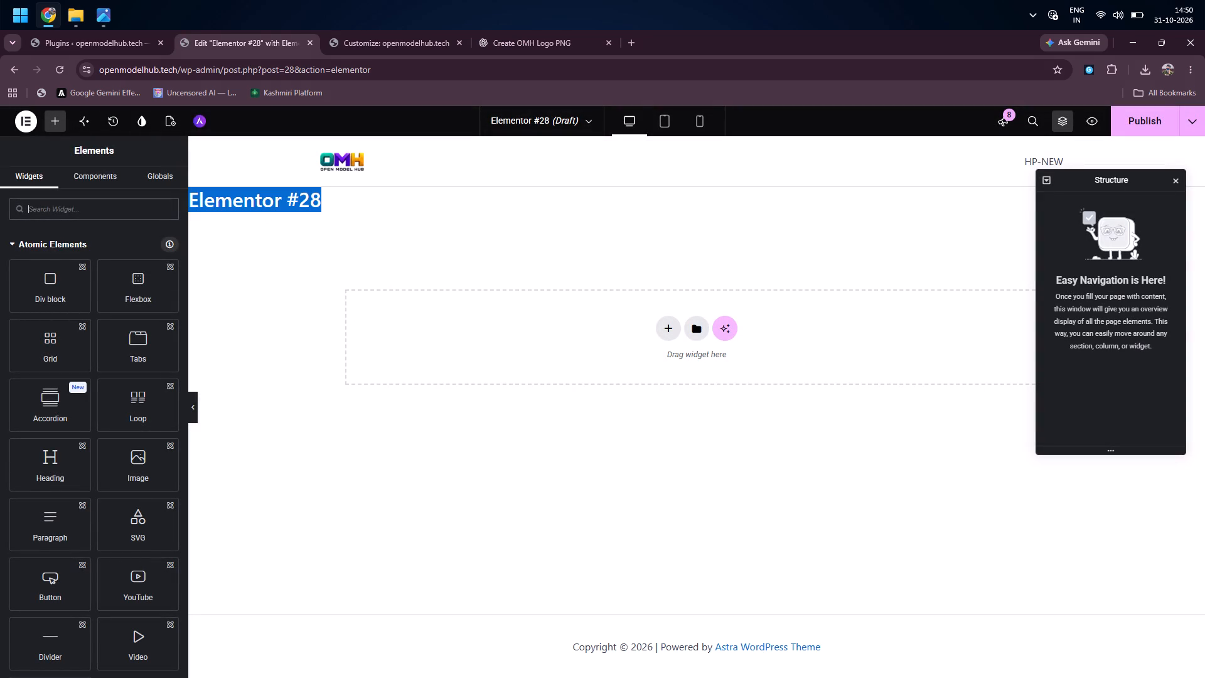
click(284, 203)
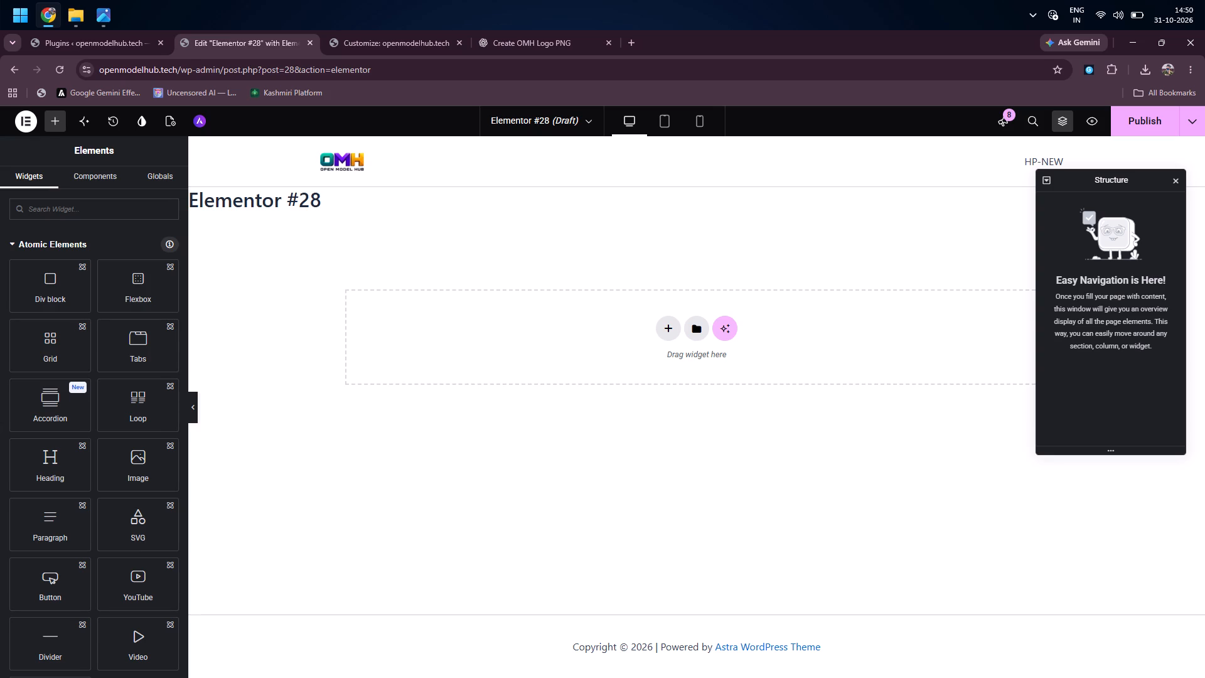
Find the Posts widget by searching the elements for POSTS and place it in the page's empty drop area.
scroll(154, 358, down, 4)
scroll(154, 358, up, 2)
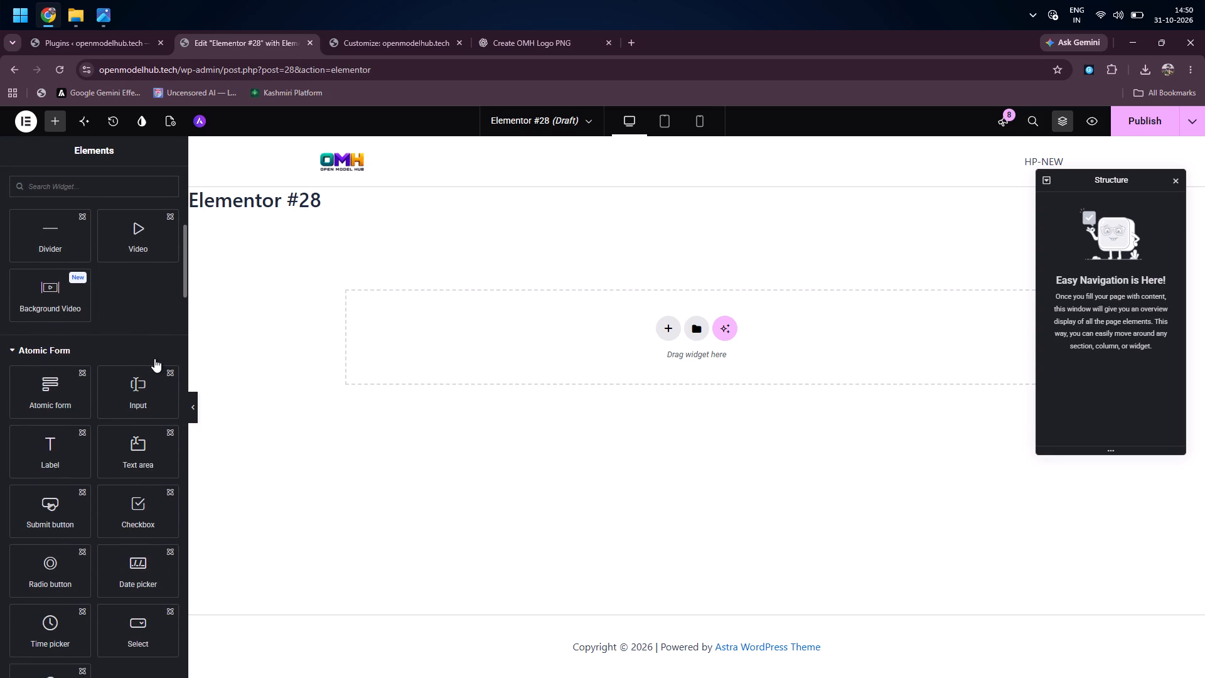
scroll(154, 358, up, 2)
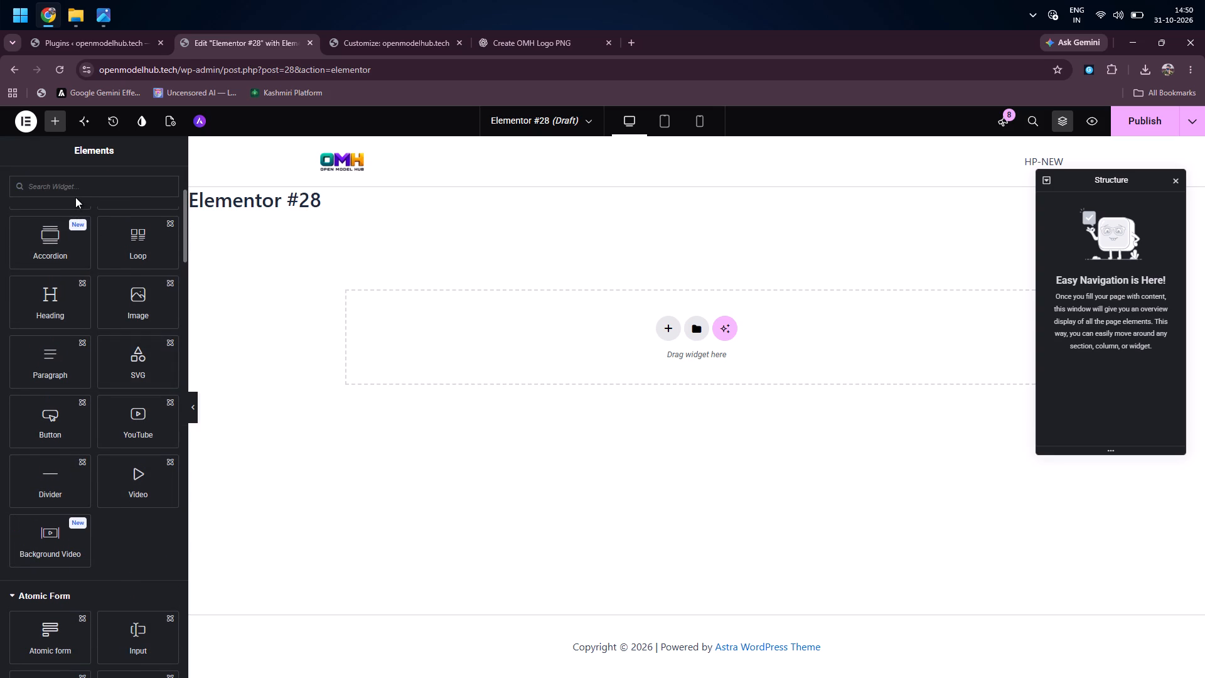
click(75, 197)
click(75, 191)
key(bracketleft)
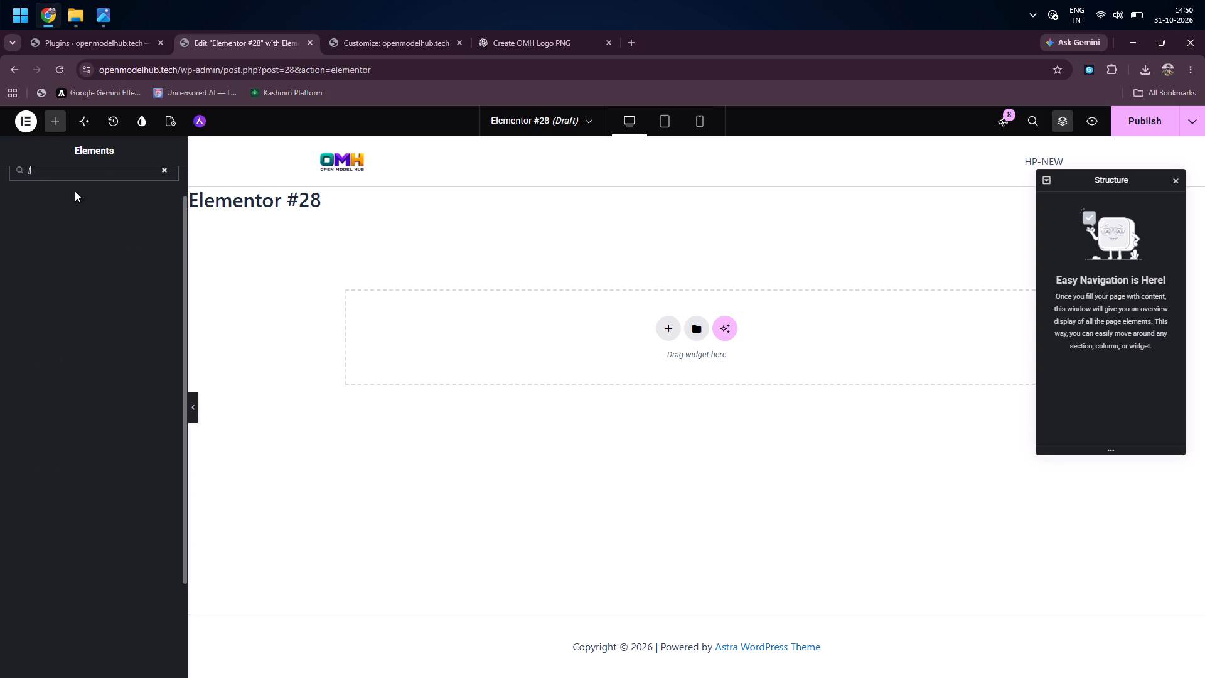
key(BackSpace)
key(BackSpace)
key(BackSpace)
key(BackSpace)
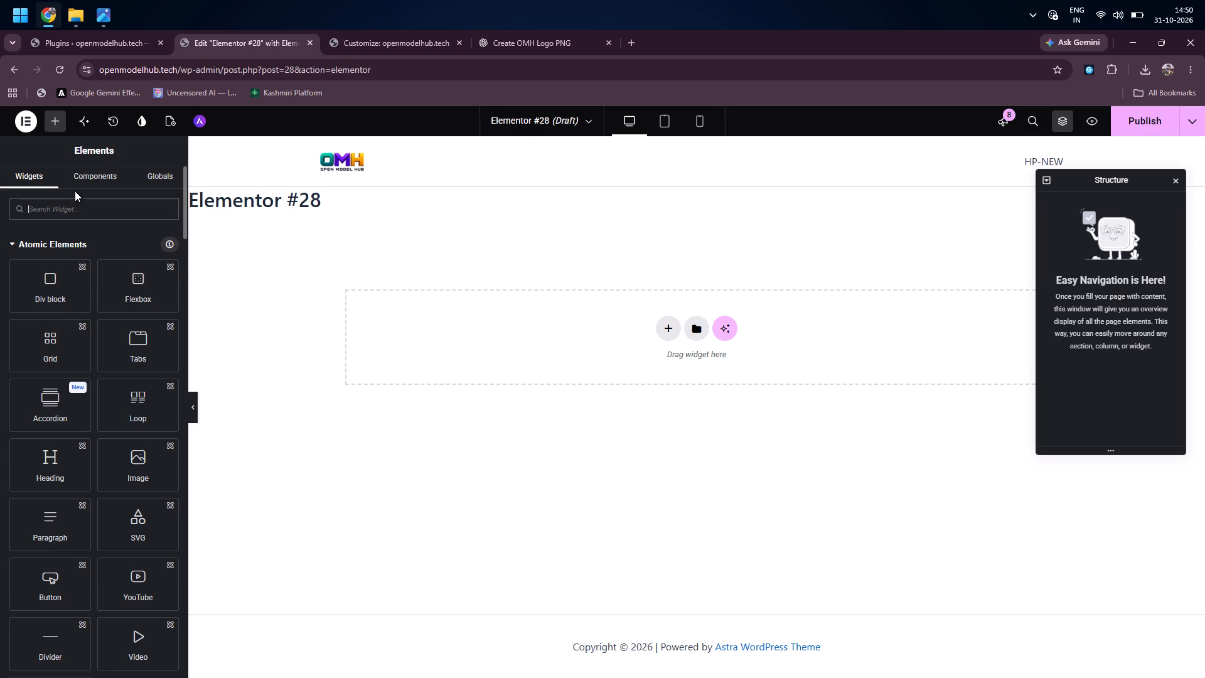
text(POSTS)
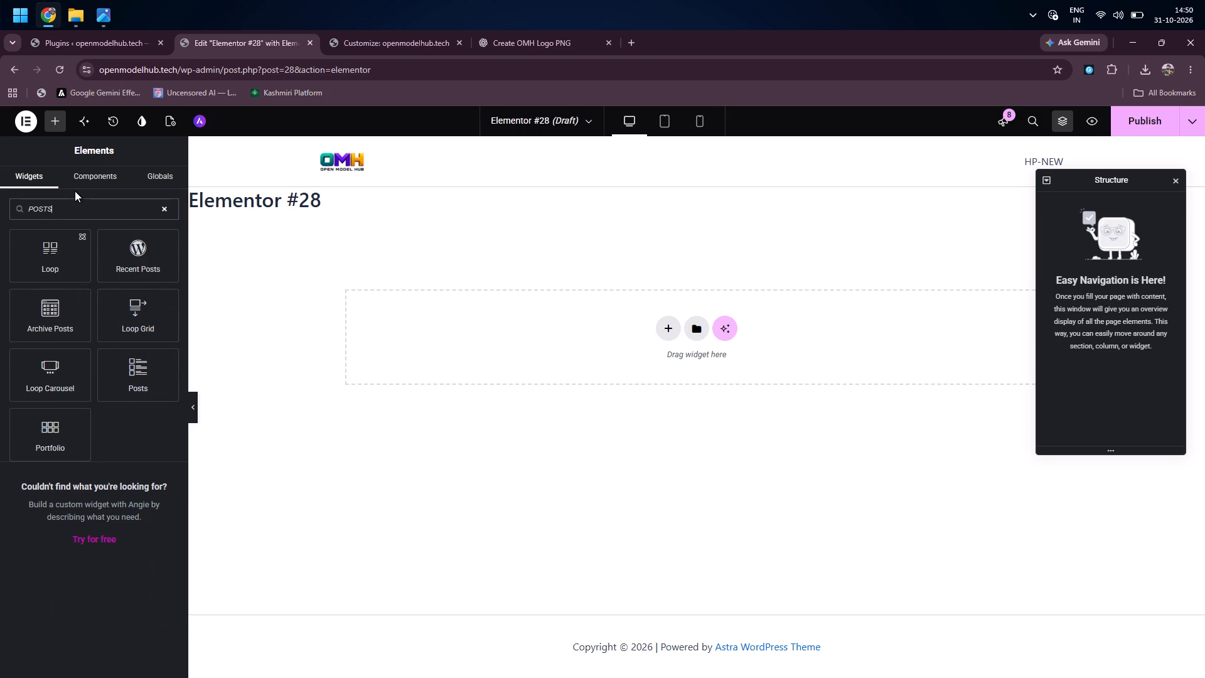
click(139, 383)
drag(139, 383, 599, 330)
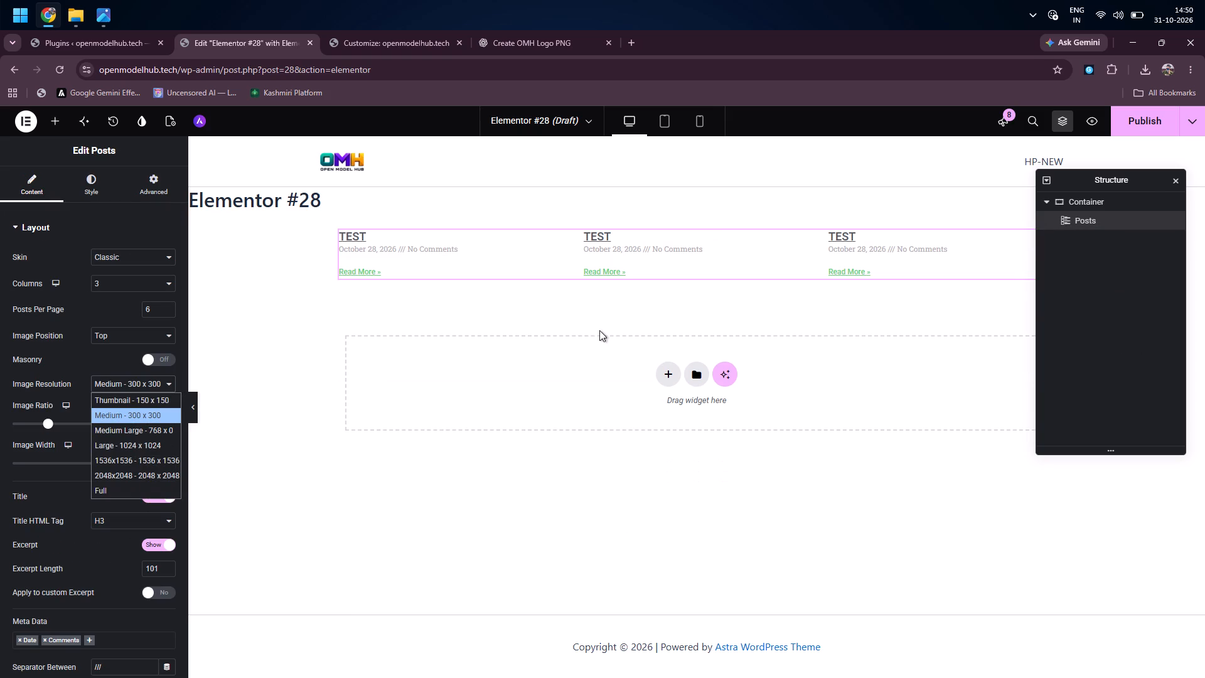
drag(599, 330, 606, 276)
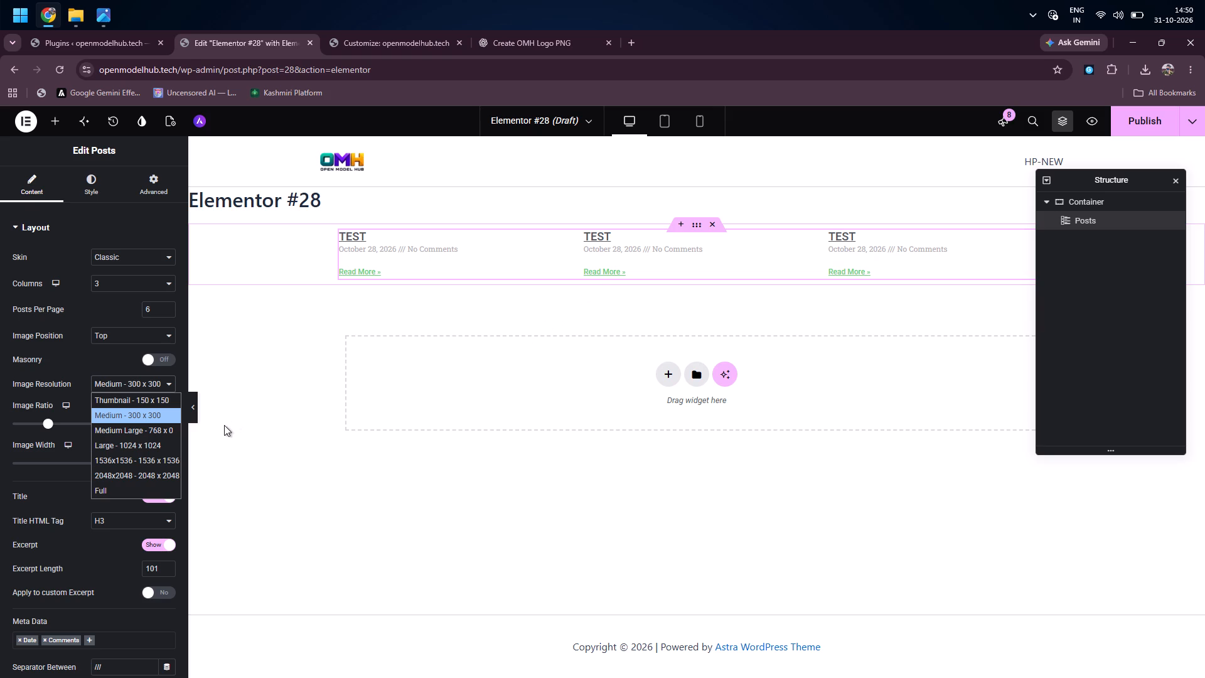
click(264, 428)
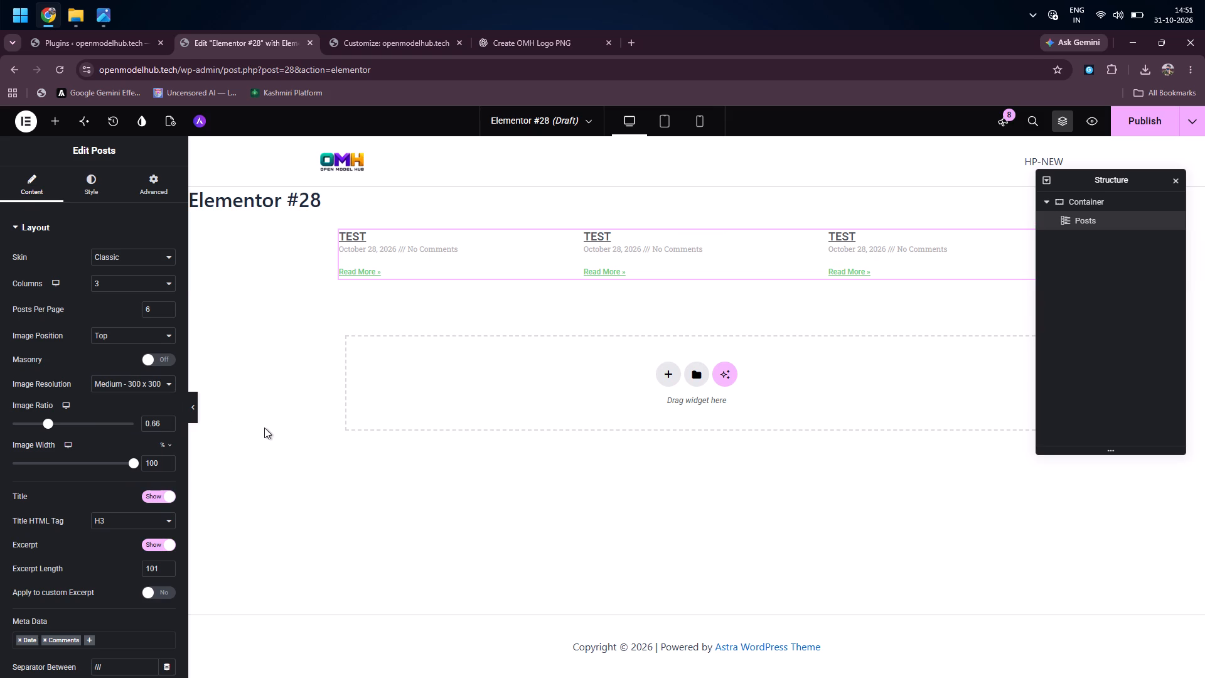
Close the floating Structure window that covers part of the page canvas.
click(167, 285)
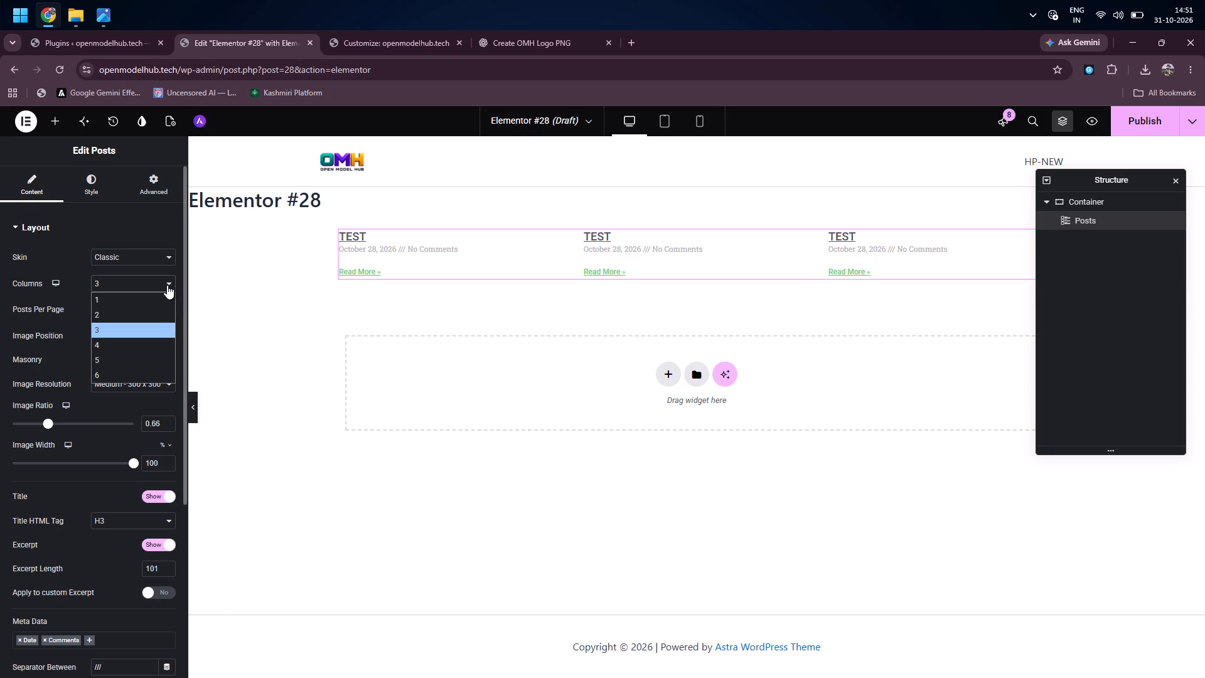
click(167, 285)
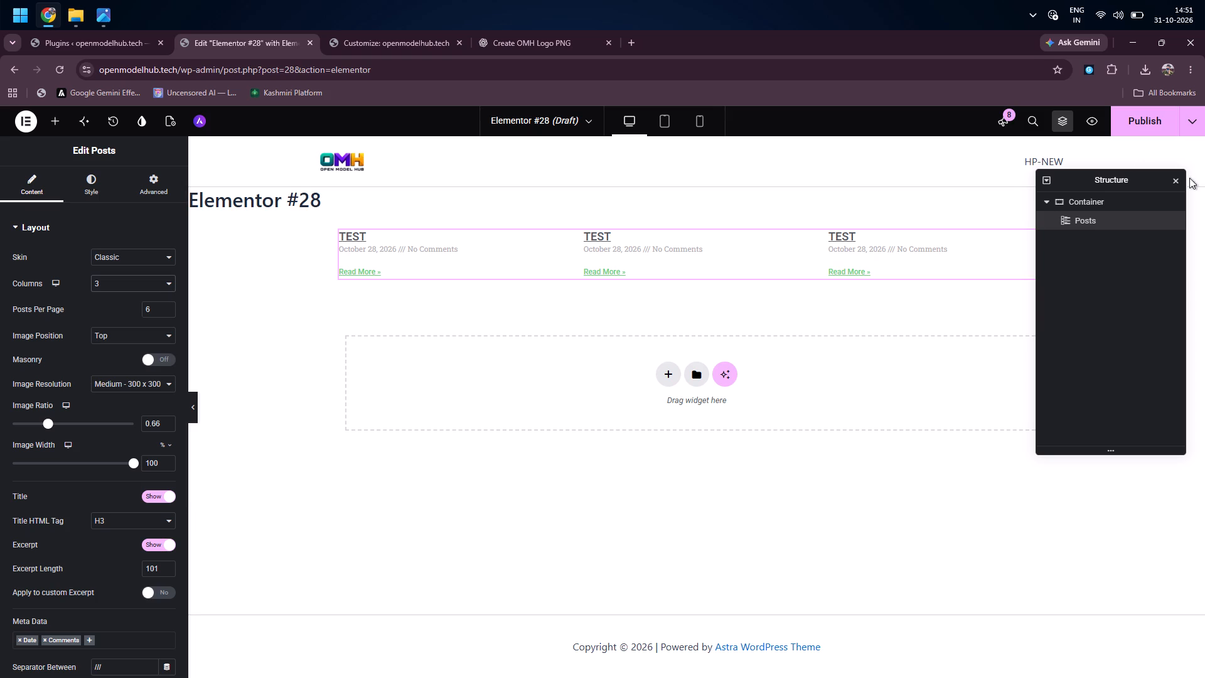
click(1172, 178)
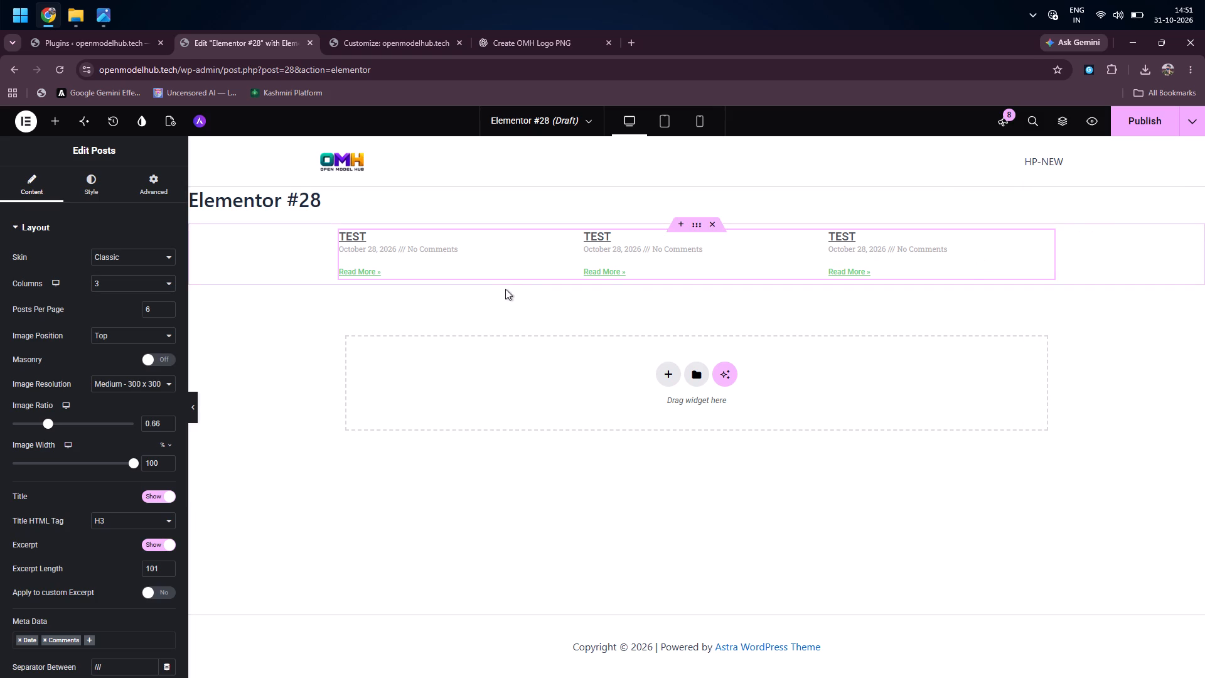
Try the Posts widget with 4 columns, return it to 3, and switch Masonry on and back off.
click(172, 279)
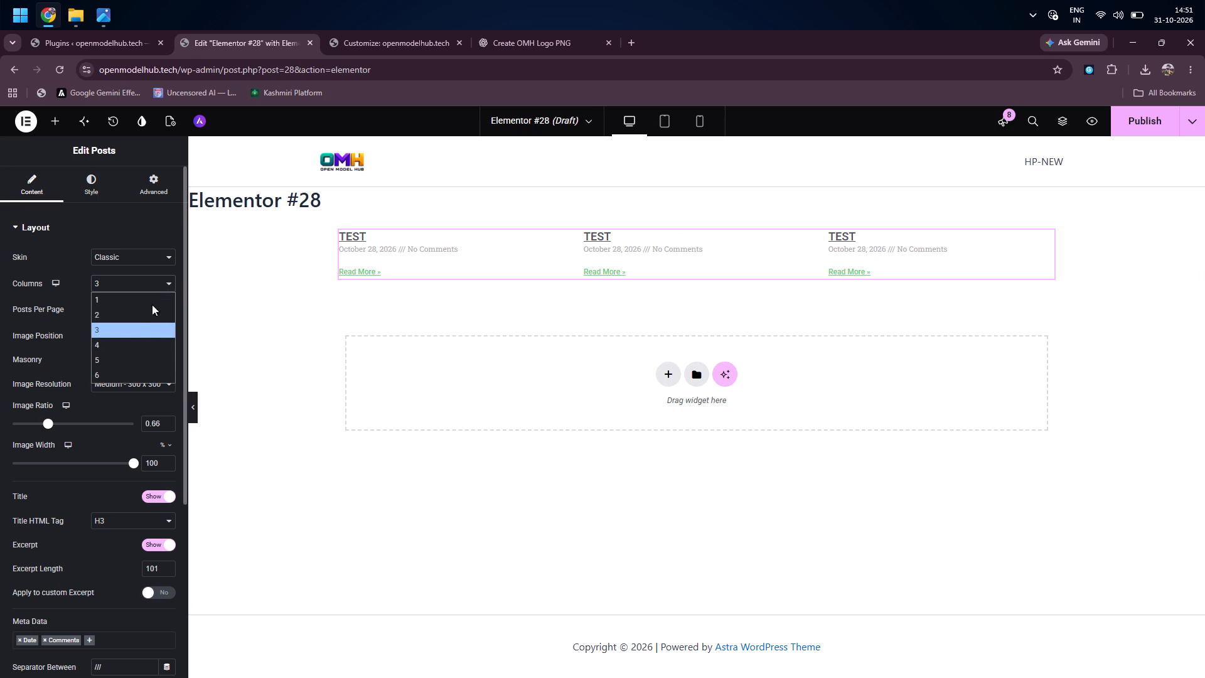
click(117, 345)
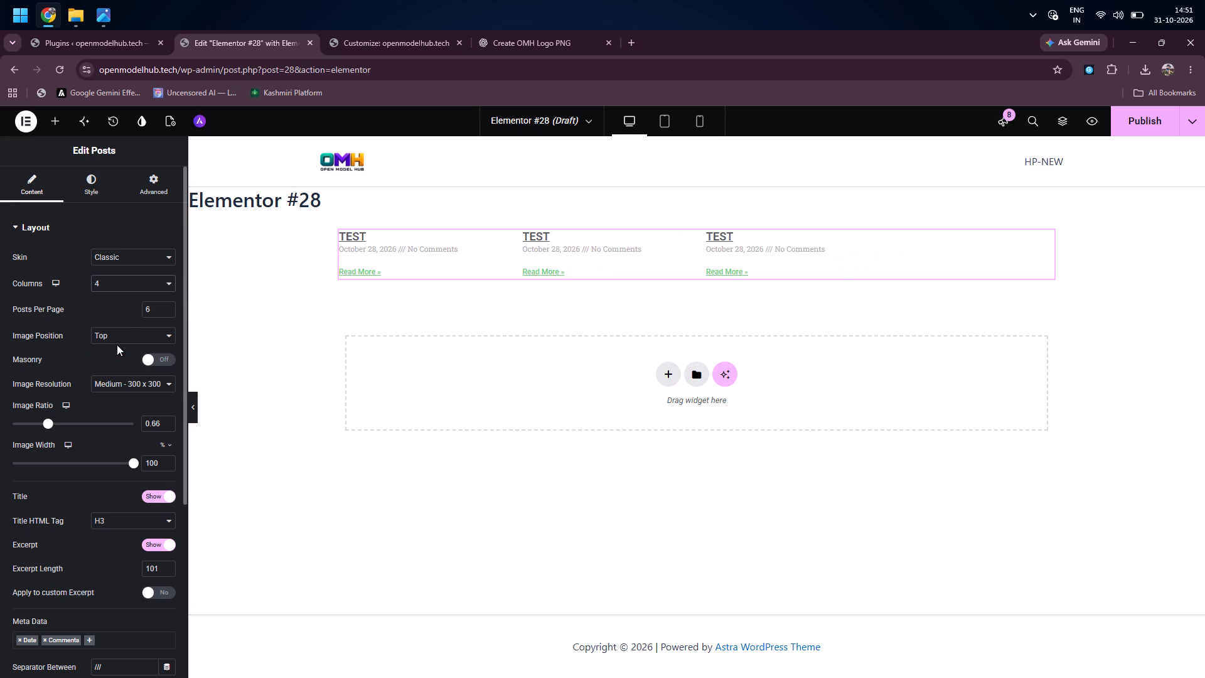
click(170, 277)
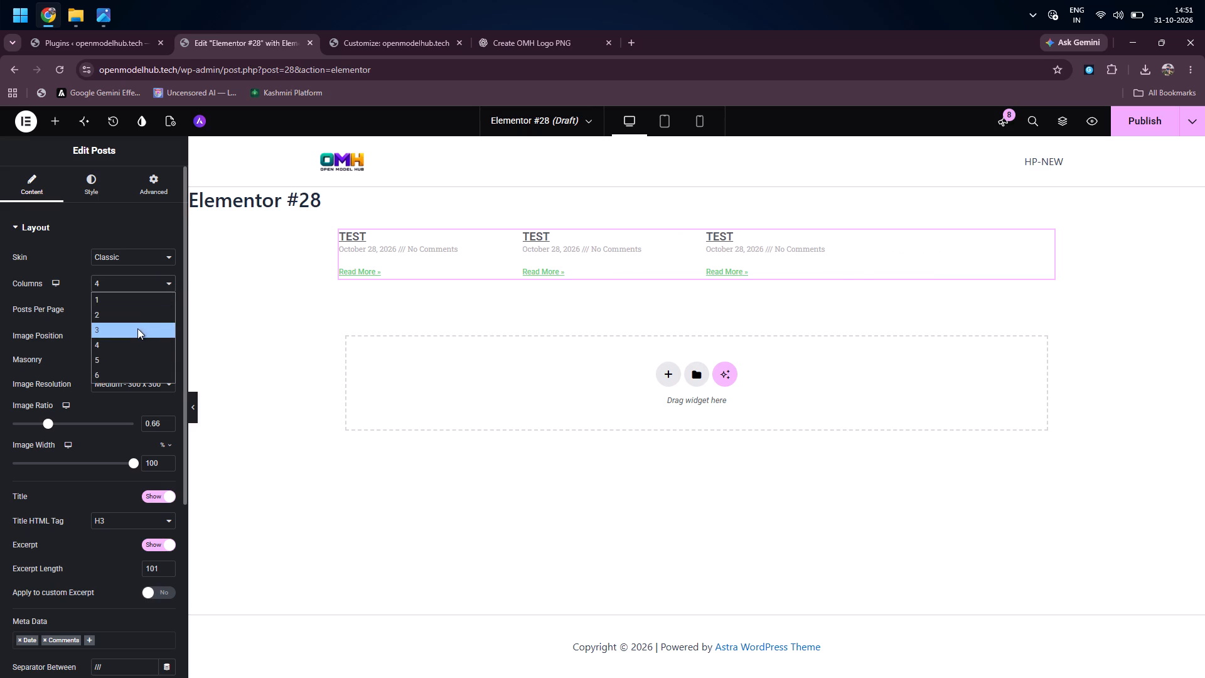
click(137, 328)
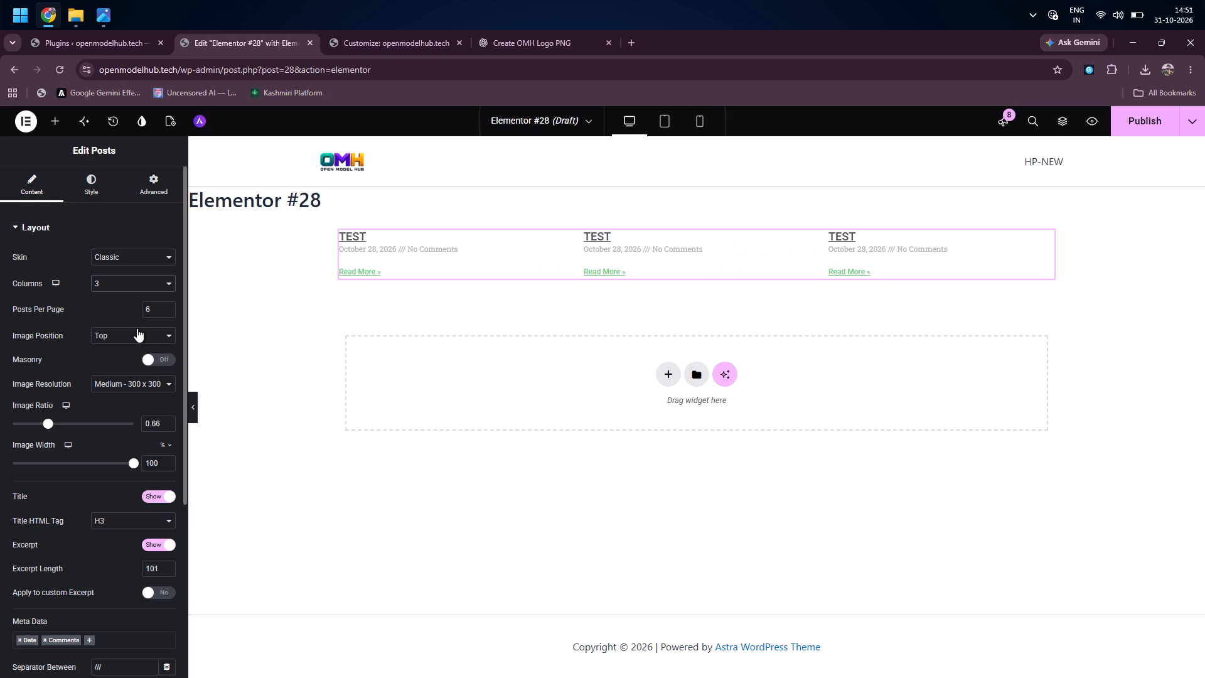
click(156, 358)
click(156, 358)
Examine the Posts widget's content, style and advanced settings, including its responsive visibility options.
scroll(124, 443, down, 2)
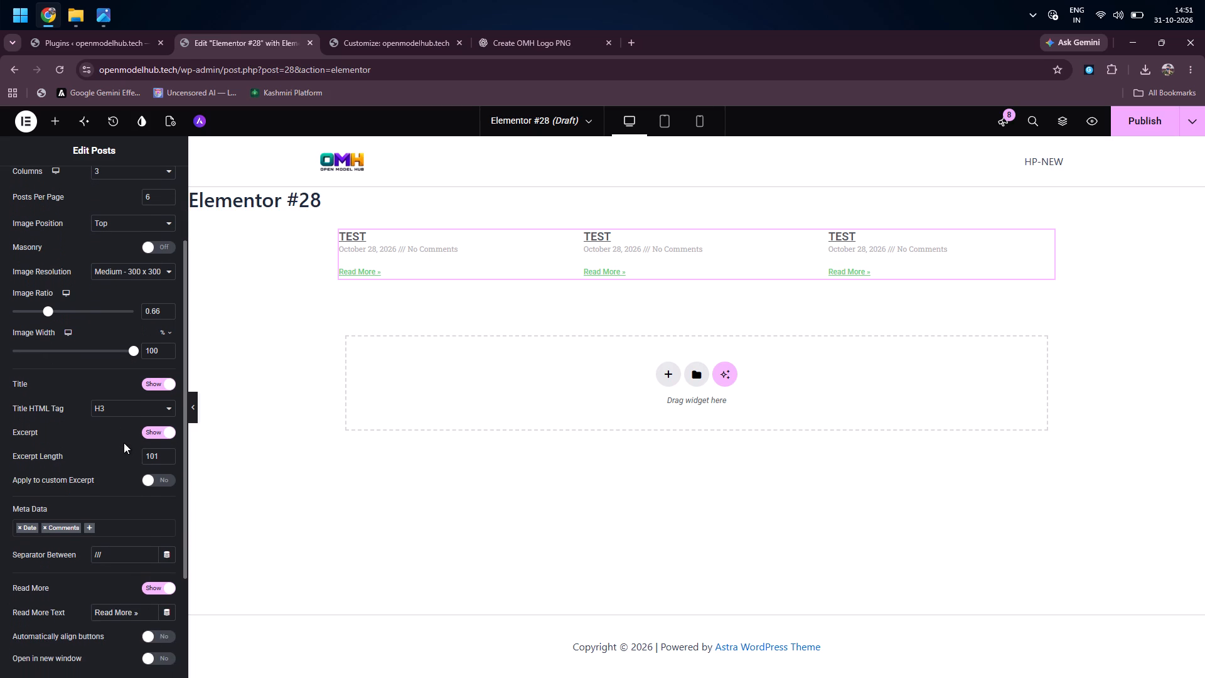
scroll(124, 443, down, 3)
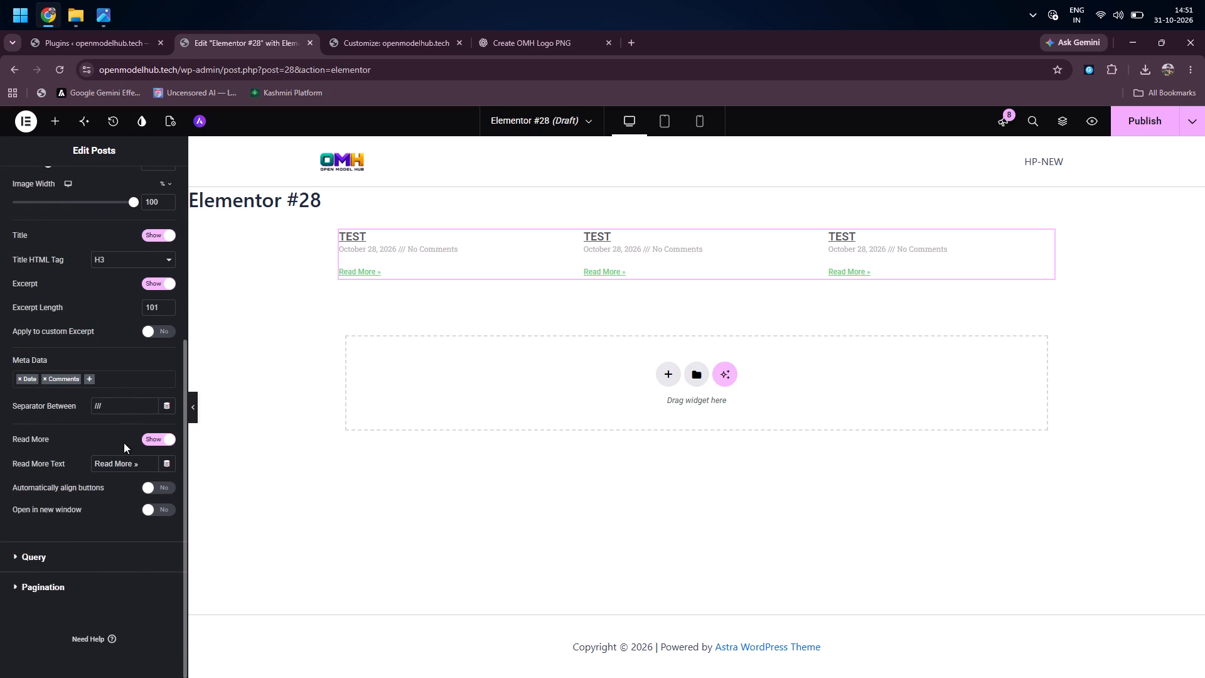
scroll(124, 443, up, 4)
click(107, 196)
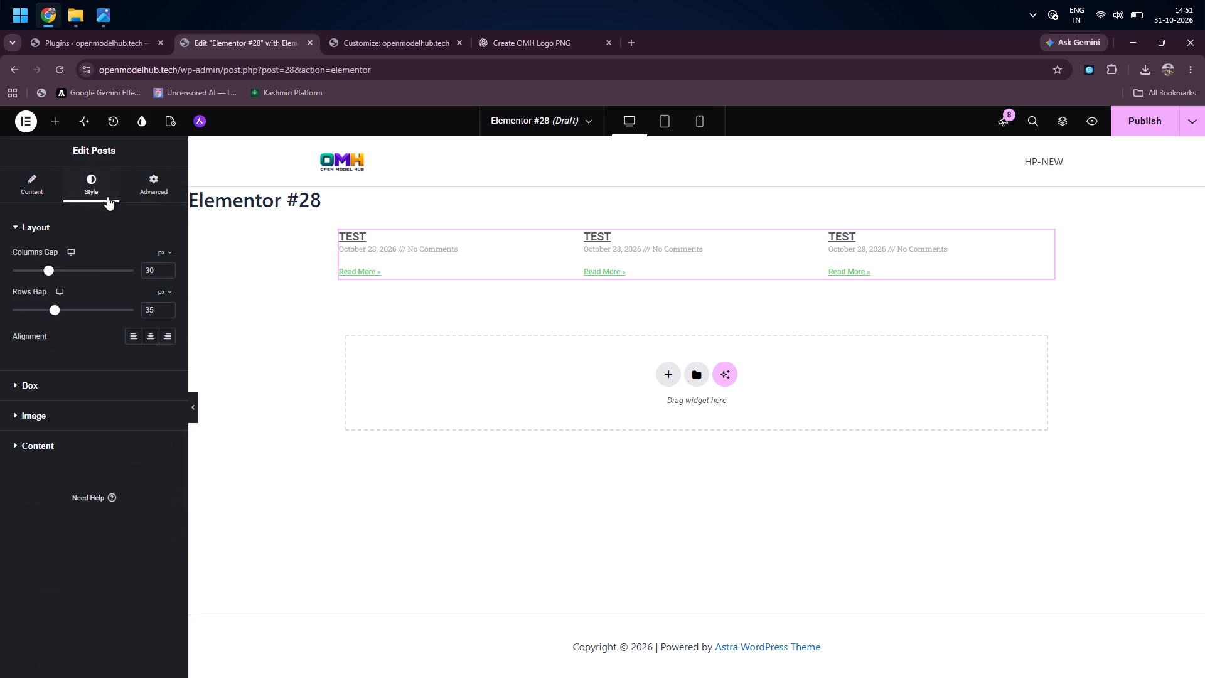
click(146, 188)
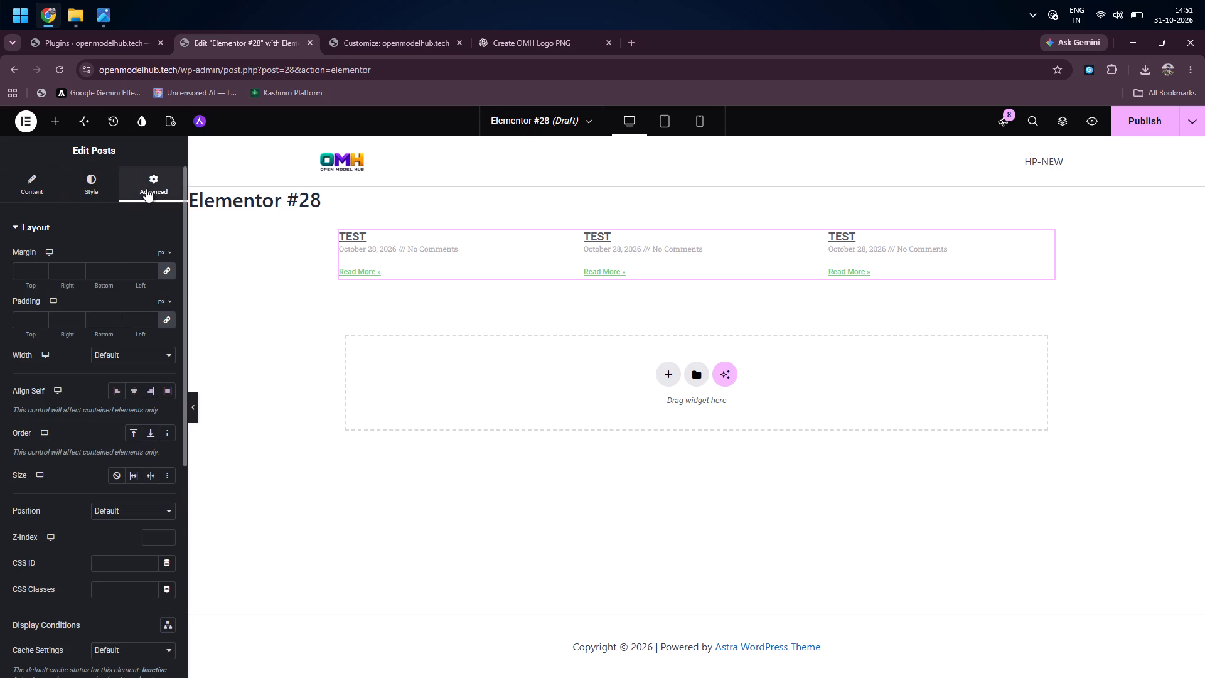
scroll(110, 438, down, 3)
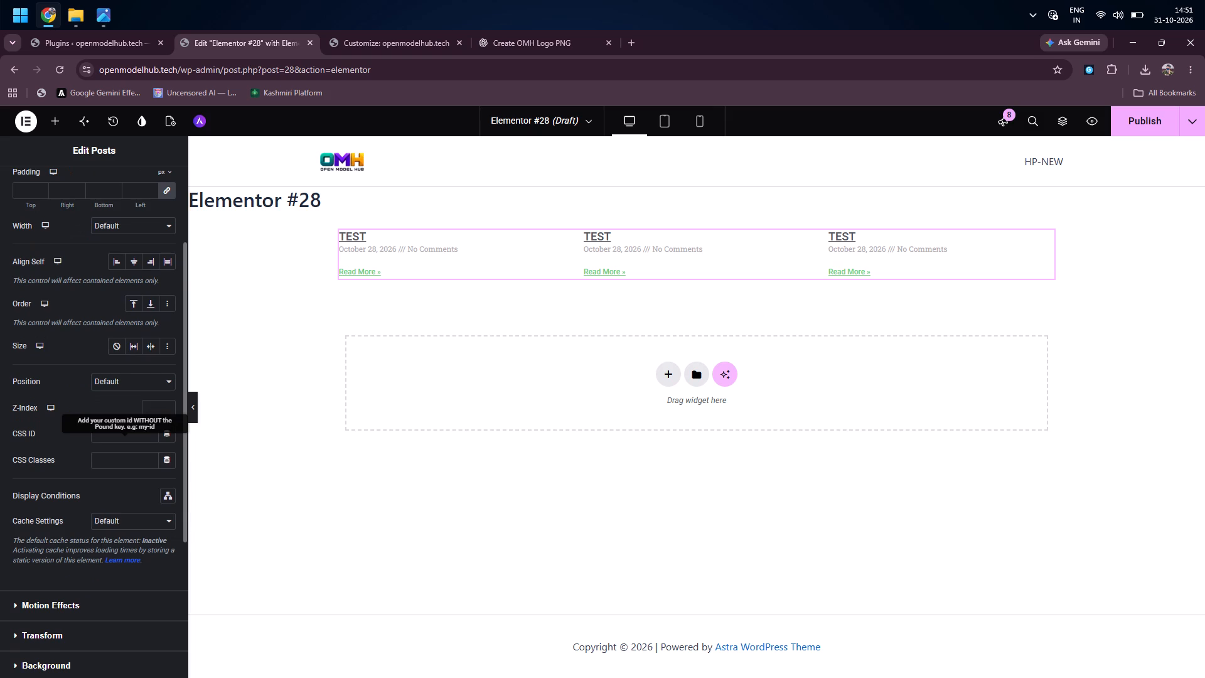
scroll(110, 438, up, 4)
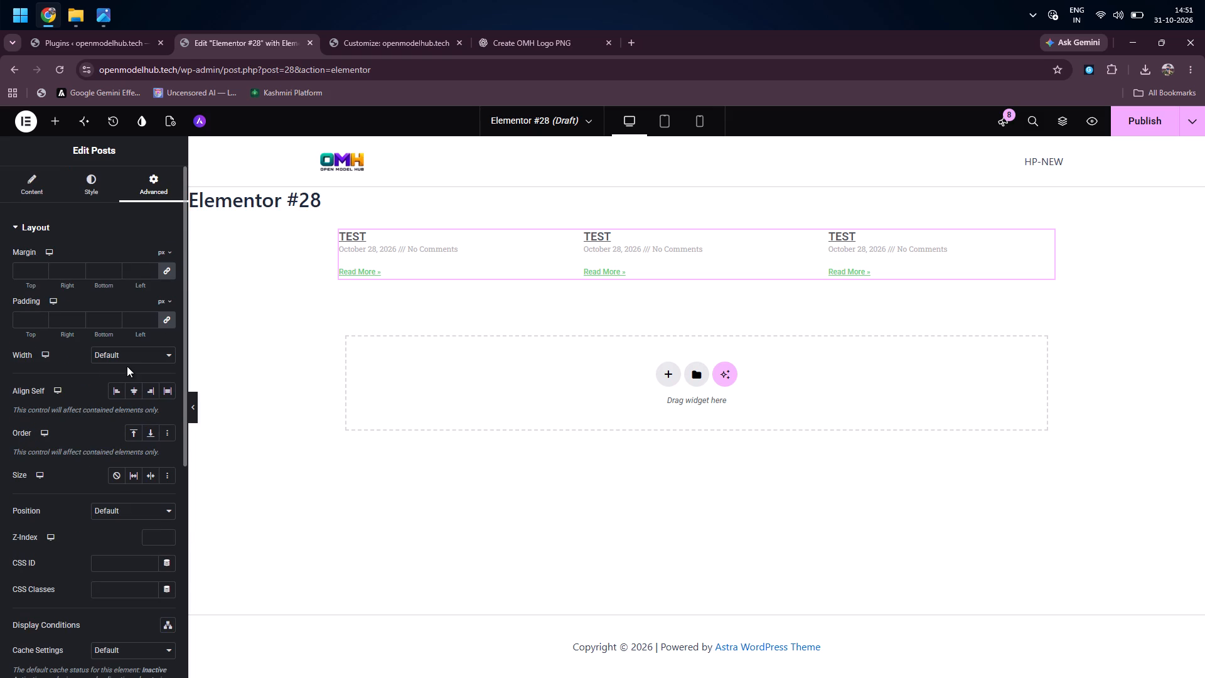
scroll(127, 366, down, 2)
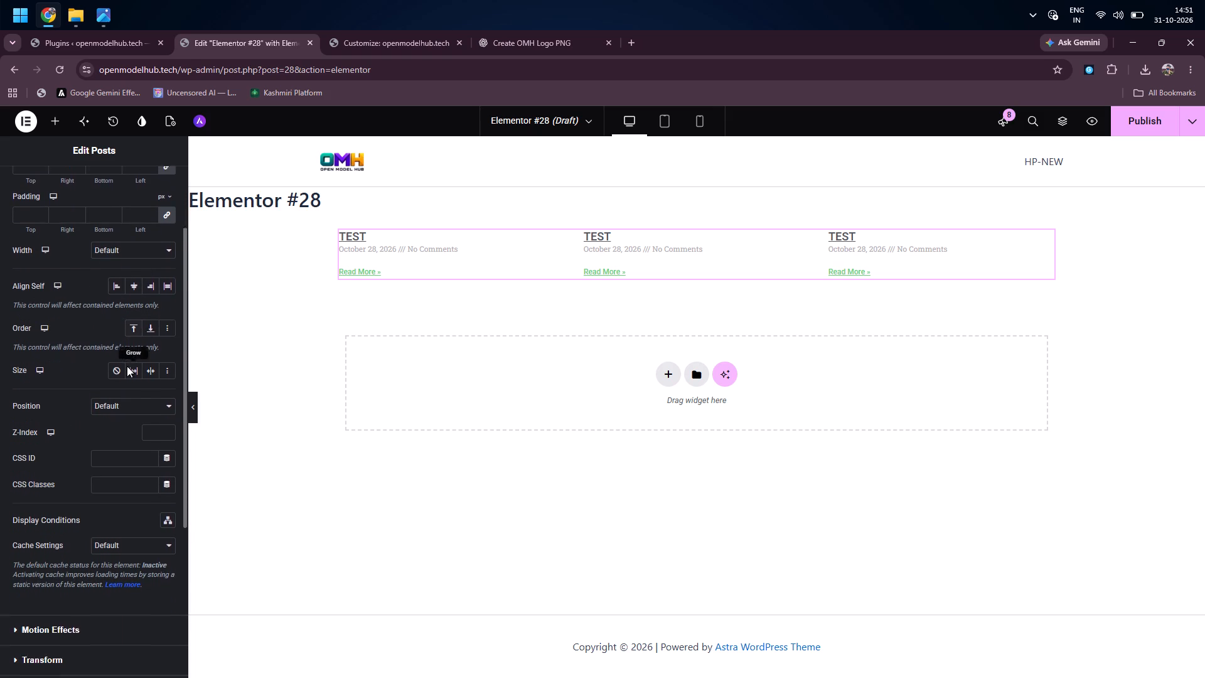
scroll(127, 366, down, 5)
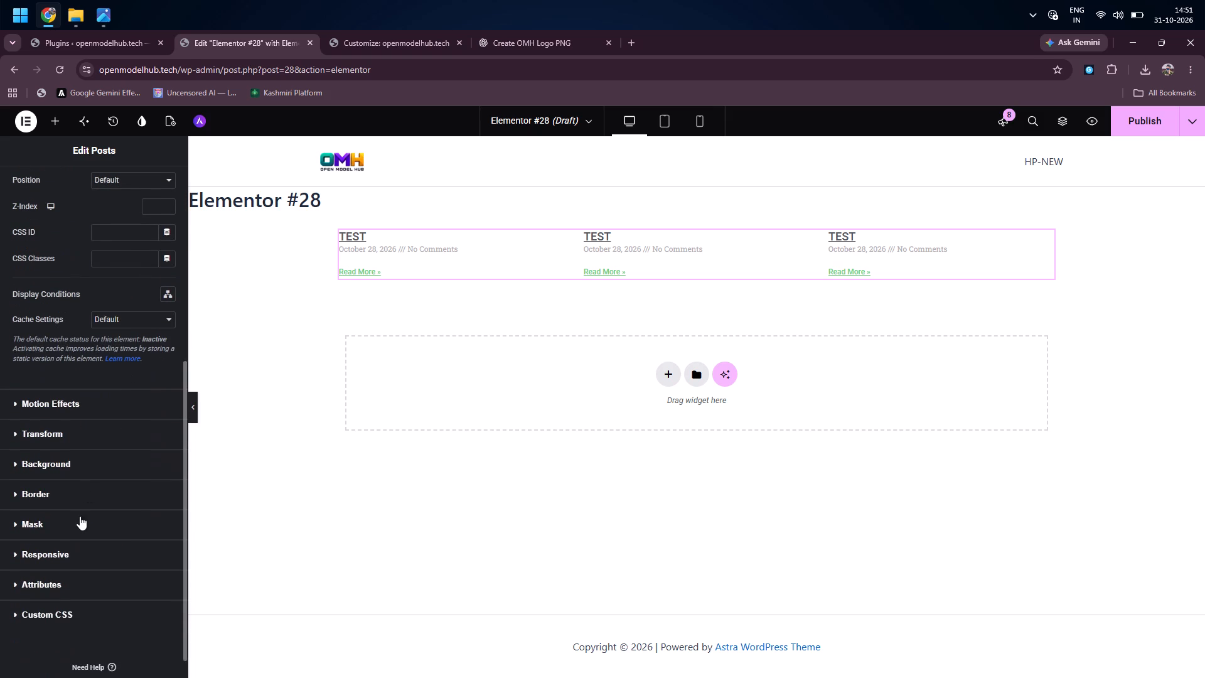
click(79, 524)
scroll(79, 524, down, 1)
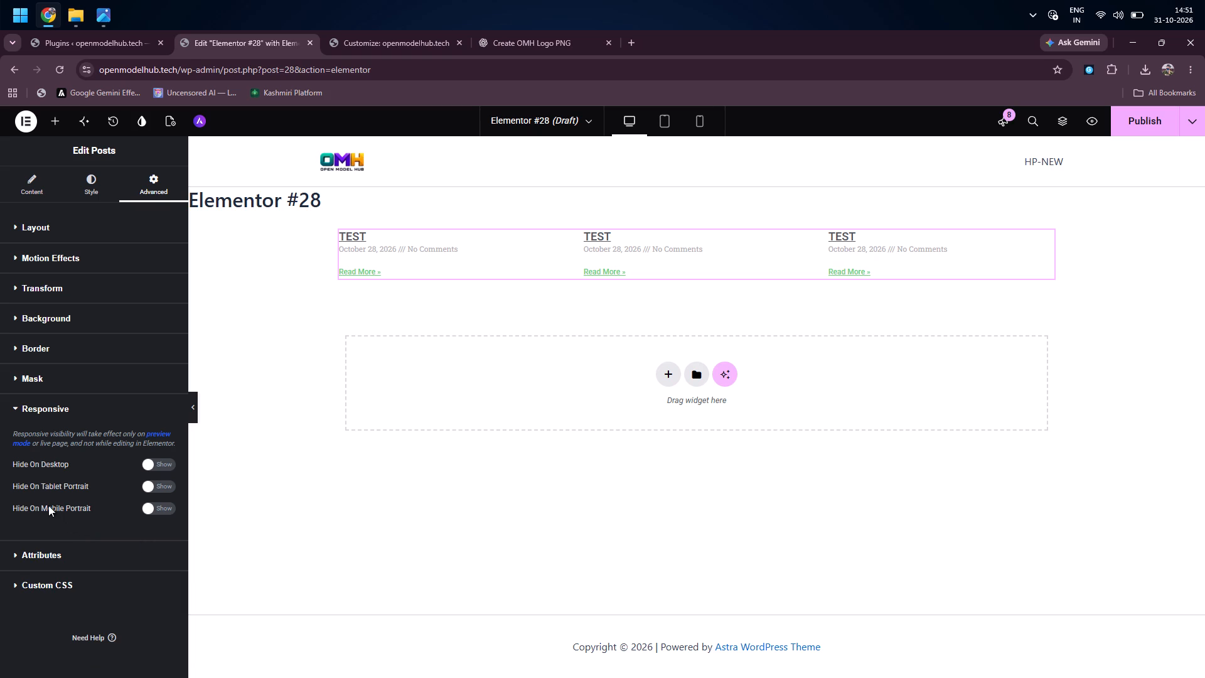
scroll(48, 505, up, 2)
For the container holding the posts, try the Justify Content options in the Mobile Portrait view, ending on Space Evenly.
click(699, 223)
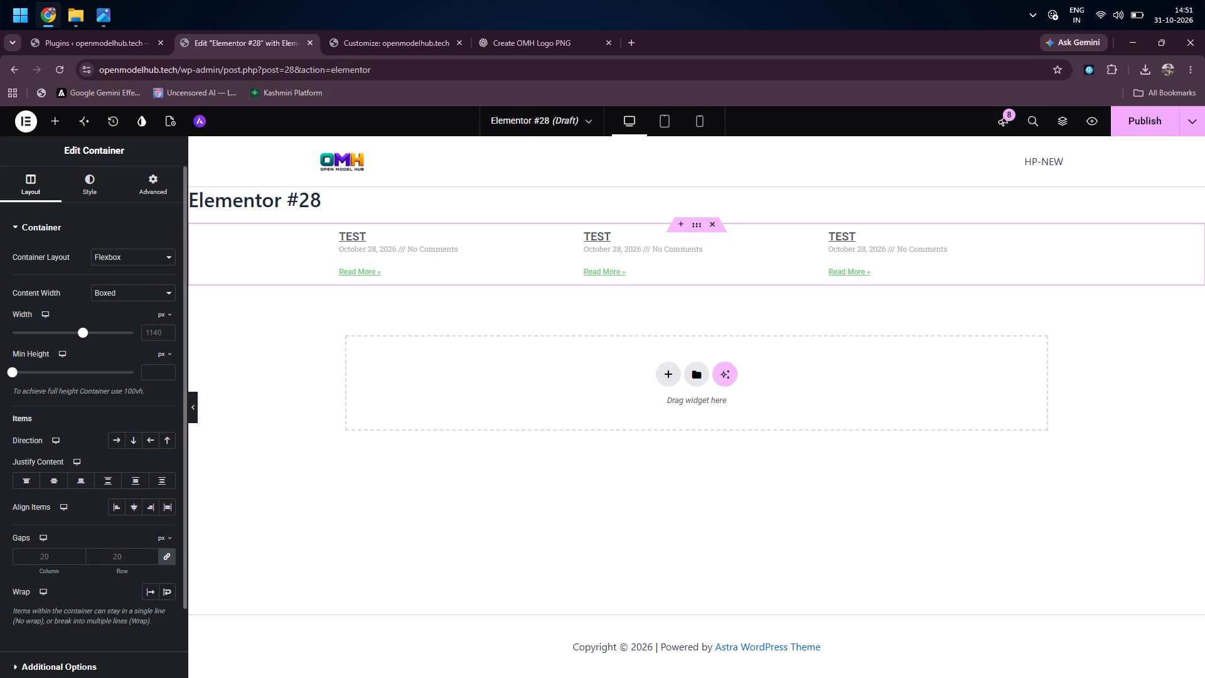
click(42, 316)
click(46, 348)
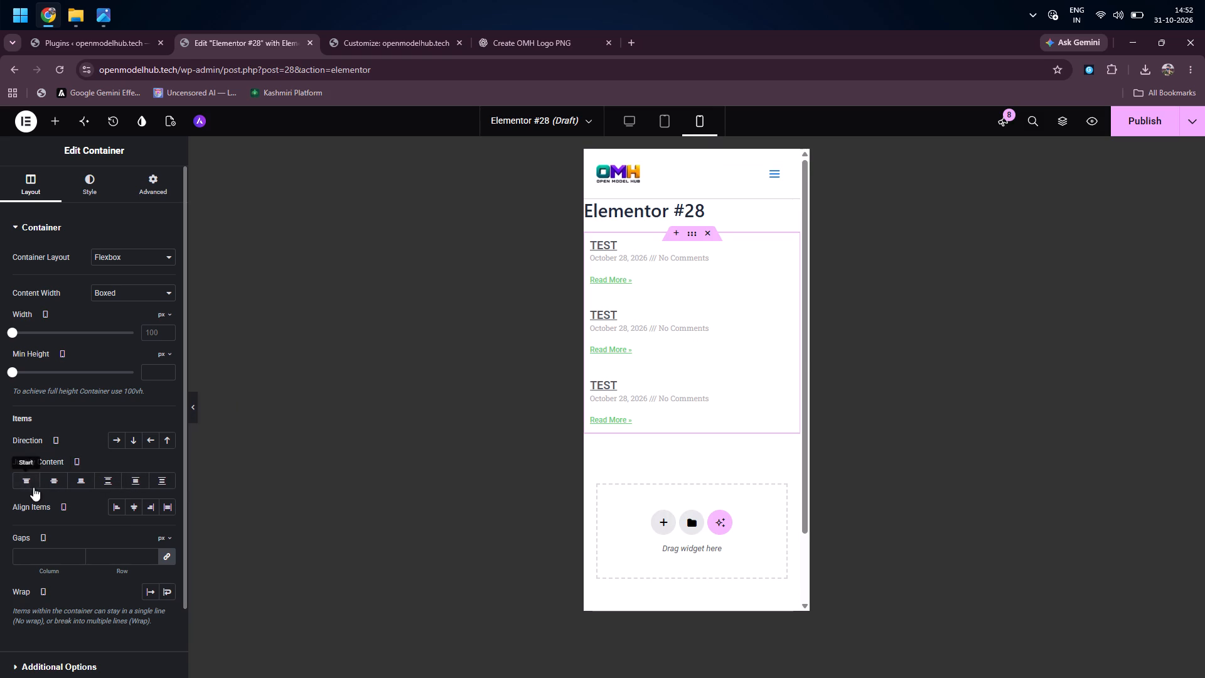
click(58, 477)
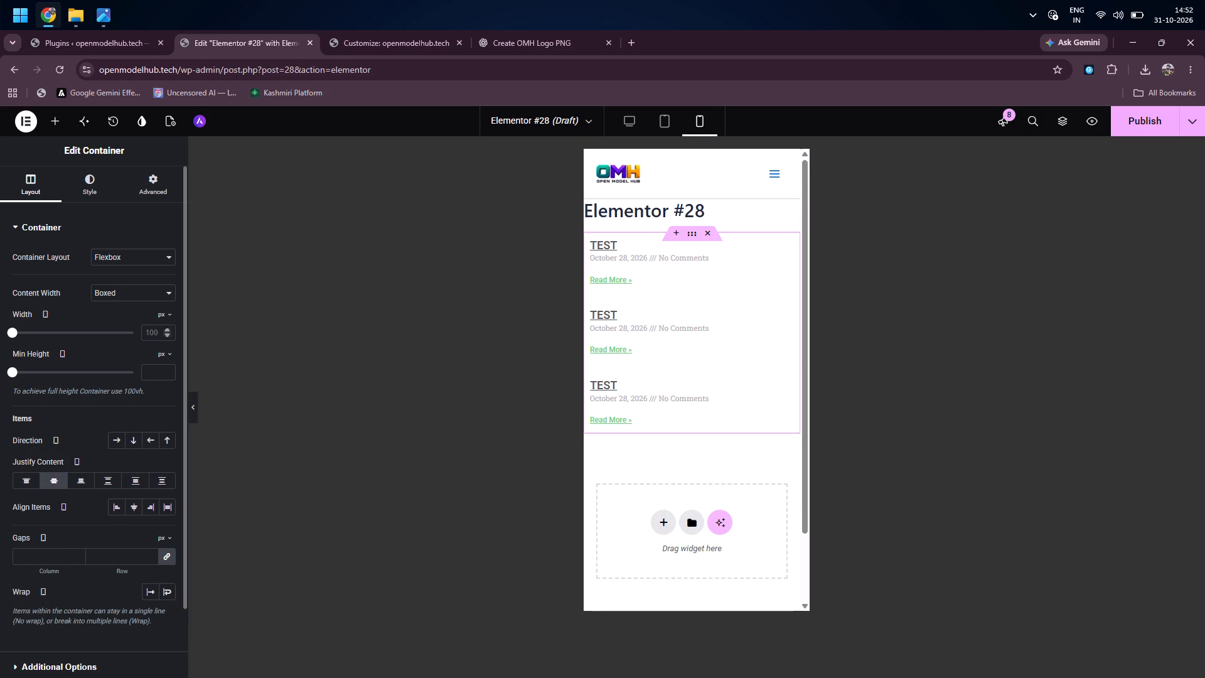
scroll(103, 275, up, 3)
scroll(72, 551, right, 1)
click(27, 479)
click(60, 482)
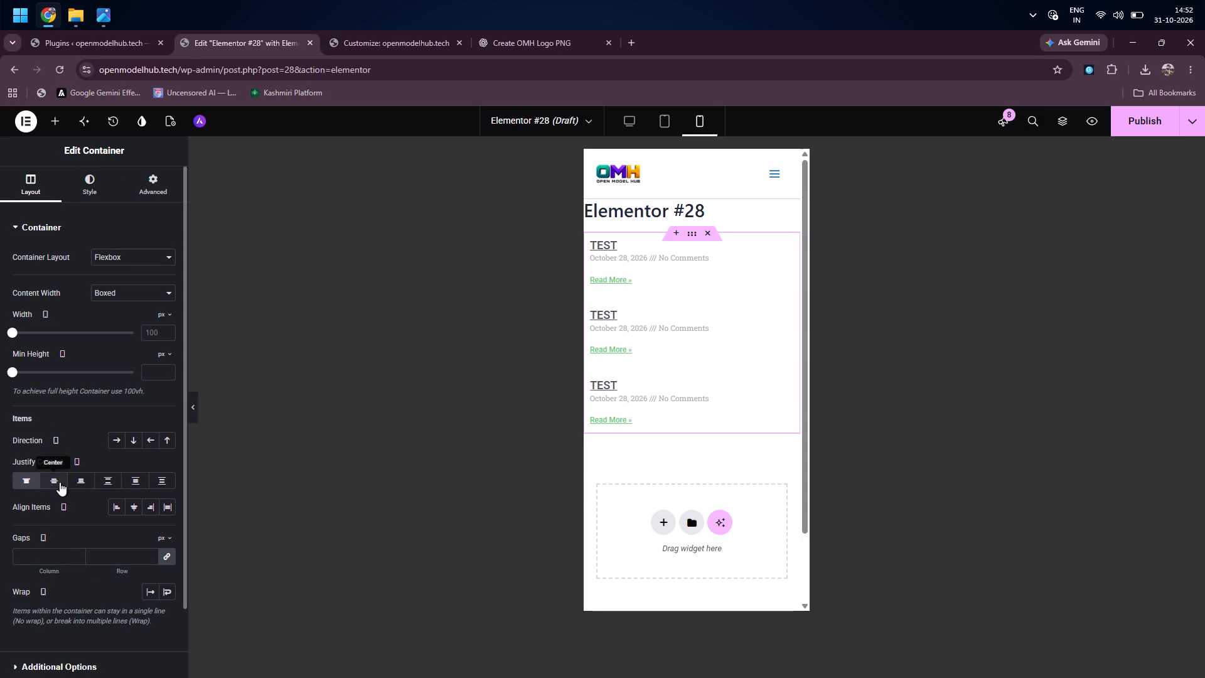
click(73, 480)
click(114, 480)
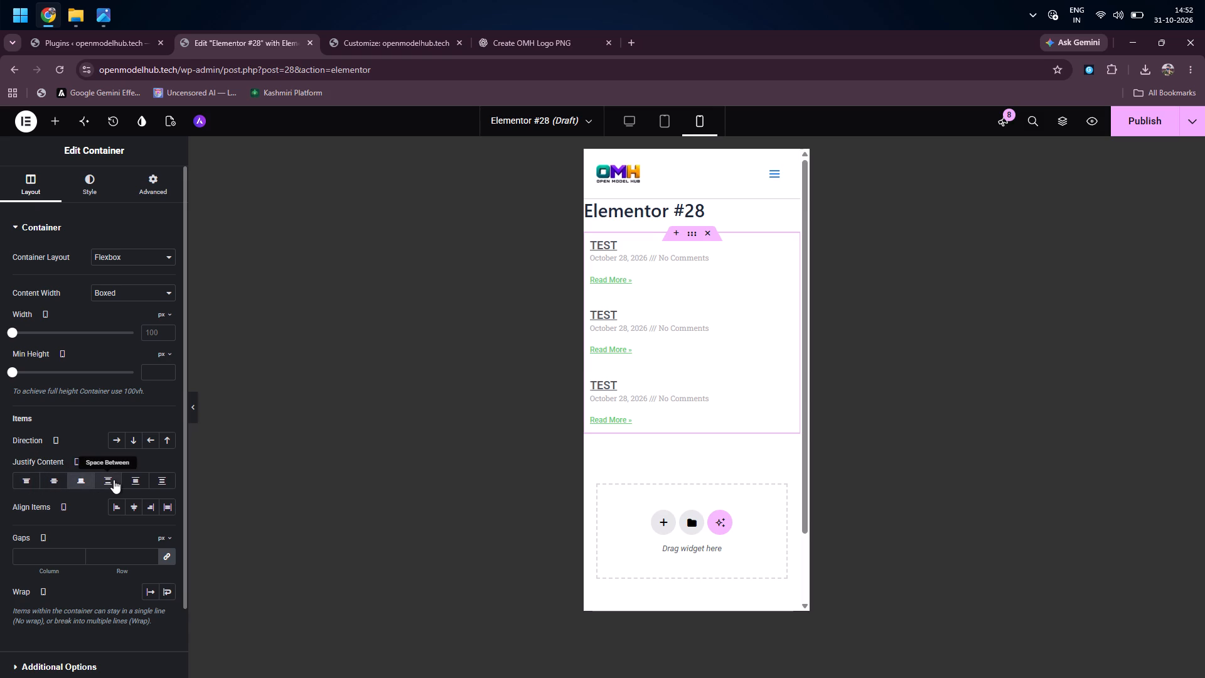
click(131, 480)
click(163, 479)
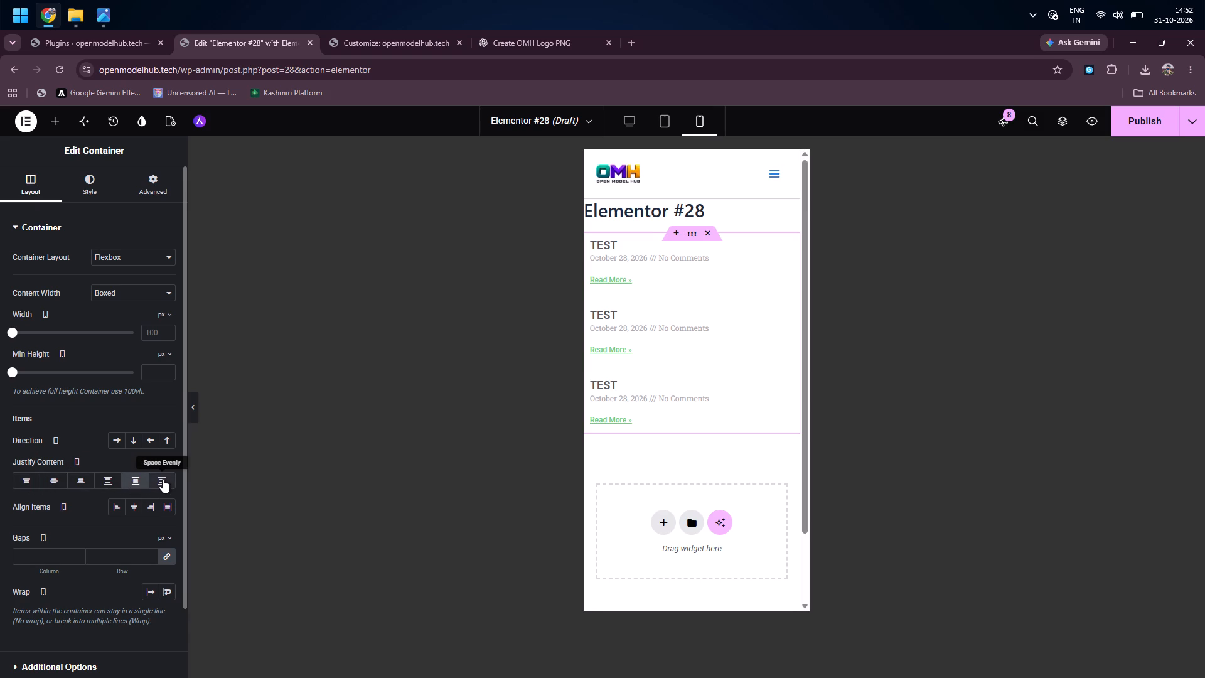
Try Start for the posts container's mobile Justify Content, then set it to Center.
click(26, 476)
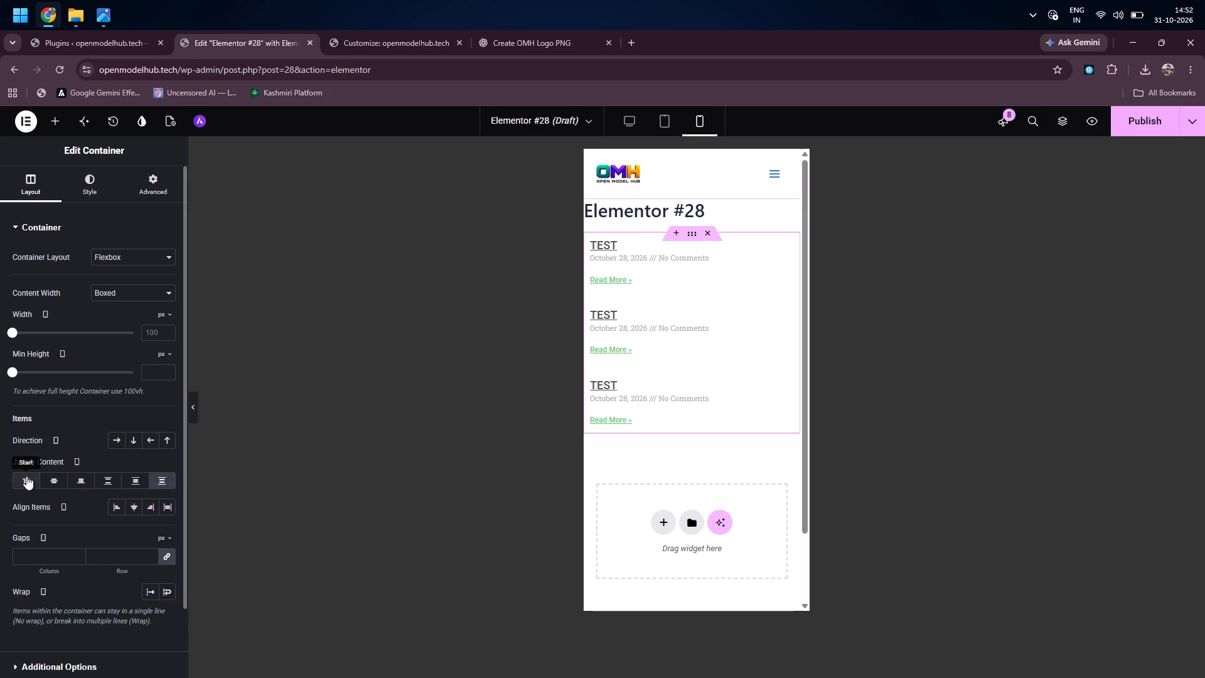
click(56, 476)
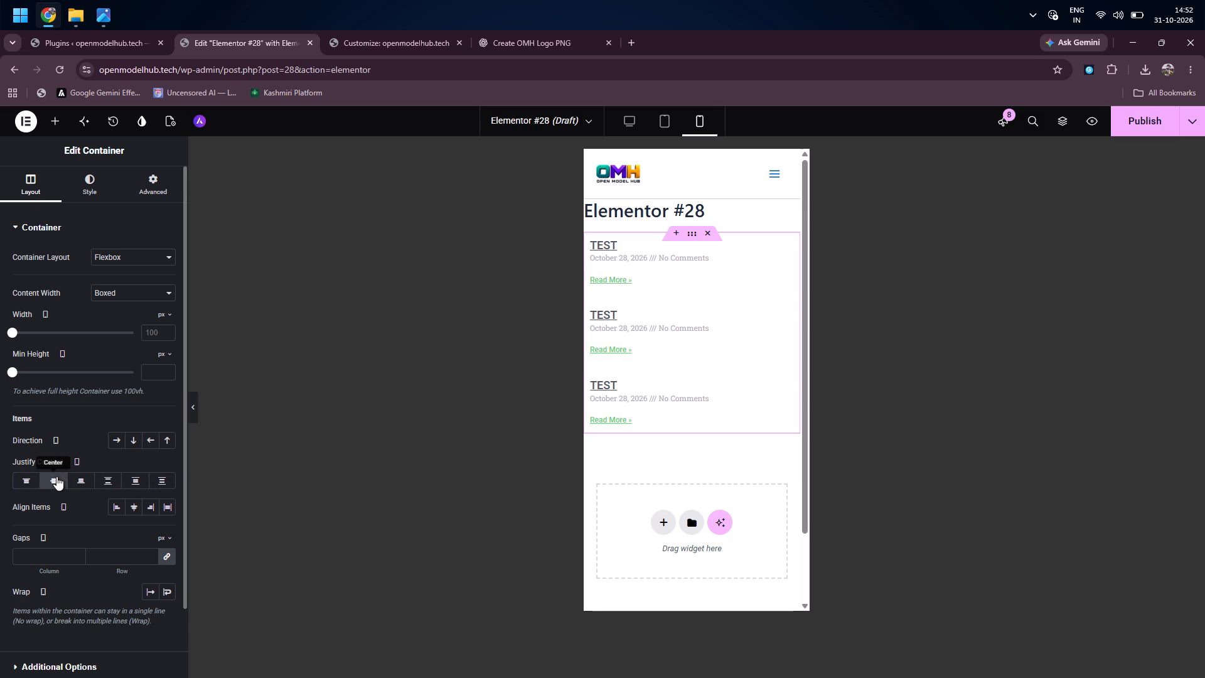
Try the posts container's vertical and reversed Direction options in the mobile view, ending on Row - horizontal.
click(129, 438)
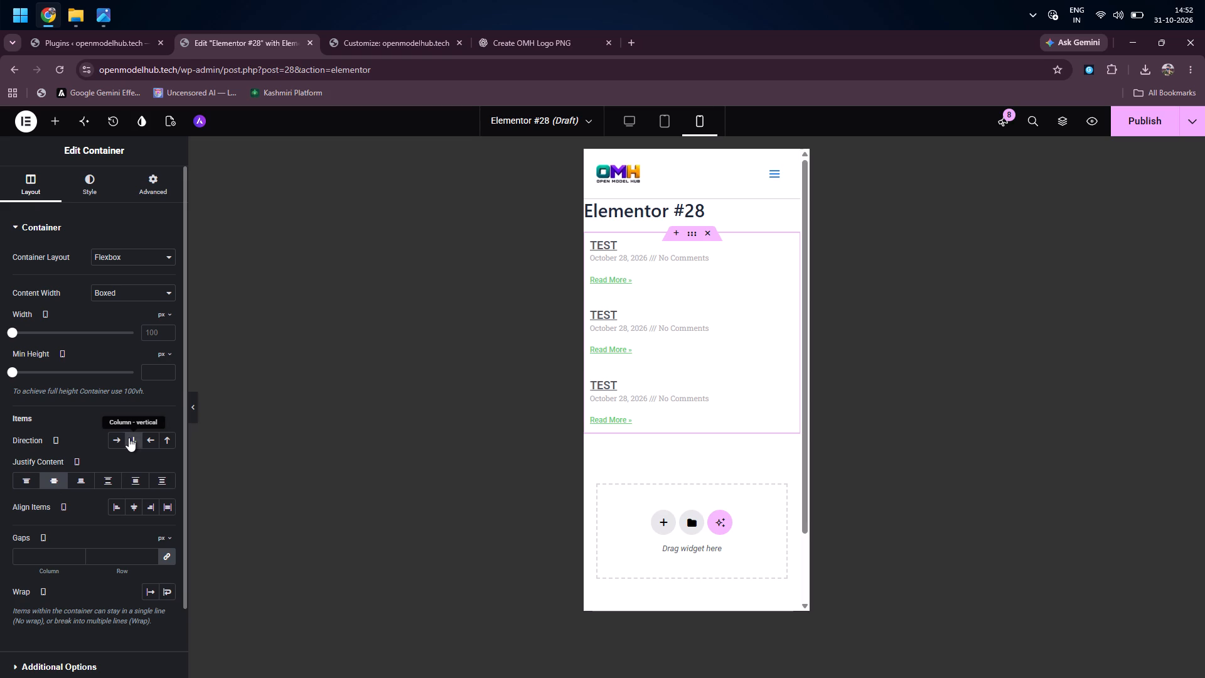
click(118, 438)
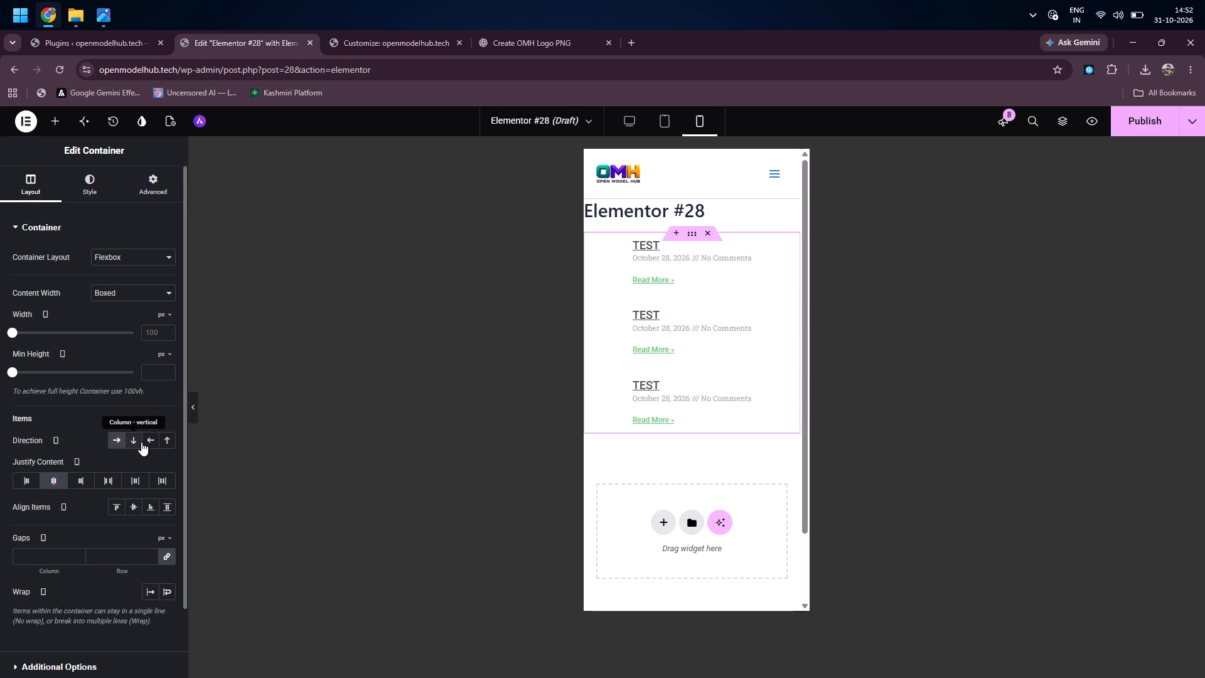
click(149, 442)
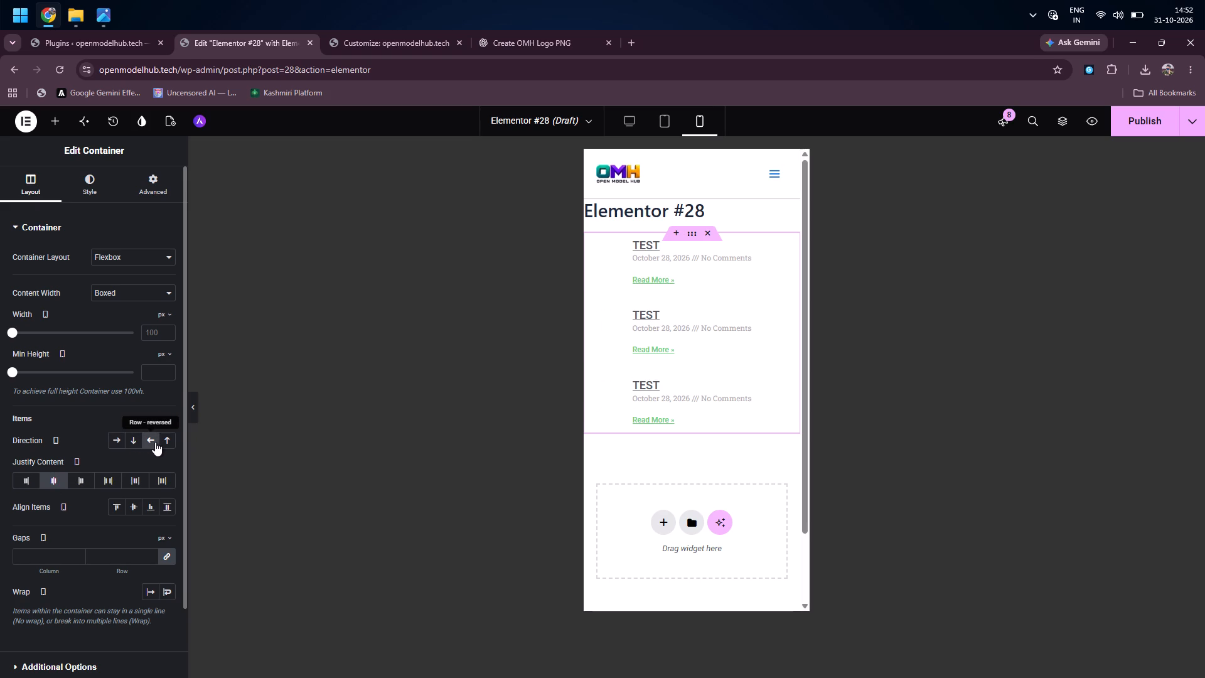
click(160, 442)
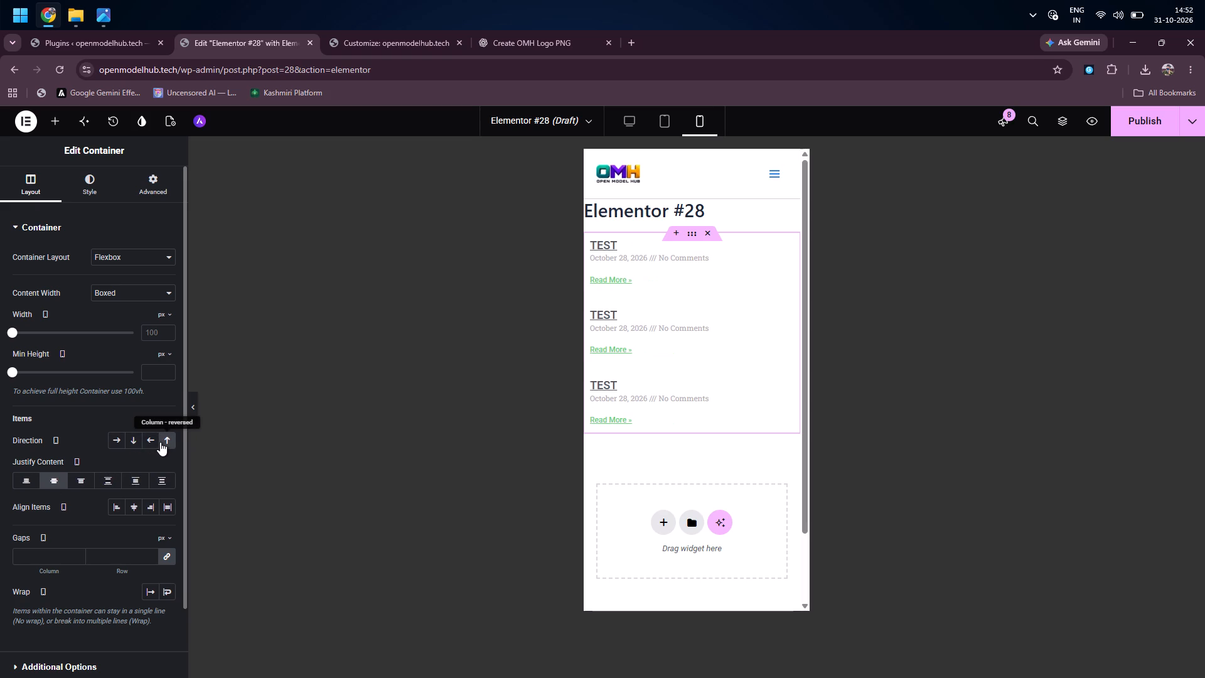
click(120, 442)
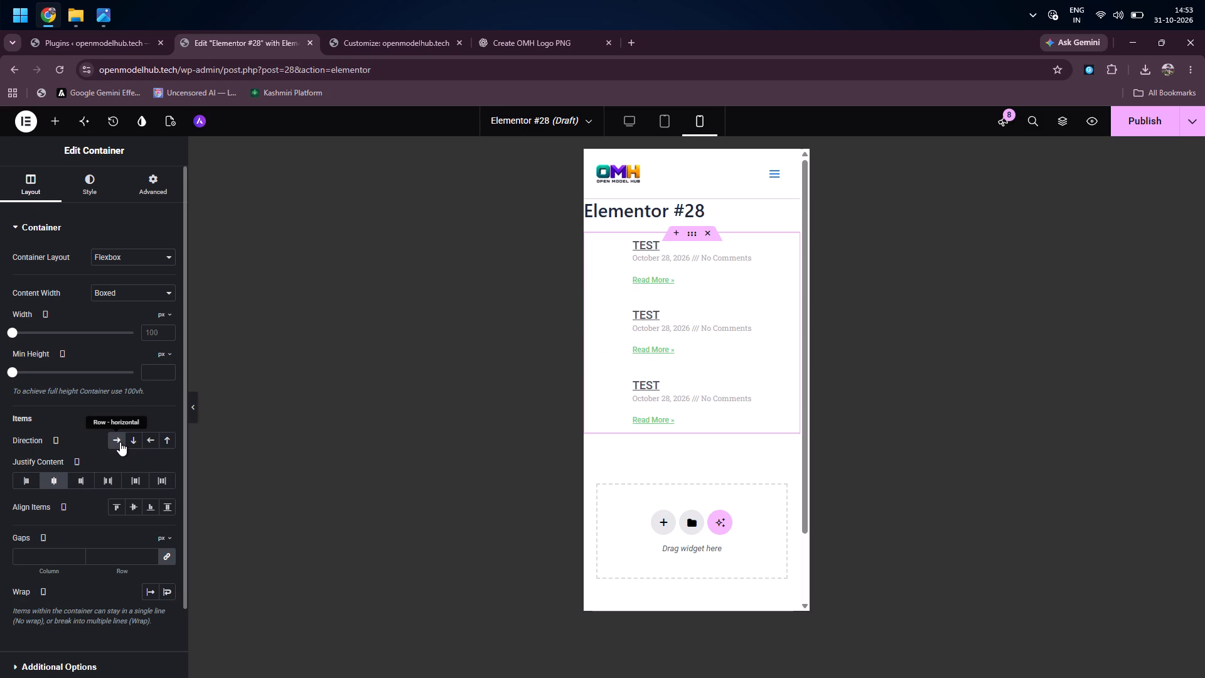
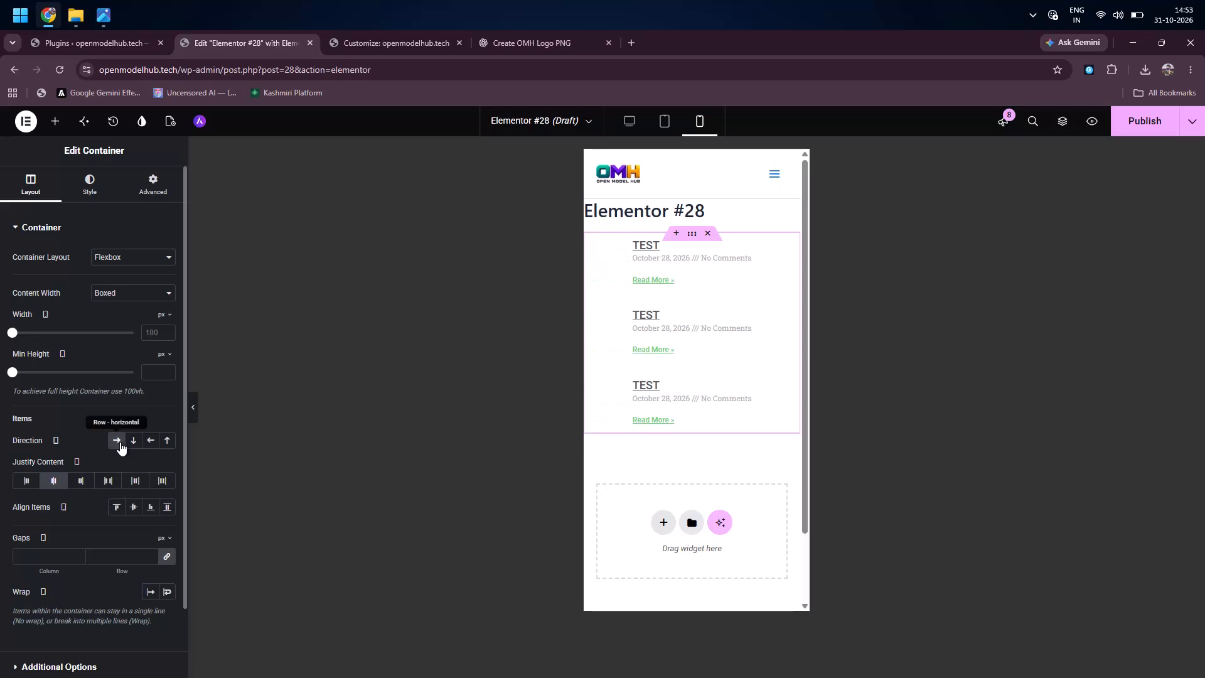
Clear the posts container's row Direction setting in the mobile view.
click(120, 442)
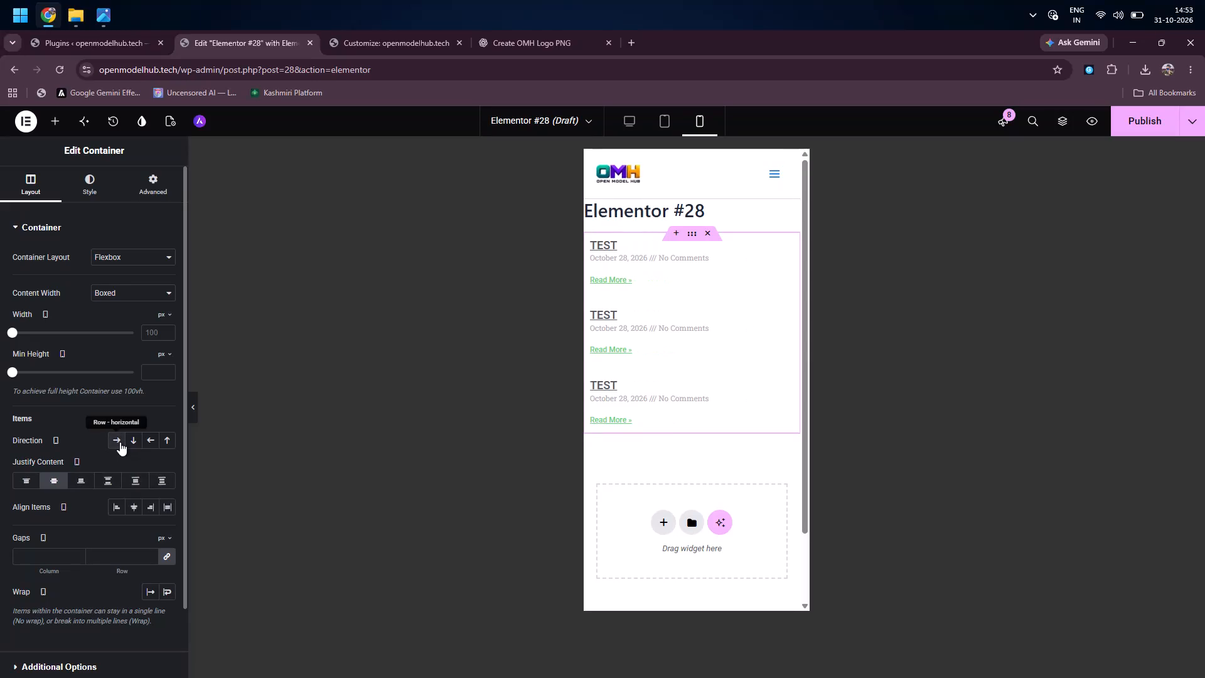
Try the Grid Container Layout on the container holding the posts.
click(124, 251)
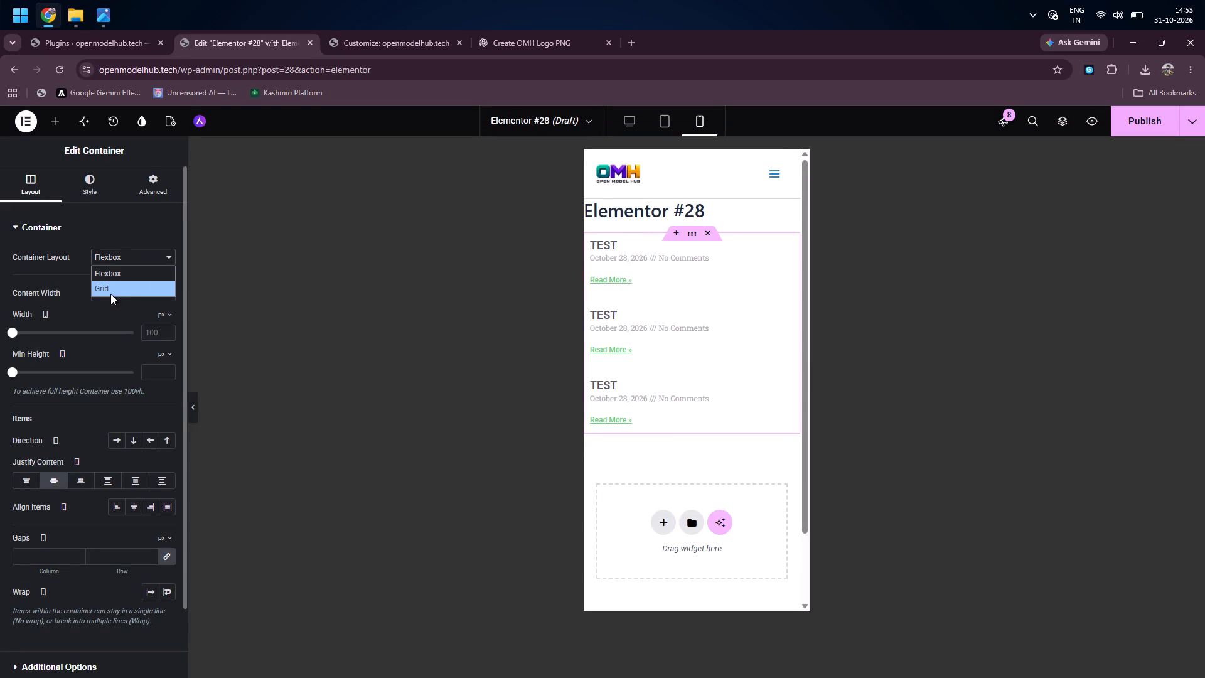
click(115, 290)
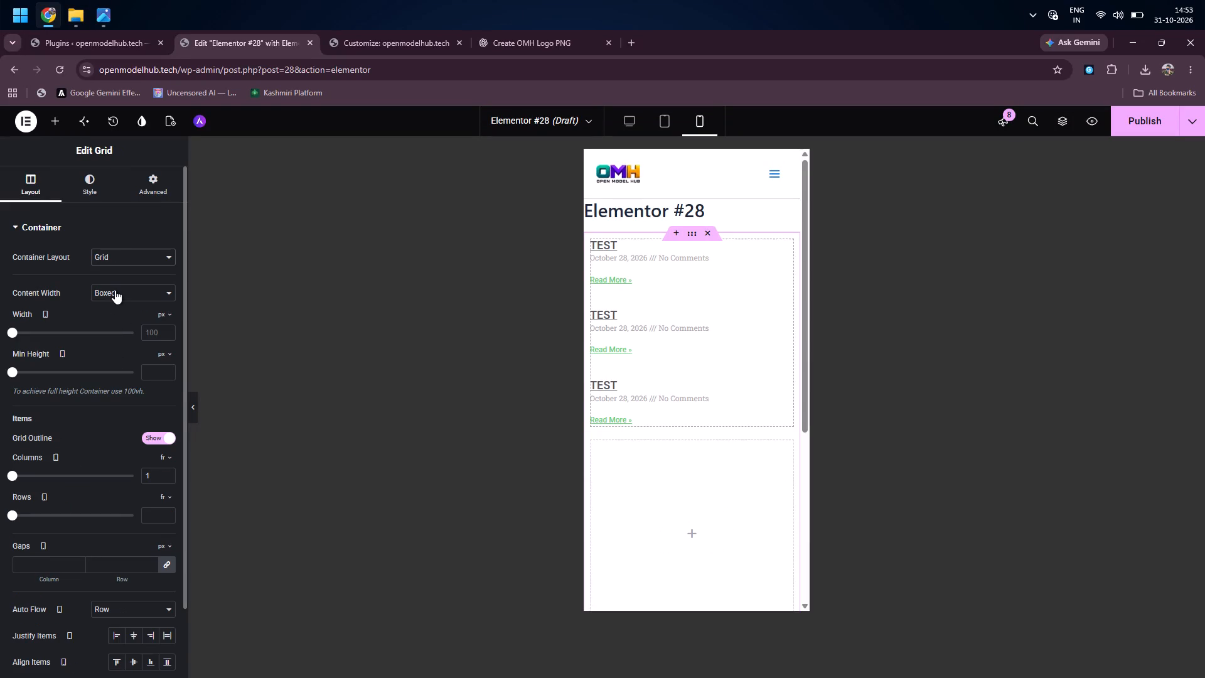
Set the posts container's Content Width to Full Width.
click(115, 290)
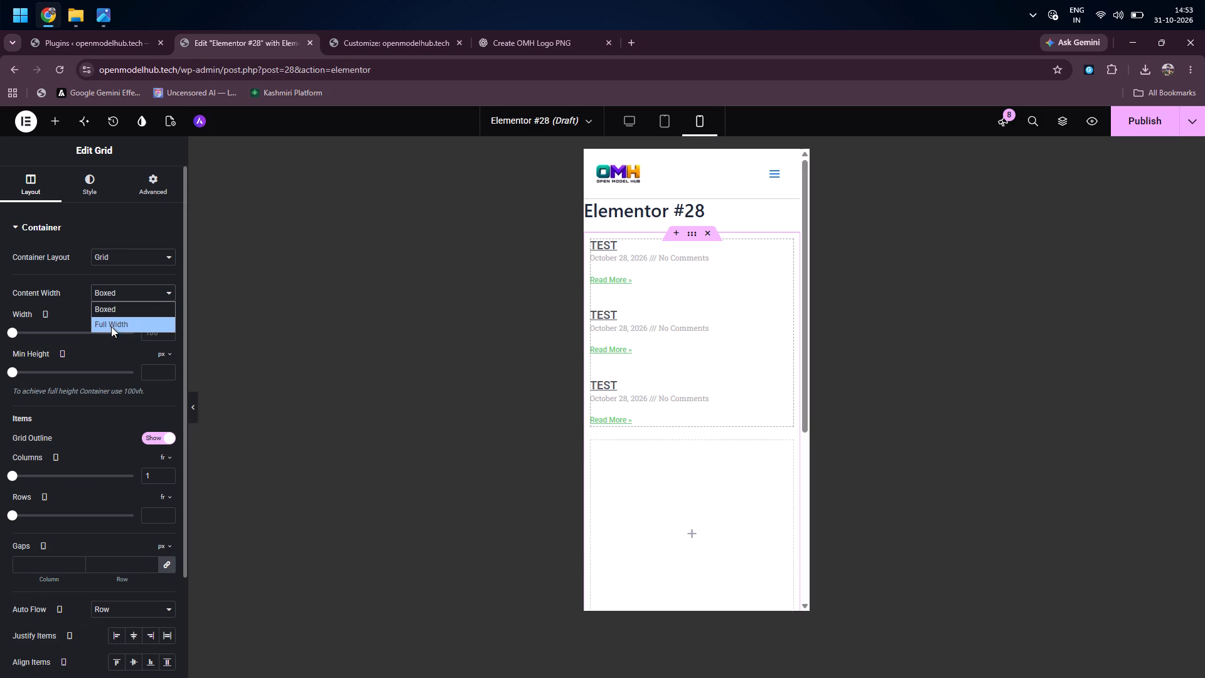
click(114, 323)
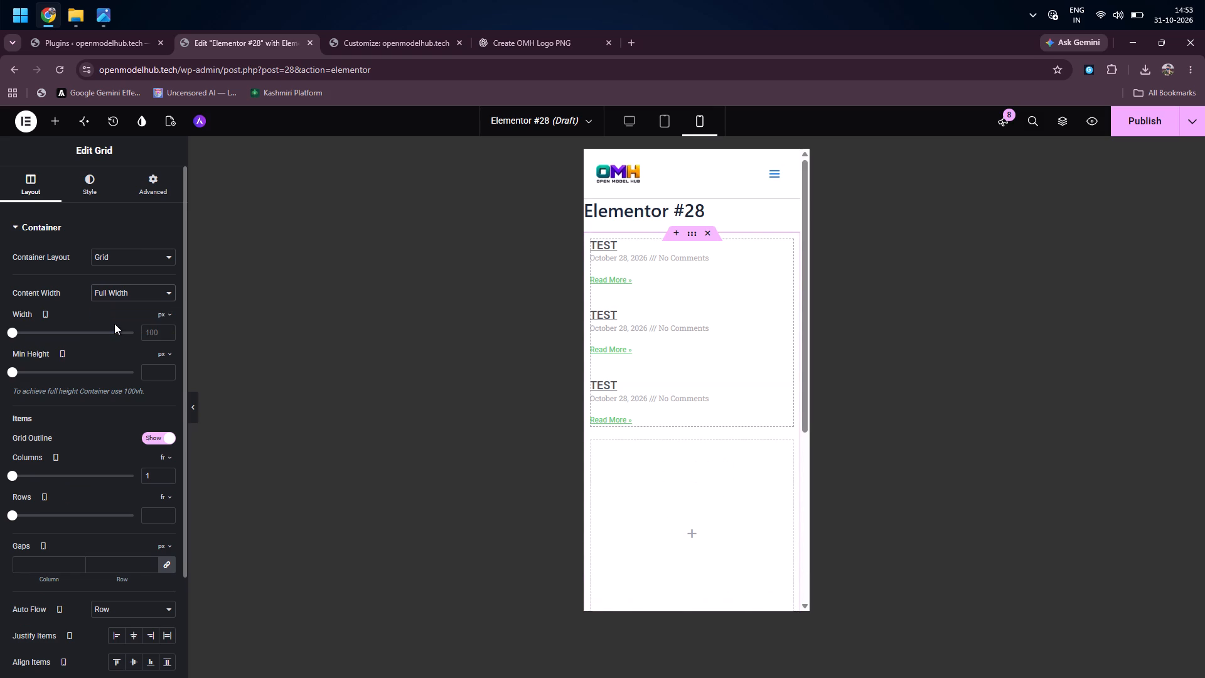
Set the Posts widget's Columns to 2 for the mobile view.
click(97, 192)
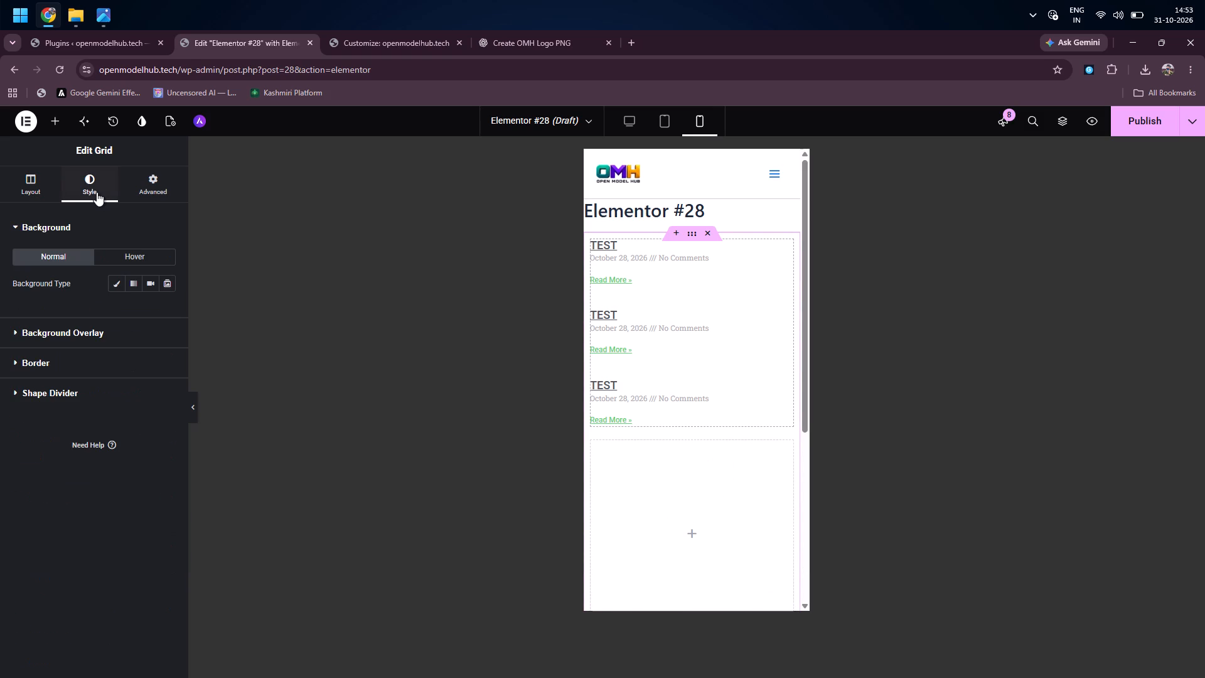
click(131, 196)
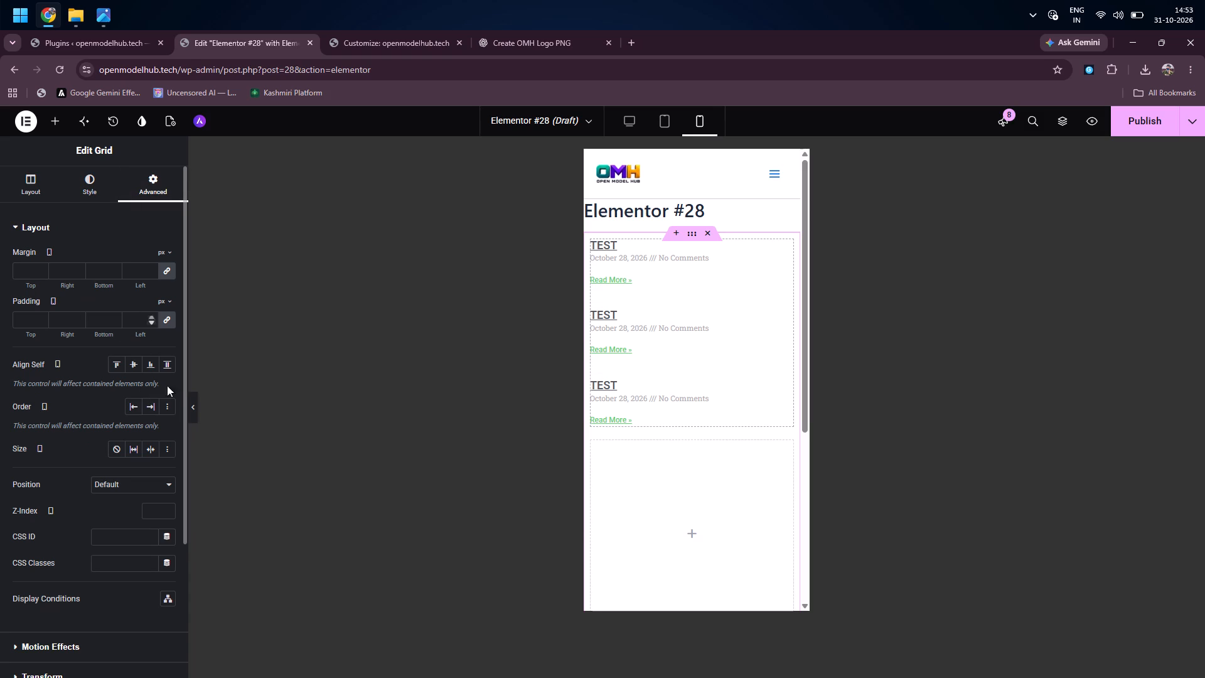
click(669, 298)
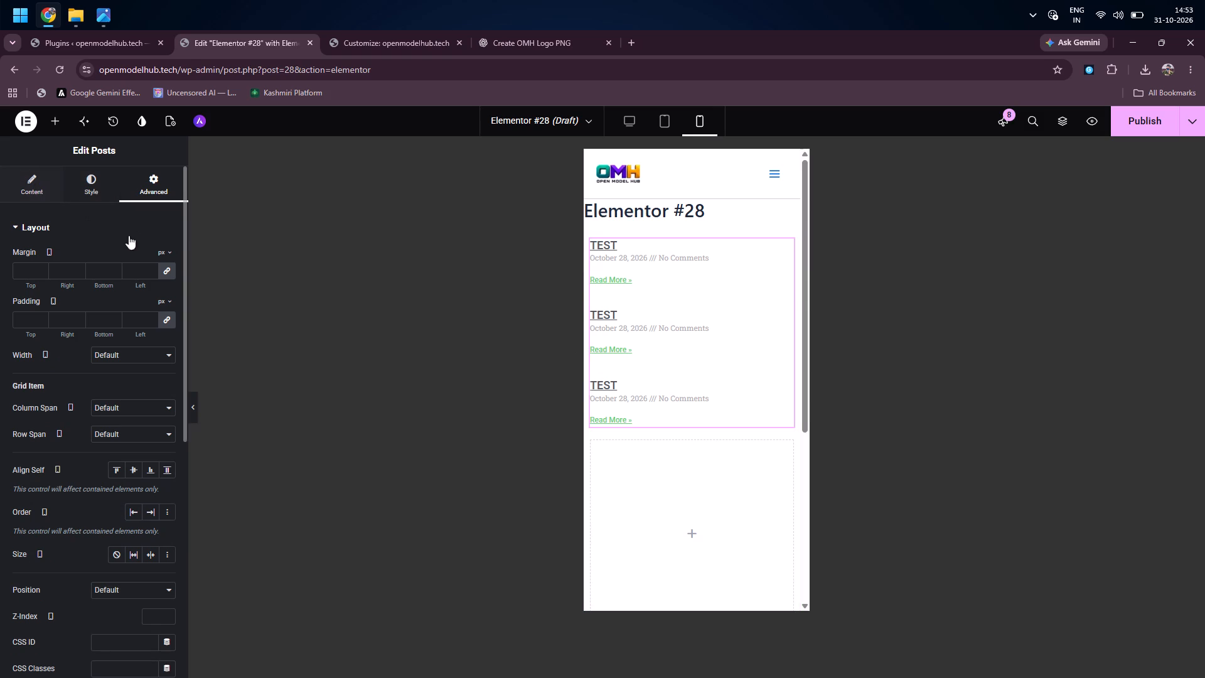
click(27, 182)
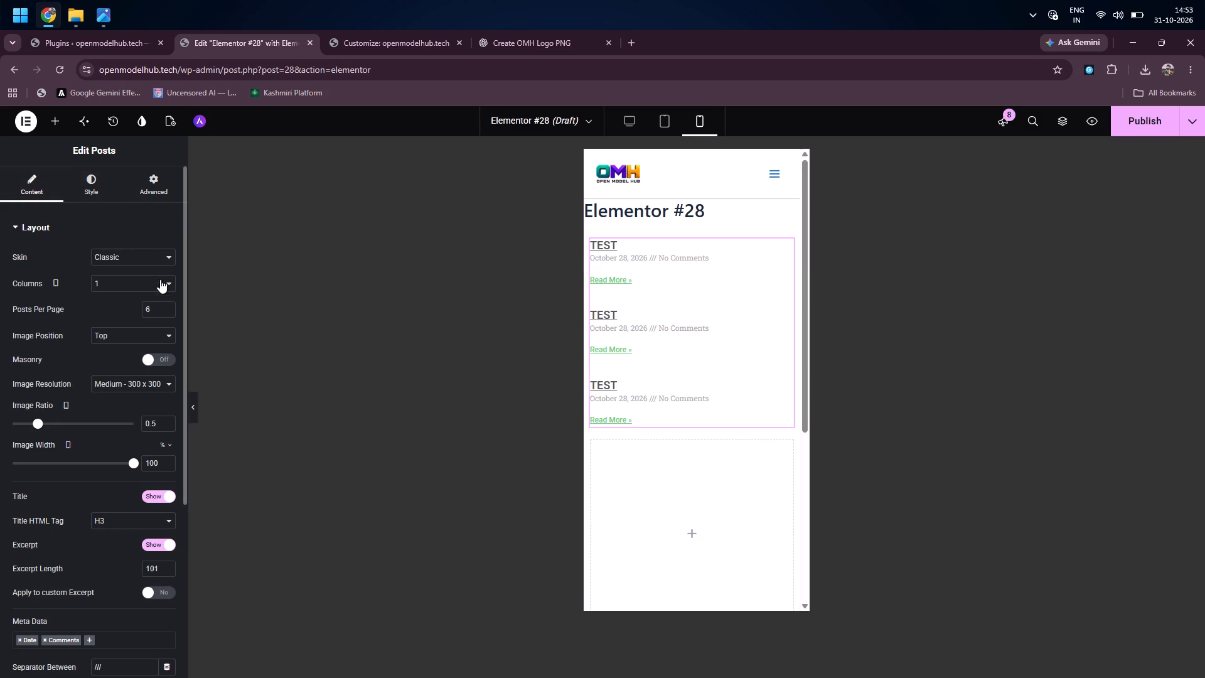
drag(150, 272, 141, 277)
click(141, 277)
click(110, 318)
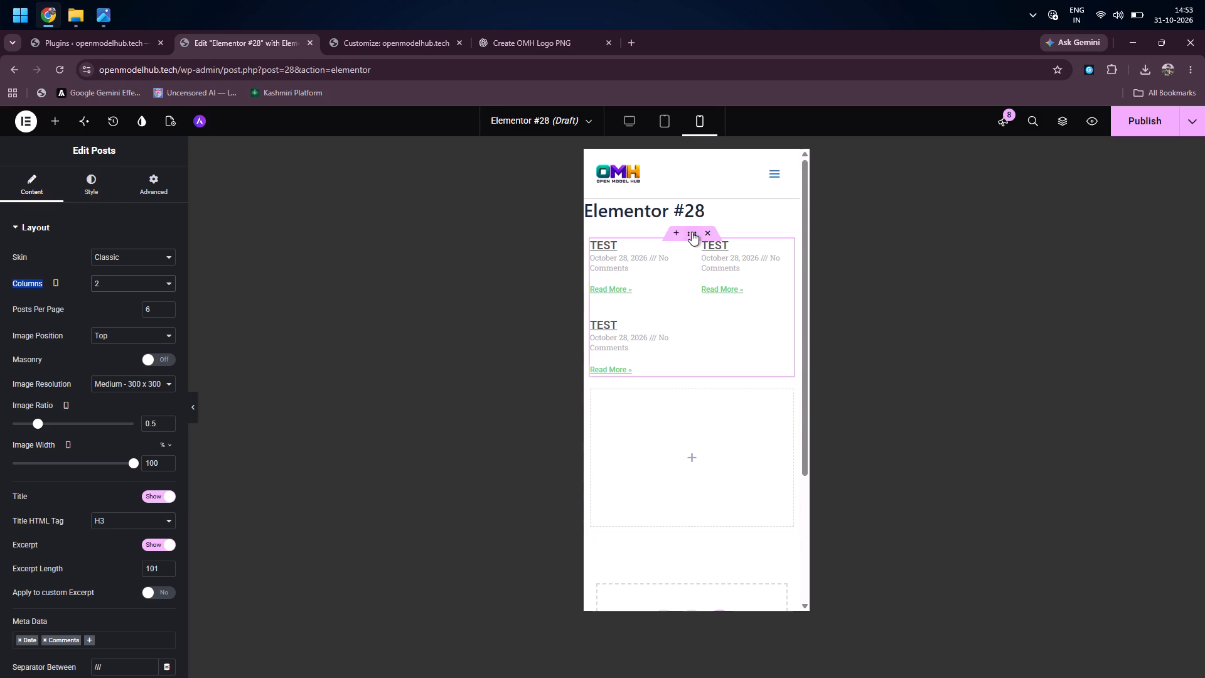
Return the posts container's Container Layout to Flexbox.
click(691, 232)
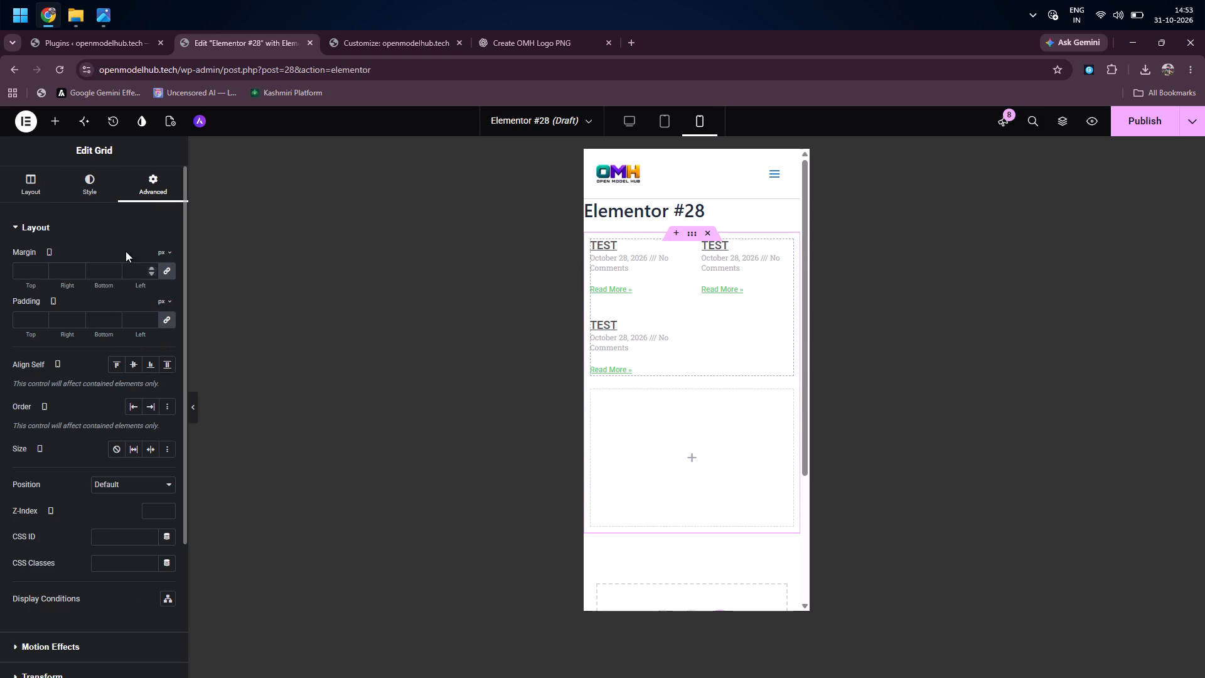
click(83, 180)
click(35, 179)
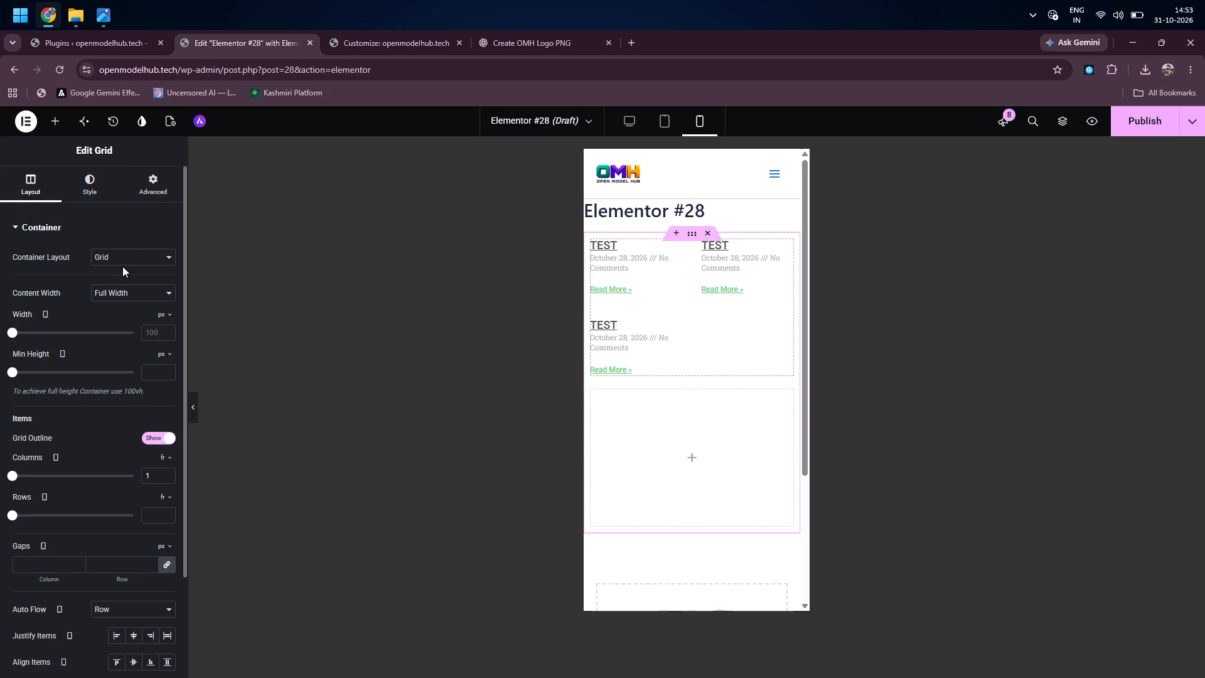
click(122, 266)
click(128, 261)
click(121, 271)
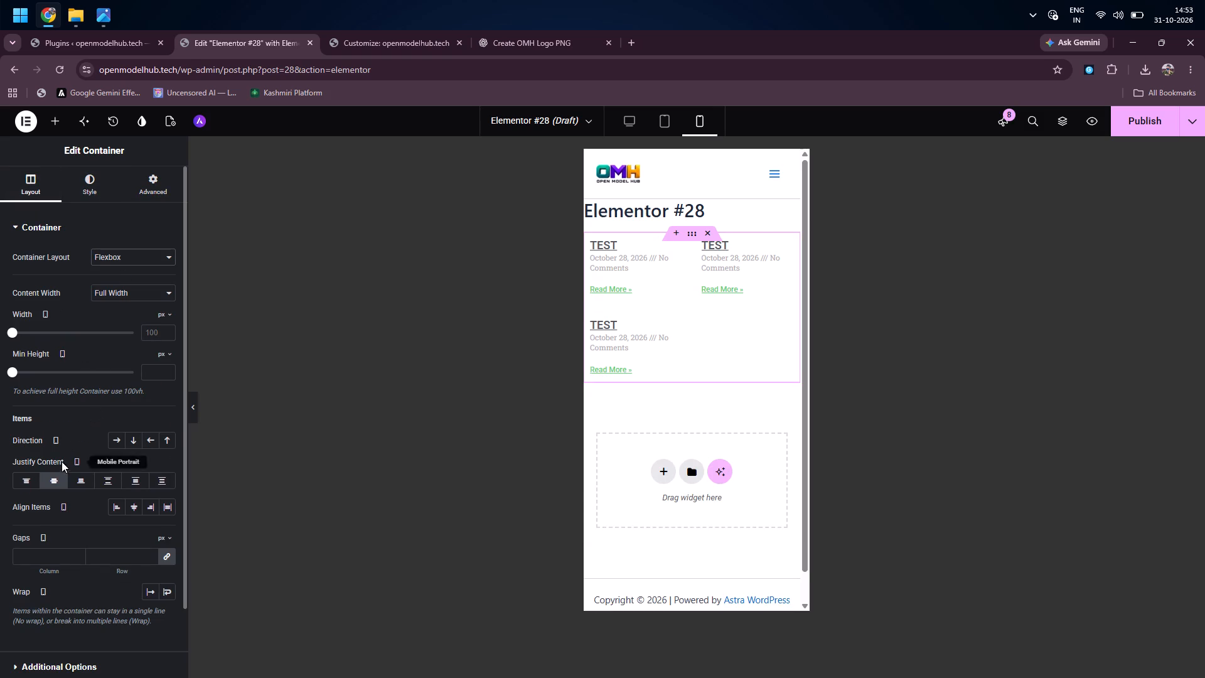
Clear the Center Justify Content setting of the posts container in the mobile view.
click(55, 480)
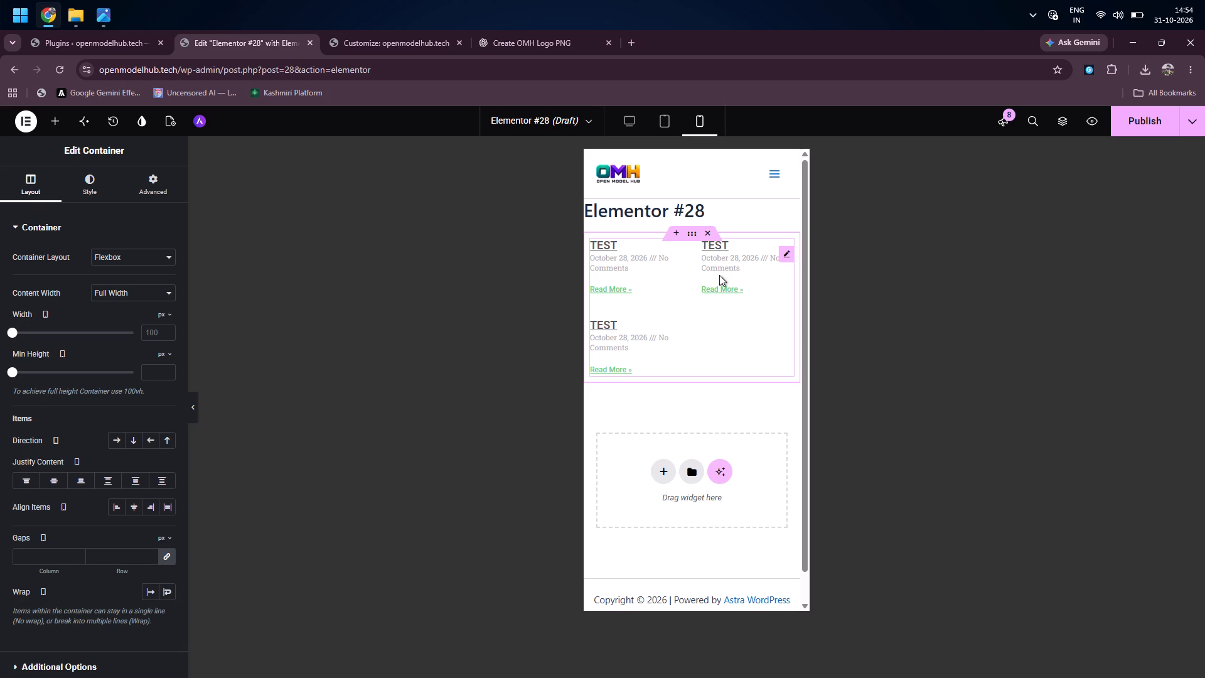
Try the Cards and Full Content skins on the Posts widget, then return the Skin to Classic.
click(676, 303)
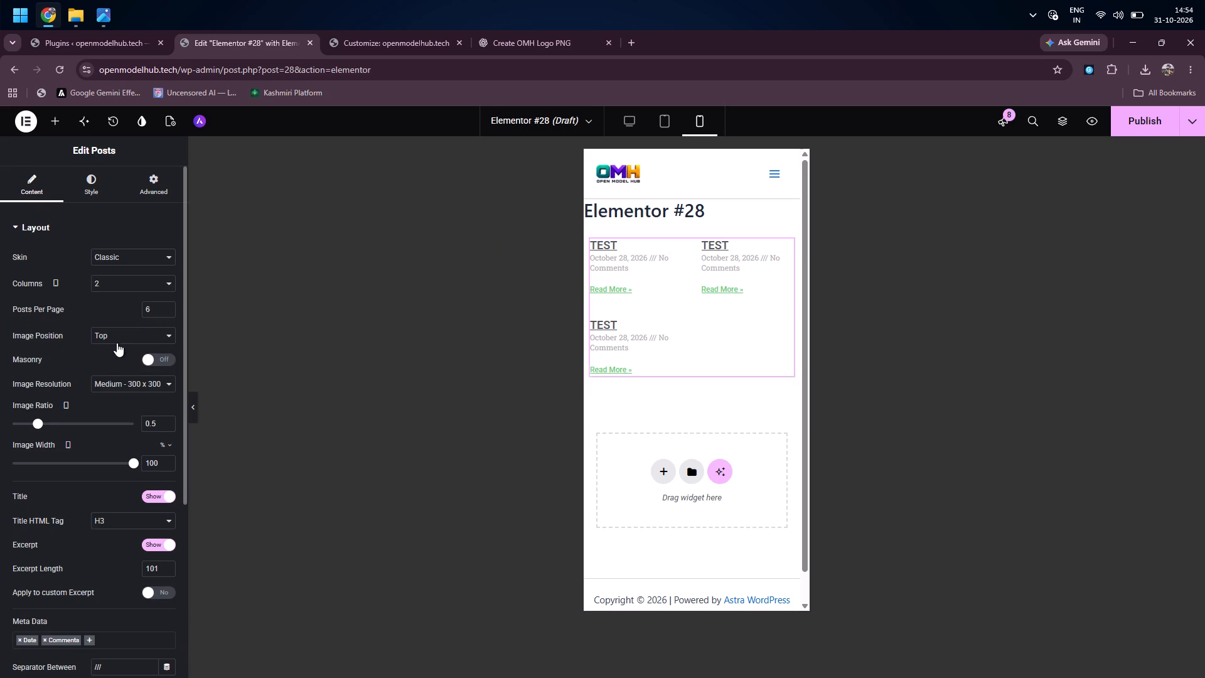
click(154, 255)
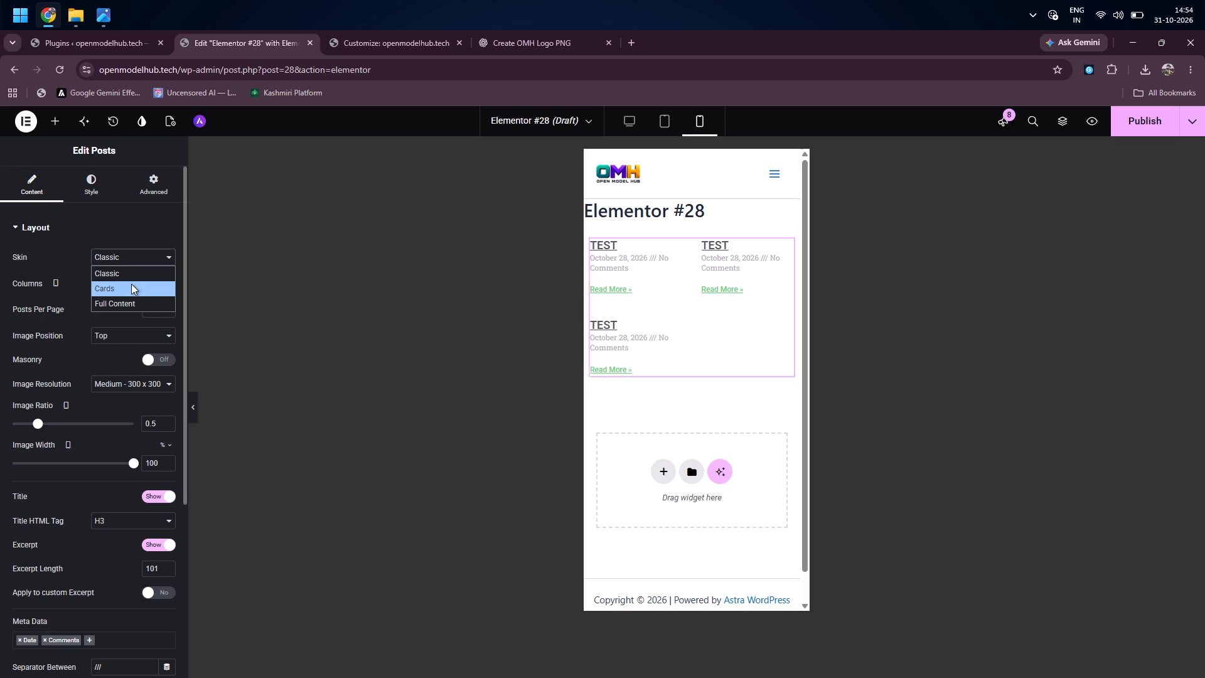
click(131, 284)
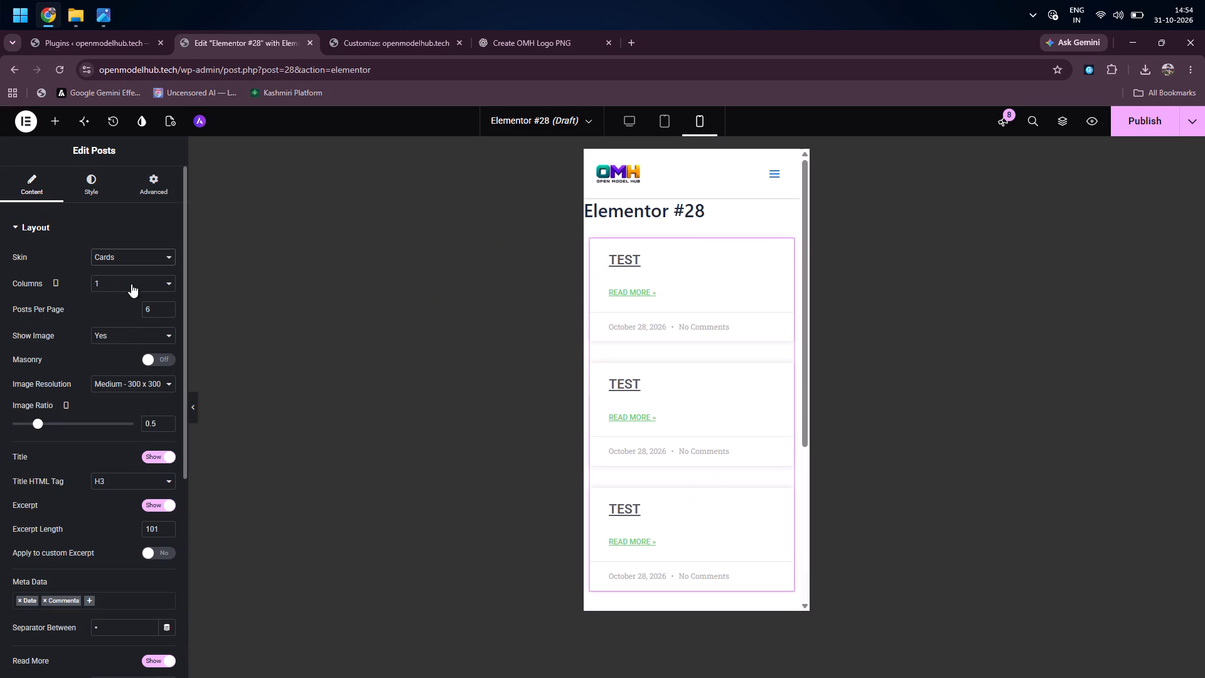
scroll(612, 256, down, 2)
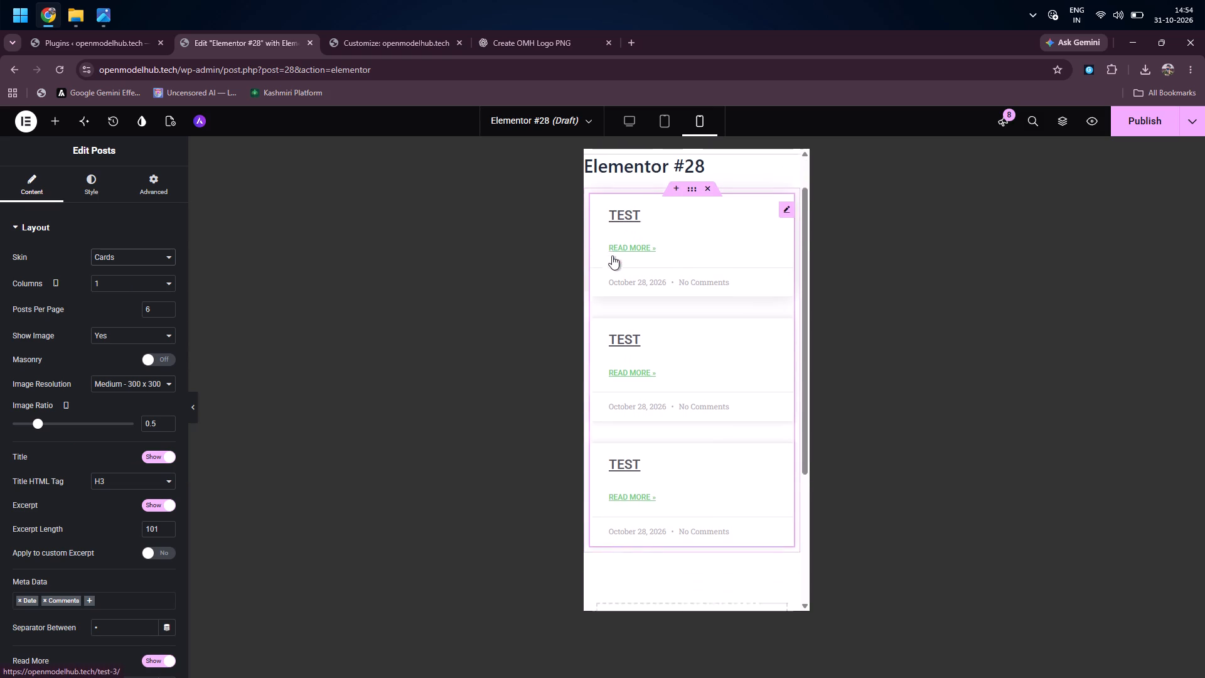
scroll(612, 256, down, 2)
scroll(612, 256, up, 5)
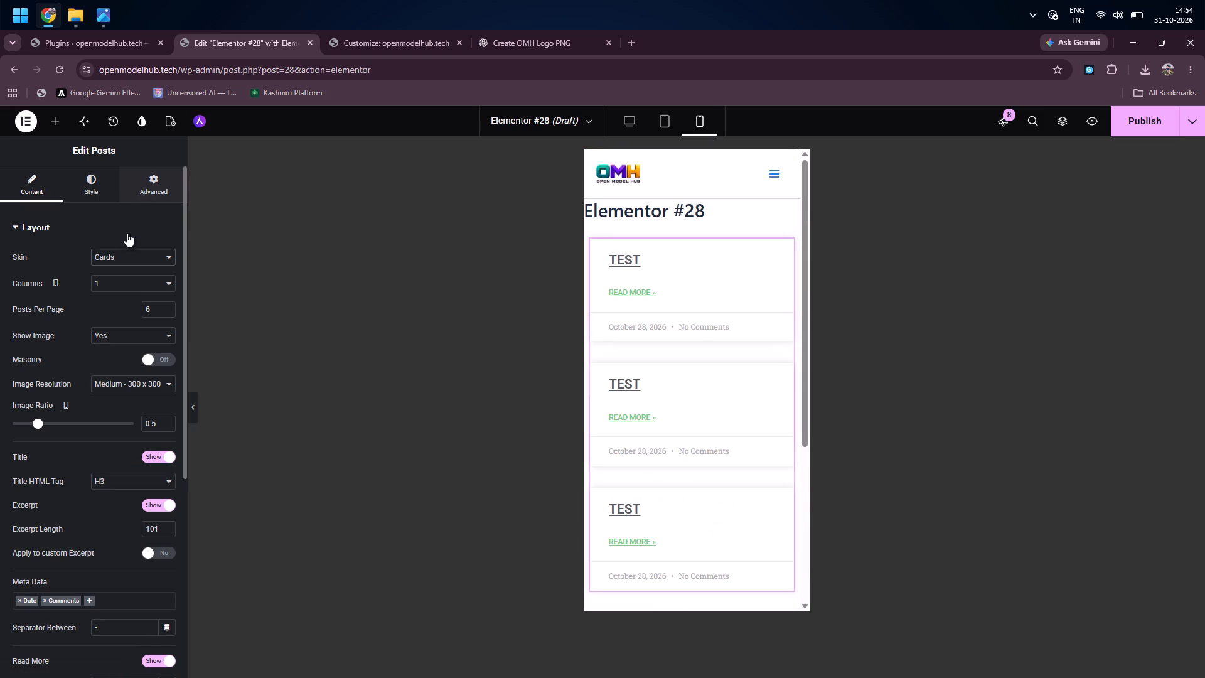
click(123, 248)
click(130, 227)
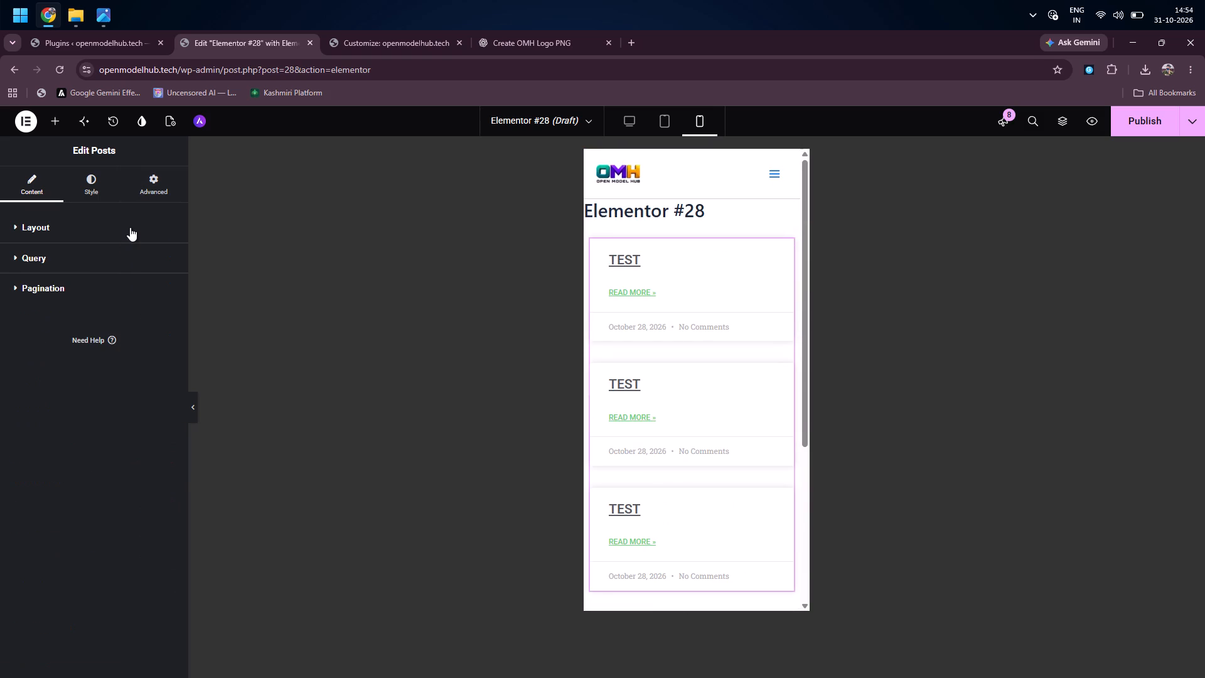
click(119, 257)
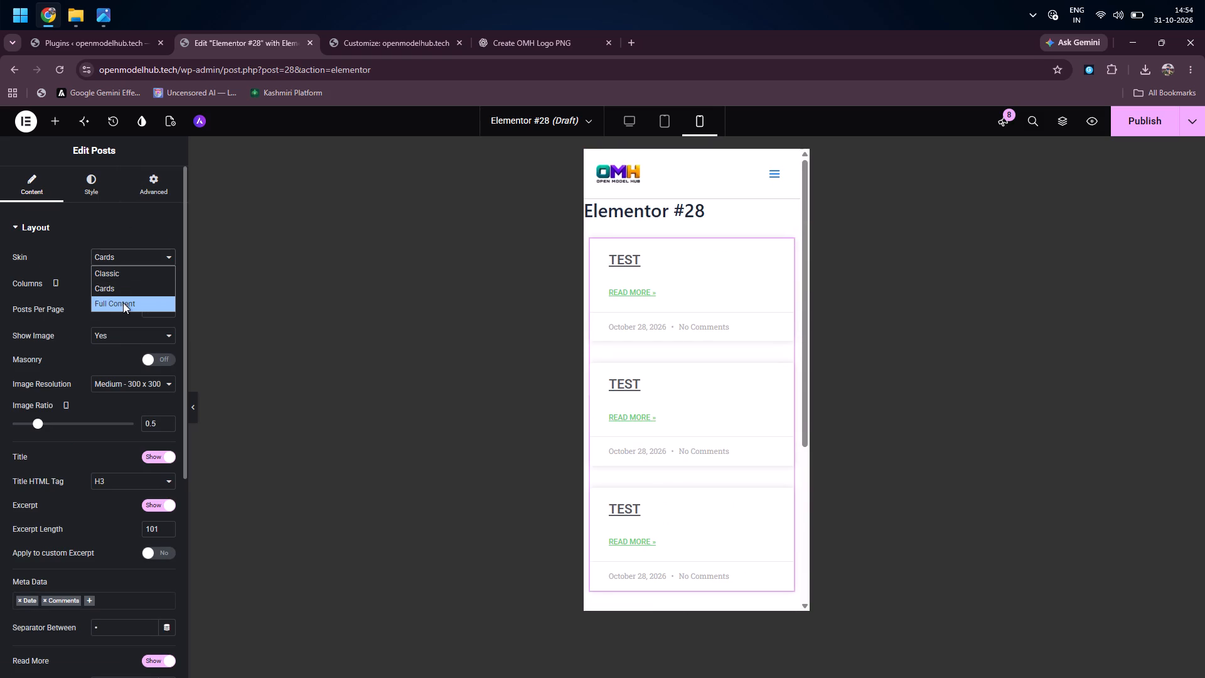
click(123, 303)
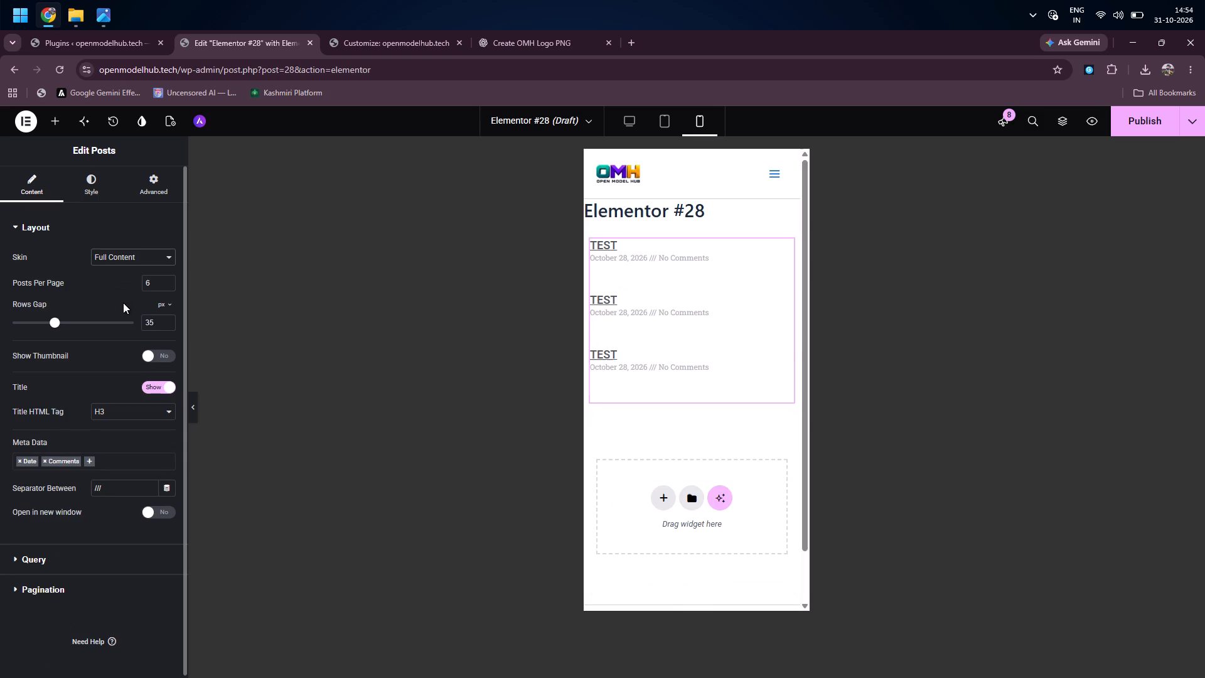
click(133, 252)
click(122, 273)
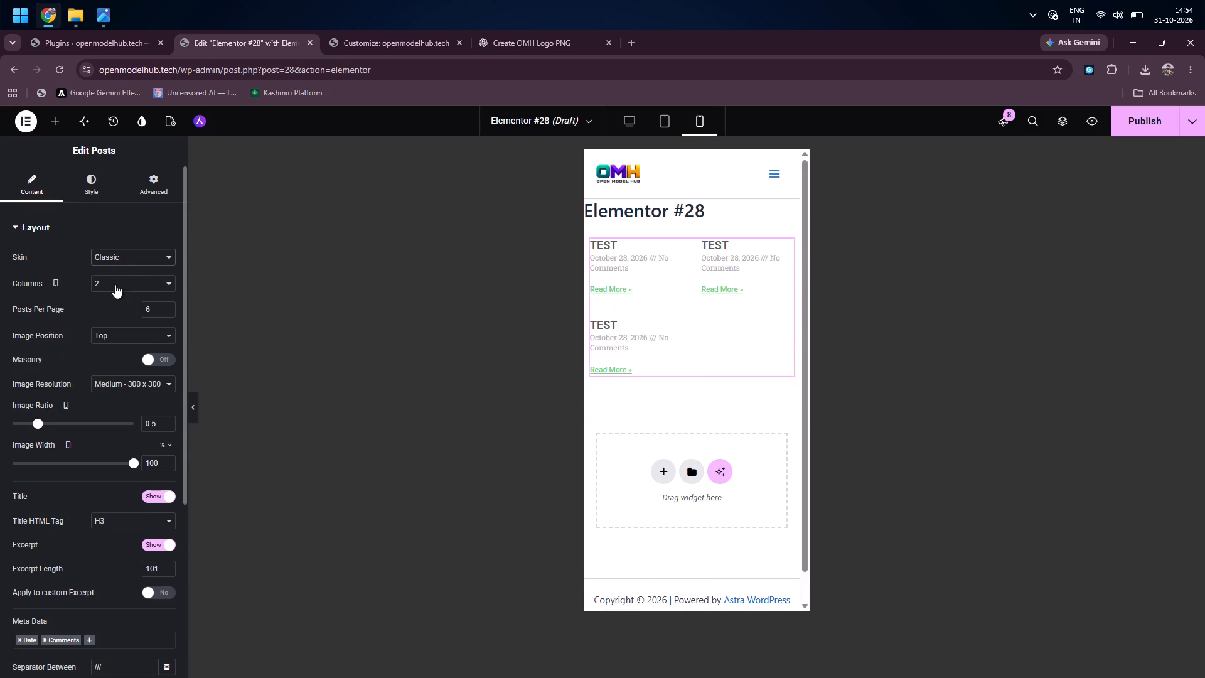
Set the Posts widget's Posts Per Page to 10.
click(168, 308)
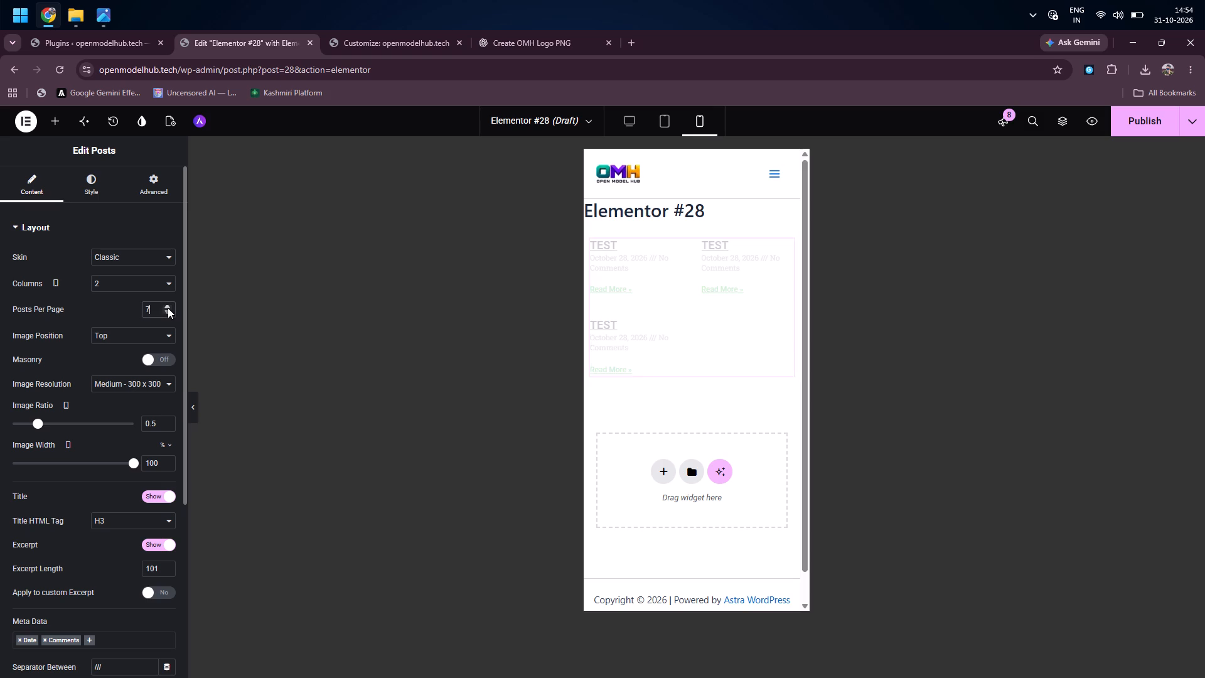
click(168, 308)
click(168, 308)
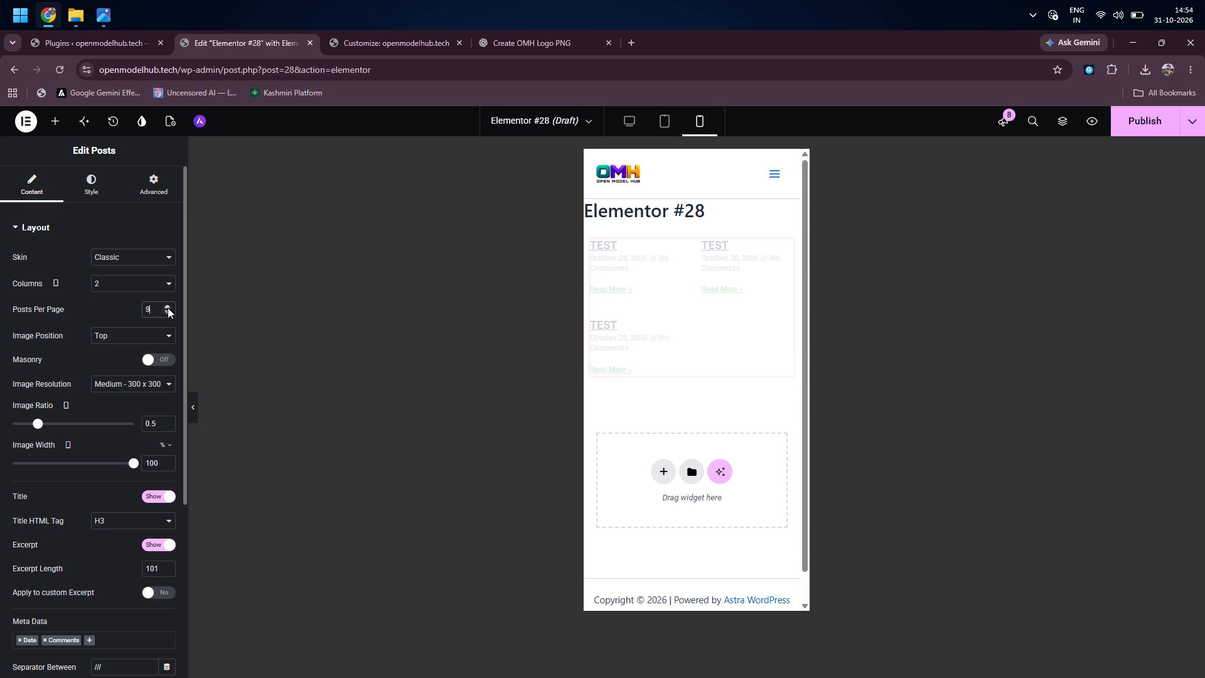
click(168, 308)
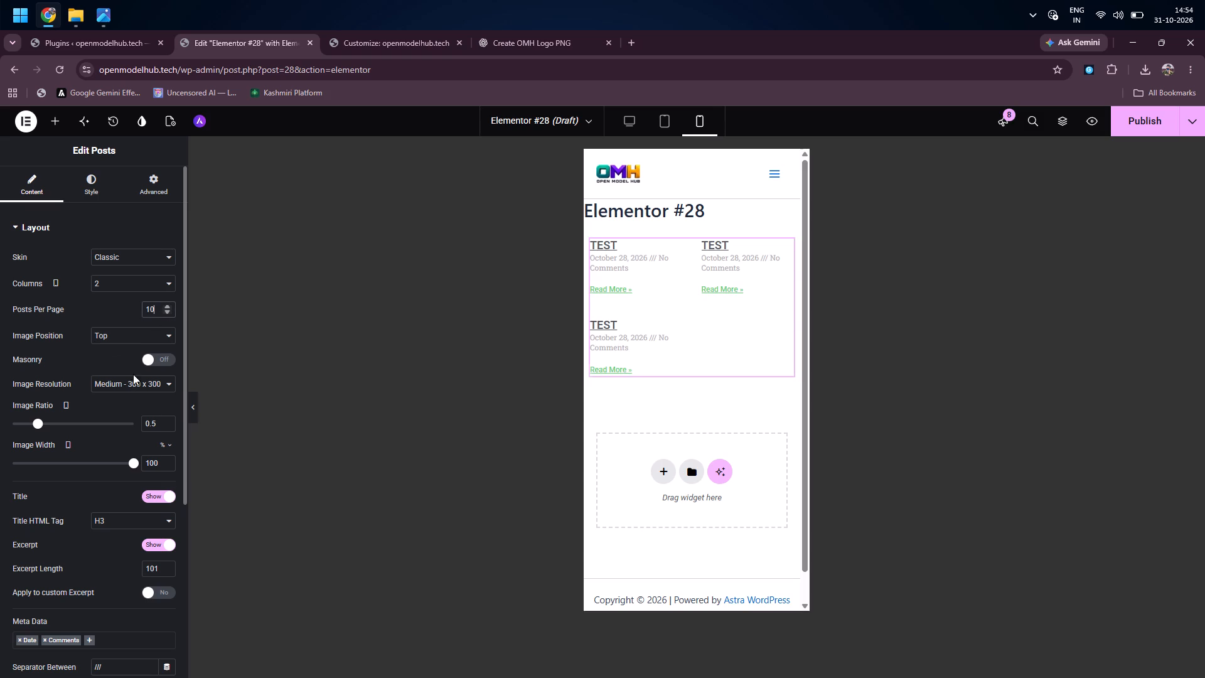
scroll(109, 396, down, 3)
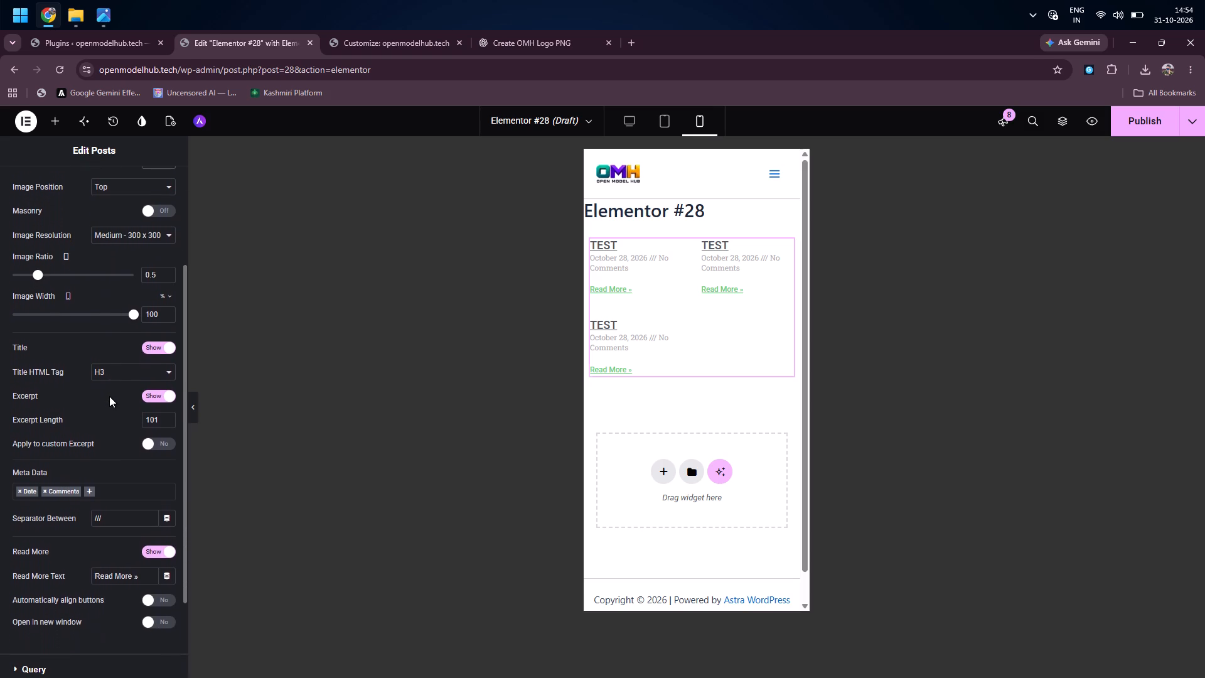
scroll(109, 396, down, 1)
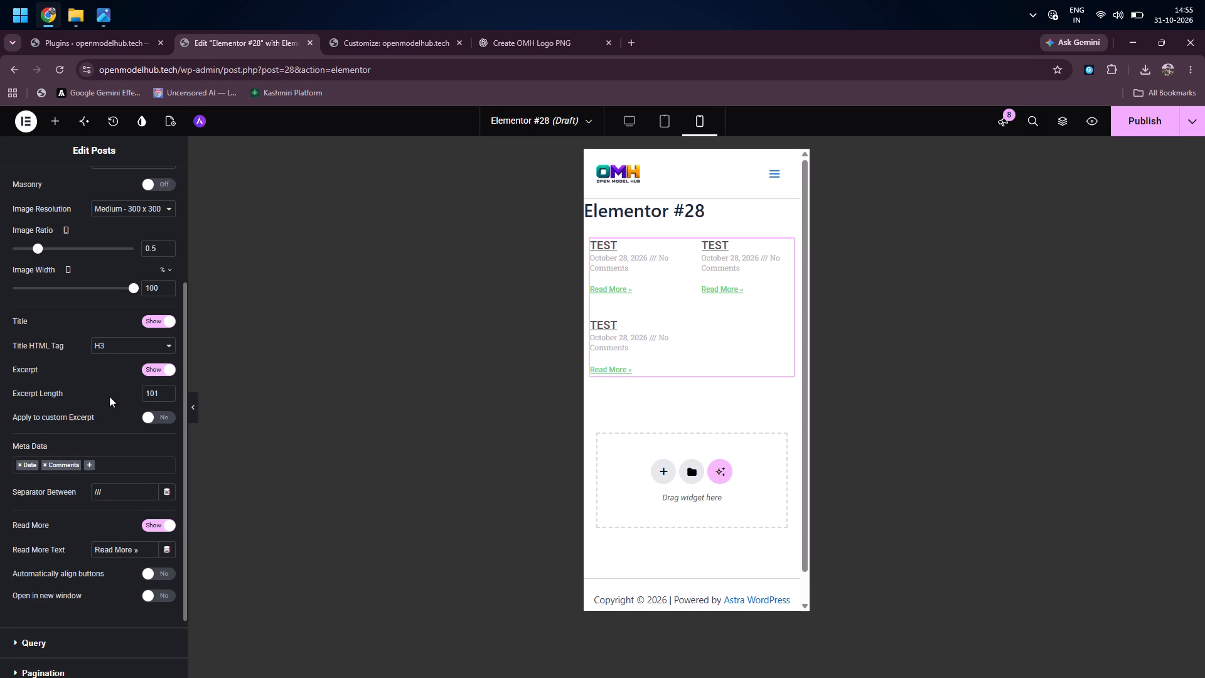
Search the widget library for "PAGI" and clear the search.
triple_click(645, 214)
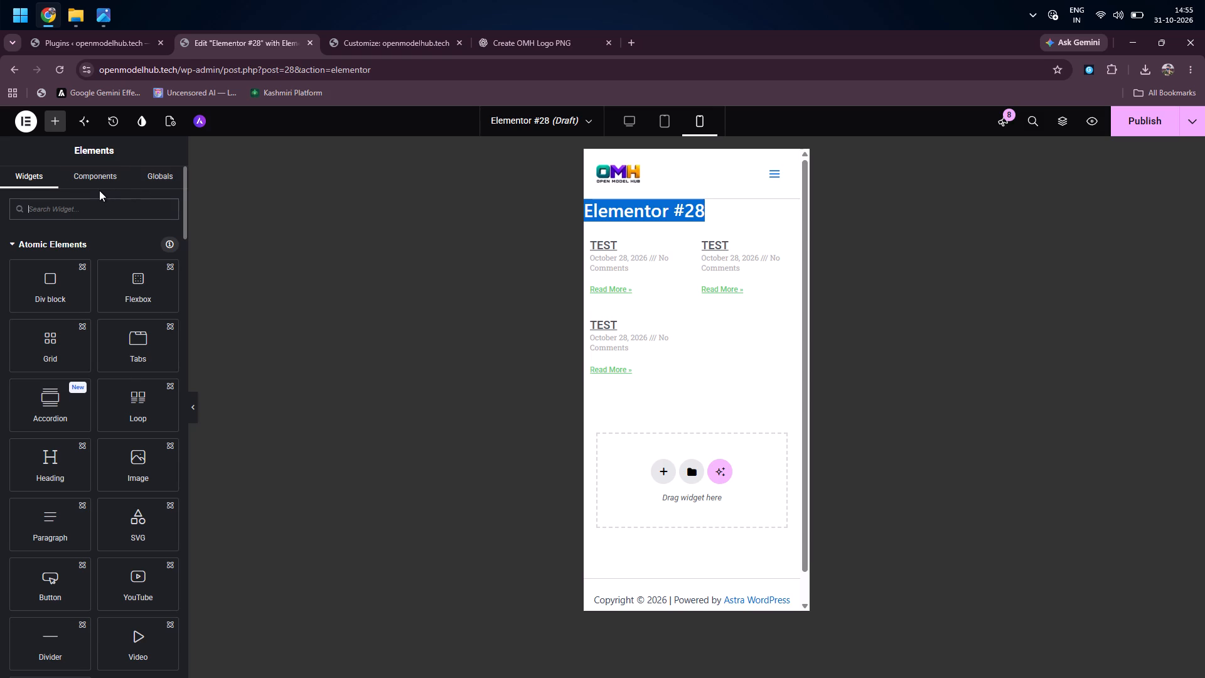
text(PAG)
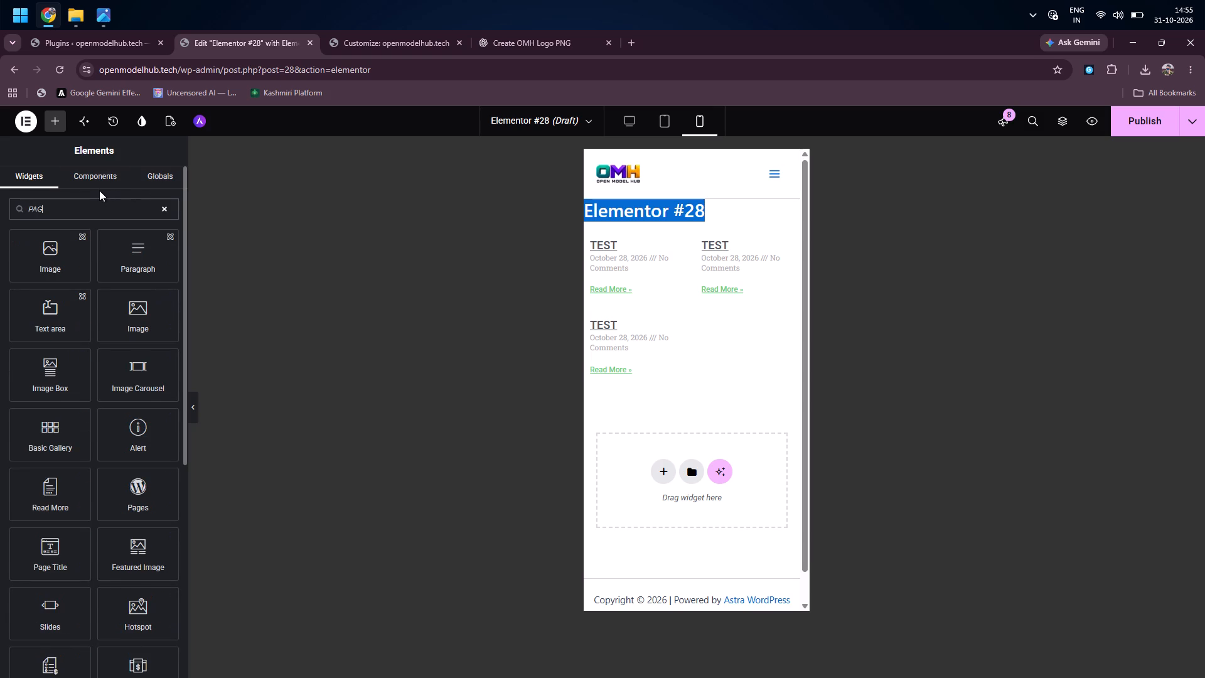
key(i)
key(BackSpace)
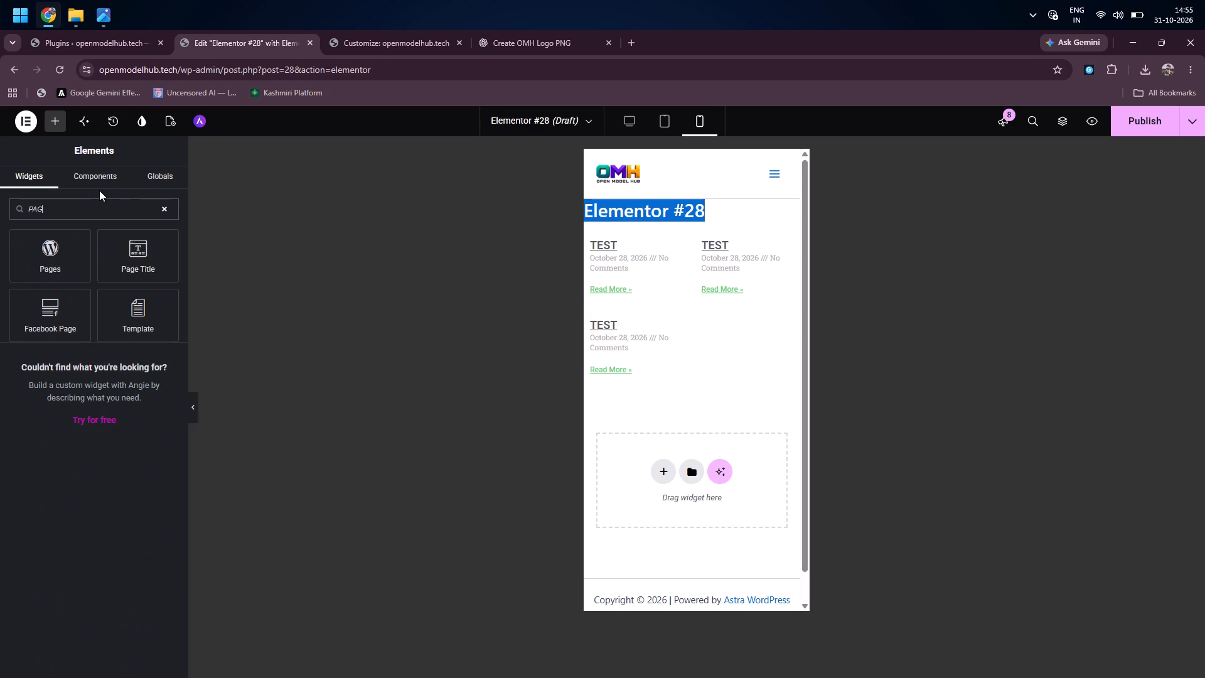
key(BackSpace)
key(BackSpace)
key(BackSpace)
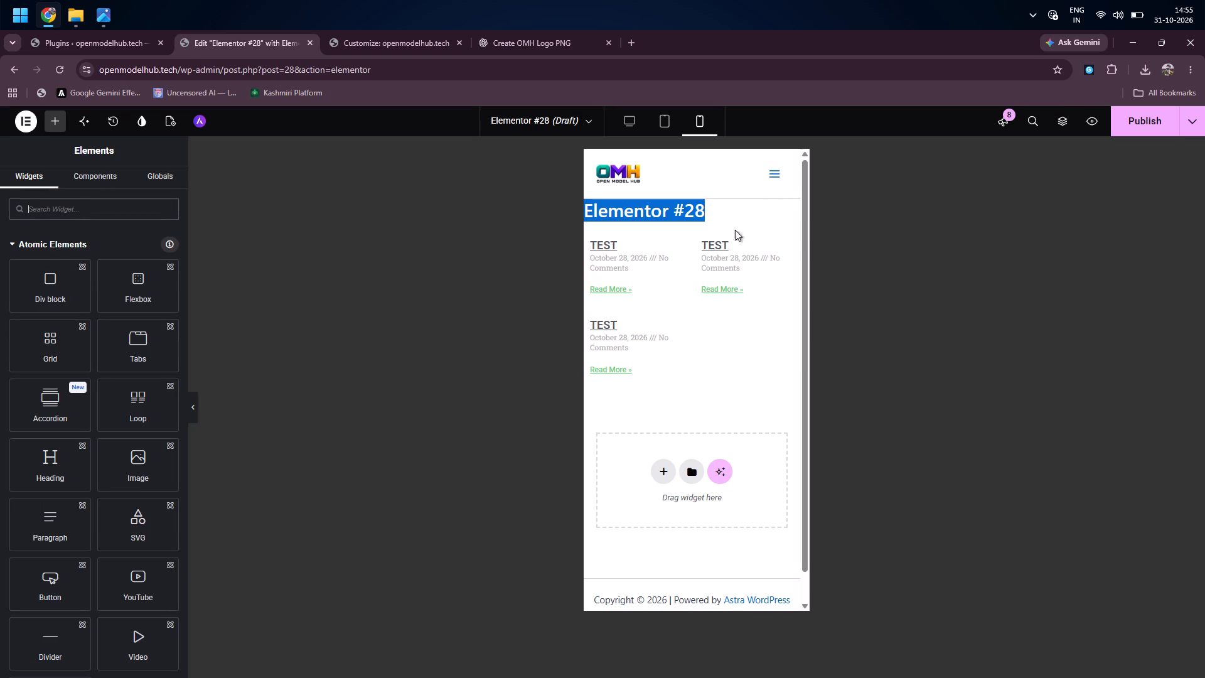
Examine the Posts widget's Advanced settings, from Custom CSS and Responsive through Mask, Border and Background to Transform.
click(756, 260)
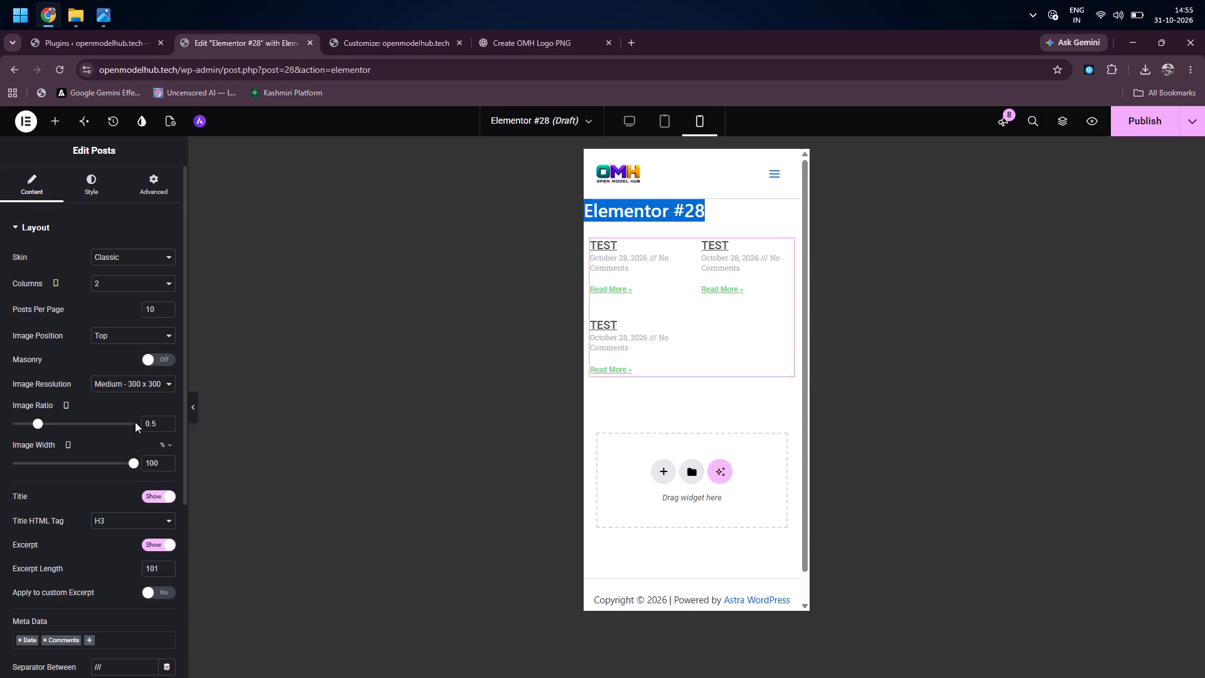
scroll(122, 455, down, 1)
scroll(82, 344, up, 4)
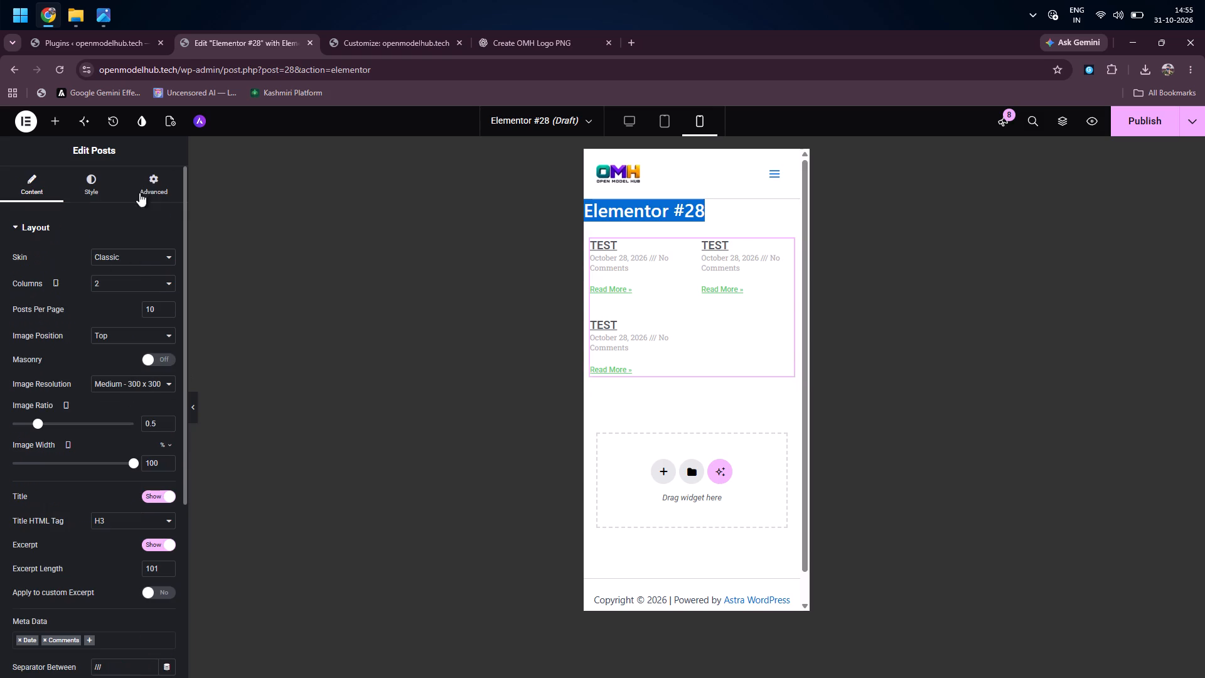
click(151, 181)
scroll(64, 522, down, 6)
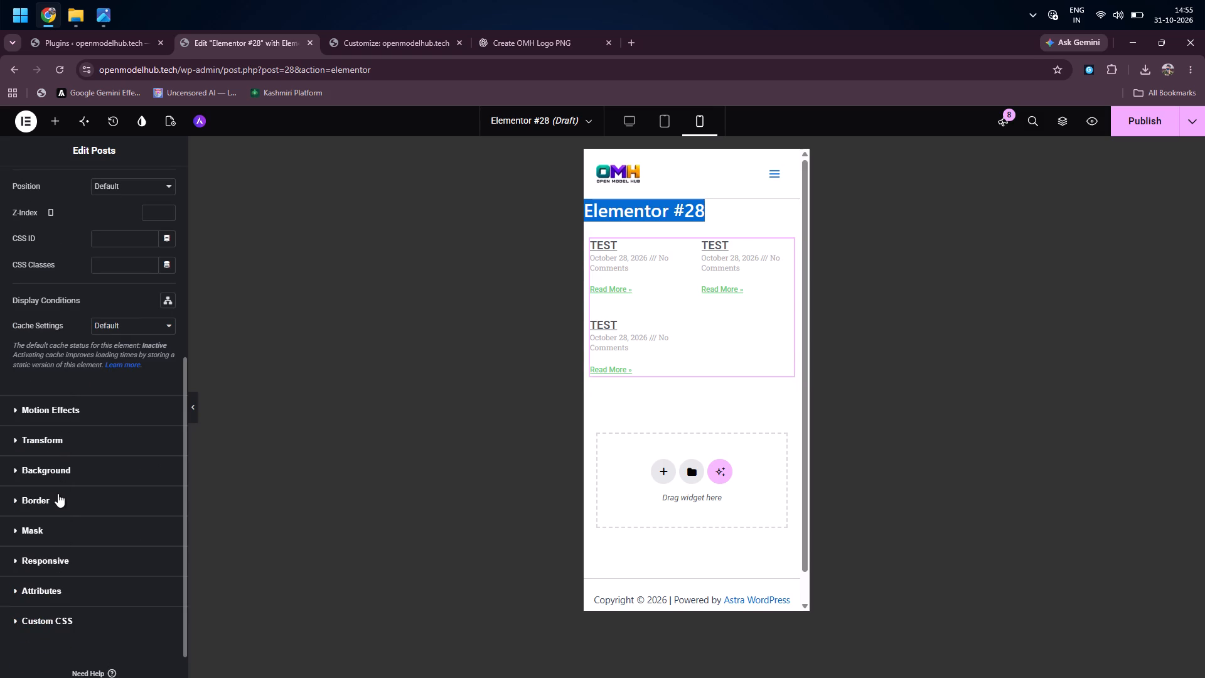
click(72, 577)
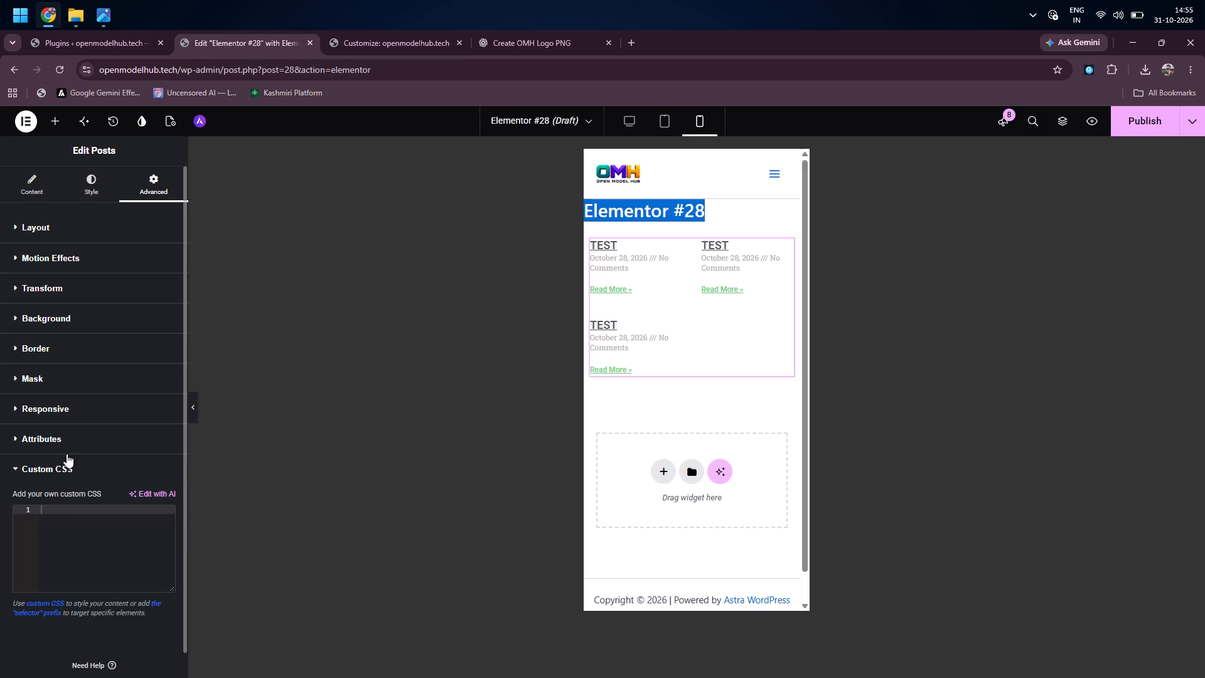
click(69, 434)
click(45, 409)
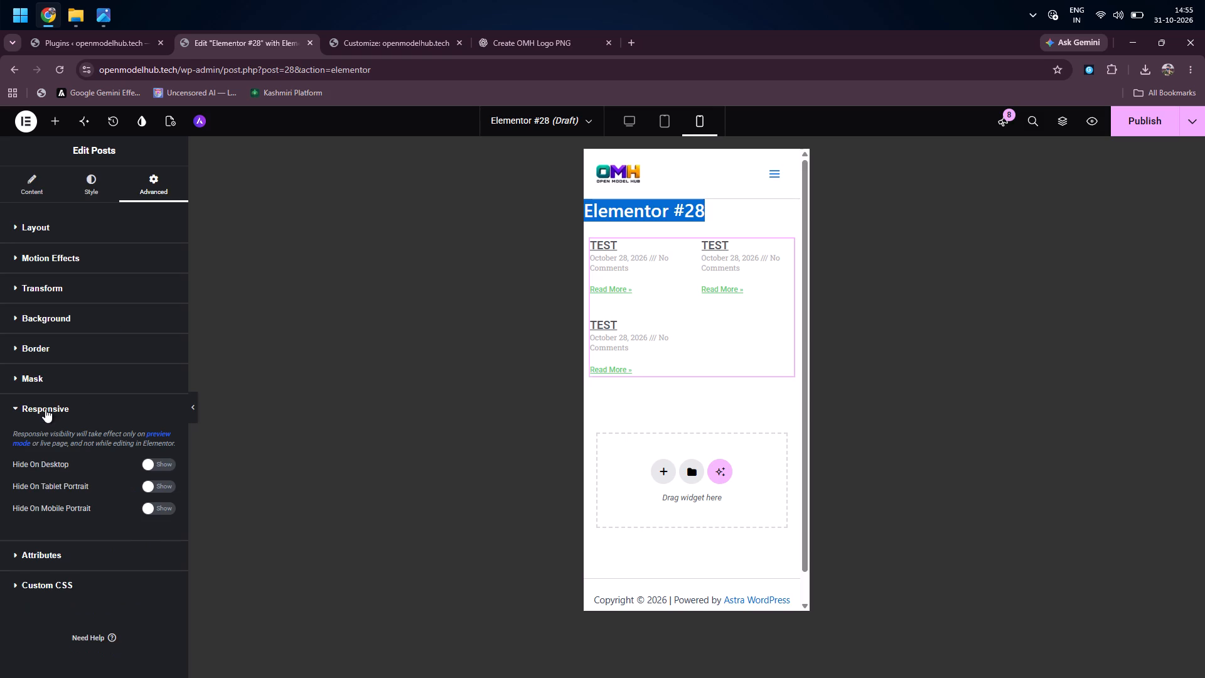
scroll(141, 368, up, 3)
click(20, 377)
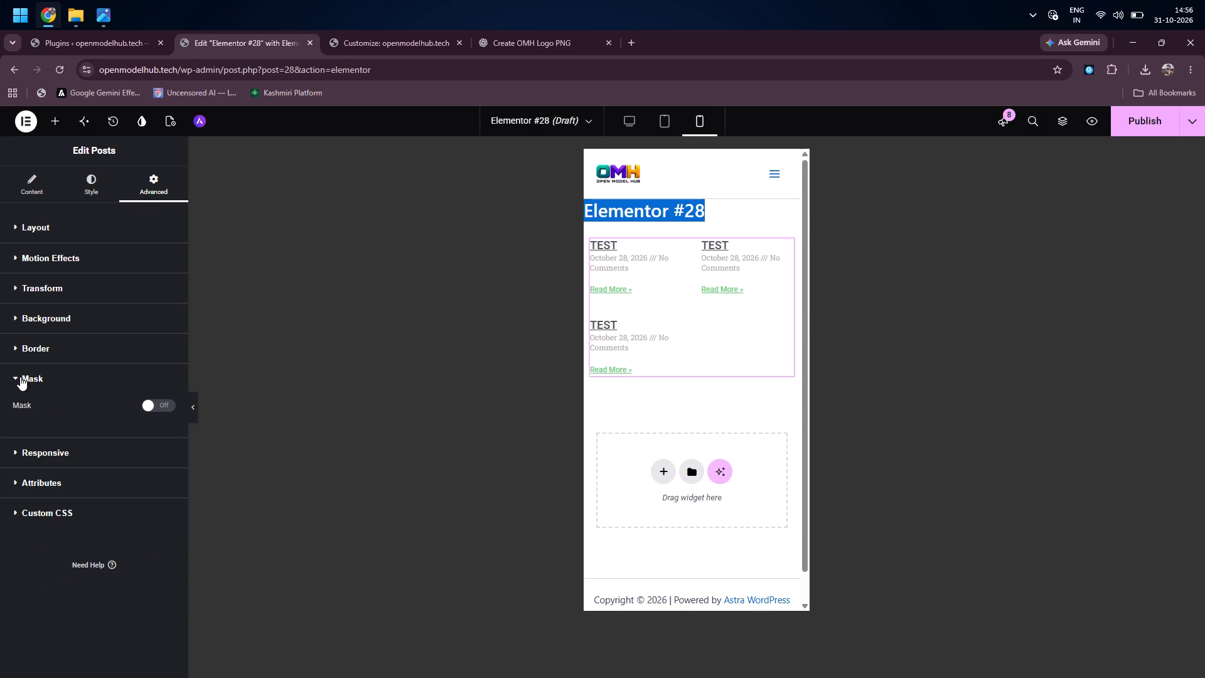
click(30, 348)
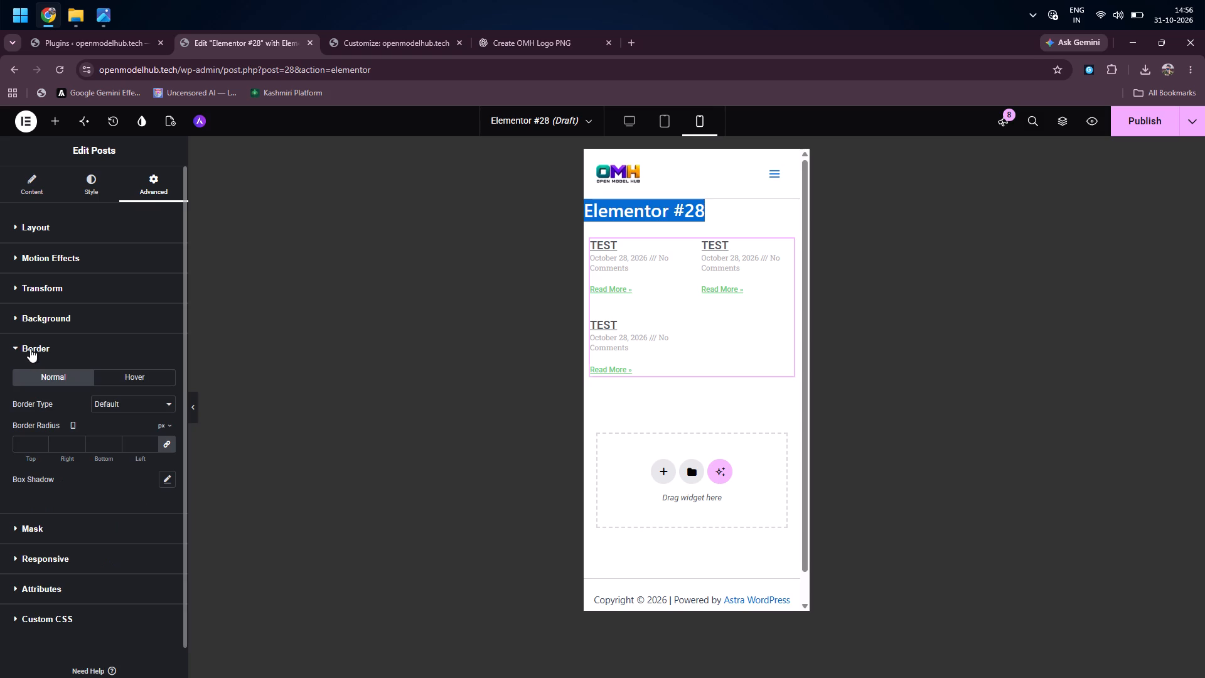
click(36, 312)
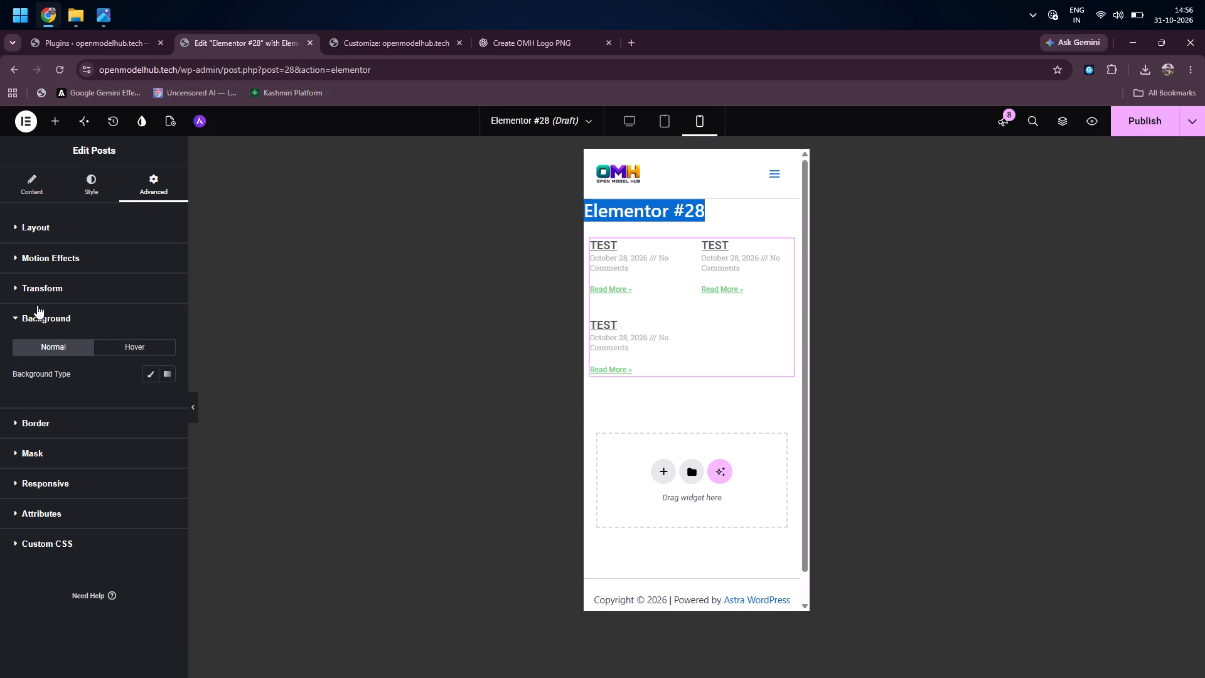
click(41, 293)
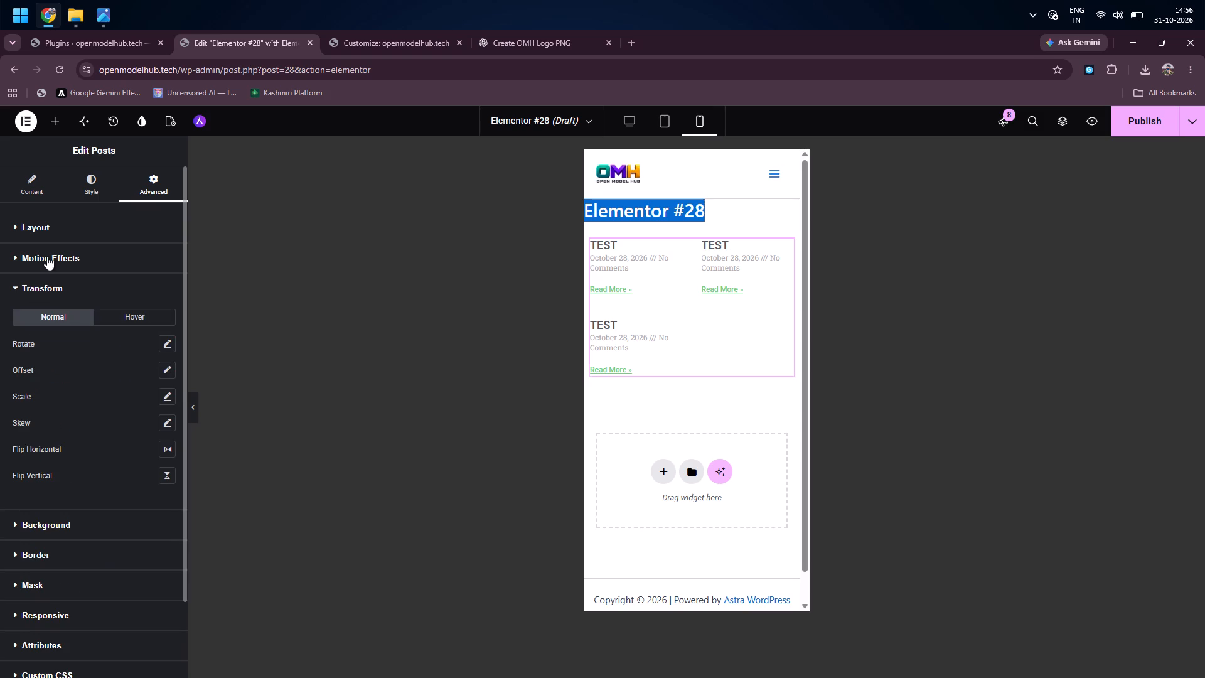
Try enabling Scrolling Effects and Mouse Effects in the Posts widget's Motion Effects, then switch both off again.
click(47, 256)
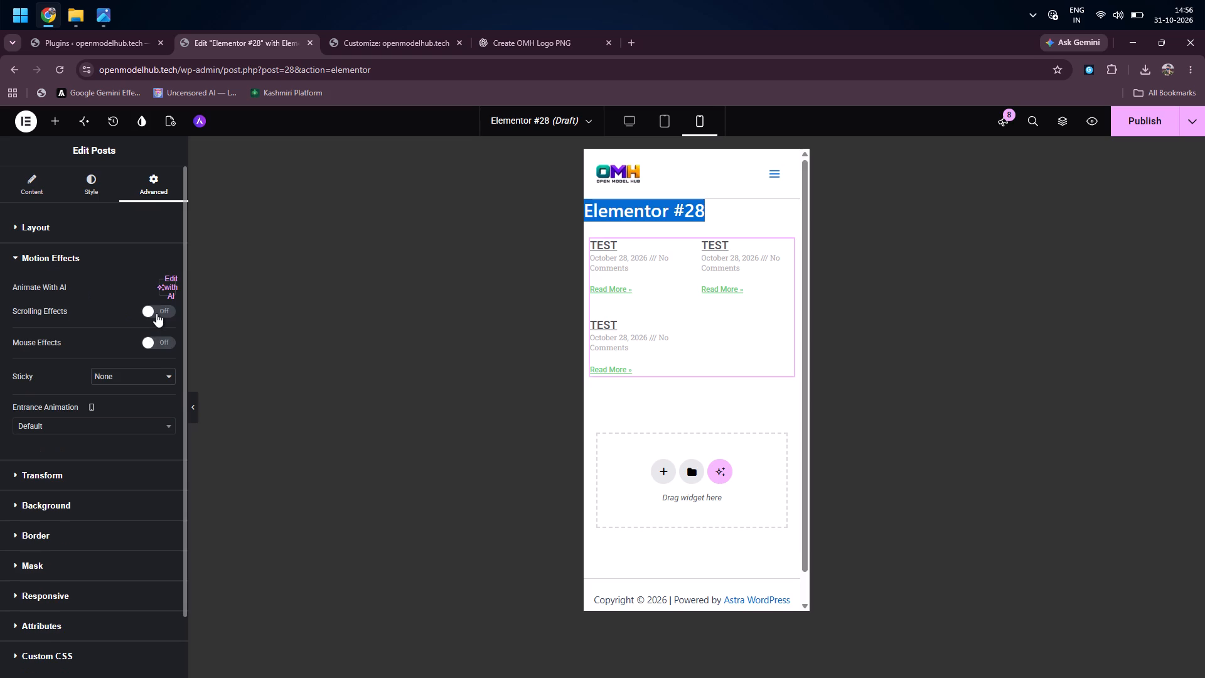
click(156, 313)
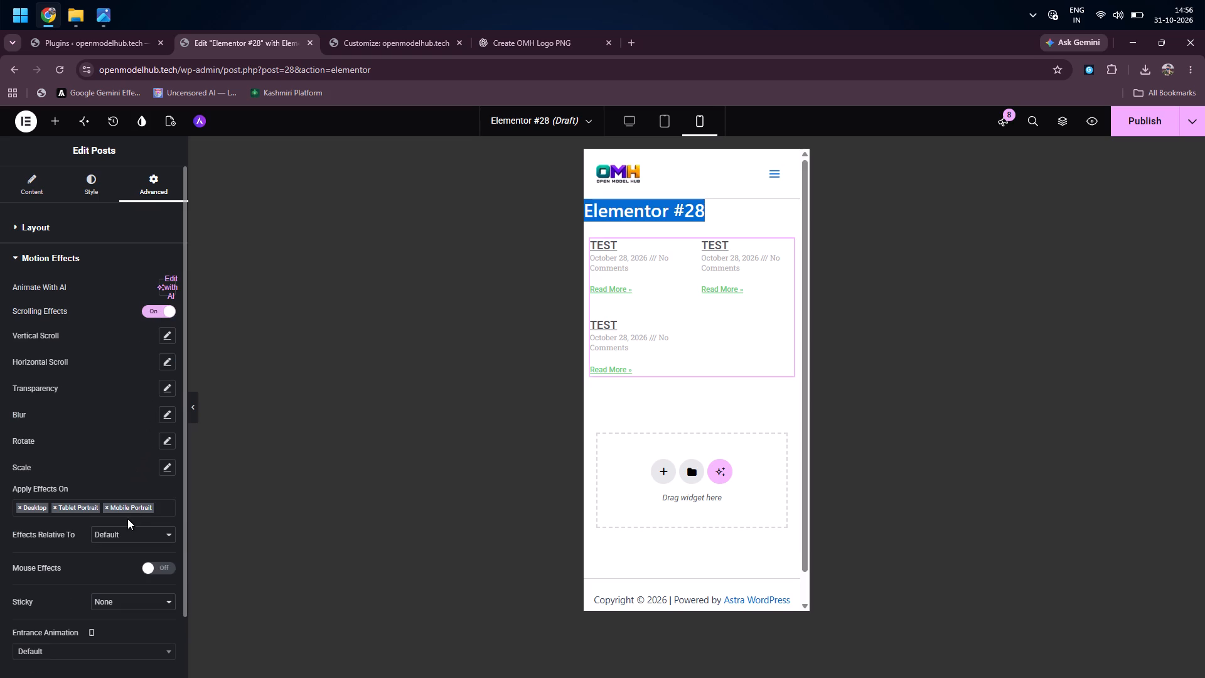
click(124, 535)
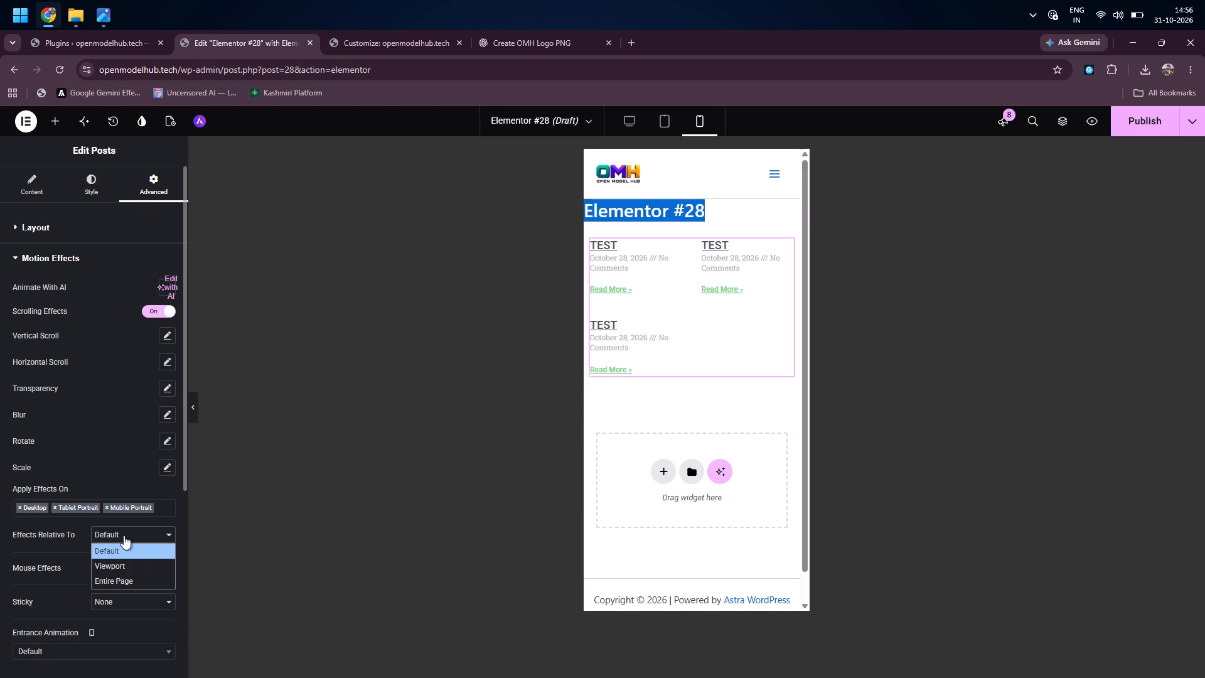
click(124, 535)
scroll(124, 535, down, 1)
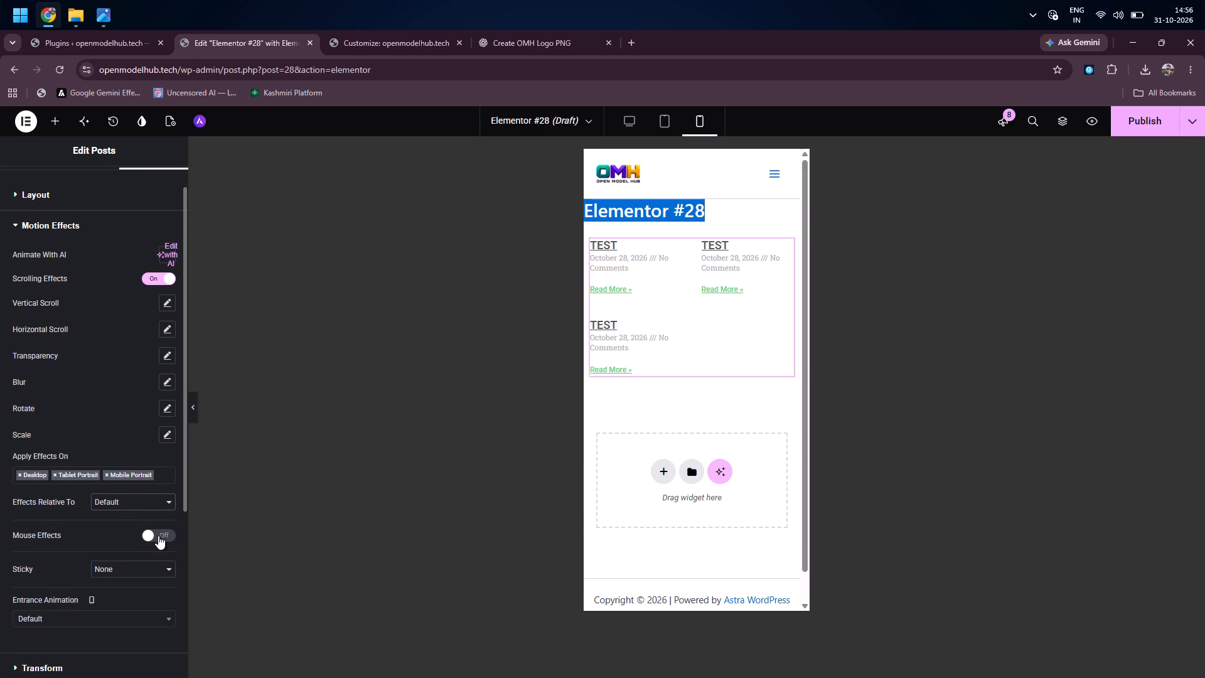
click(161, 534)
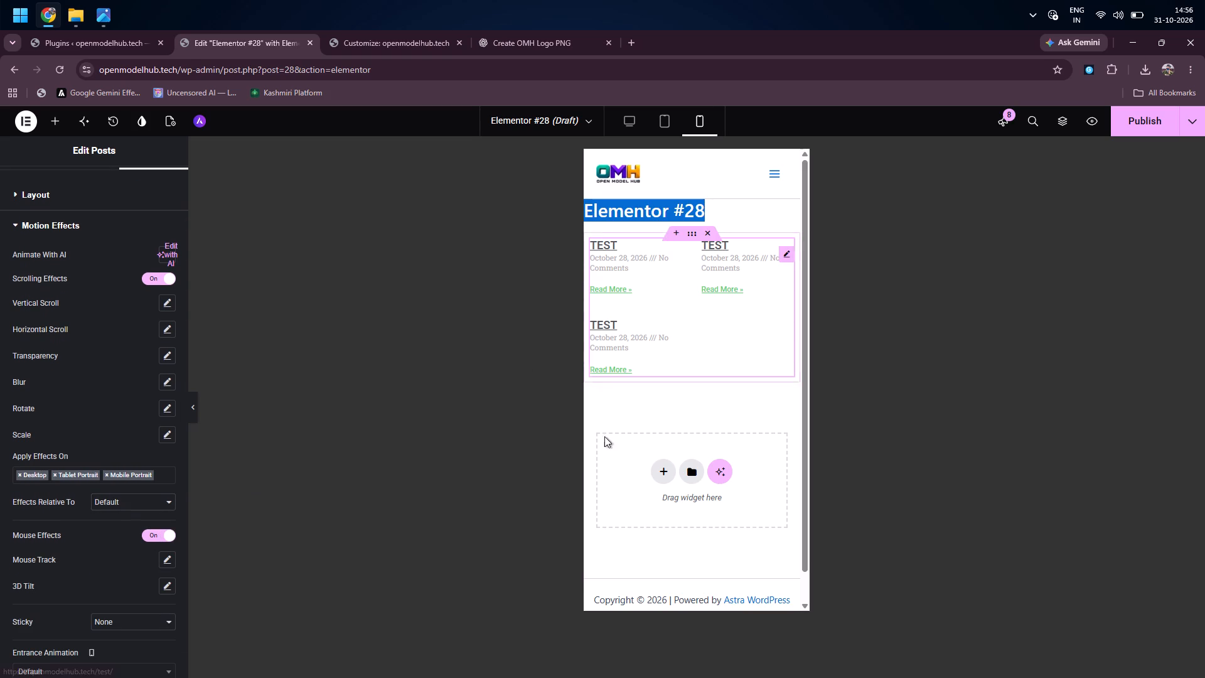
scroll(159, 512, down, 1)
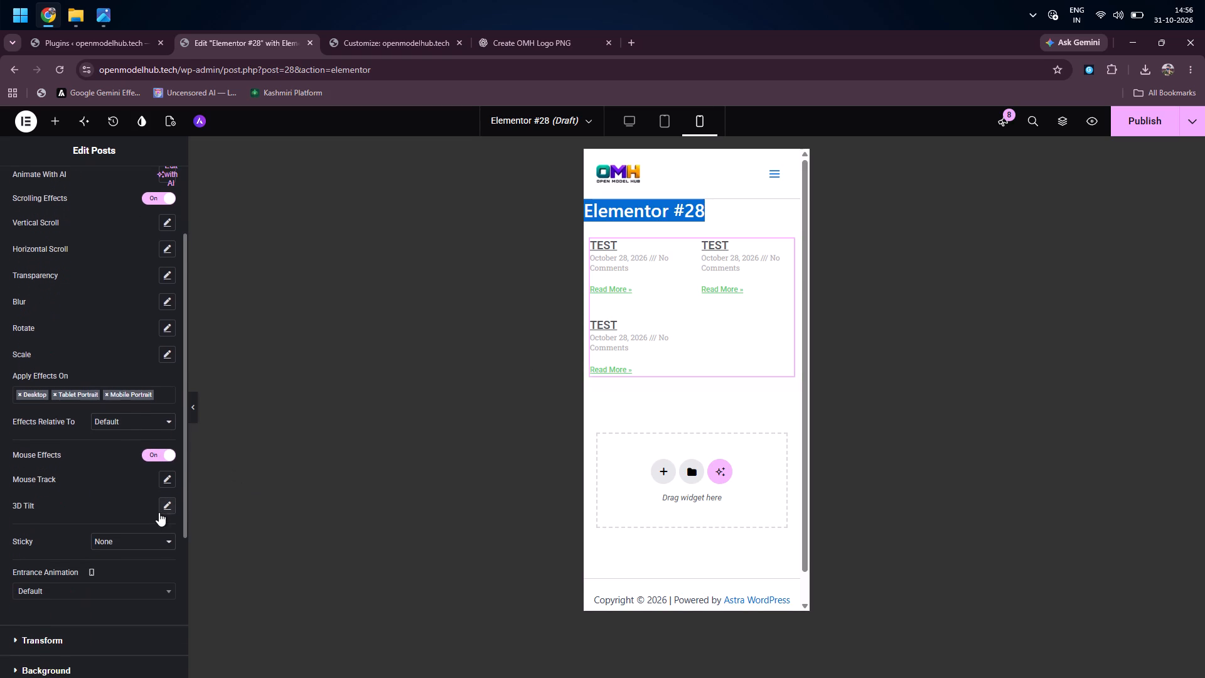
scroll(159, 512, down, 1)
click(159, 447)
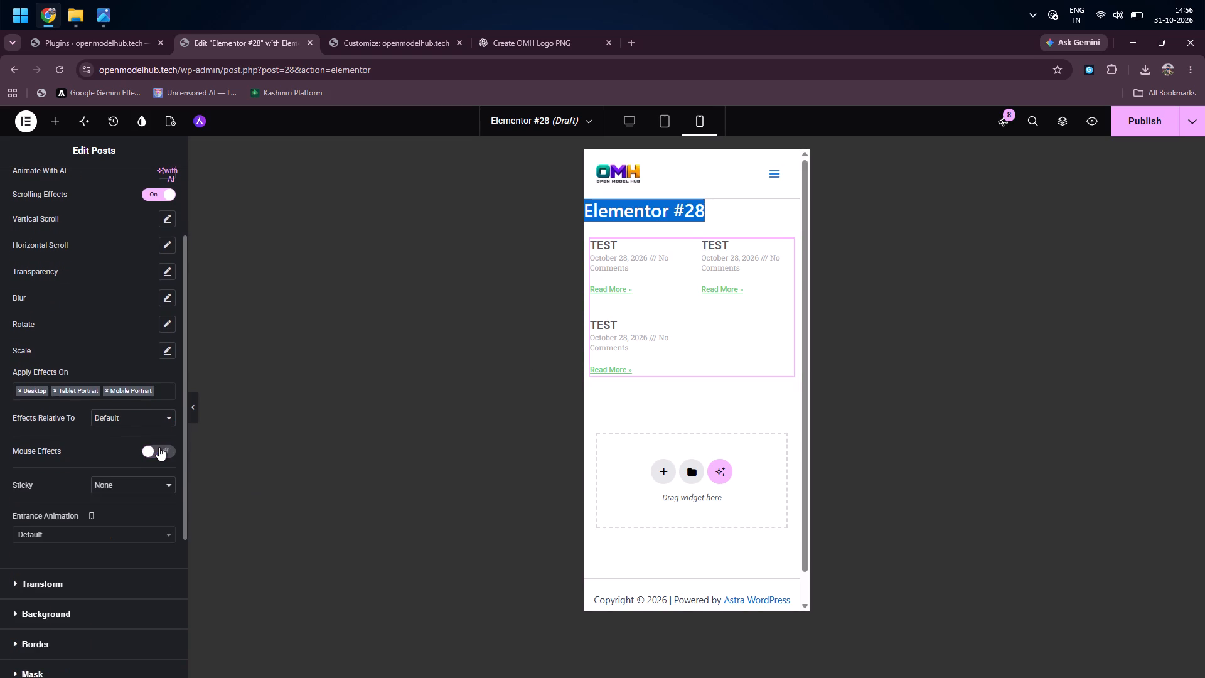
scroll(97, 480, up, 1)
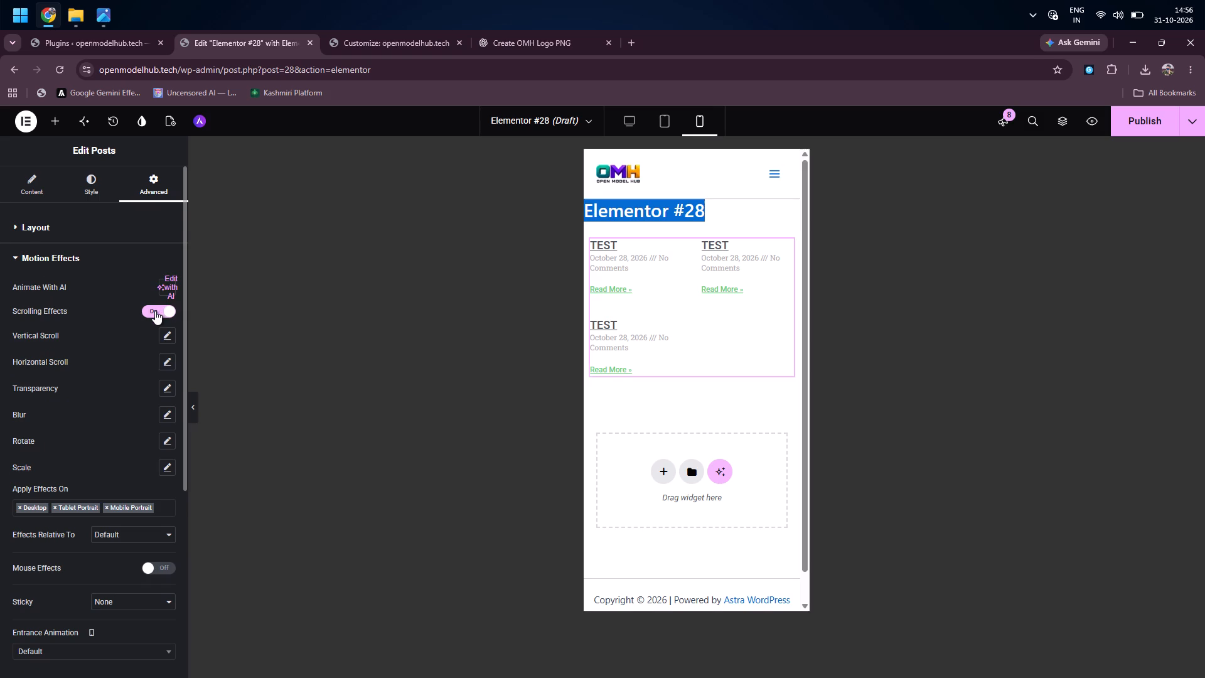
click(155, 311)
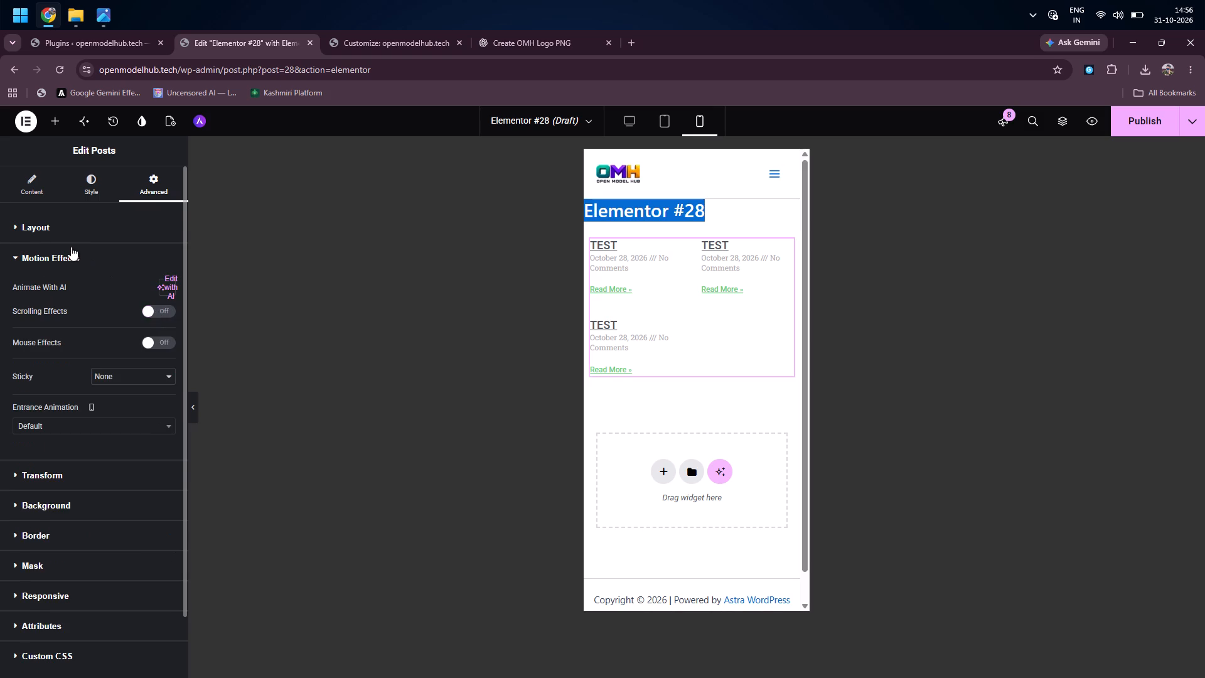
Review the Posts widget's advanced Layout settings and its Style settings.
click(71, 247)
click(40, 229)
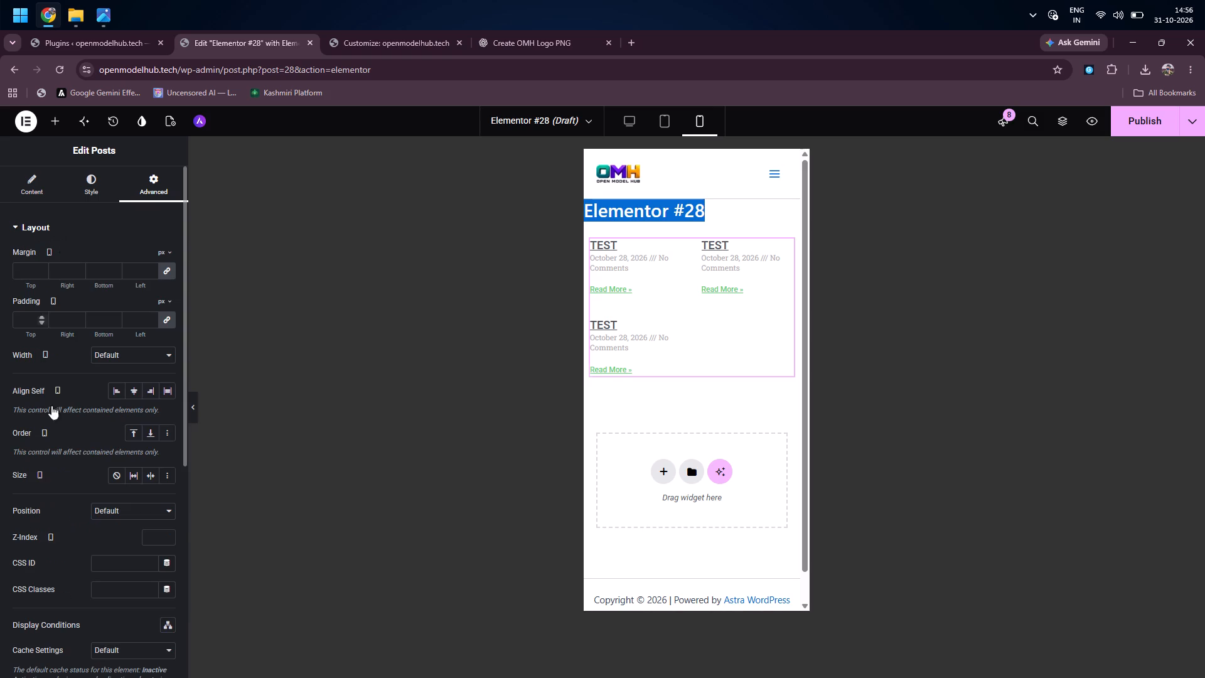
scroll(52, 411, down, 1)
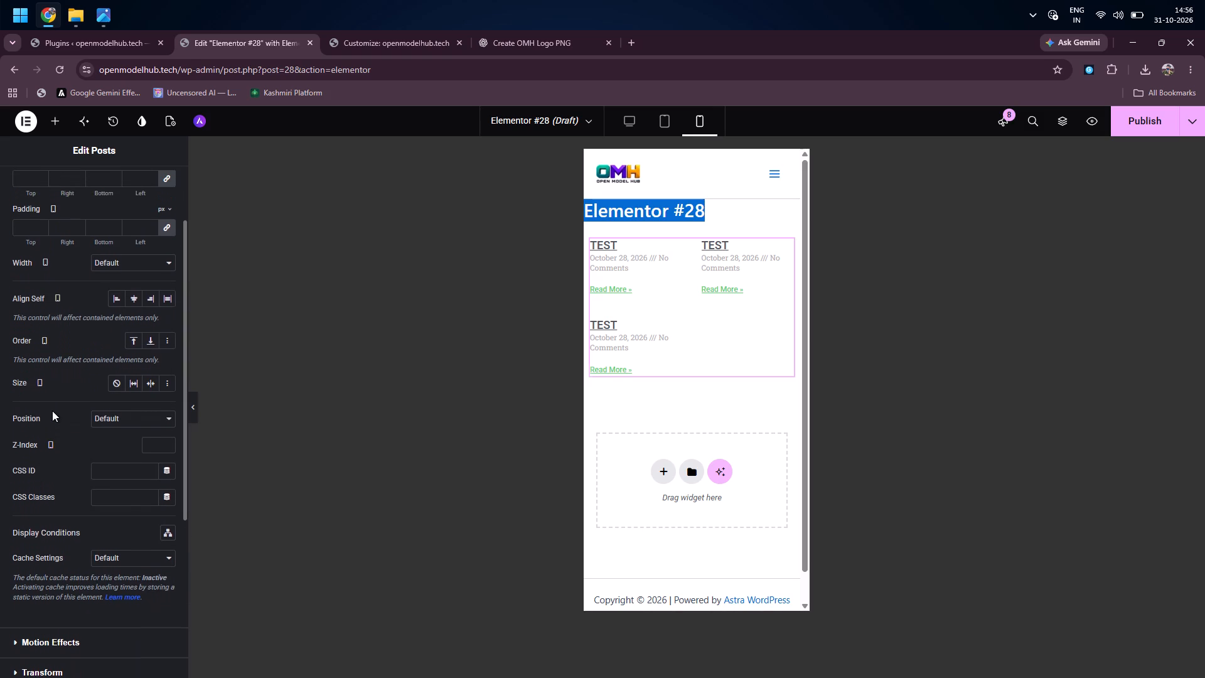
scroll(52, 411, down, 1)
scroll(52, 411, up, 2)
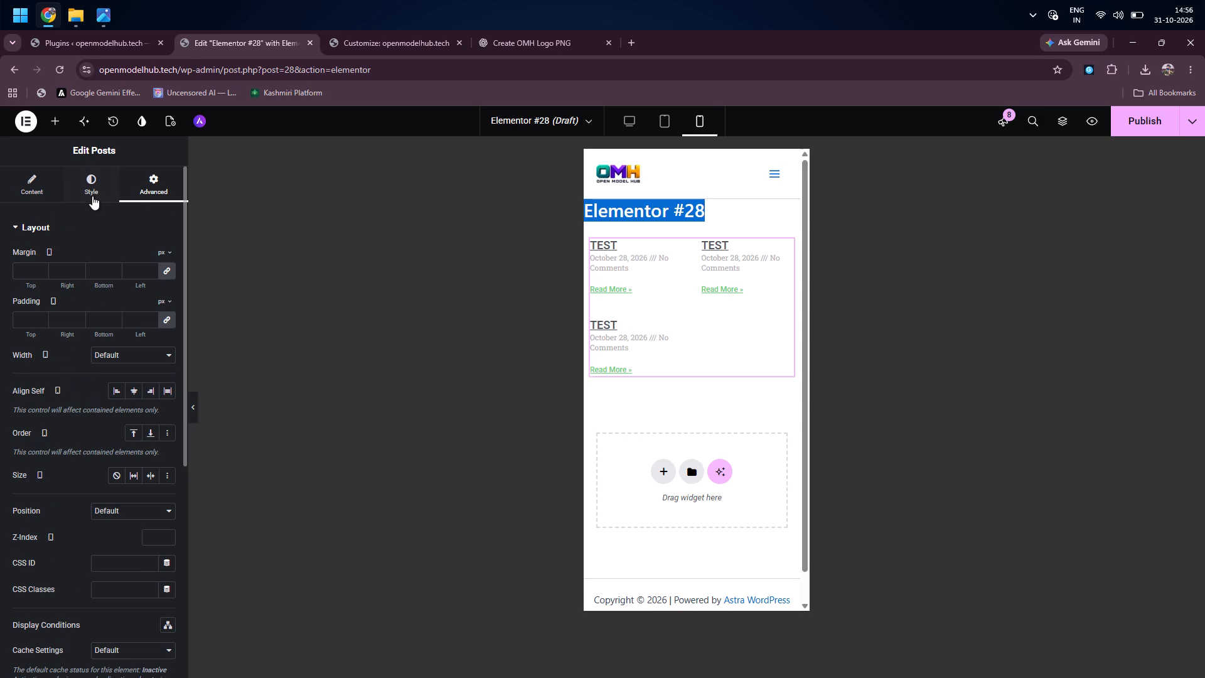
click(97, 187)
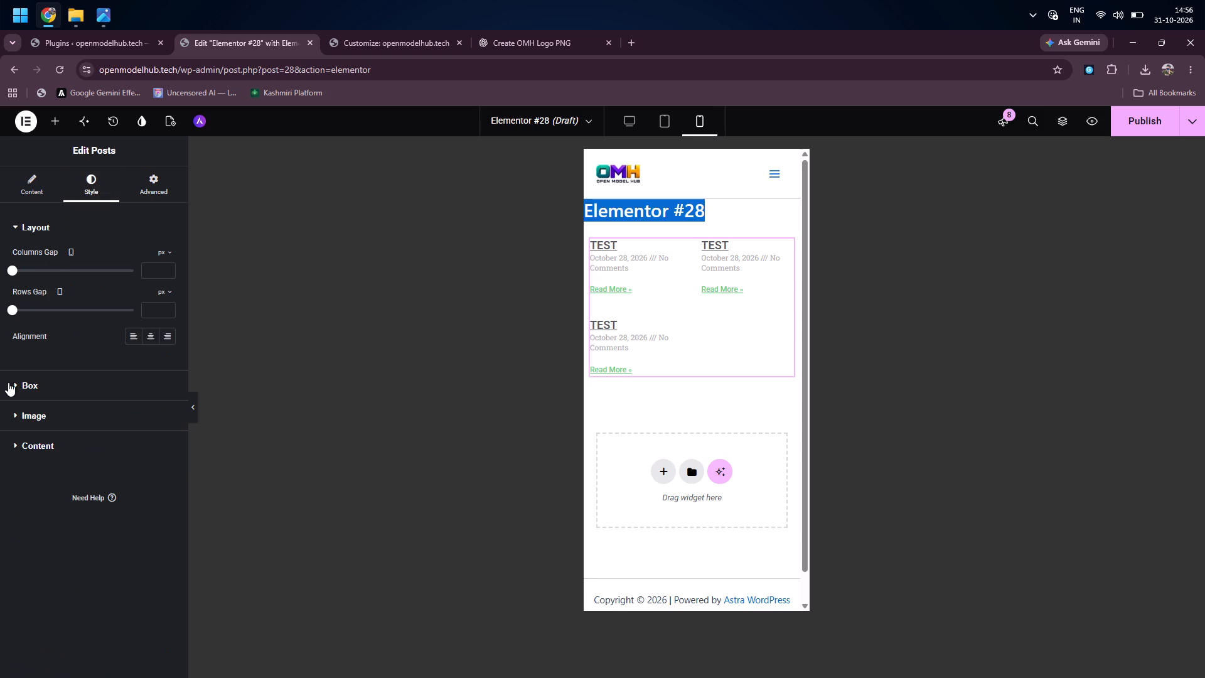
Set the Posts widget's Pagination to Infinite Scroll.
click(28, 176)
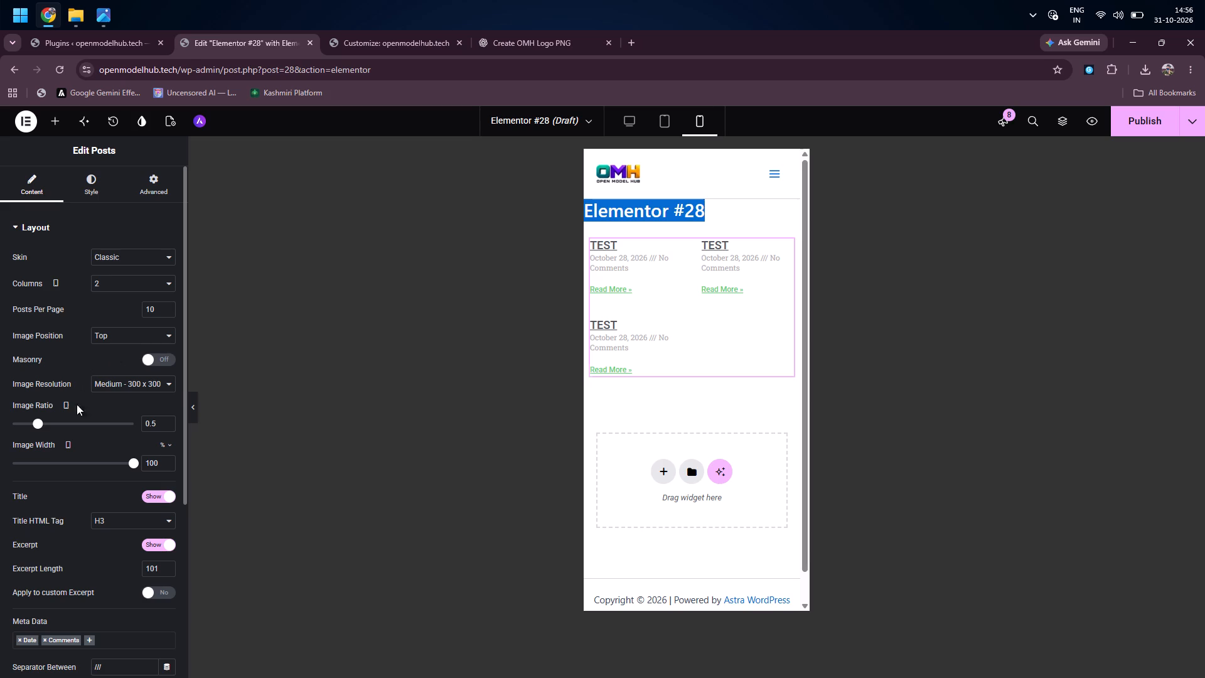
scroll(60, 429, down, 1)
scroll(85, 513, down, 1)
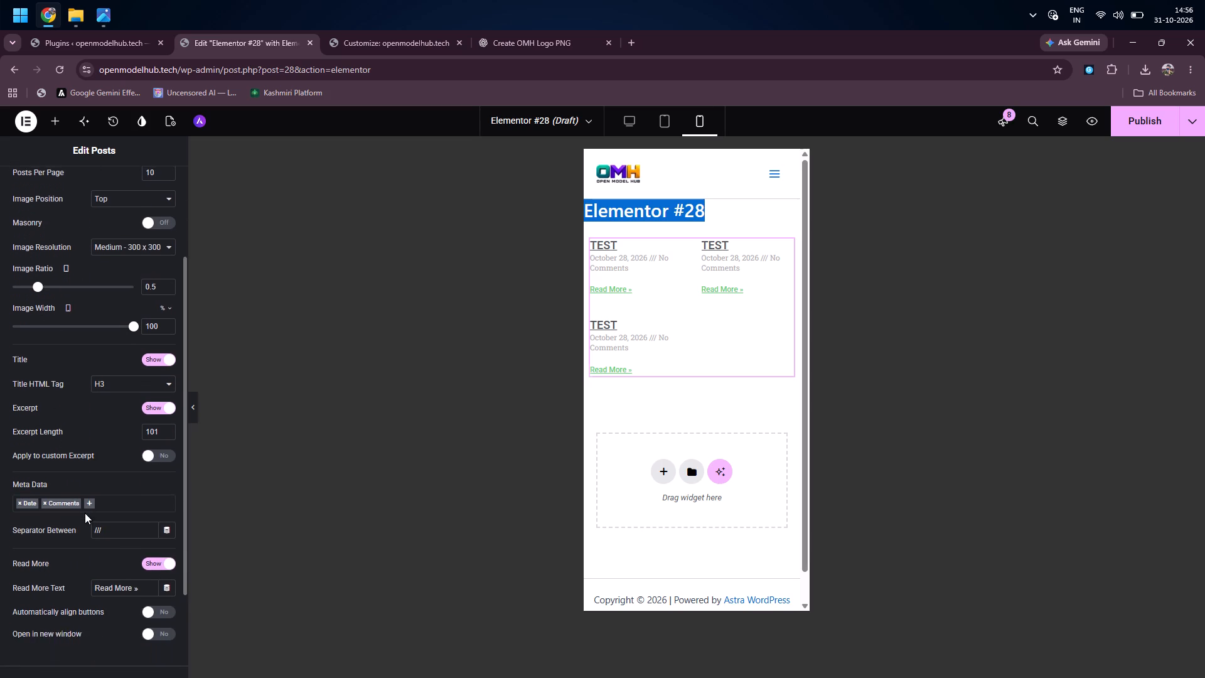
scroll(85, 513, down, 3)
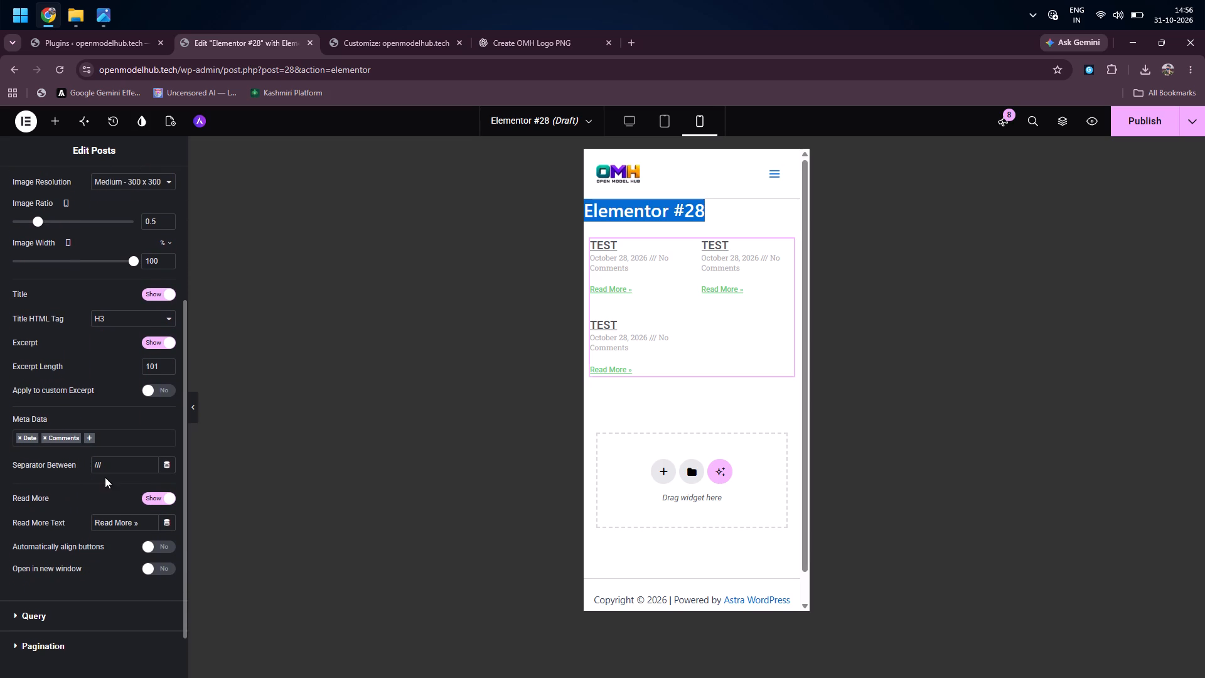
scroll(105, 477, down, 2)
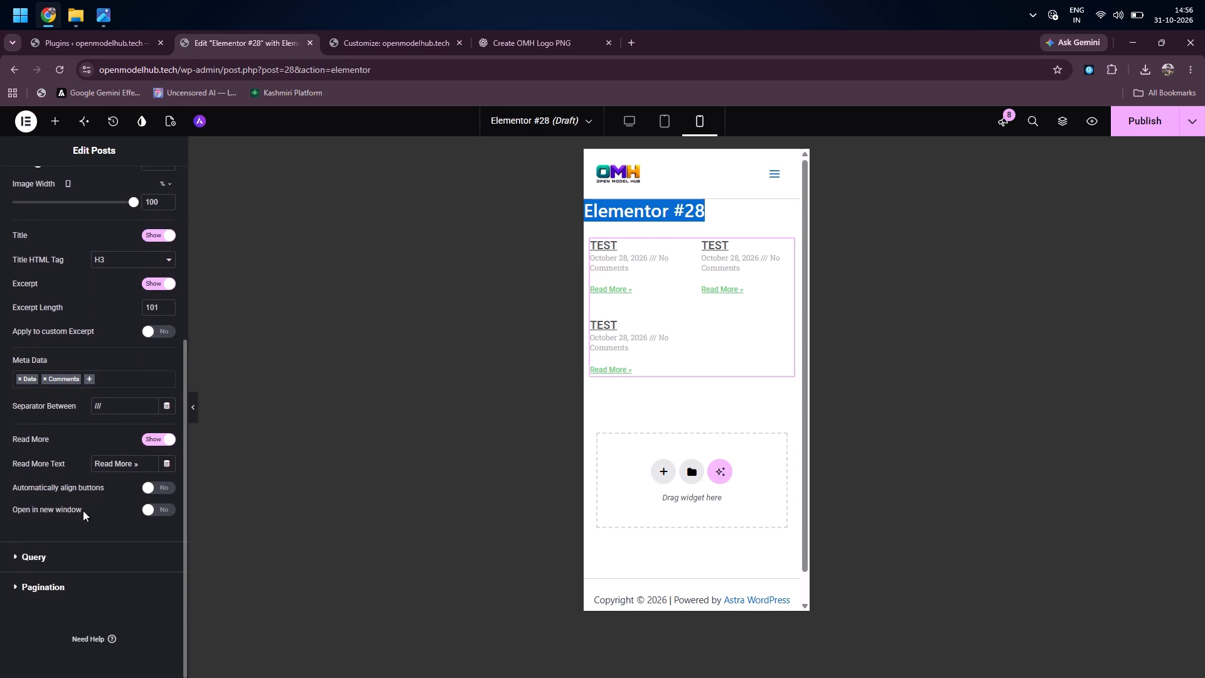
click(47, 577)
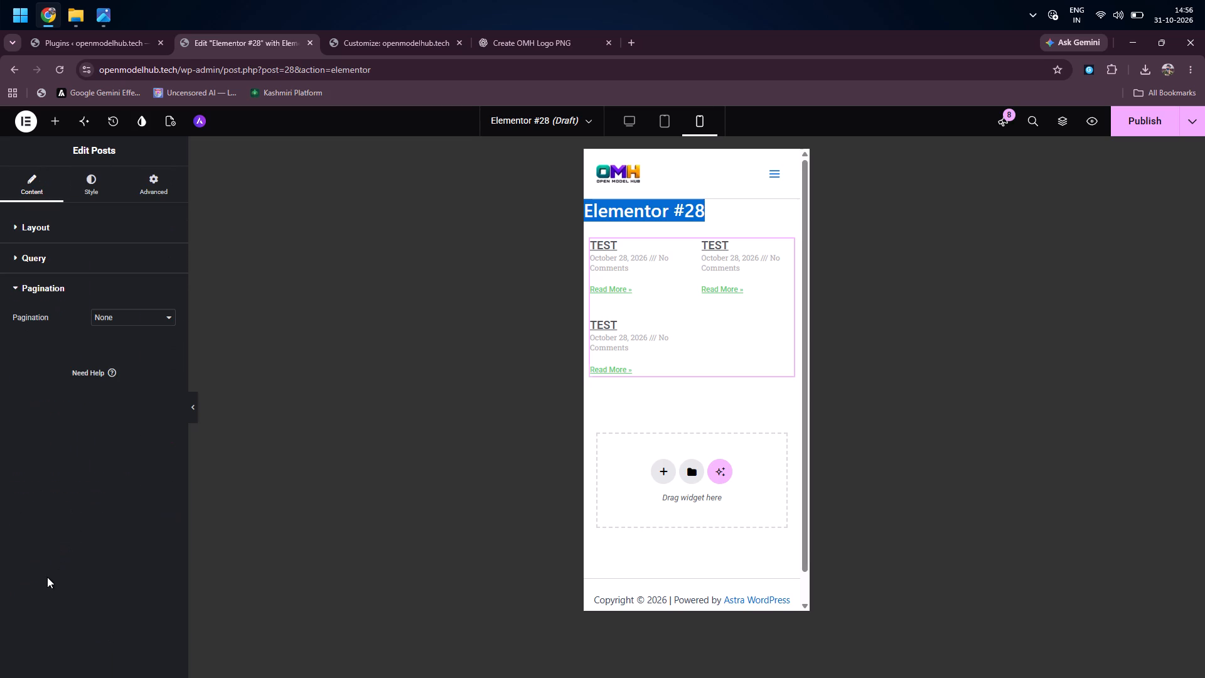
scroll(47, 577, down, 1)
click(131, 311)
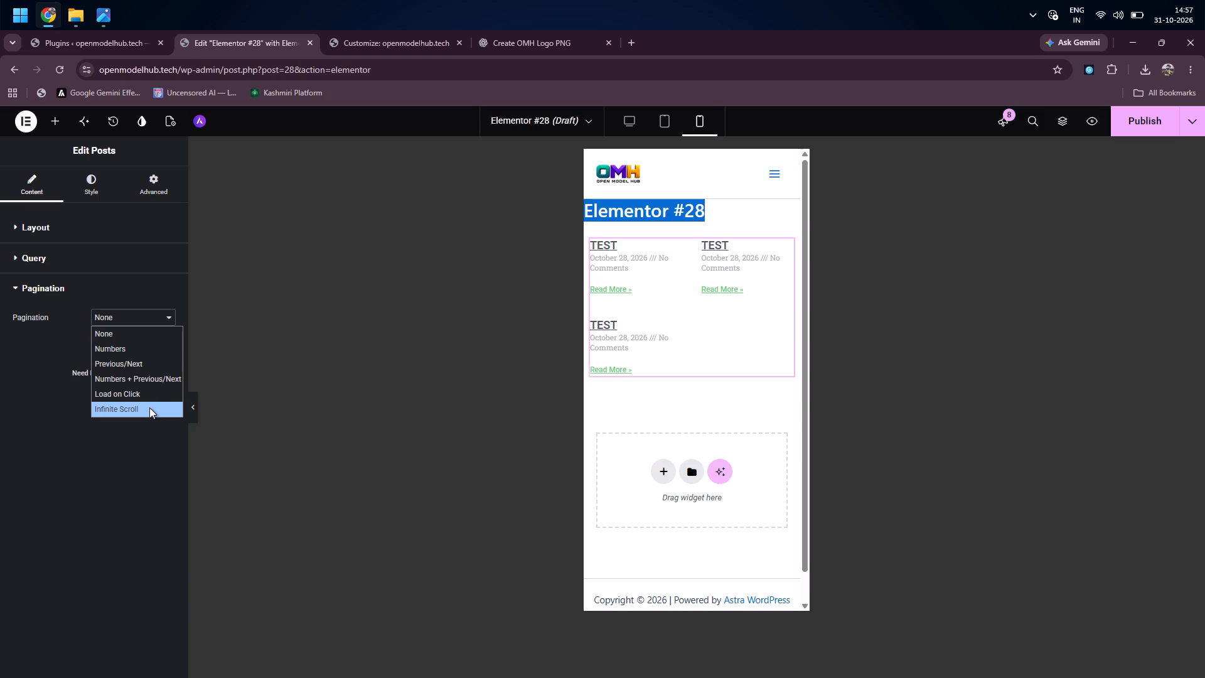
click(149, 407)
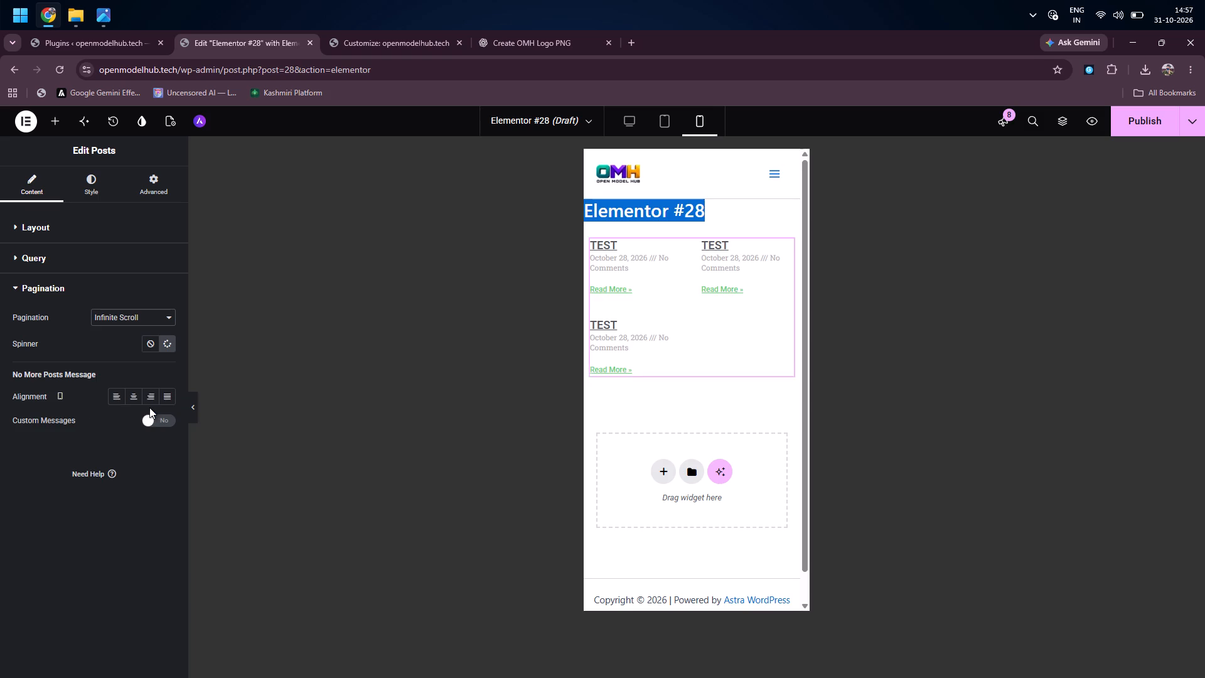
click(144, 501)
Align the No More Posts Message to Center and enable a custom message reading "YOU GOT ALL COVERED :0".
click(135, 392)
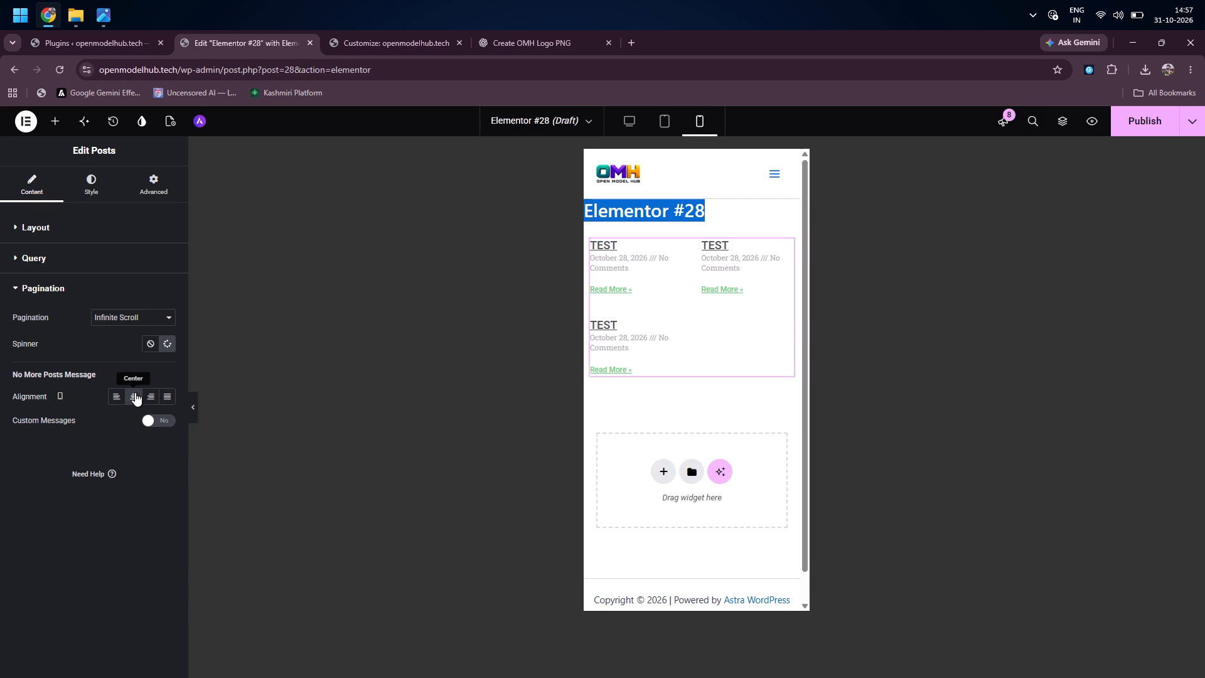
click(164, 421)
triple_click(126, 455)
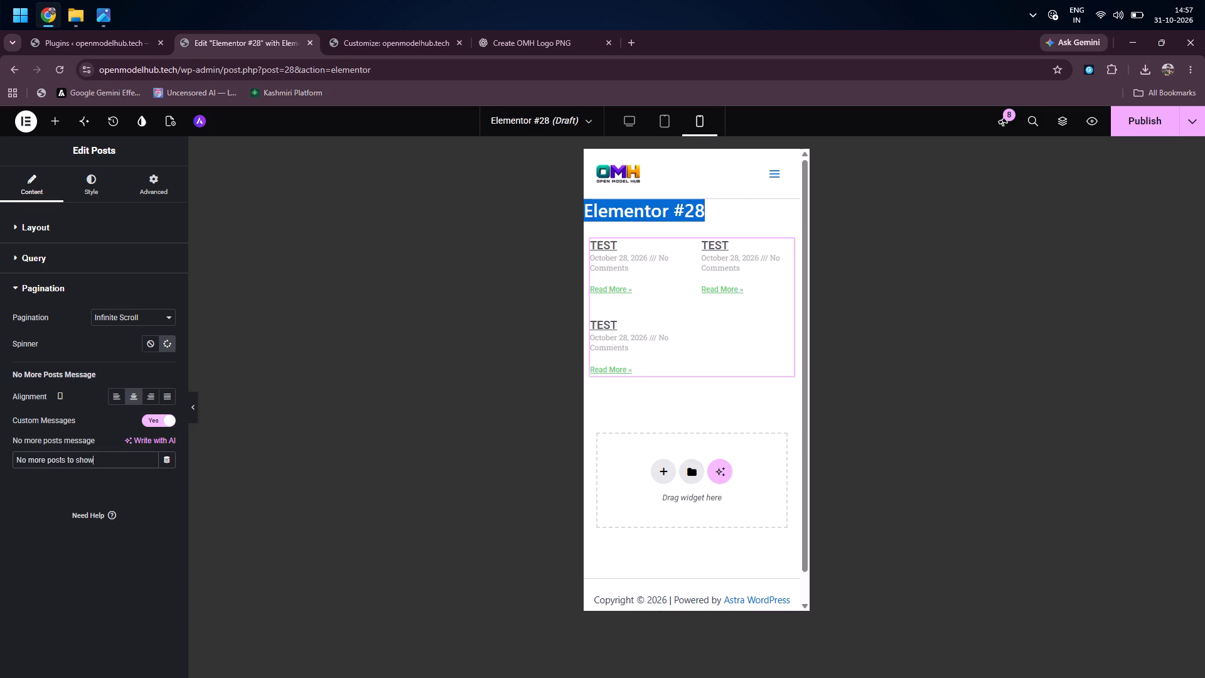
text(YOU)
key(space)
text(GOT ALL COVERED)
key(space)
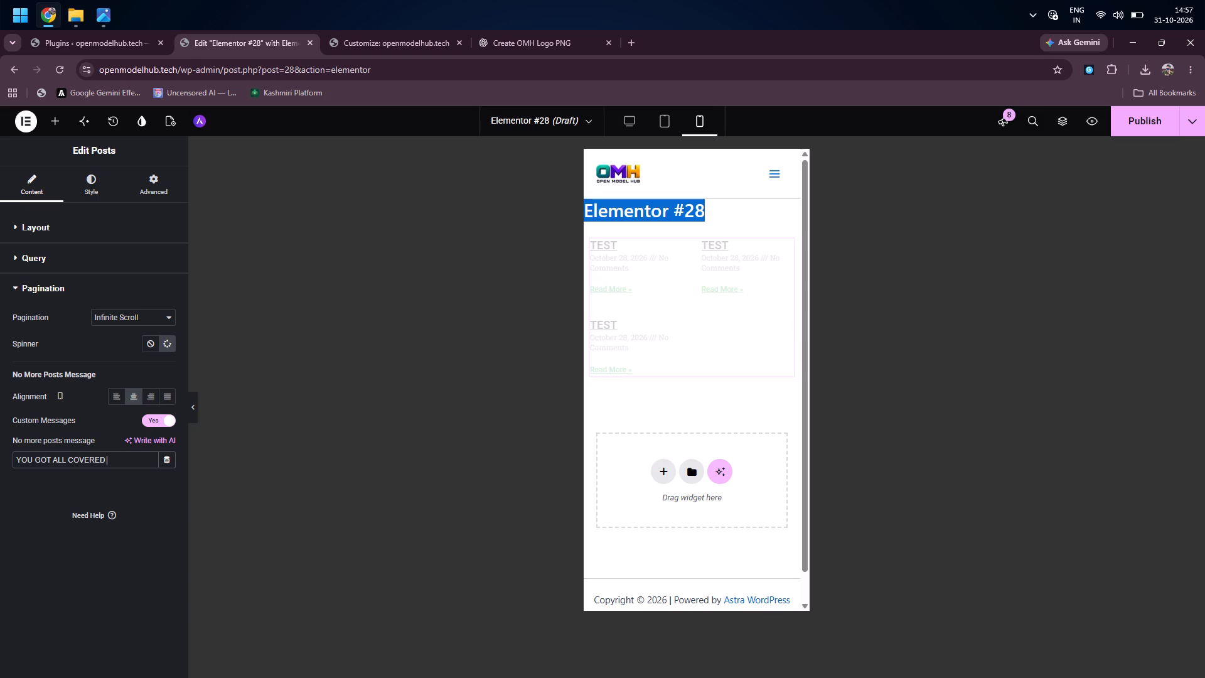
text(:0)
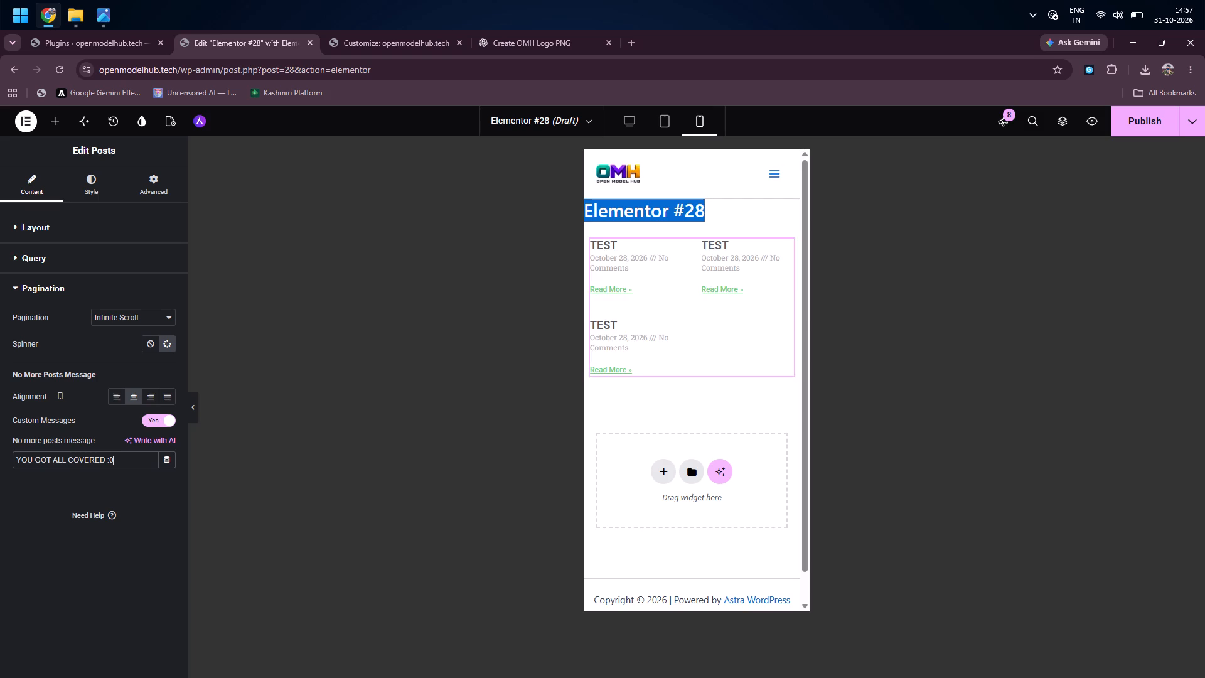
Correct the custom no more posts message to read "YOU HAVE GOT ALL COVERED :)".
key(BackSpace)
key(shift+parenright)
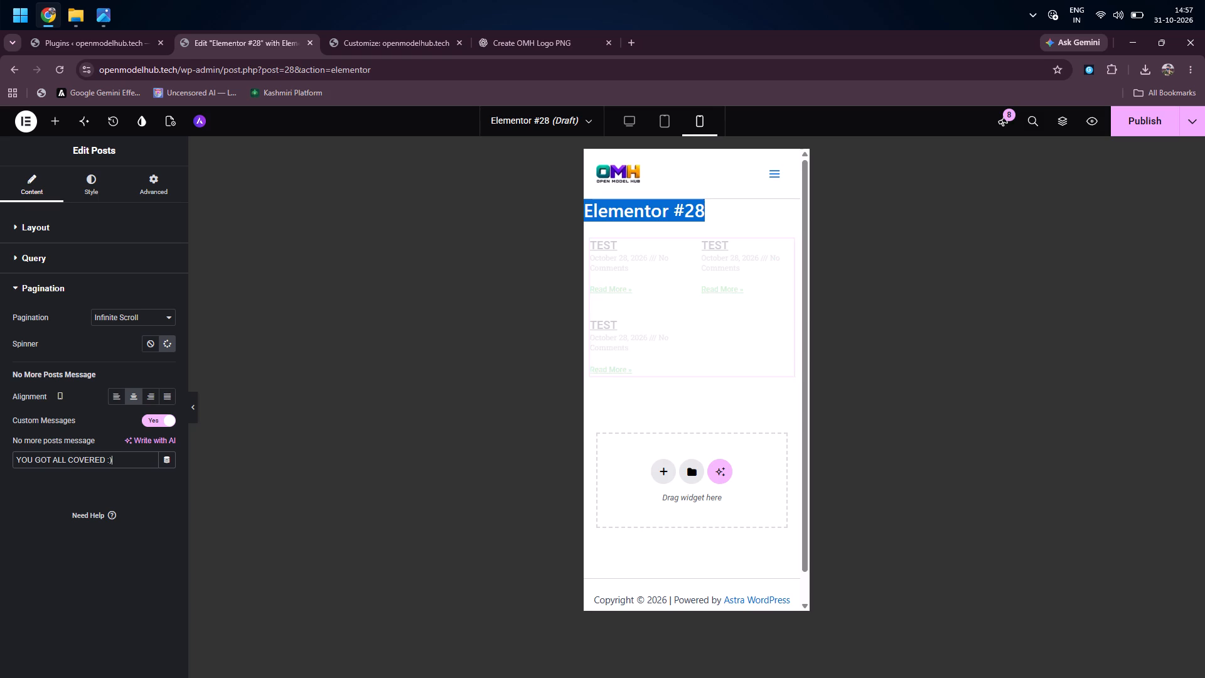
click(34, 459)
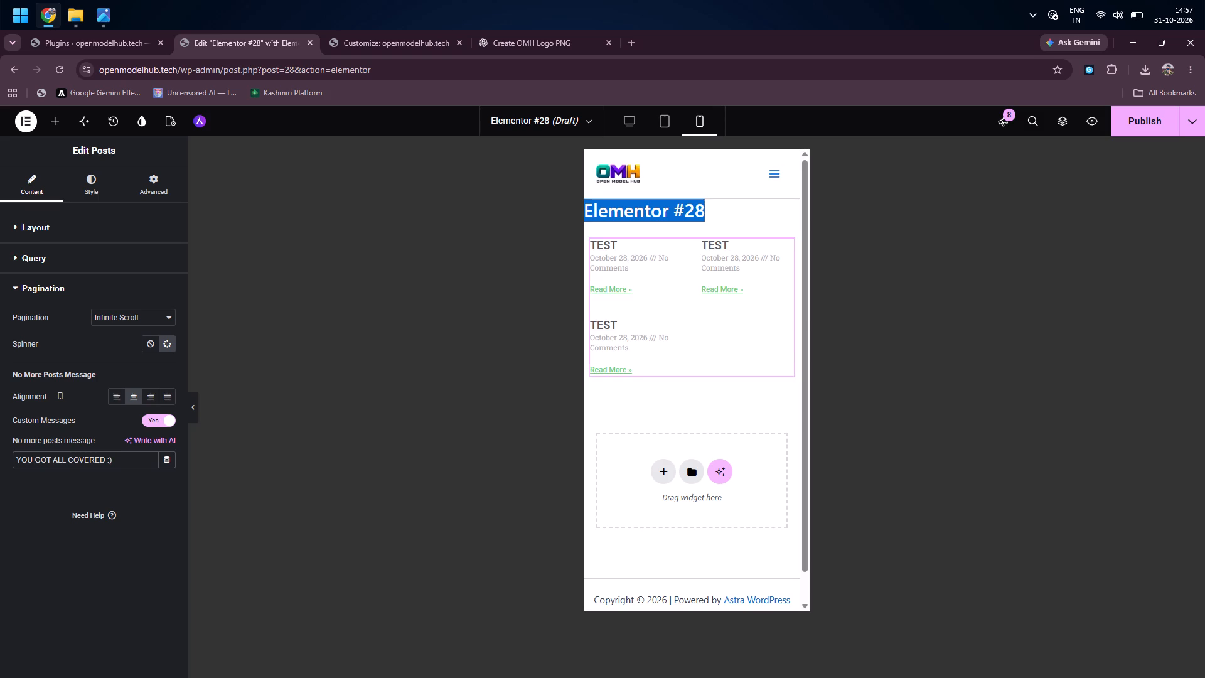
text(HAVE)
key(space)
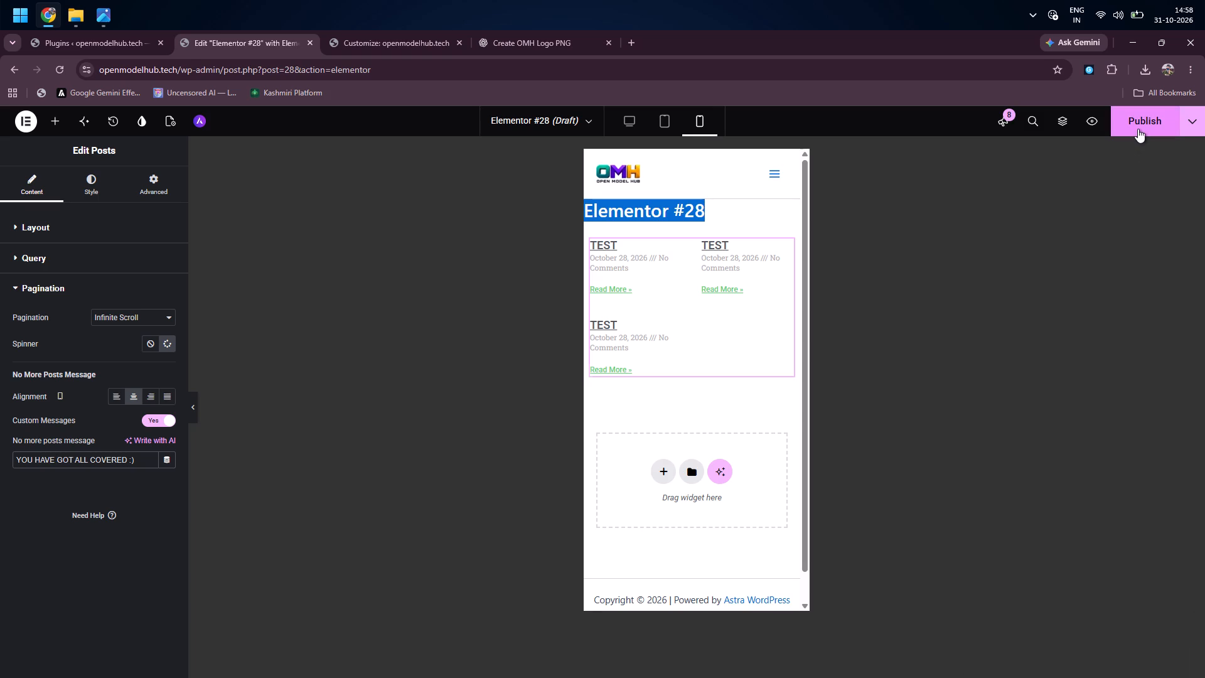
Publish the Elementor #28 page.
click(1138, 129)
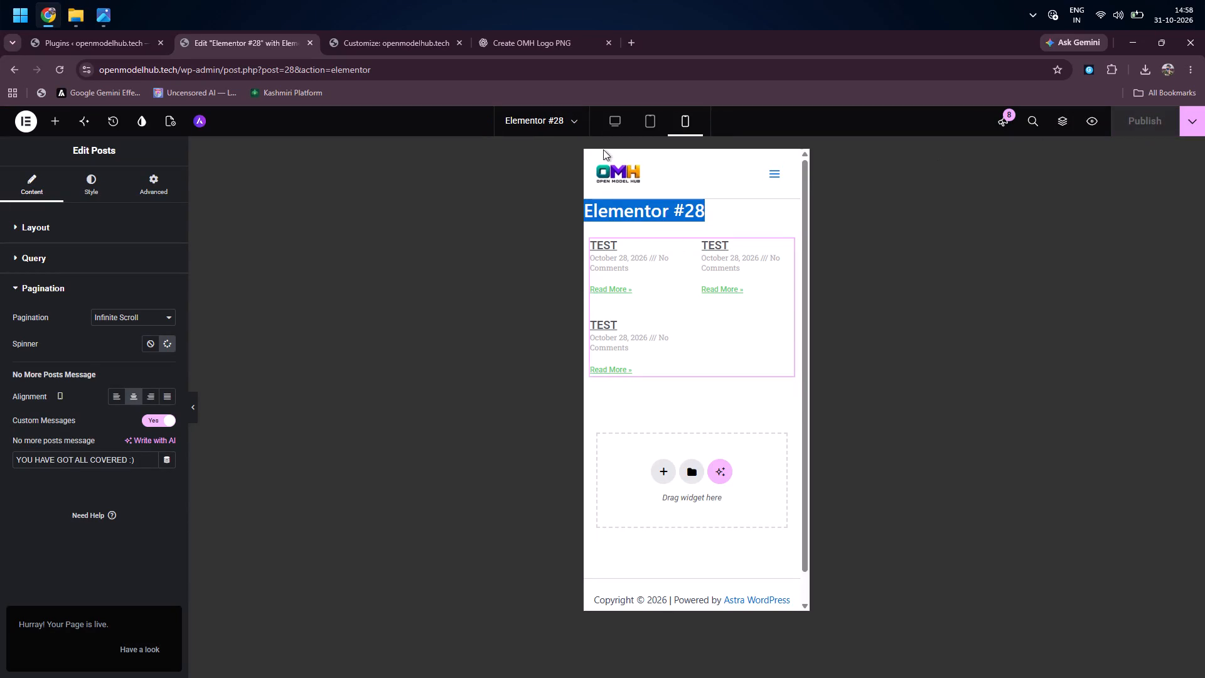
View the live Elementor #28 page, then return to the Elementor editor.
click(124, 655)
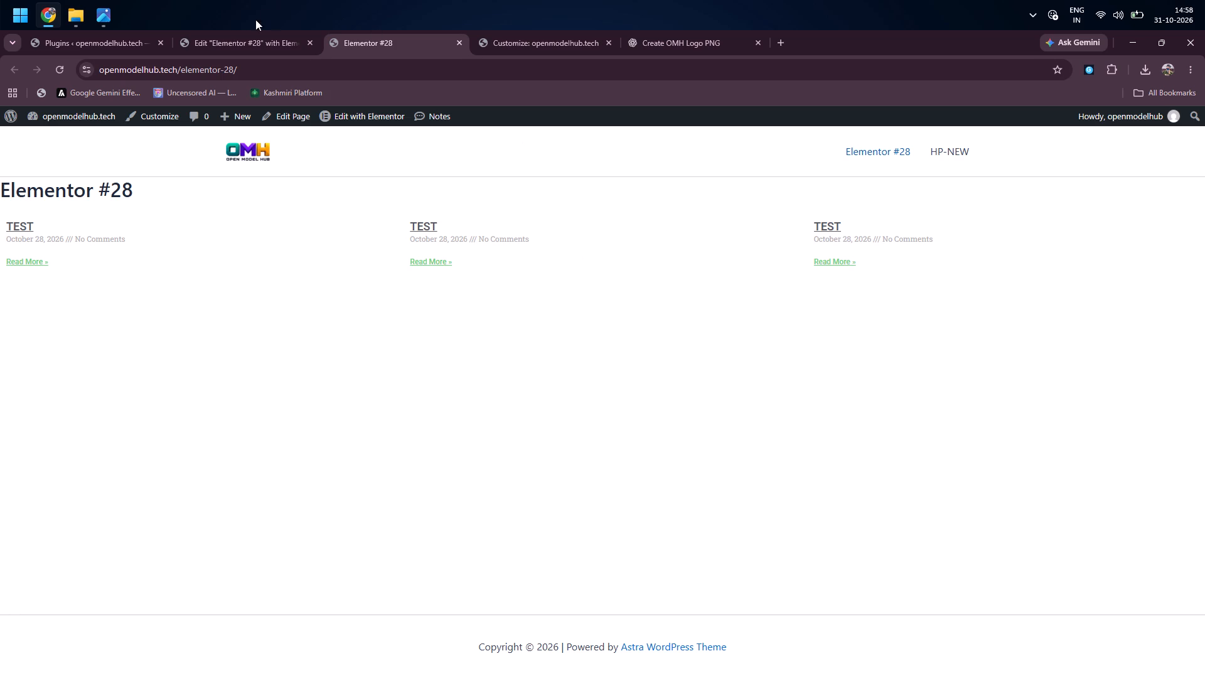
click(238, 35)
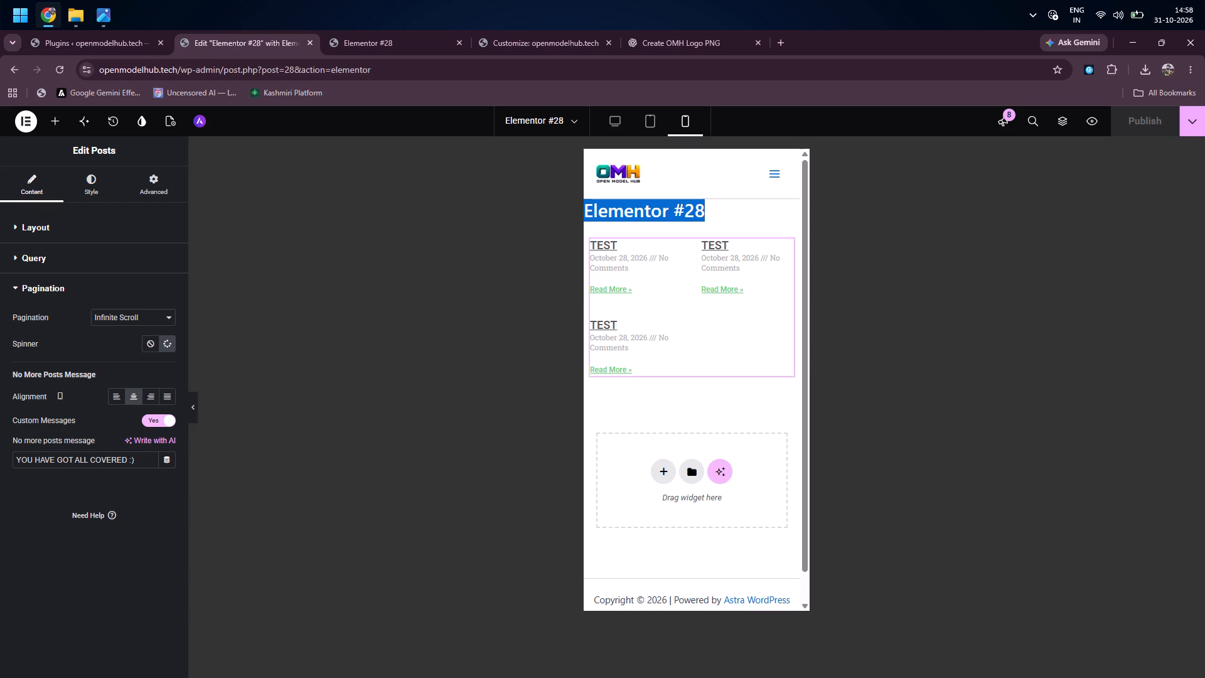
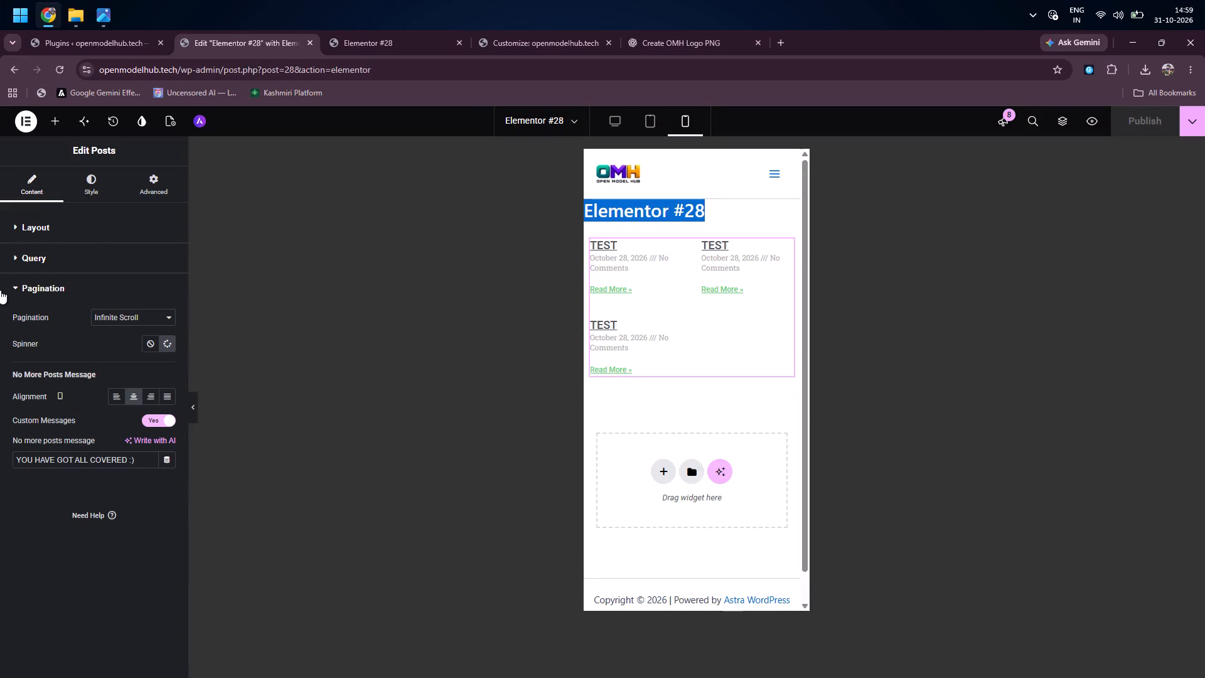
Switch the Posts widget's layout settings to the desktop view and set its skin to Cards.
click(40, 228)
click(56, 278)
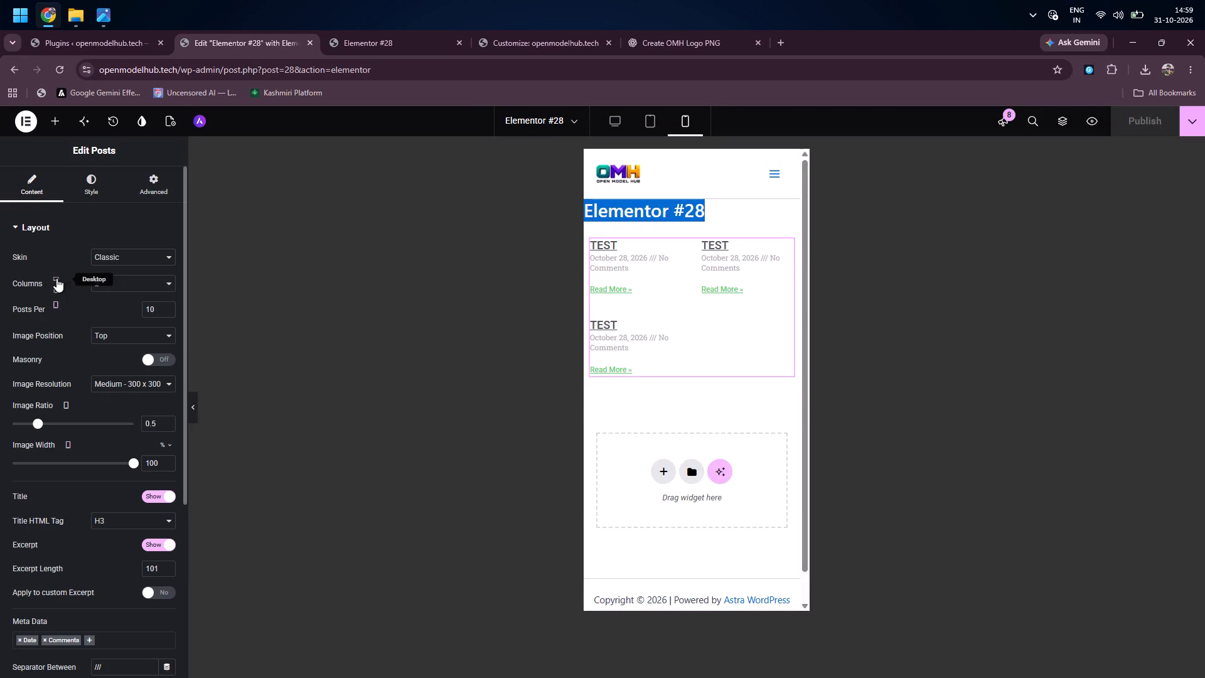
click(55, 282)
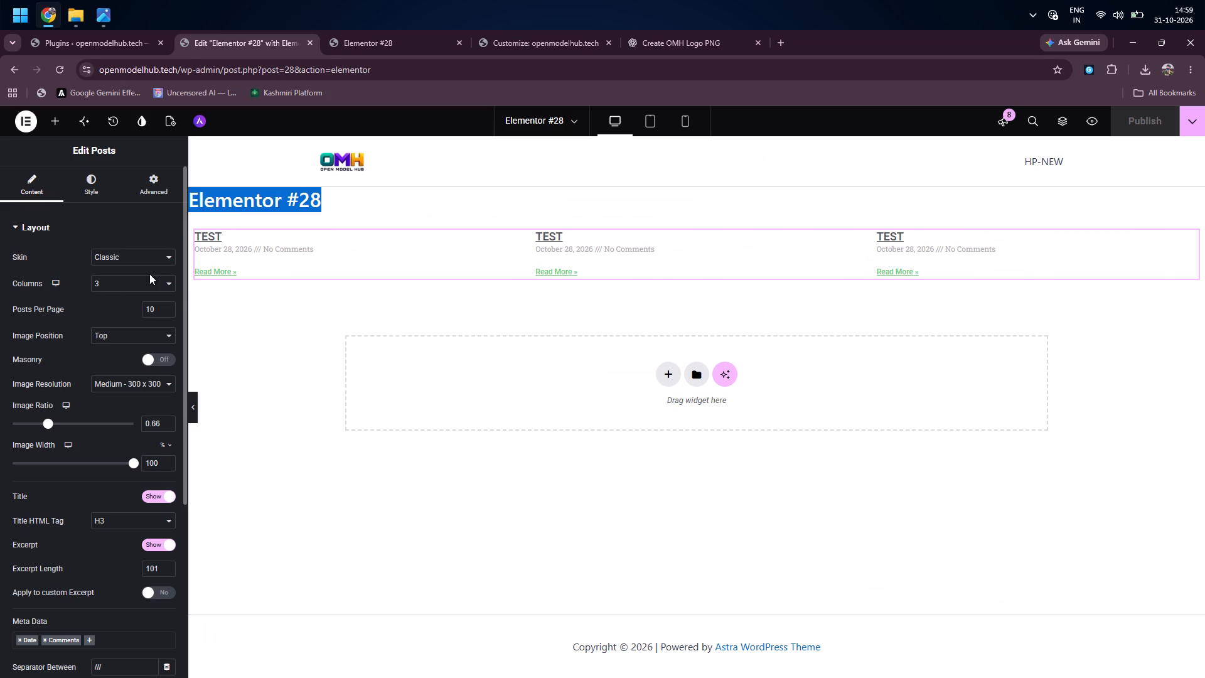
click(153, 257)
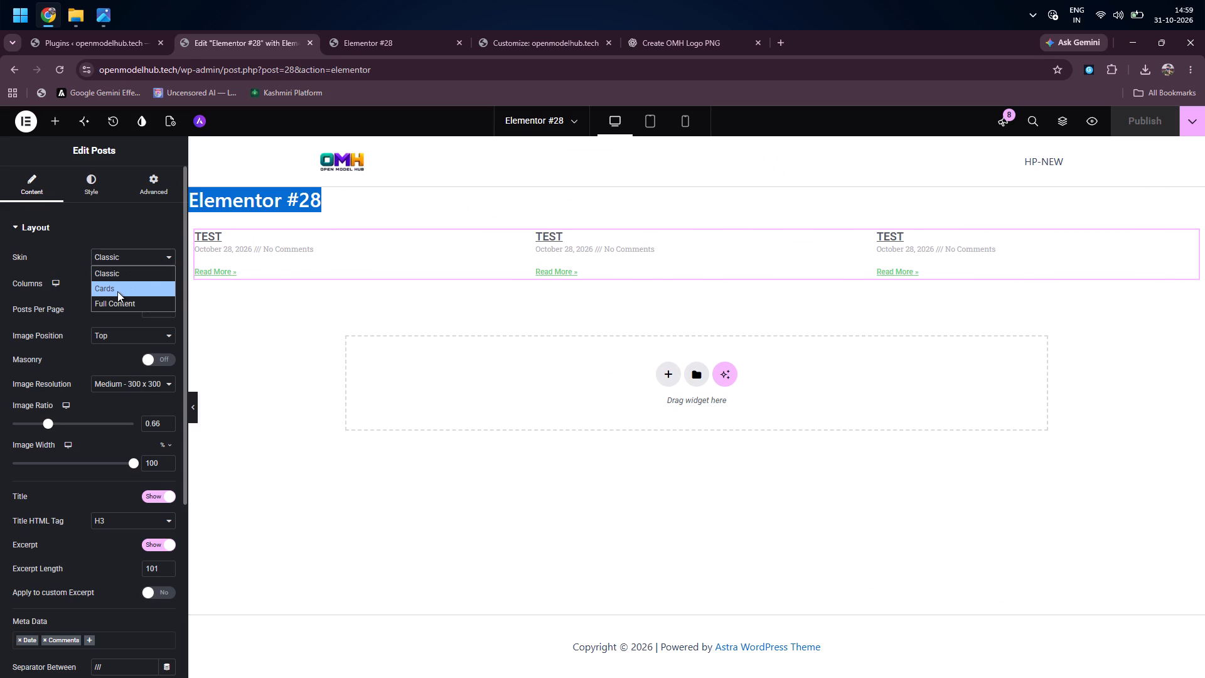
click(117, 291)
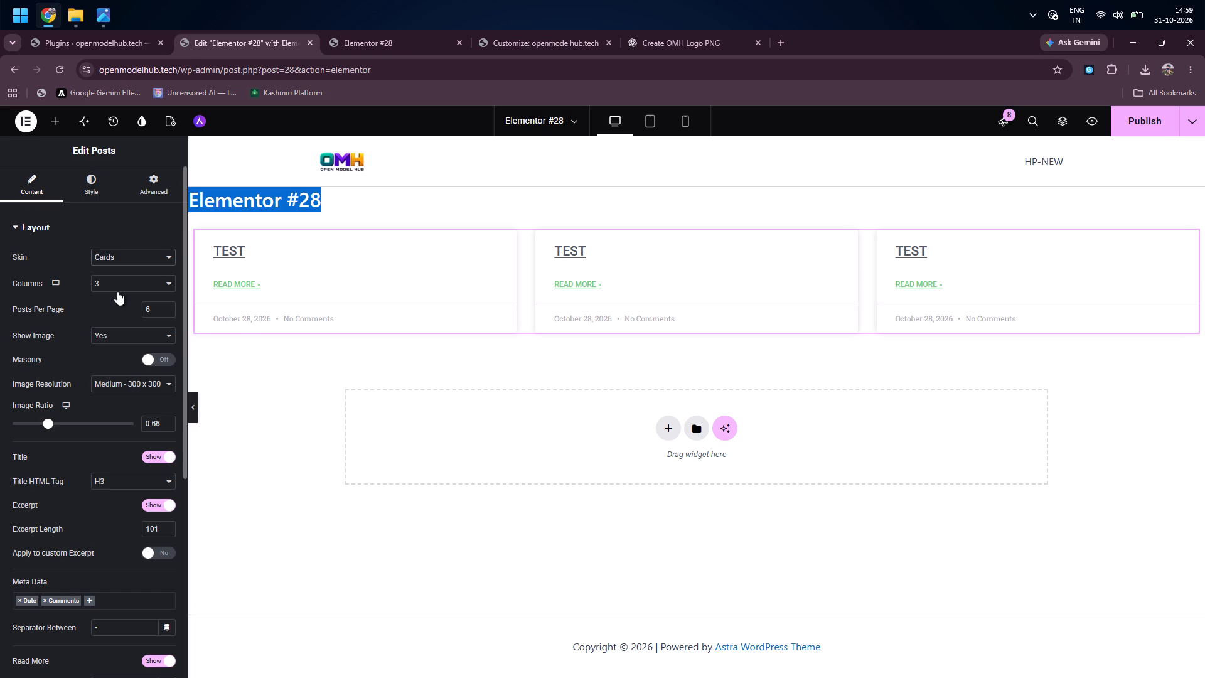
Set the alignment of the post cards to center in the Posts widget's layout style.
scroll(88, 395, down, 1)
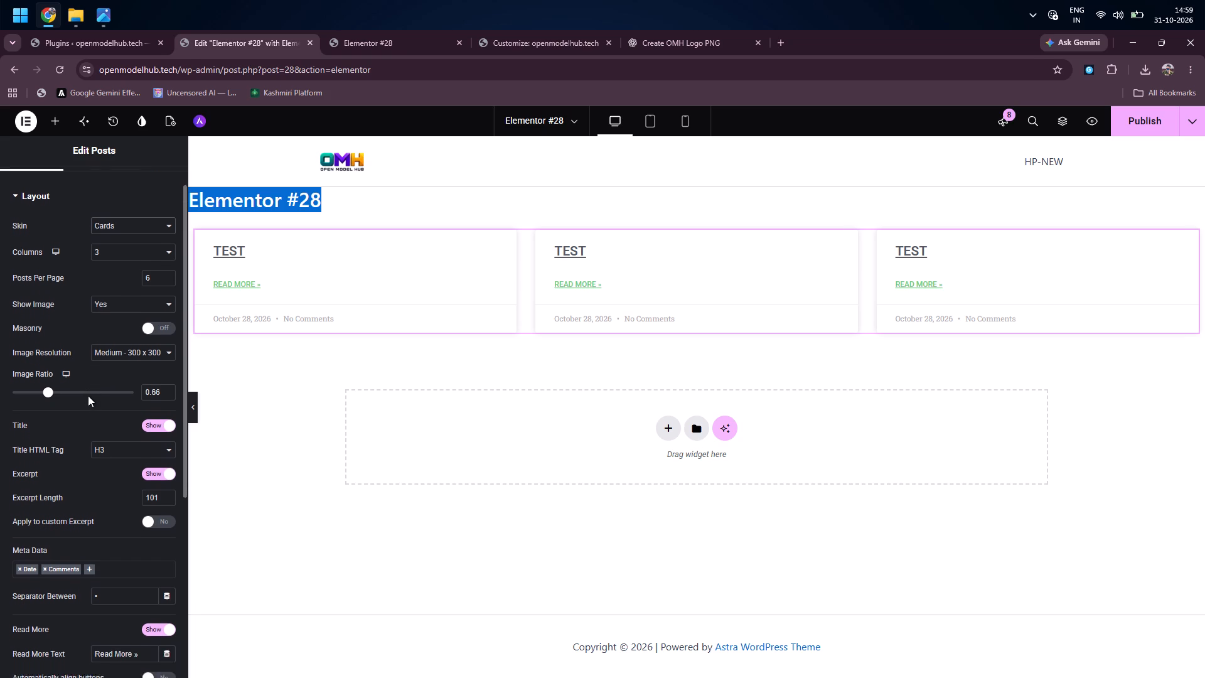
scroll(88, 395, down, 1)
scroll(88, 395, up, 2)
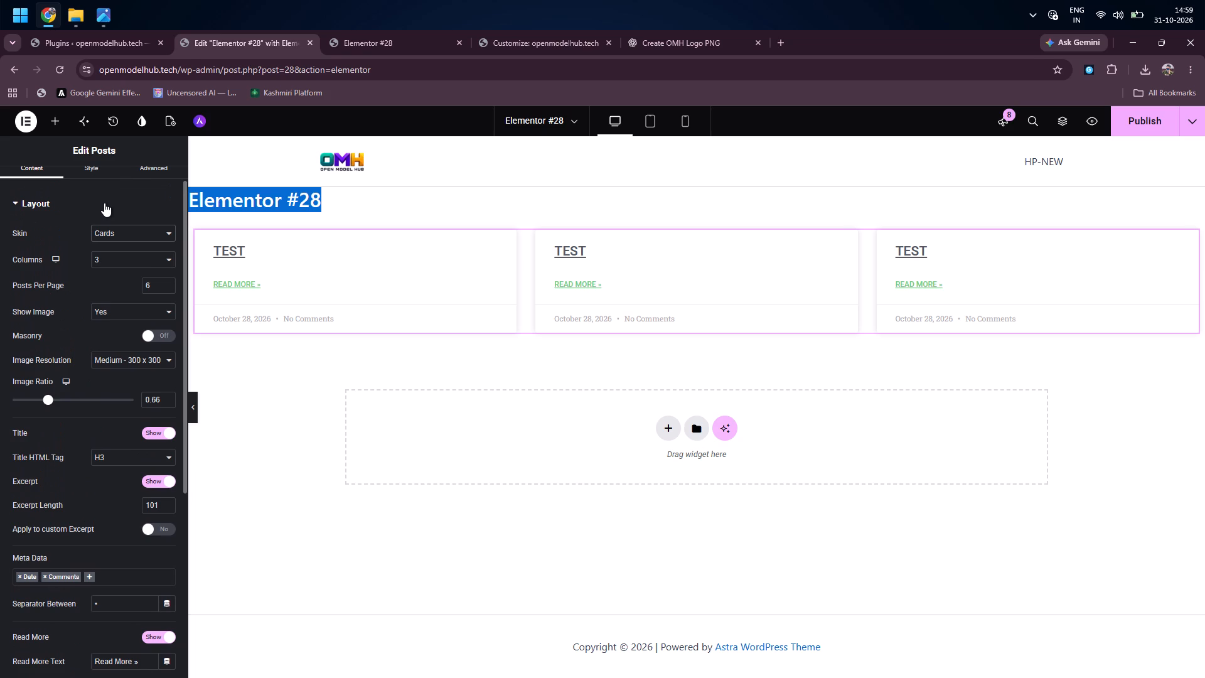
scroll(67, 325, up, 1)
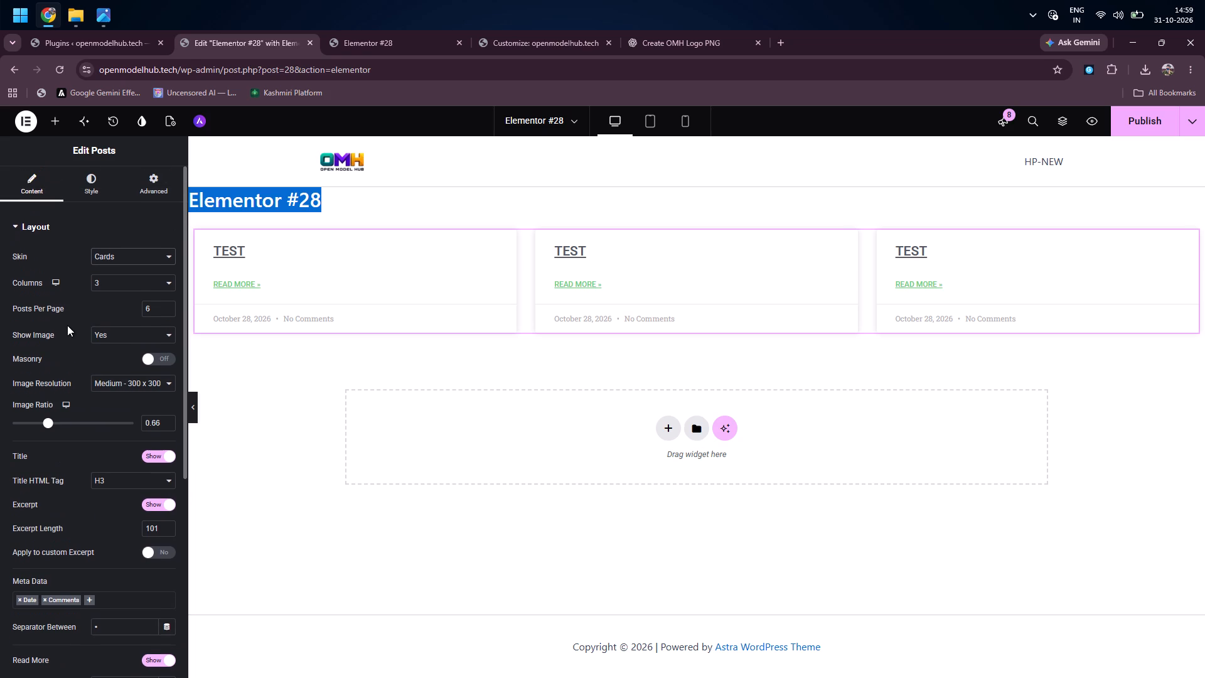
scroll(67, 325, up, 1)
click(94, 195)
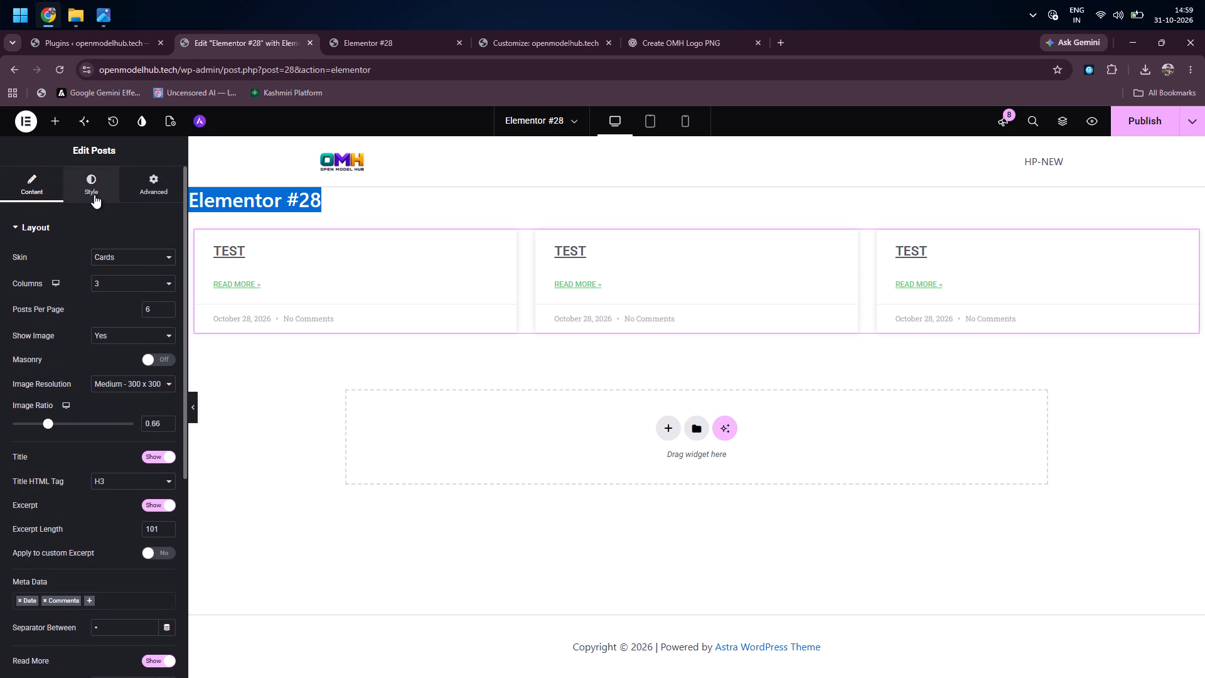
click(151, 333)
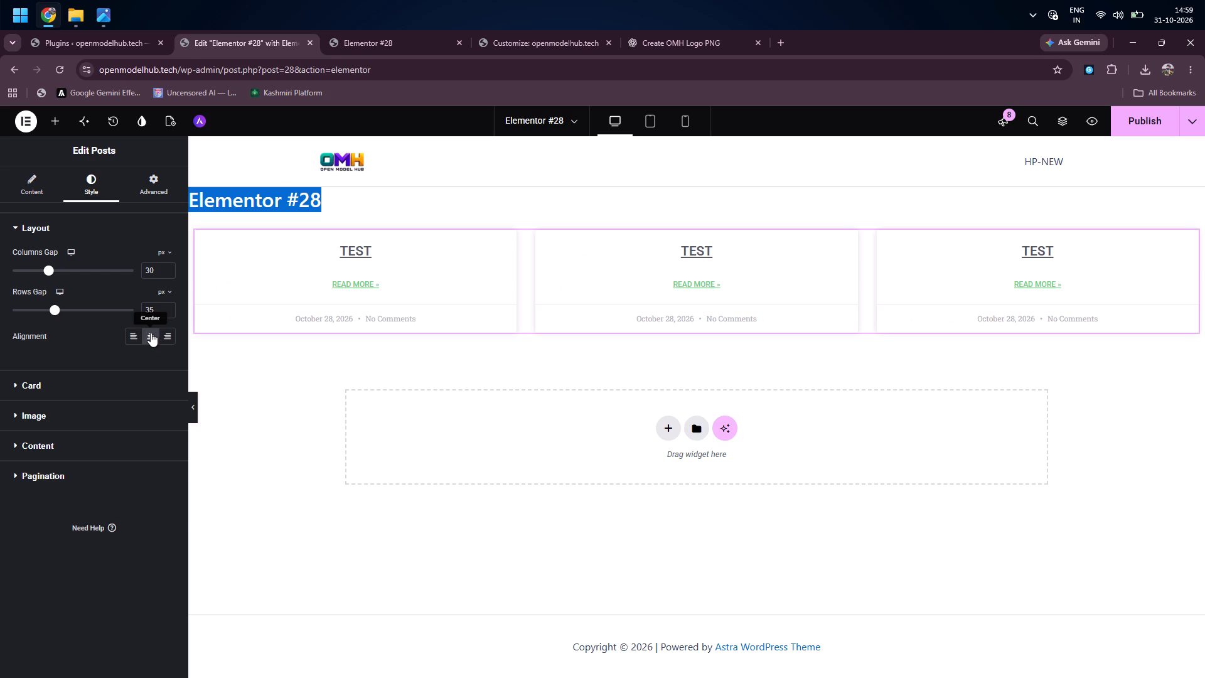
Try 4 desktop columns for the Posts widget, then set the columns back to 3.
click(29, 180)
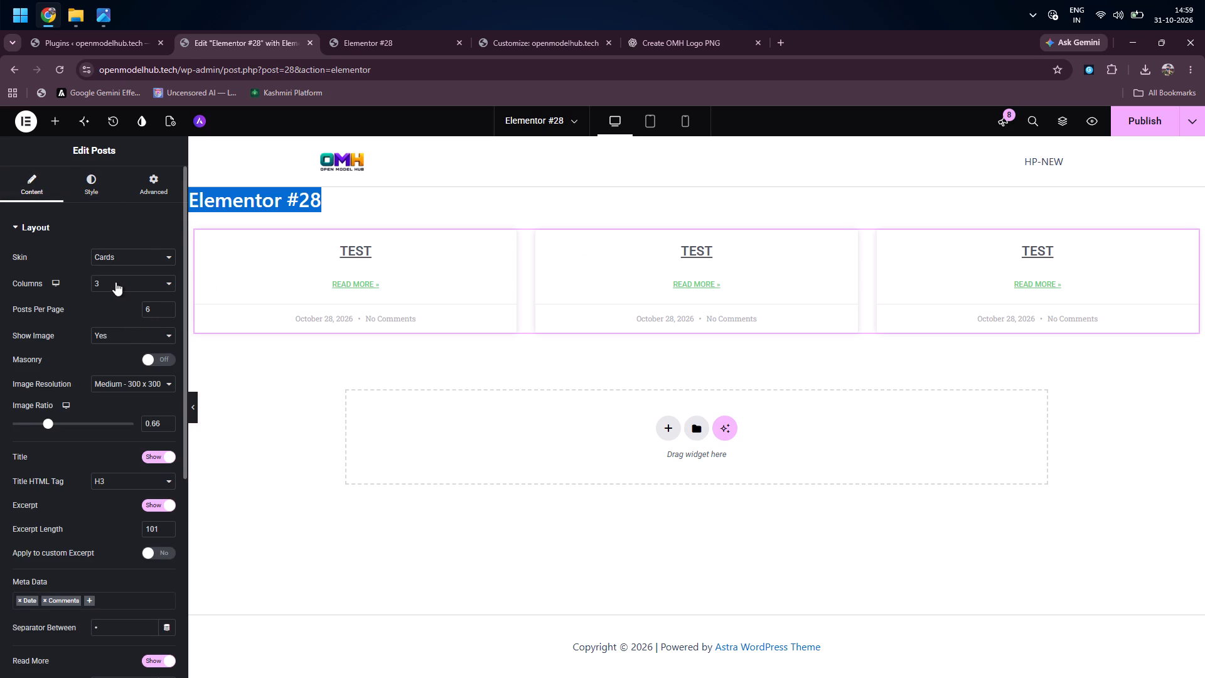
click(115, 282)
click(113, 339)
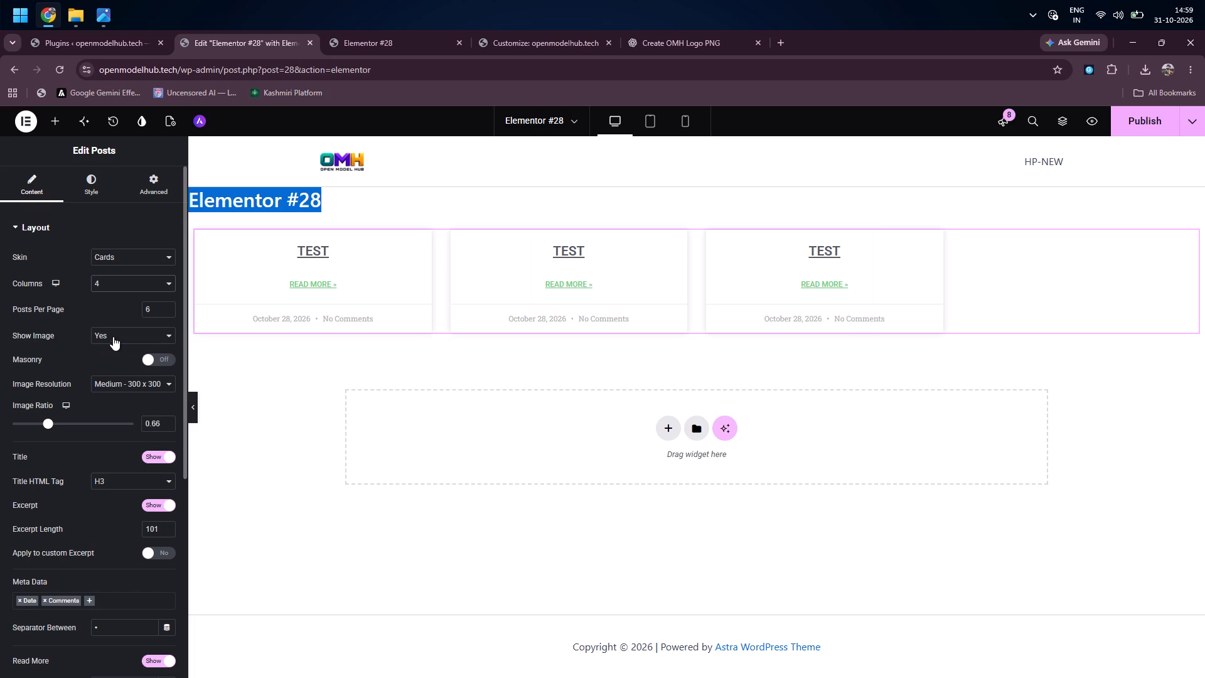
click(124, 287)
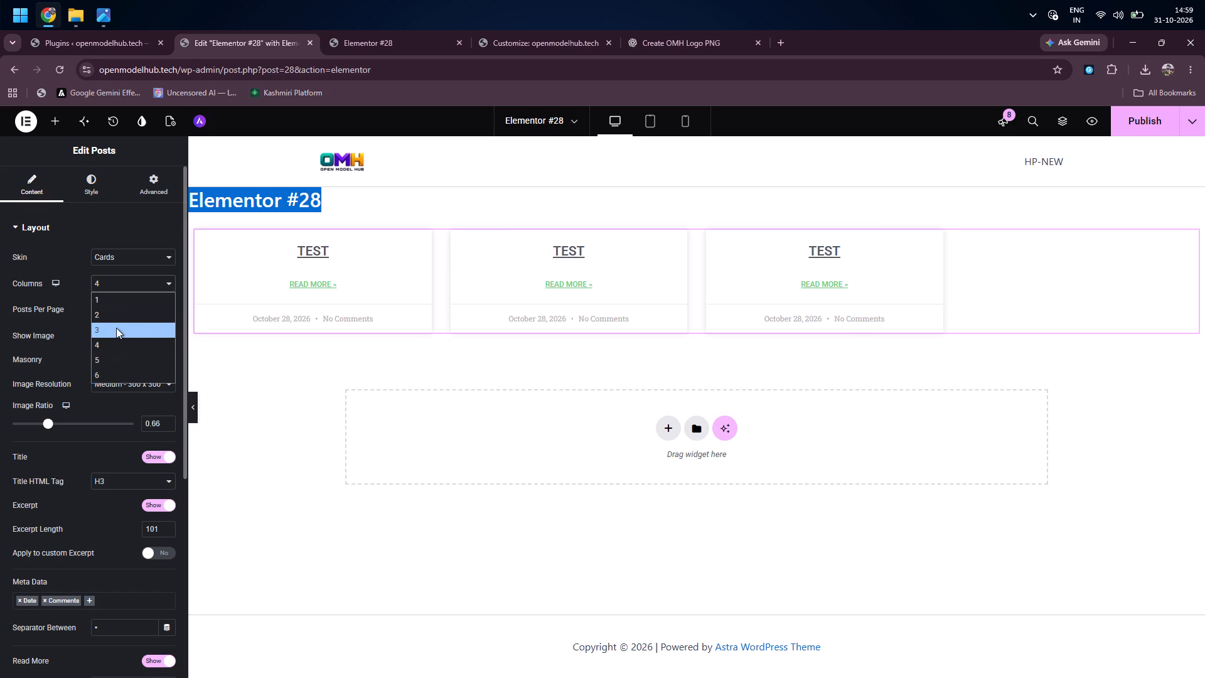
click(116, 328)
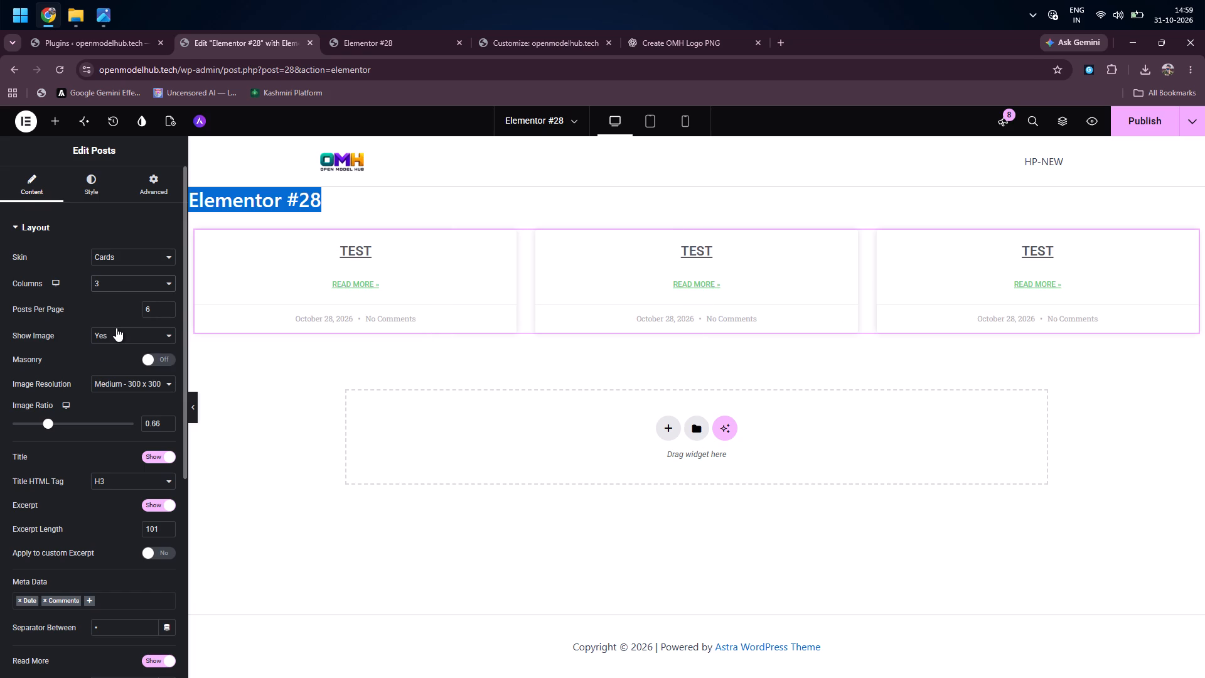
Publish the Elementor #28 page with the updated card layout.
scroll(116, 328, down, 2)
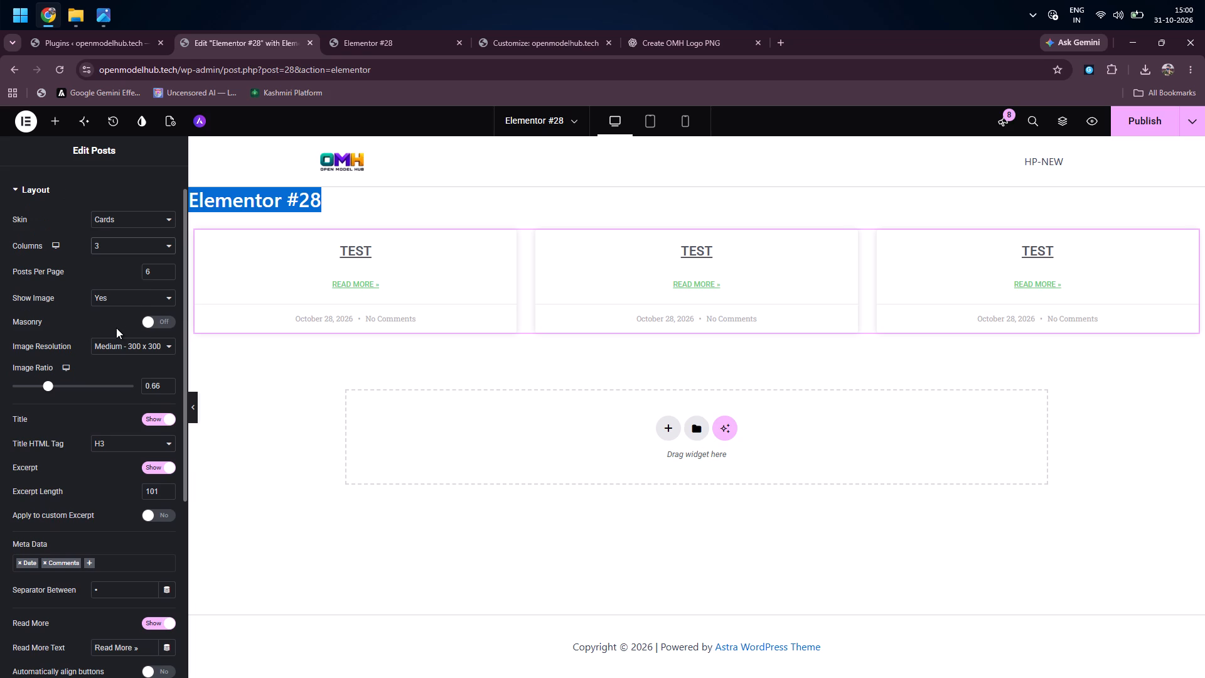
scroll(116, 328, down, 1)
scroll(116, 328, up, 6)
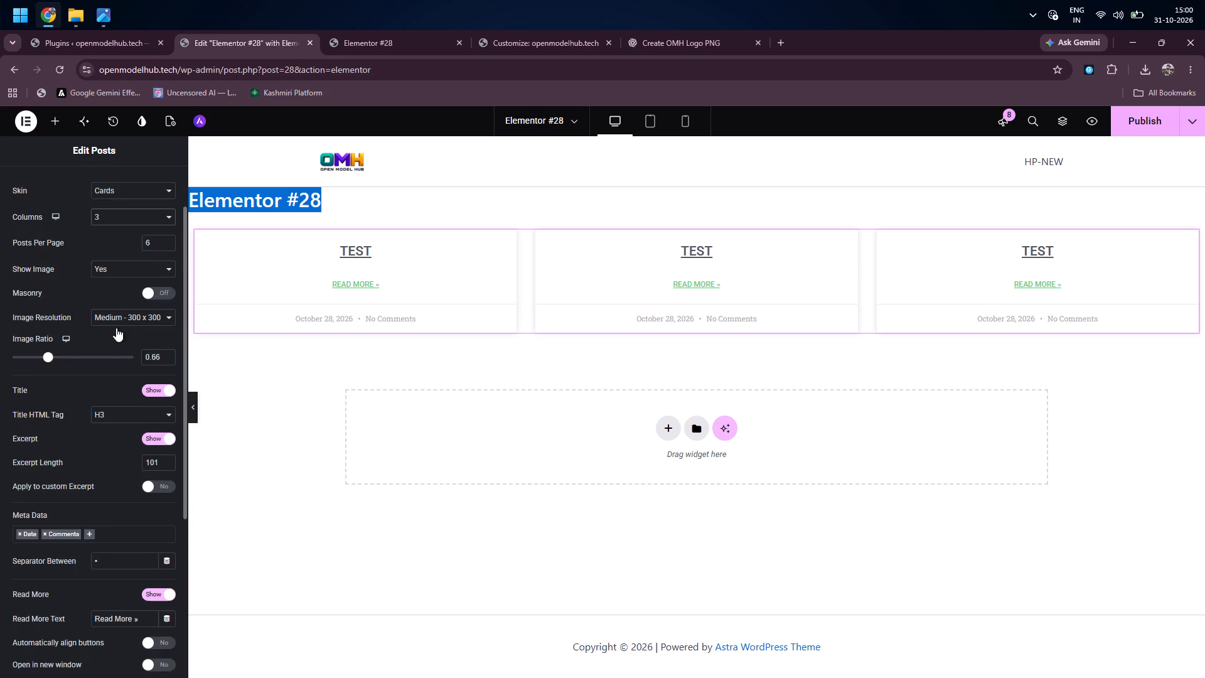
click(1123, 129)
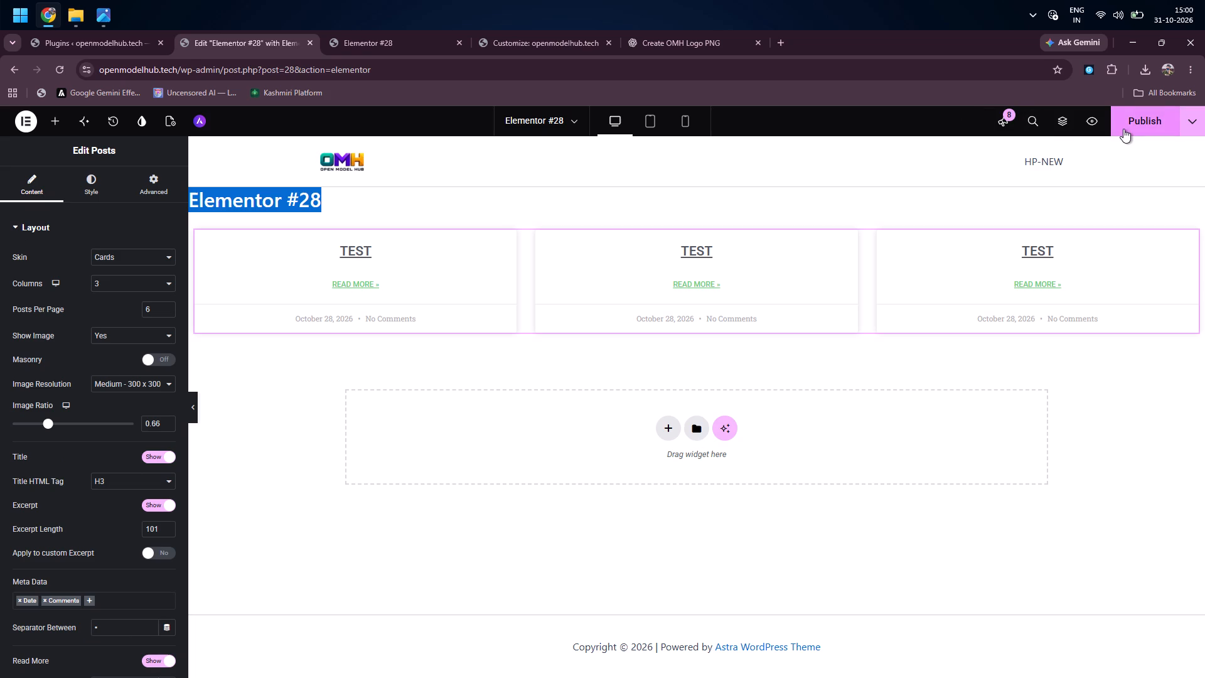
Reload the live Elementor #28 page to check the post cards, then return to the Elementor editor.
click(362, 36)
click(63, 72)
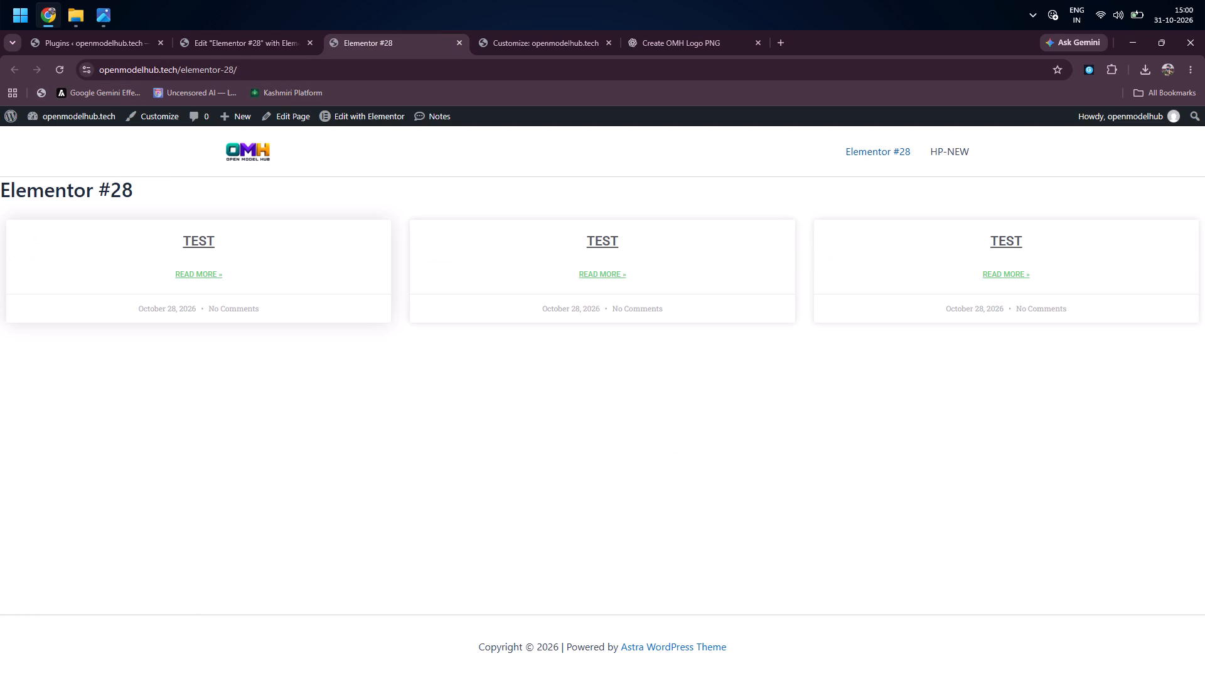
scroll(163, 308, down, 2)
scroll(163, 308, up, 2)
click(245, 52)
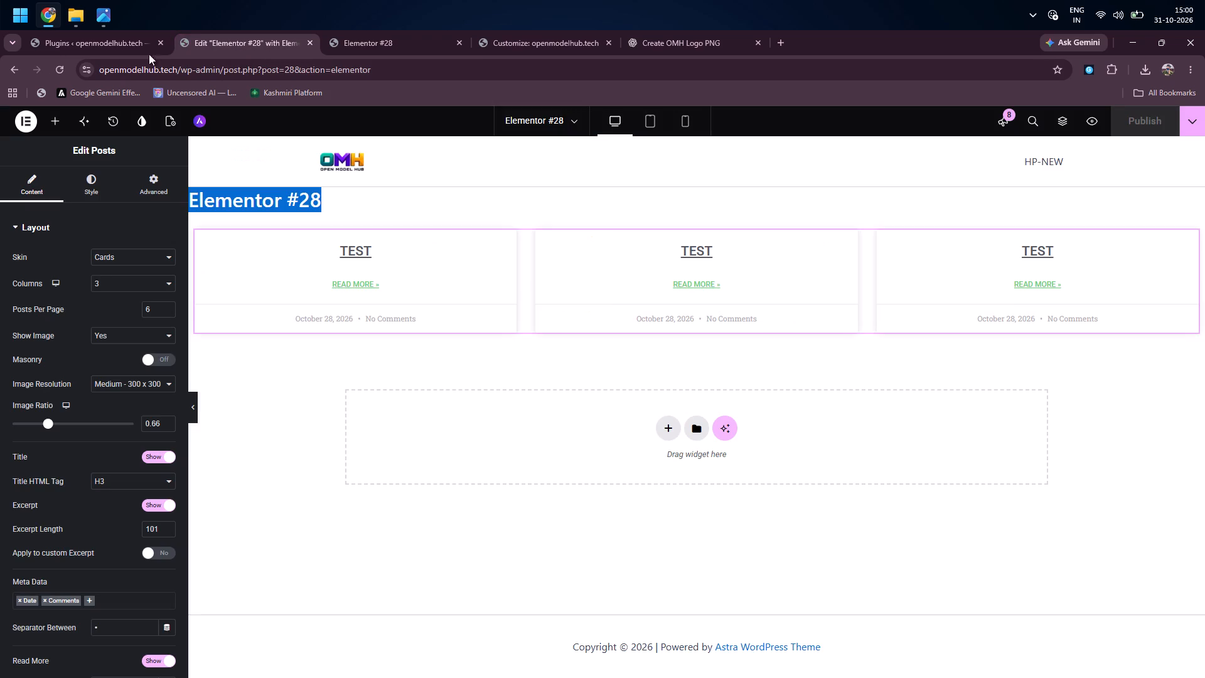
click(94, 51)
click(196, 46)
Preview the page in the mobile and tablet views, then return to the desktop view.
click(688, 124)
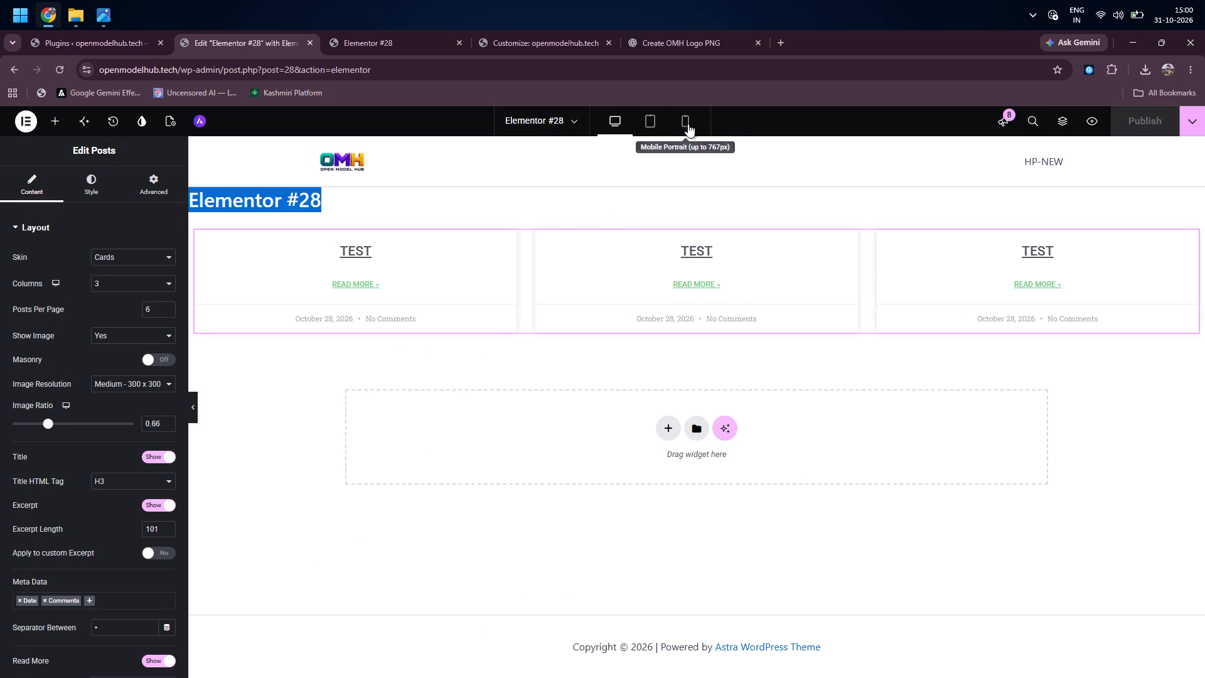
click(654, 128)
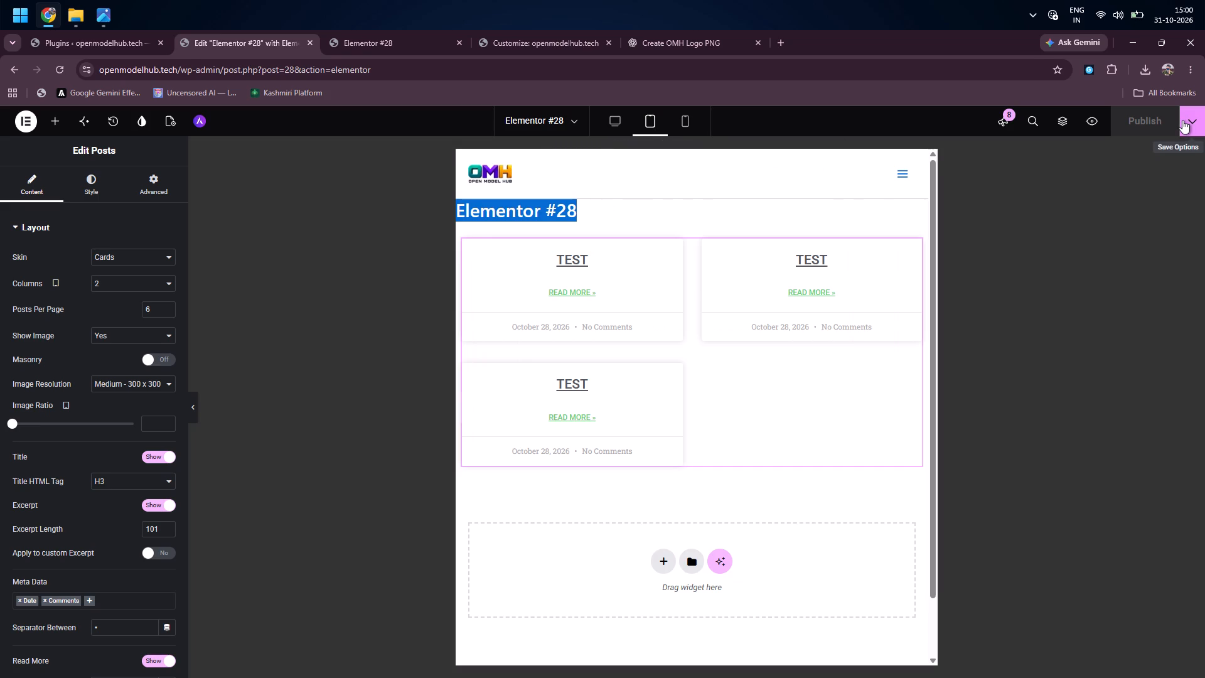
click(1182, 120)
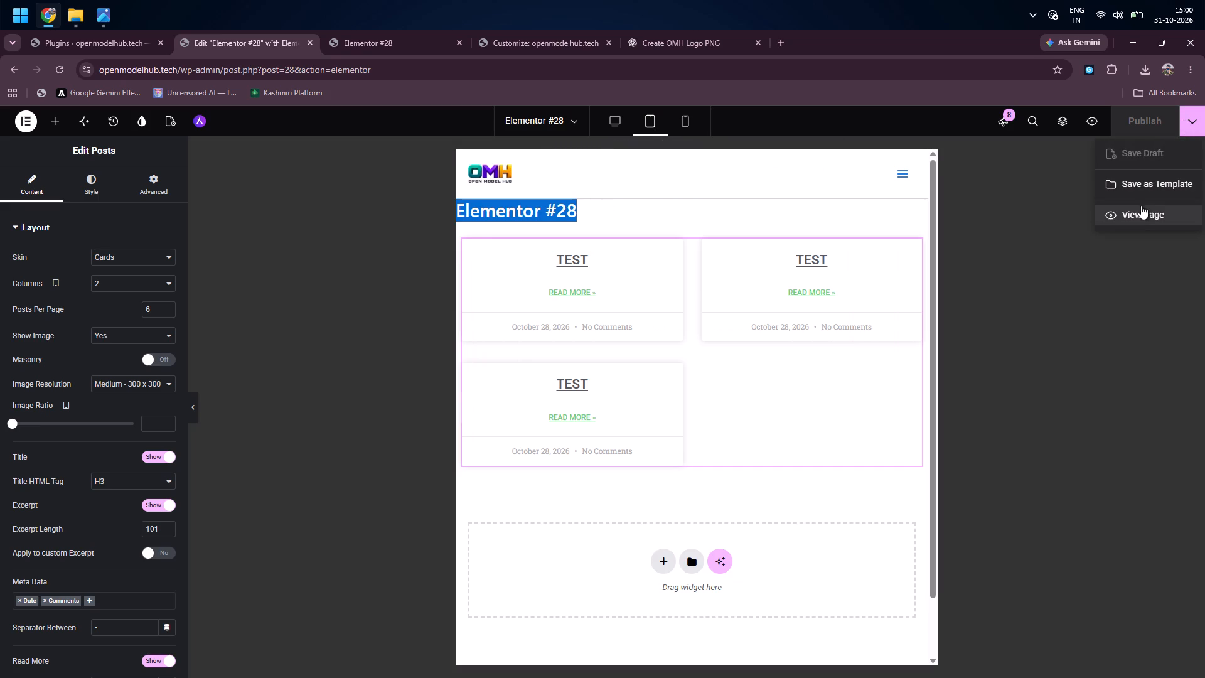
click(615, 125)
click(615, 125)
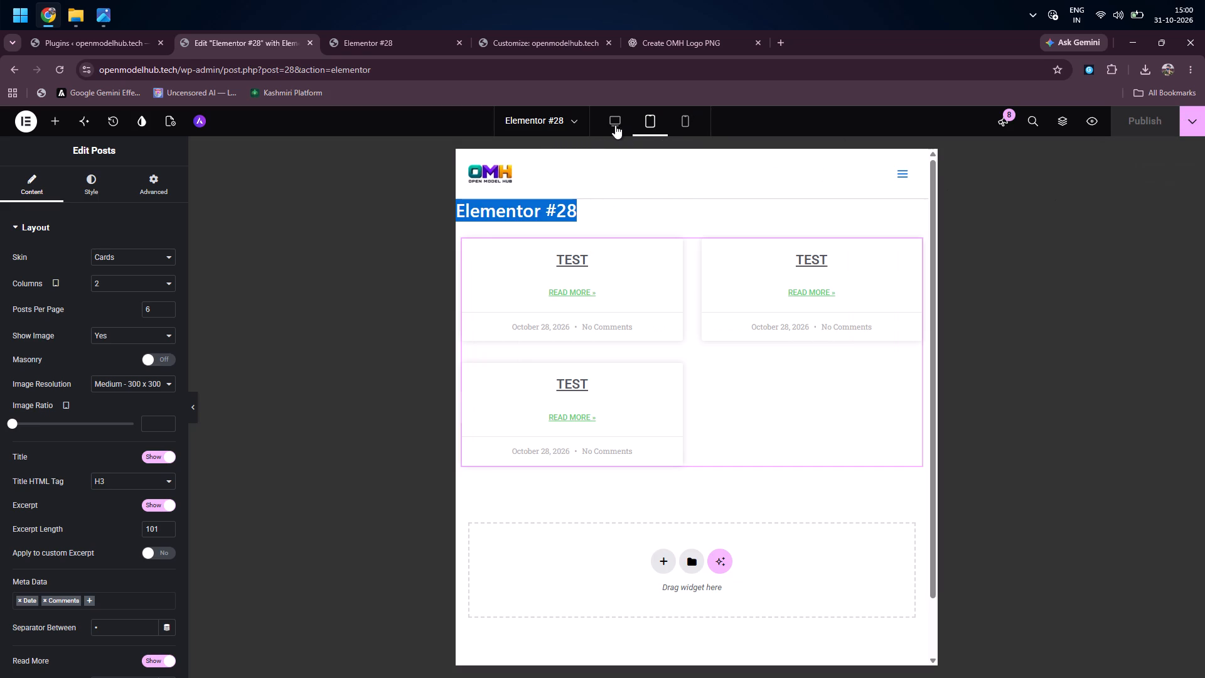
click(615, 125)
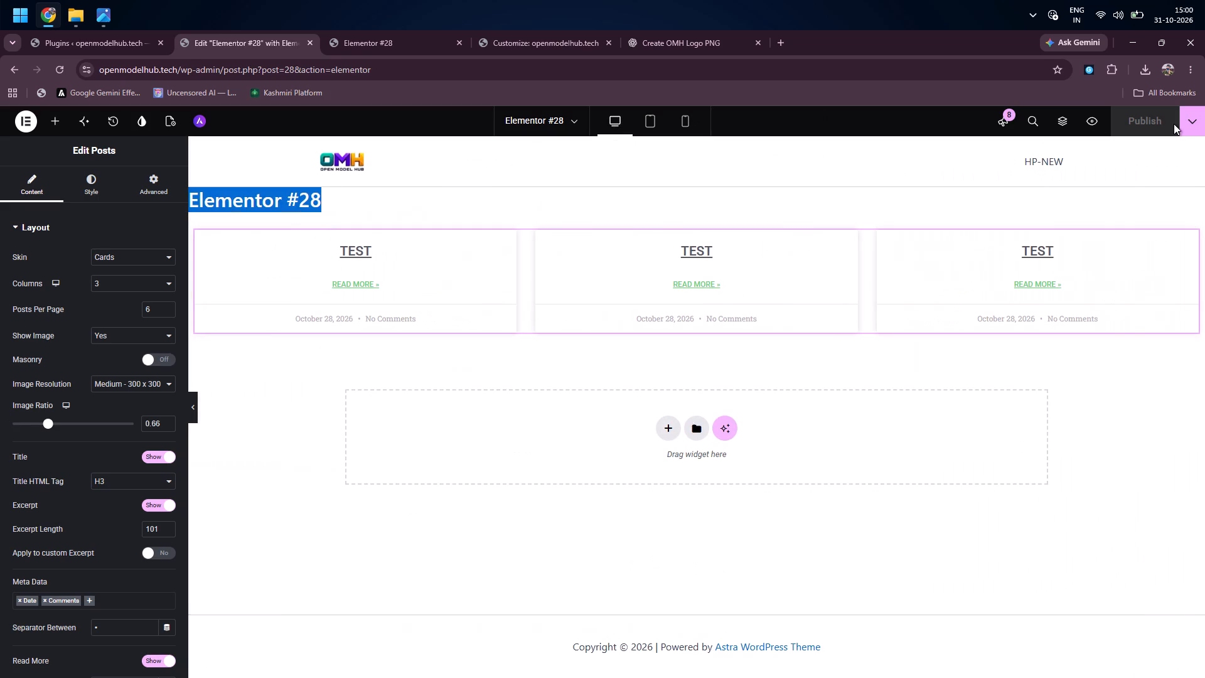
Exit the Elementor editor to WordPress.
click(1188, 123)
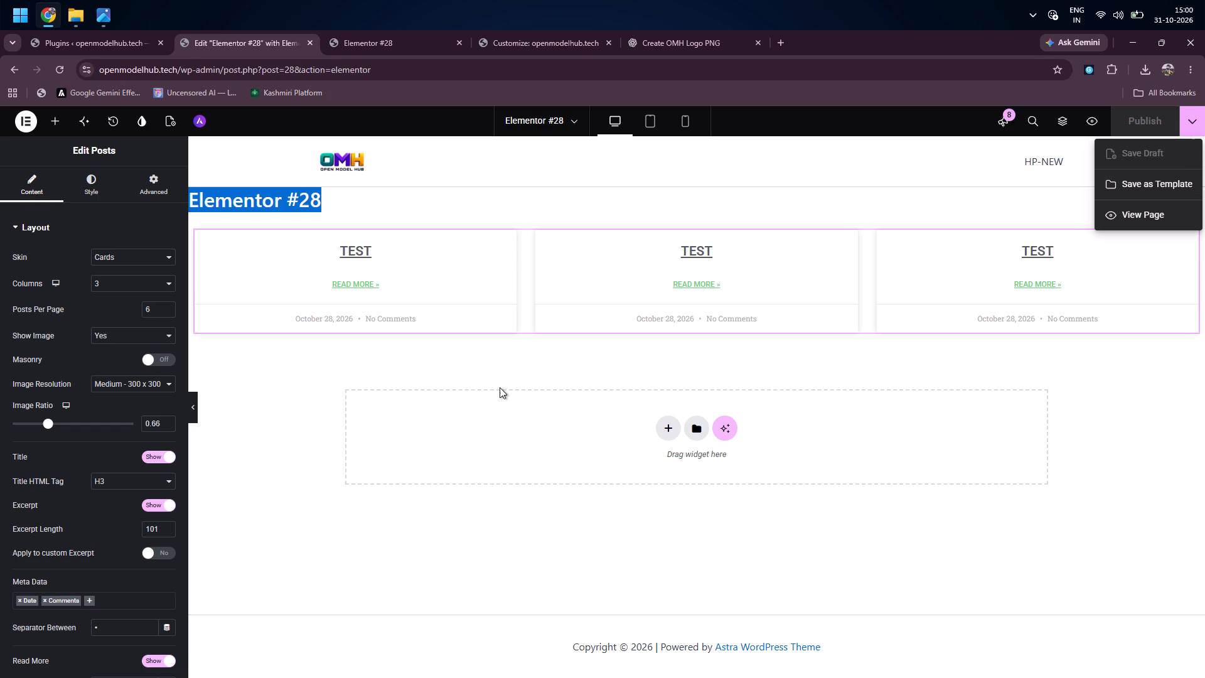
click(28, 127)
click(28, 127)
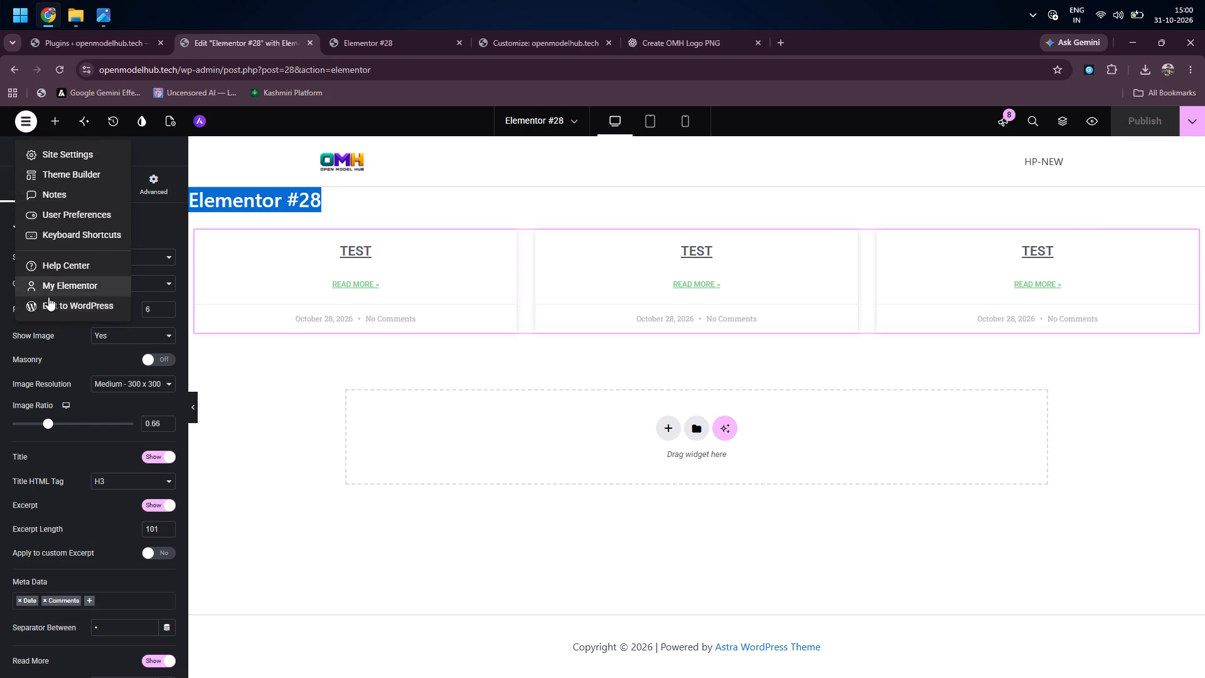
click(68, 306)
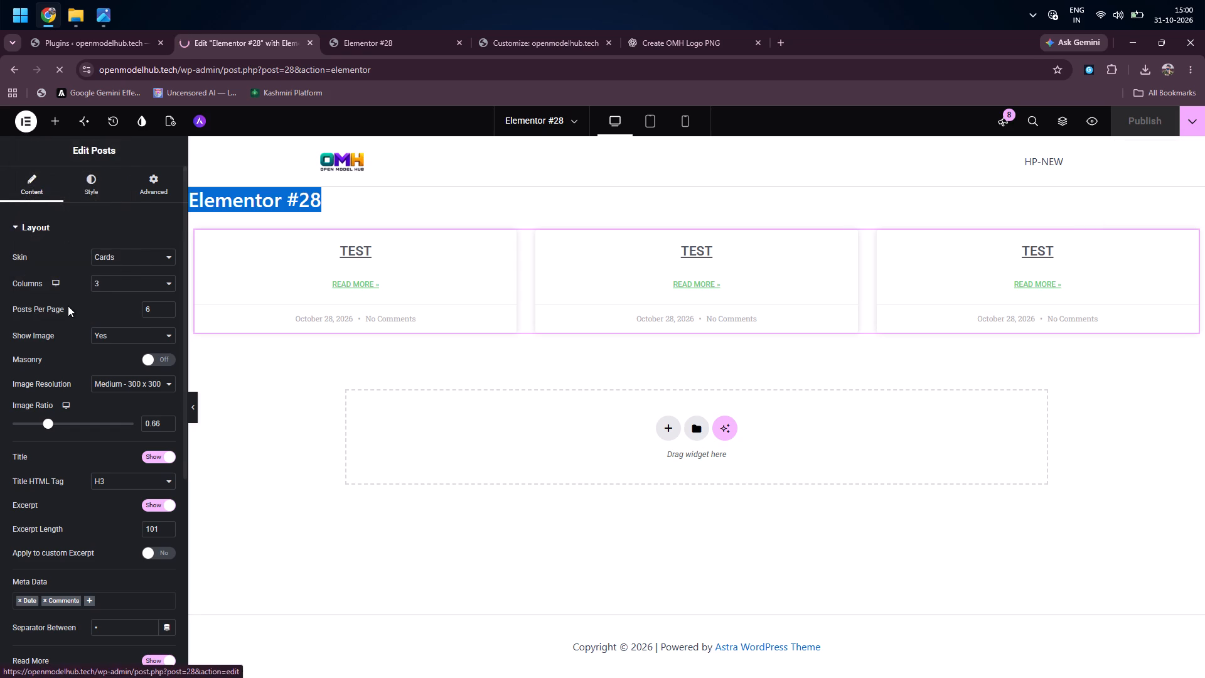
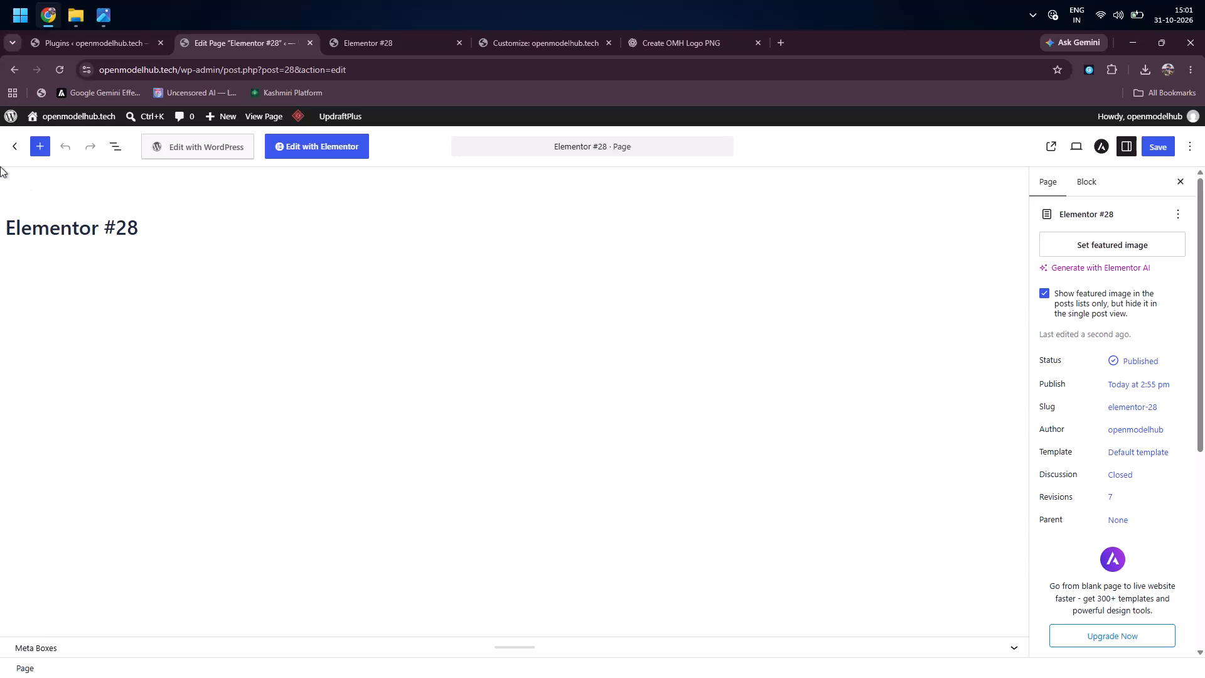
Retitle the Elementor #28 page as POST PAGE, hide its title, and save the page.
triple_click(104, 215)
key(BackSpace)
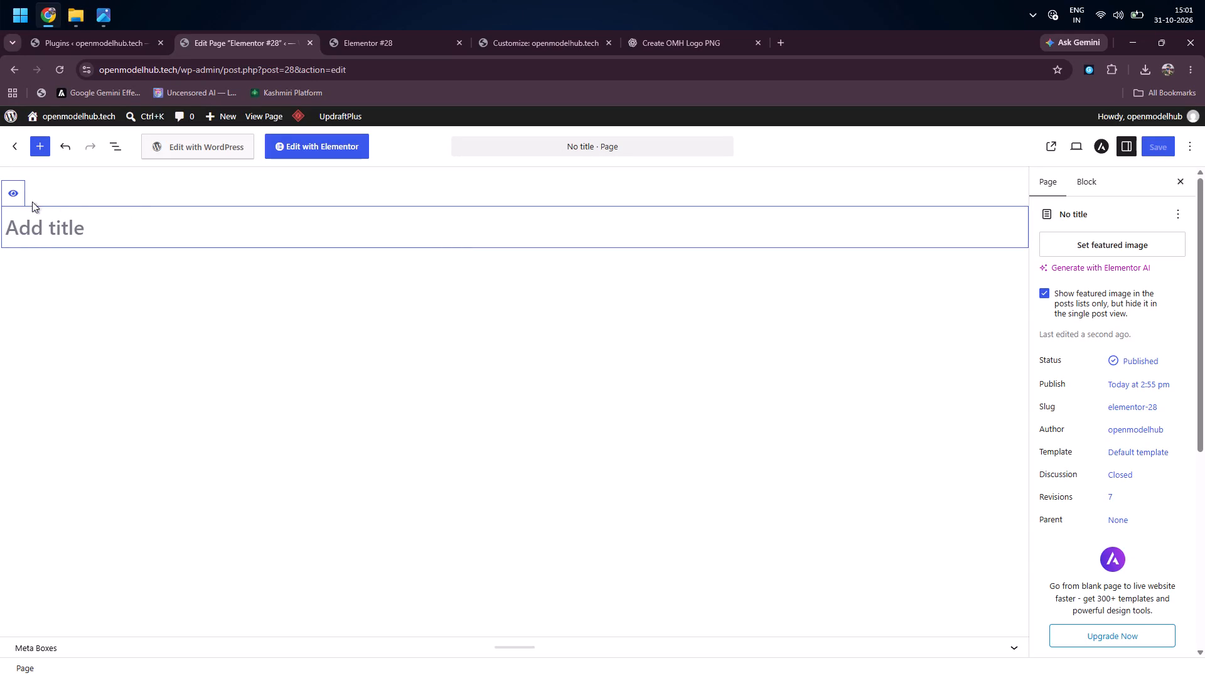
click(11, 193)
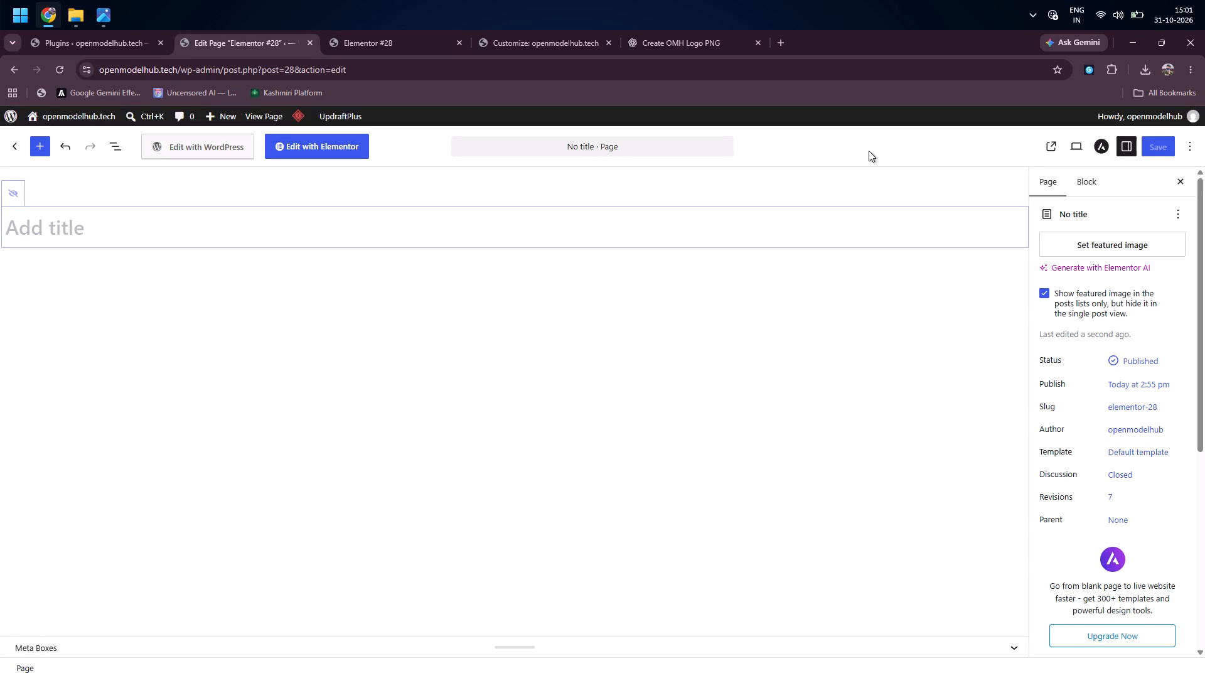
click(193, 234)
text(POST PAGE)
click(1170, 142)
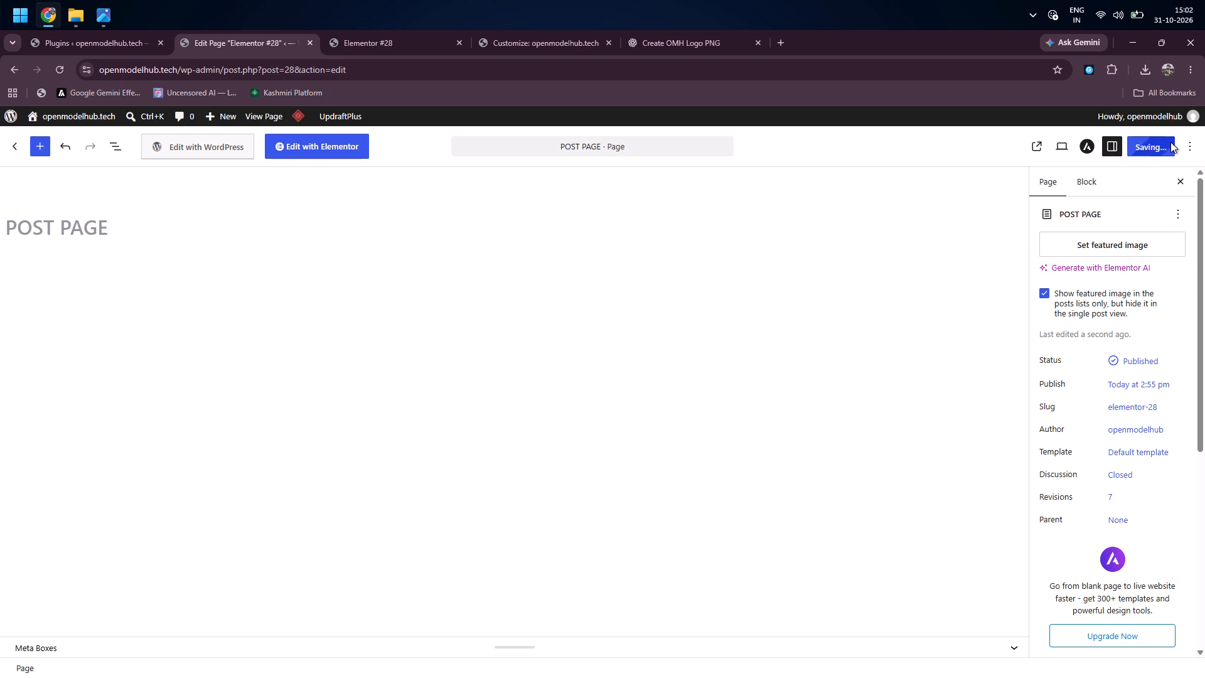
Reload the live page to check the title display and the post cards.
click(380, 30)
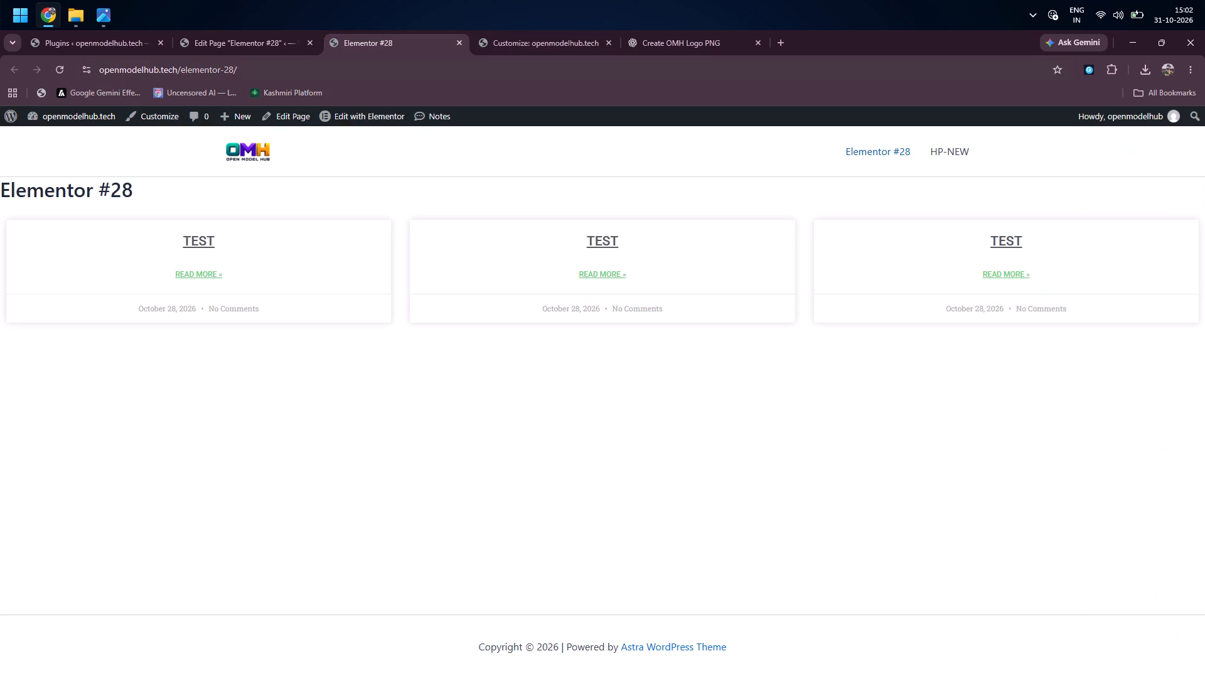
click(62, 70)
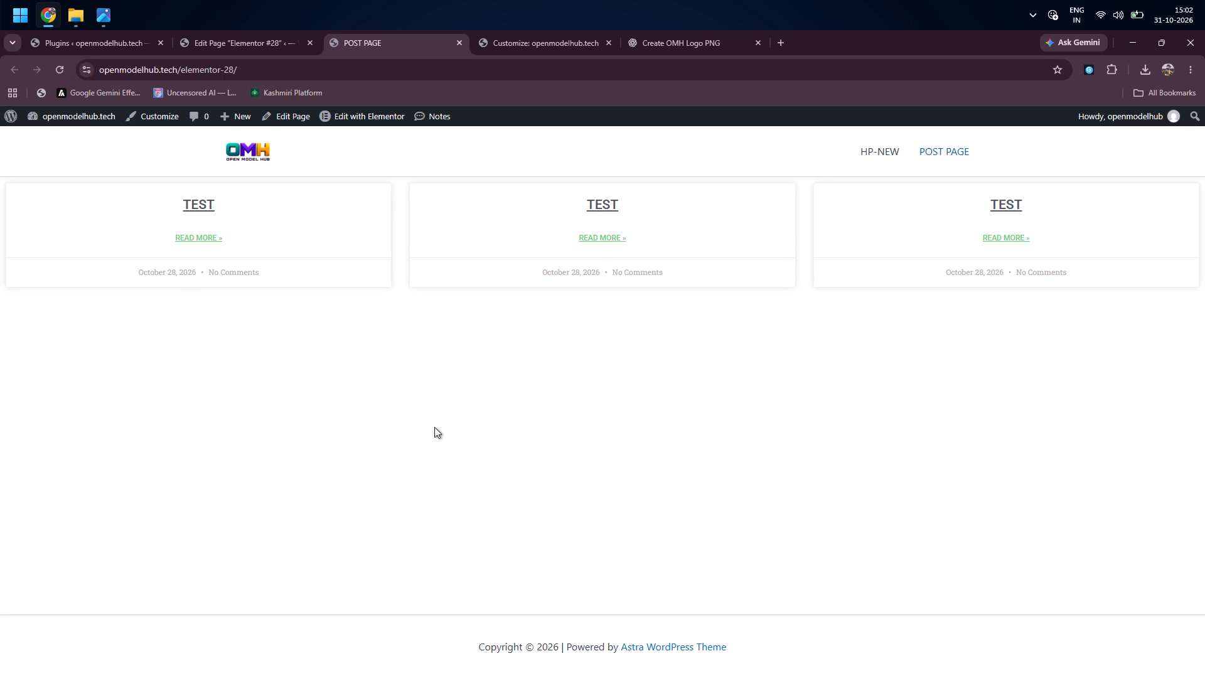
scroll(434, 427, down, 3)
scroll(434, 427, up, 6)
Return to the WordPress pages list and move the HP-NEW page to the trash.
click(216, 34)
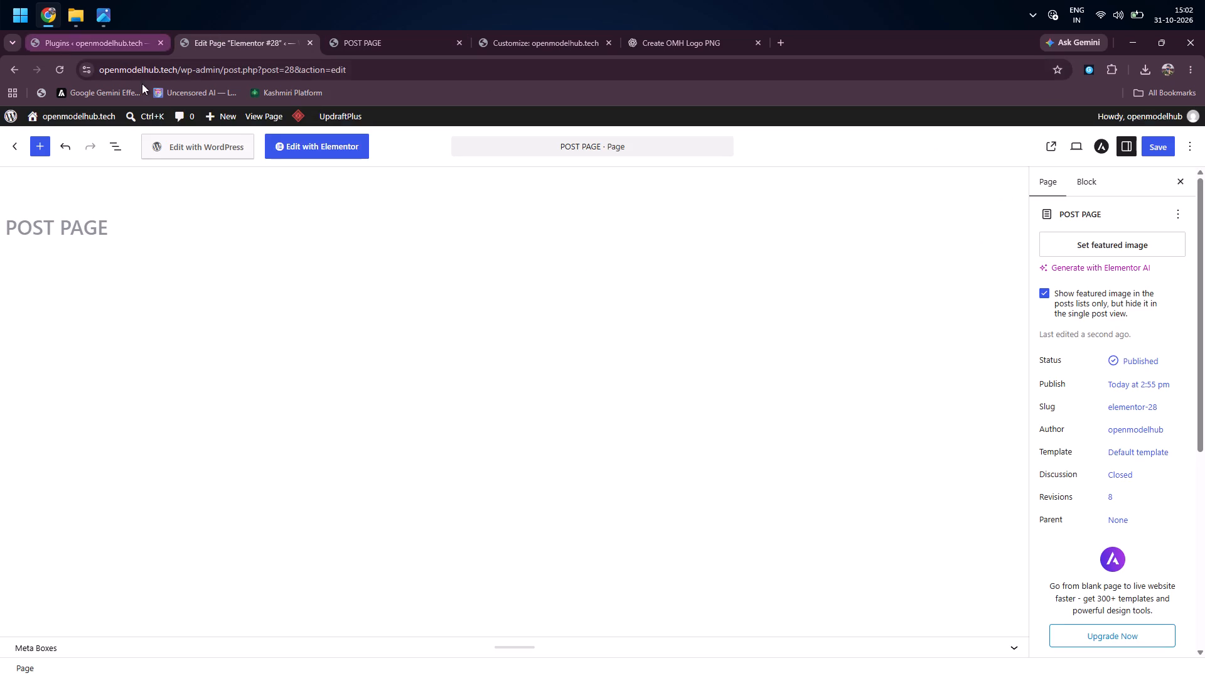
click(12, 142)
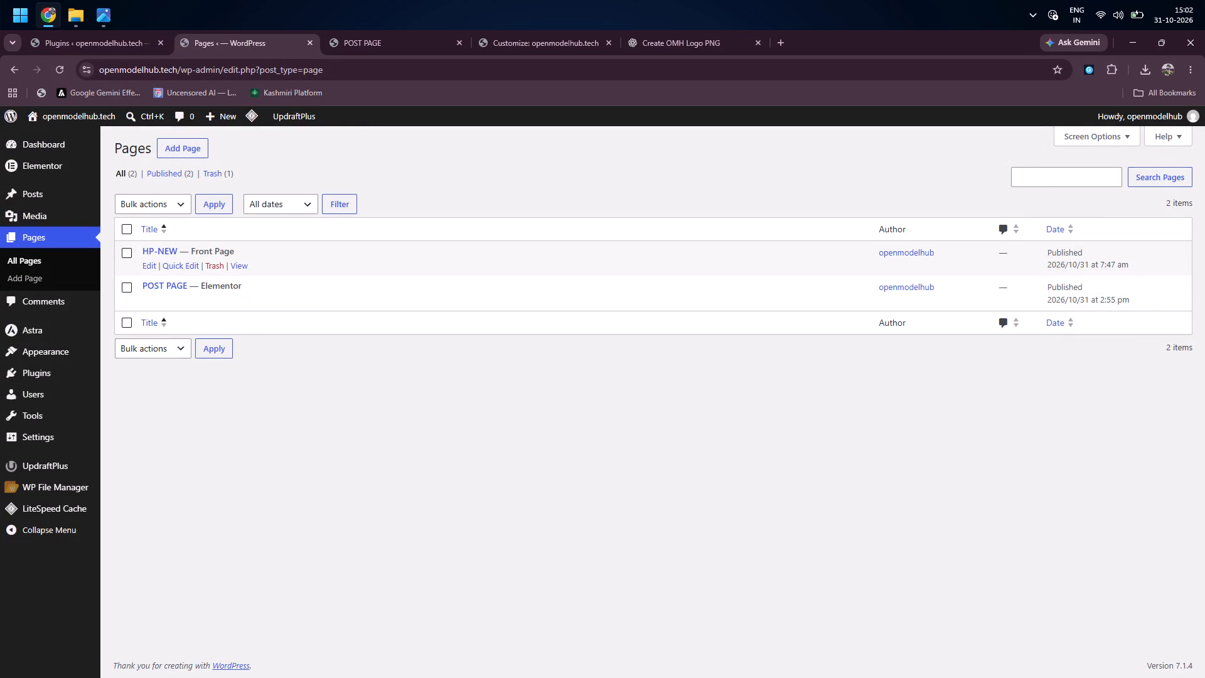
click(212, 262)
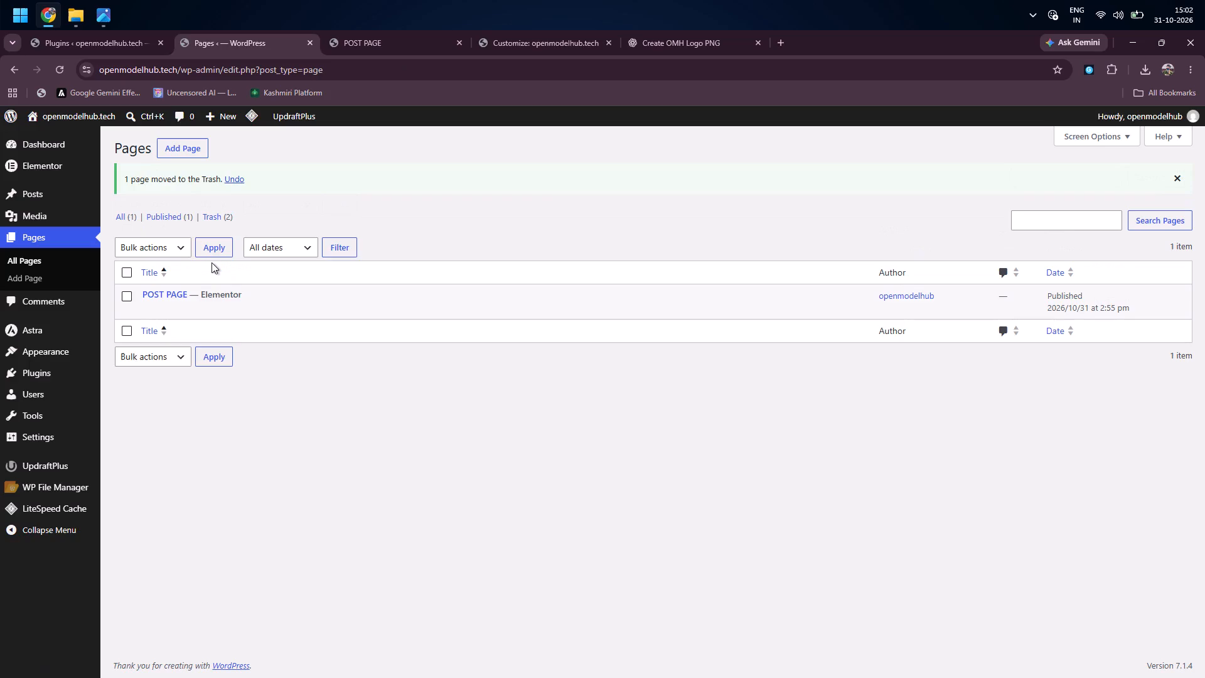
Set the site's homepage to the static page POST PAGE in Reading Settings and save the changes.
click(49, 437)
drag(158, 502, 166, 489)
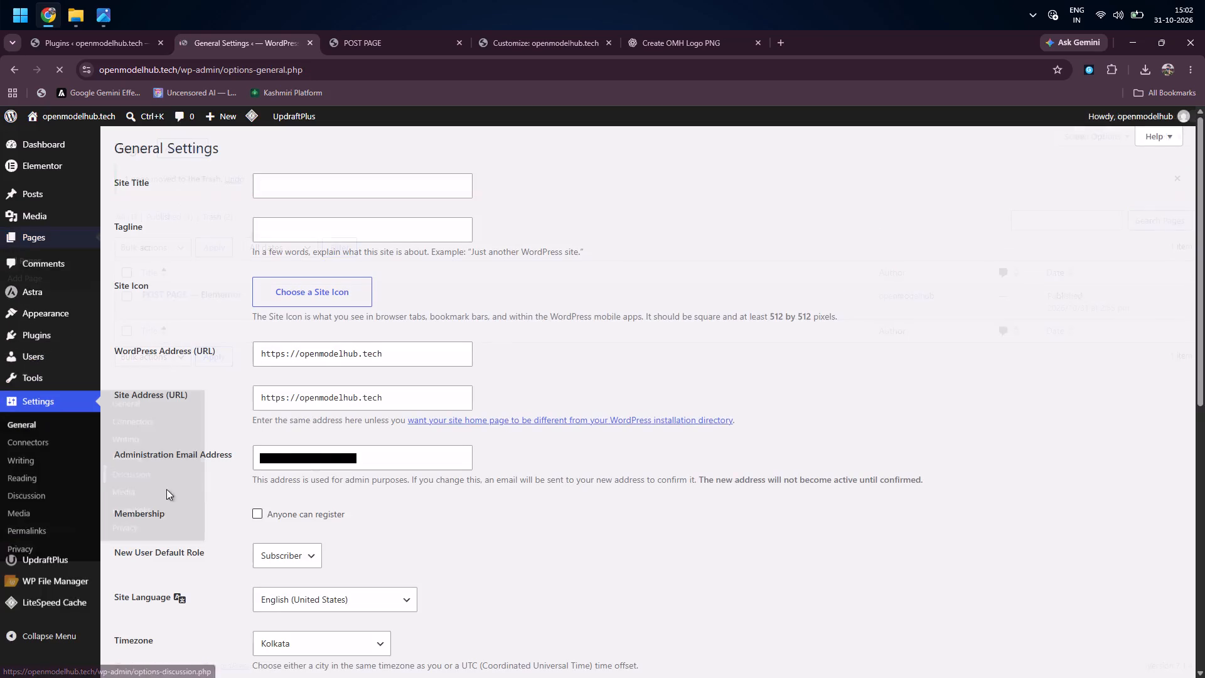
drag(166, 489, 25, 466)
click(25, 466)
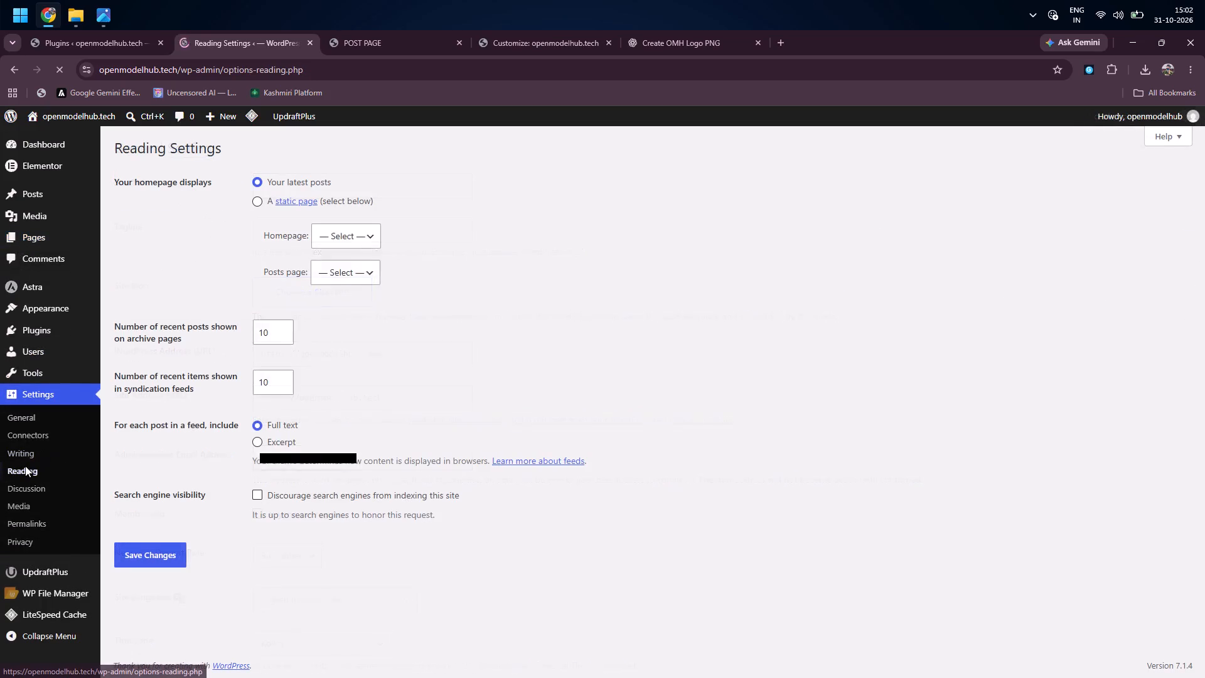
click(253, 203)
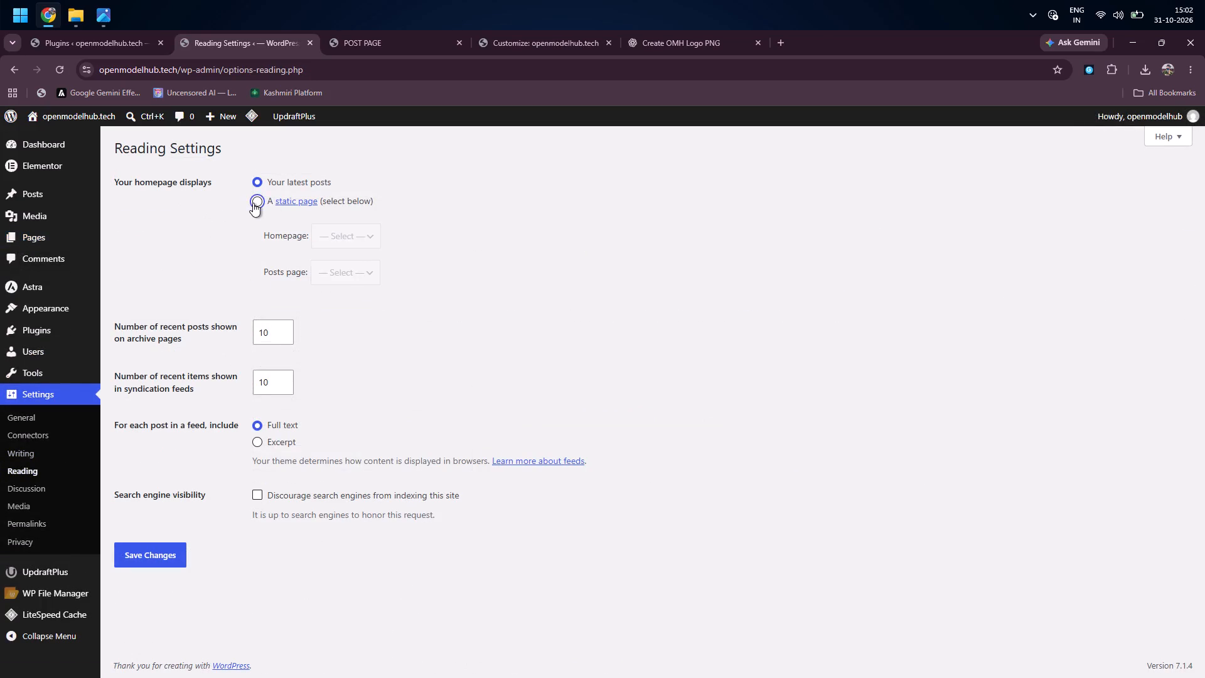
click(360, 241)
click(342, 269)
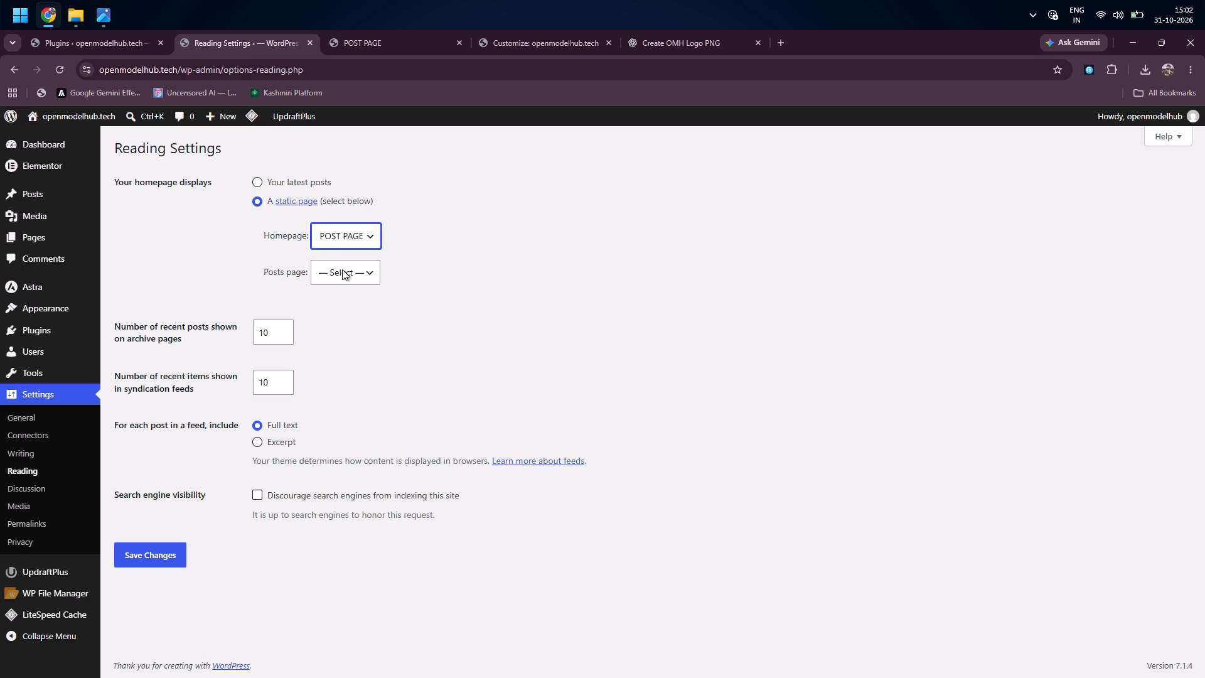
click(144, 552)
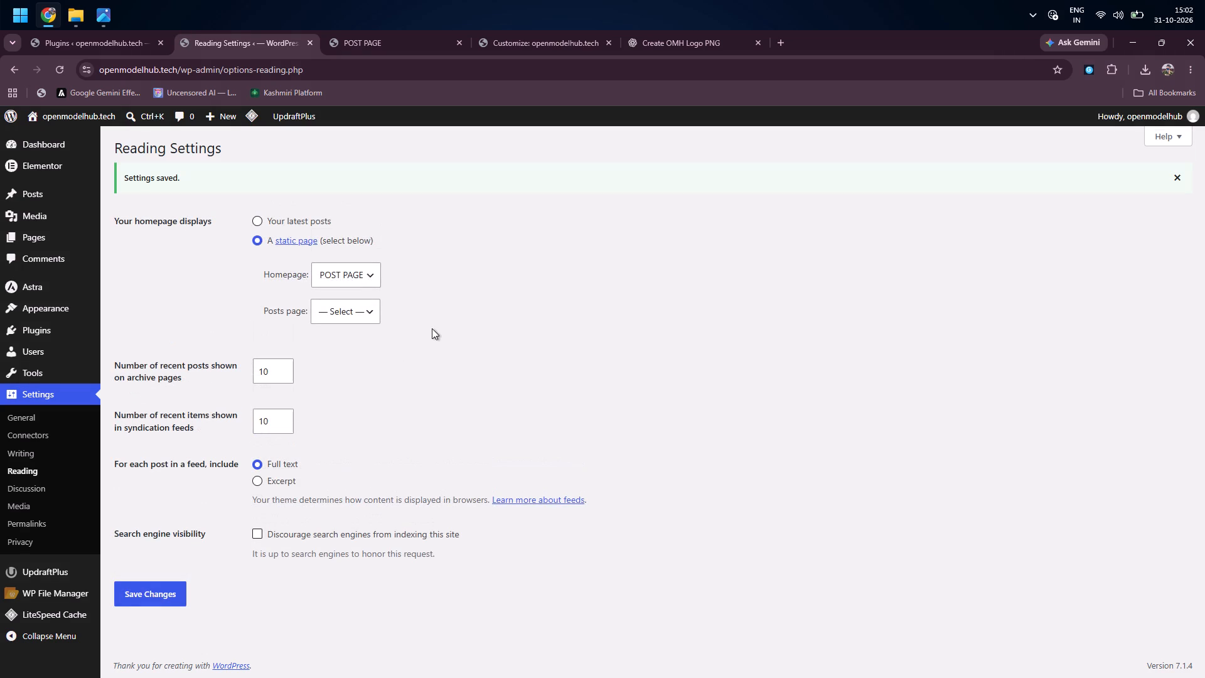
Load the live site at its root address, openmodelhub.tech, to check the new homepage.
click(398, 27)
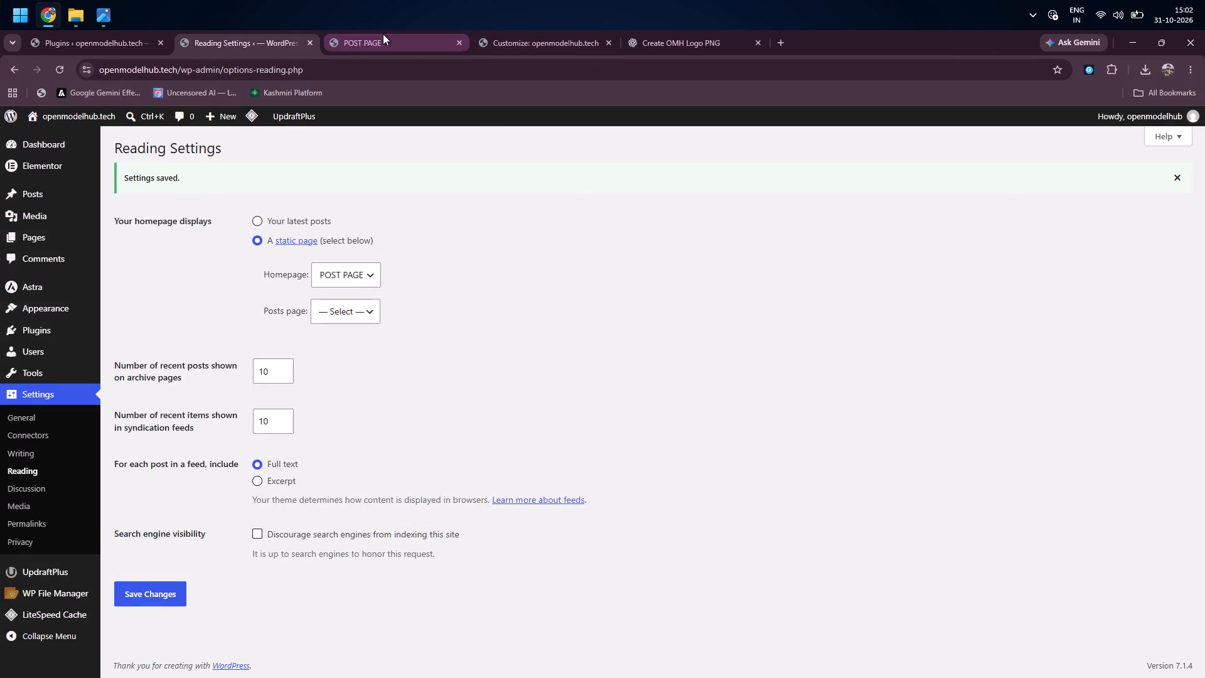
click(383, 34)
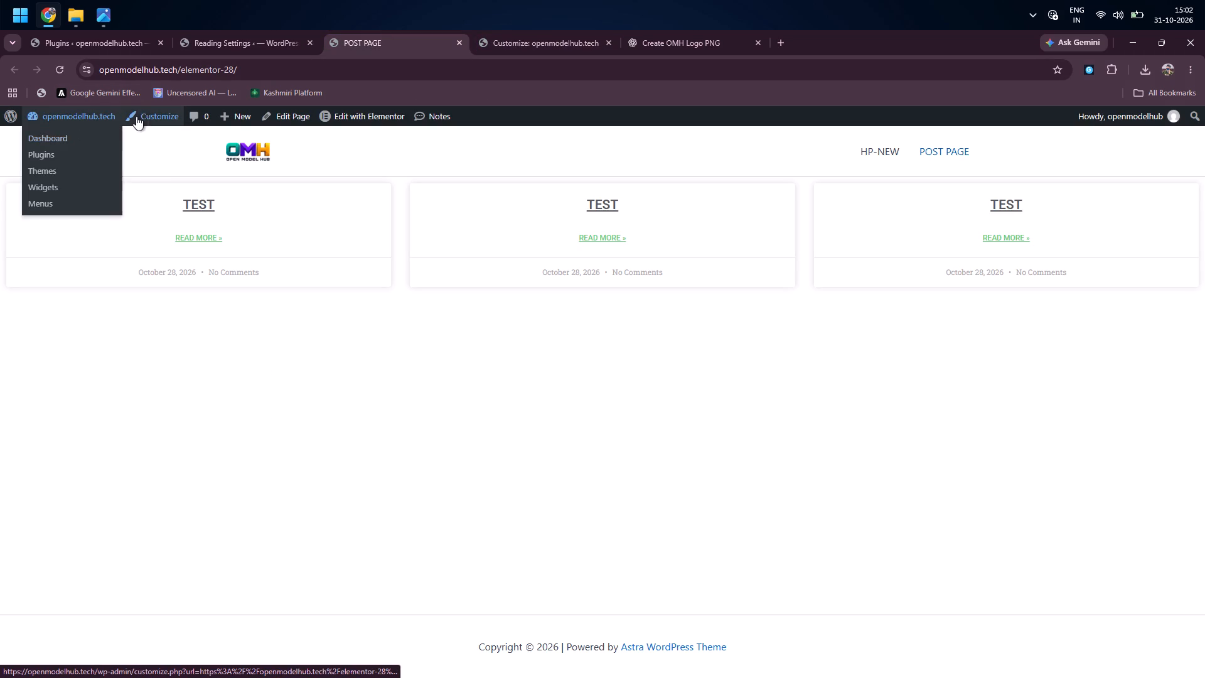
drag(261, 71, 181, 89)
key(BackSpace)
key(Return)
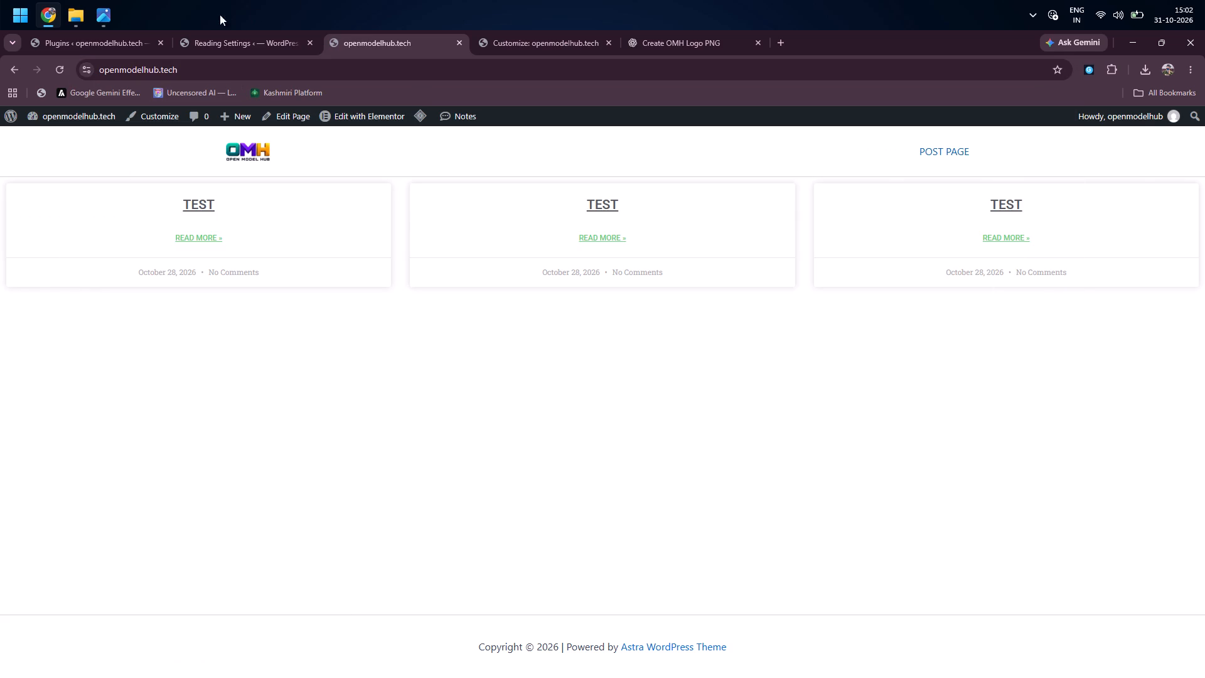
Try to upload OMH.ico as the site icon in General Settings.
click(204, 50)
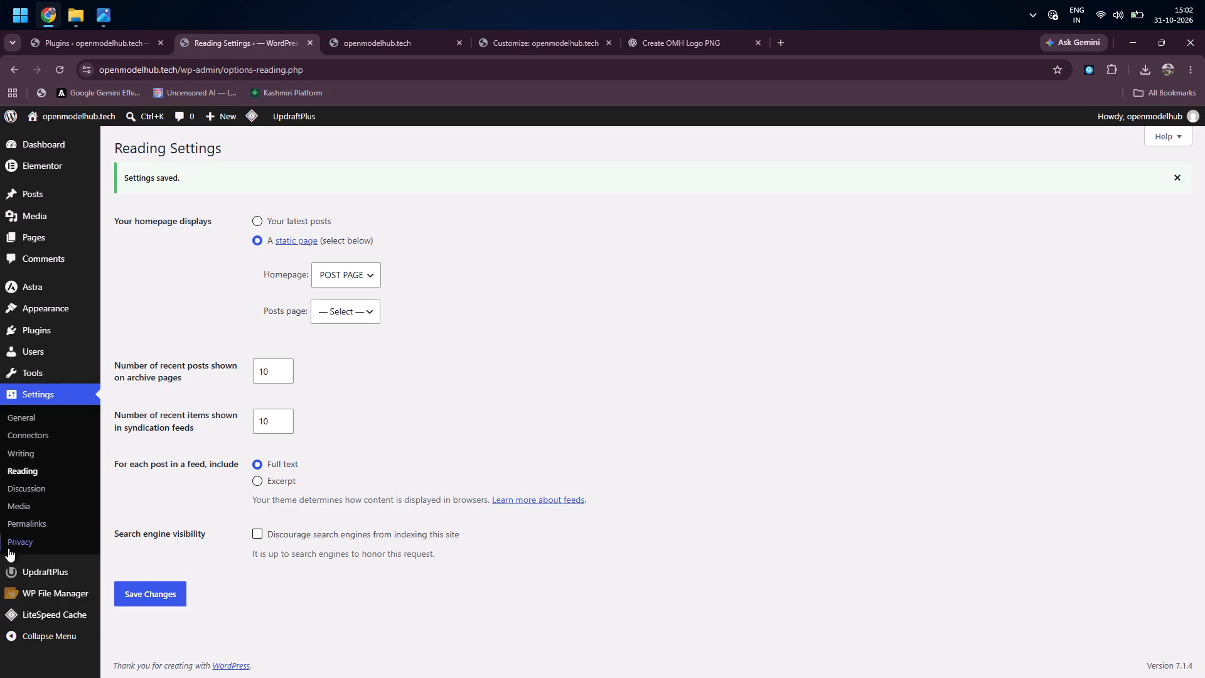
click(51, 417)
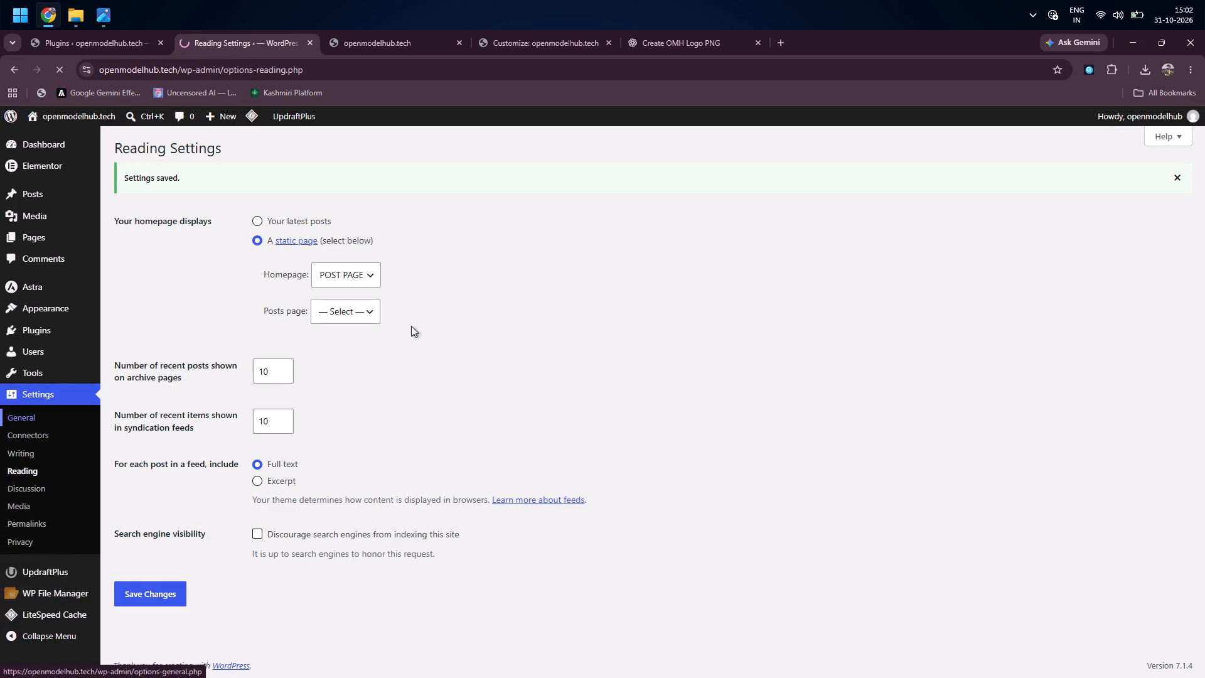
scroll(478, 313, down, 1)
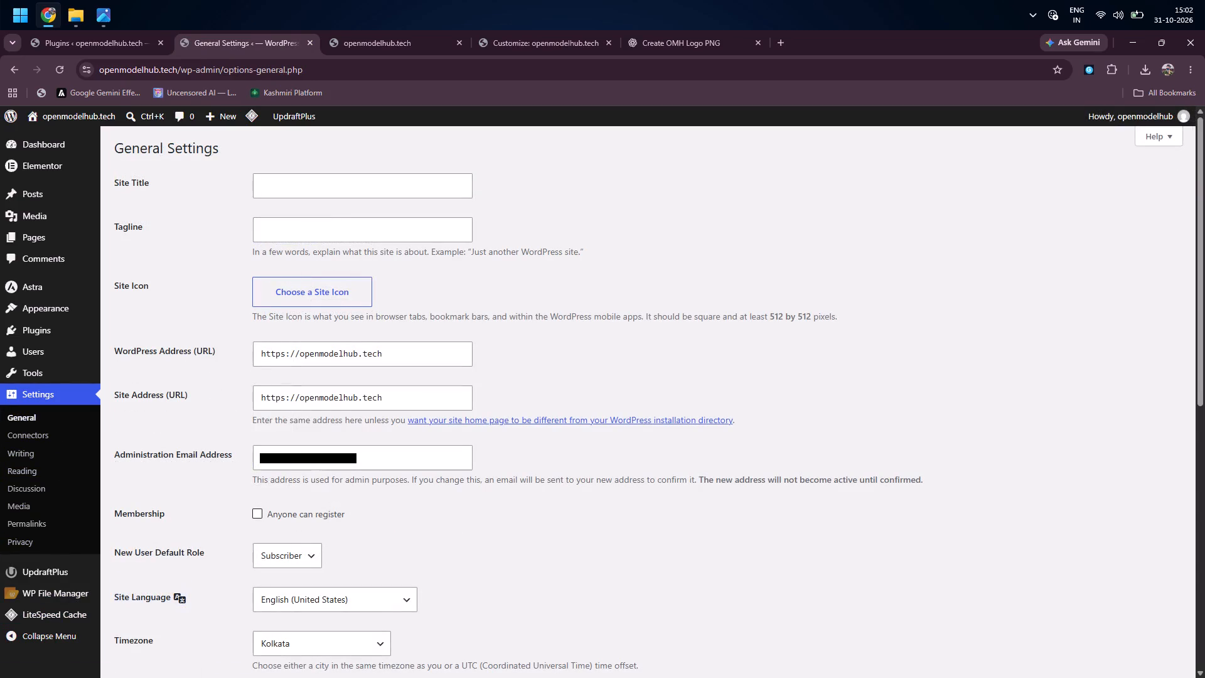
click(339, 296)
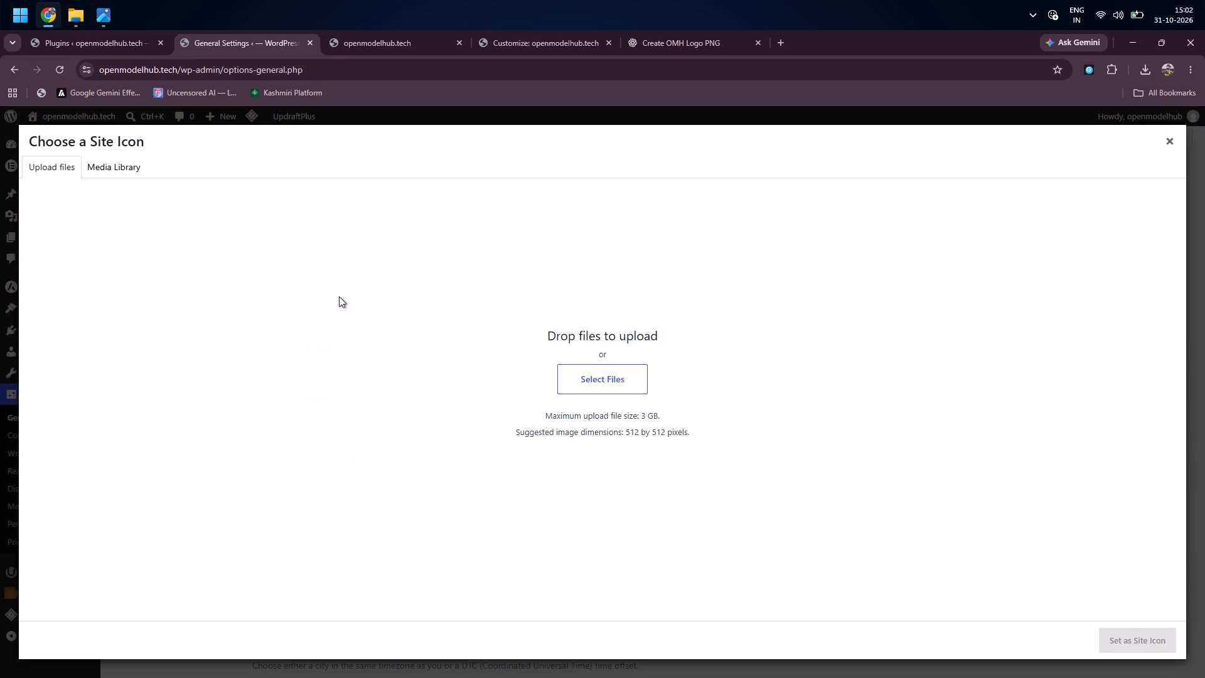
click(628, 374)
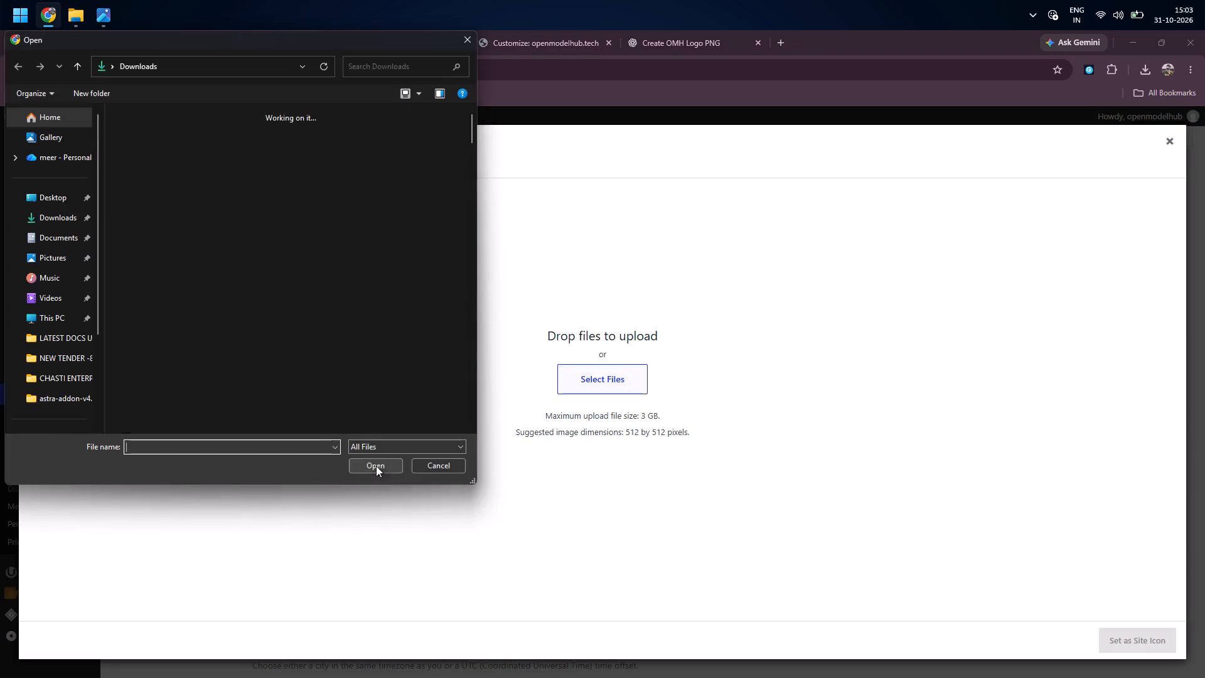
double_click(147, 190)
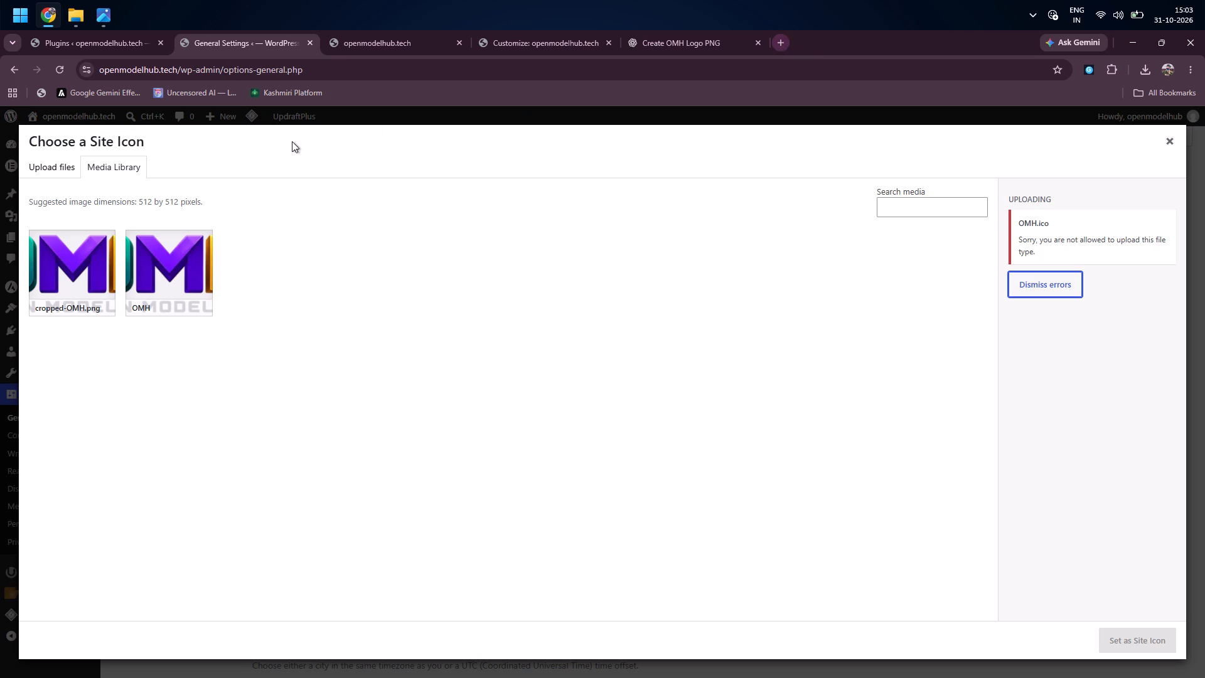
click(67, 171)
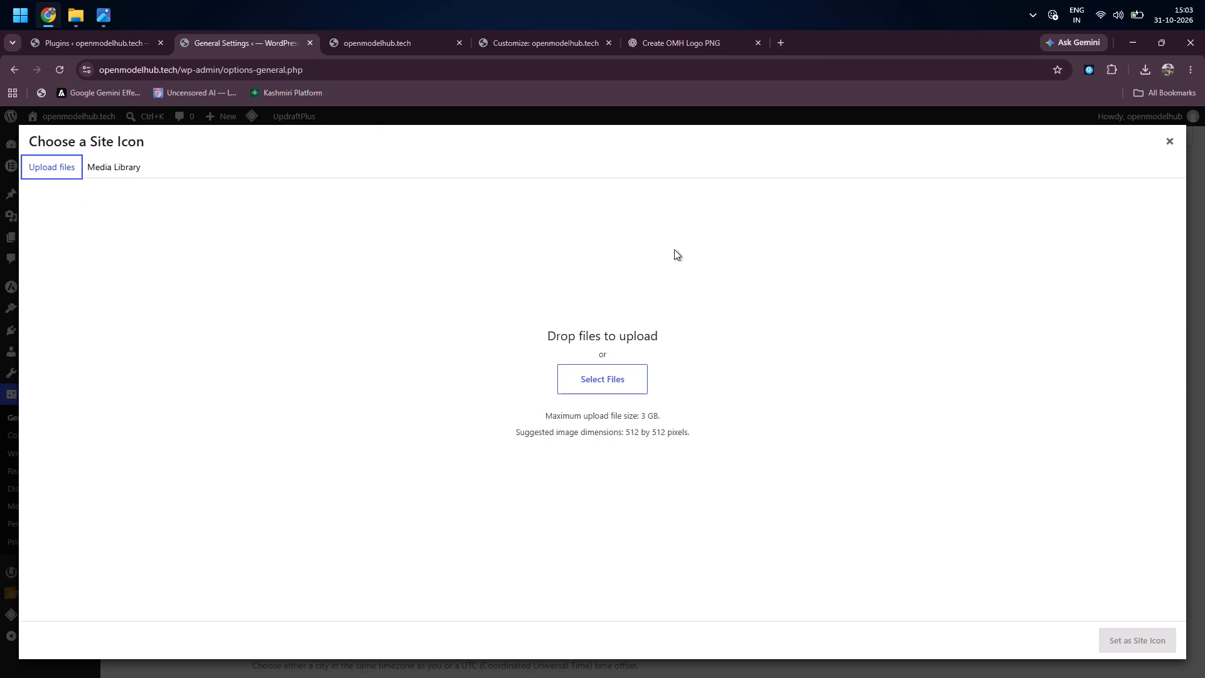
Search Google in a new tab for "512 X 512 PEXELS FAVICON MAKER FORM PNG" and open the favicon.io PNG to Favicon Converter.
click(775, 42)
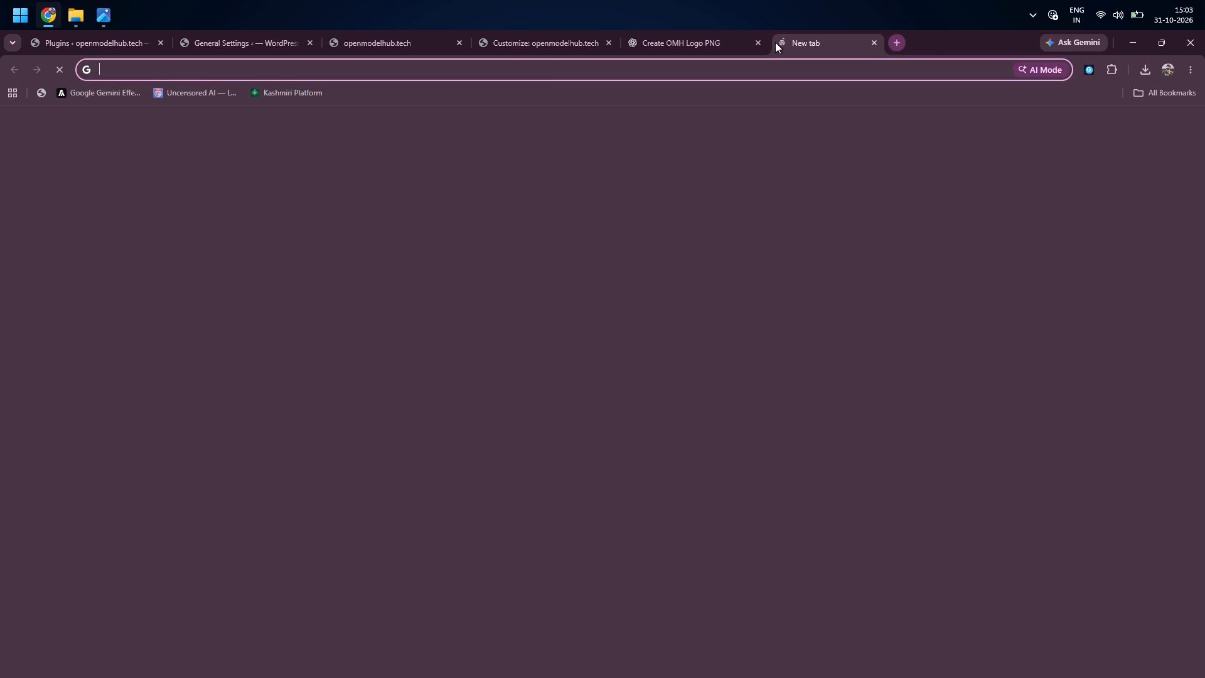
text(512)
key(space)
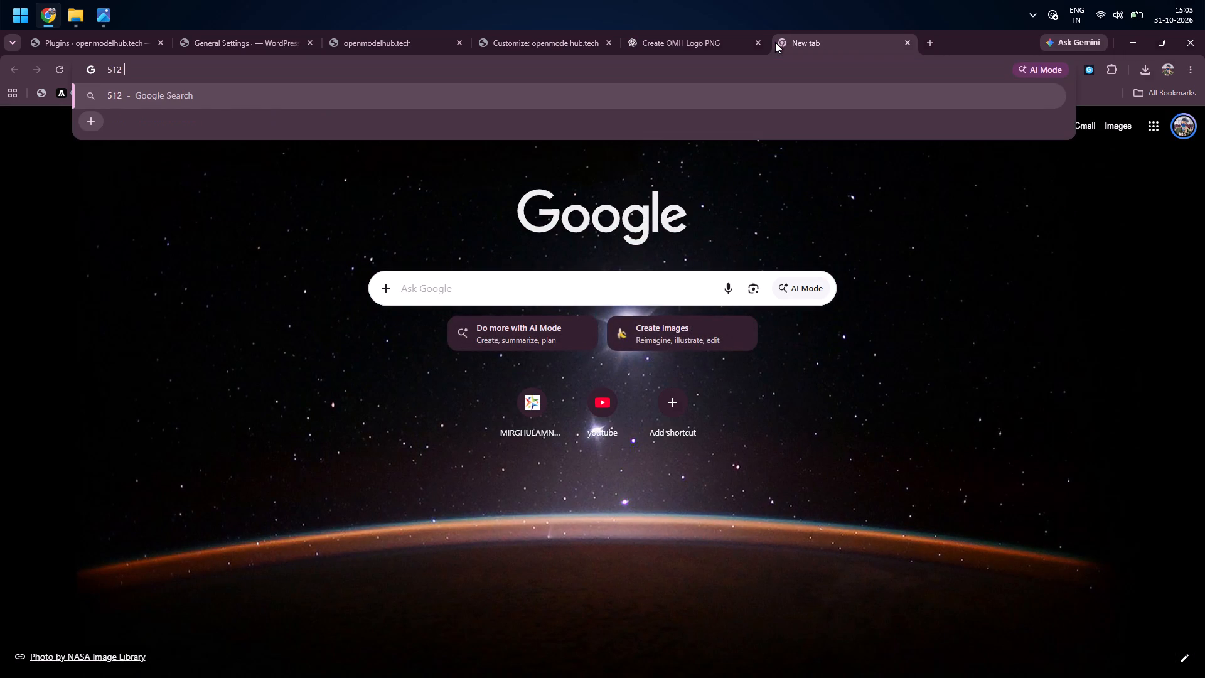
text(X)
key(space)
text(512)
key(space)
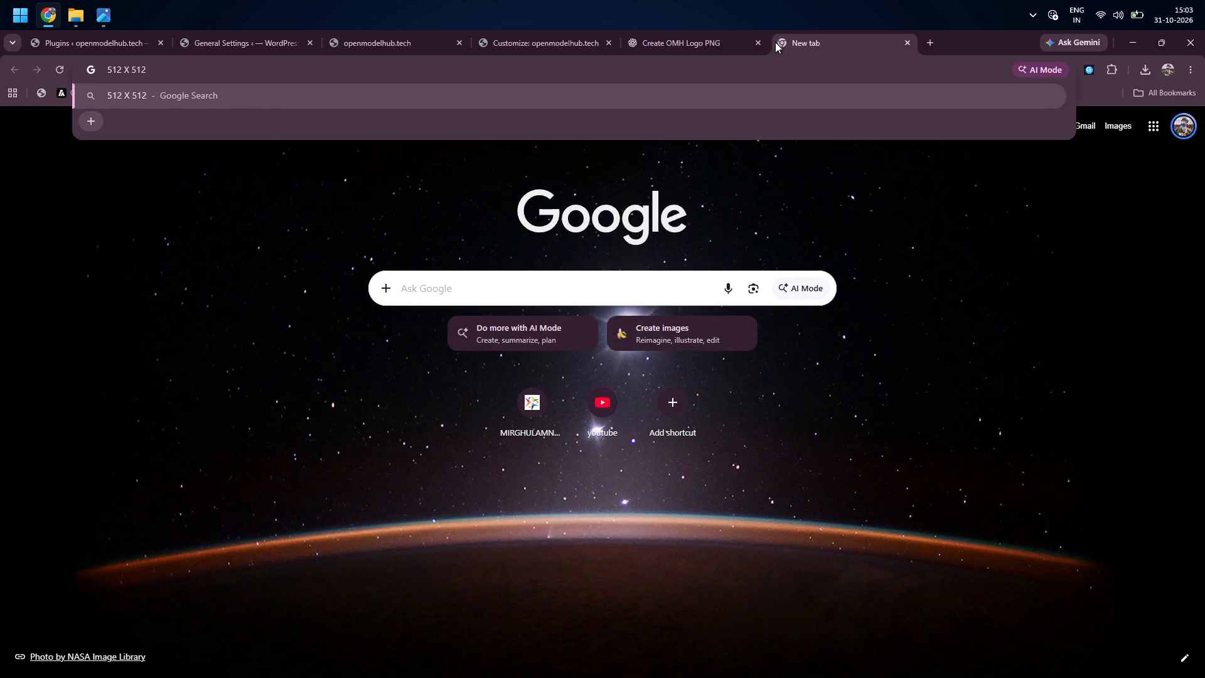
text(PEXELS I)
text(MAGE)
key(space)
key(BackSpace)
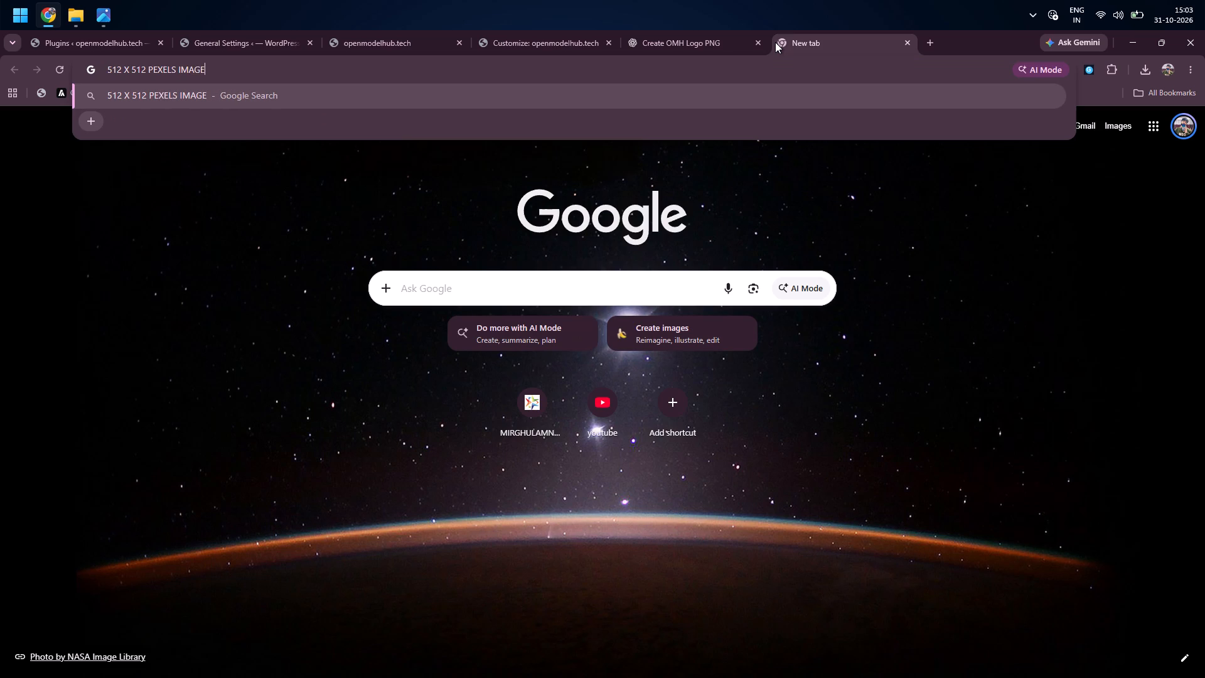
key(BackSpace)
key(BackSpace)
key(BackSpace)
key(BackSpace)
key(BackSpace)
text(FAVICON ME)
key(BackSpace)
text(AKER FORM PNG)
key(Return)
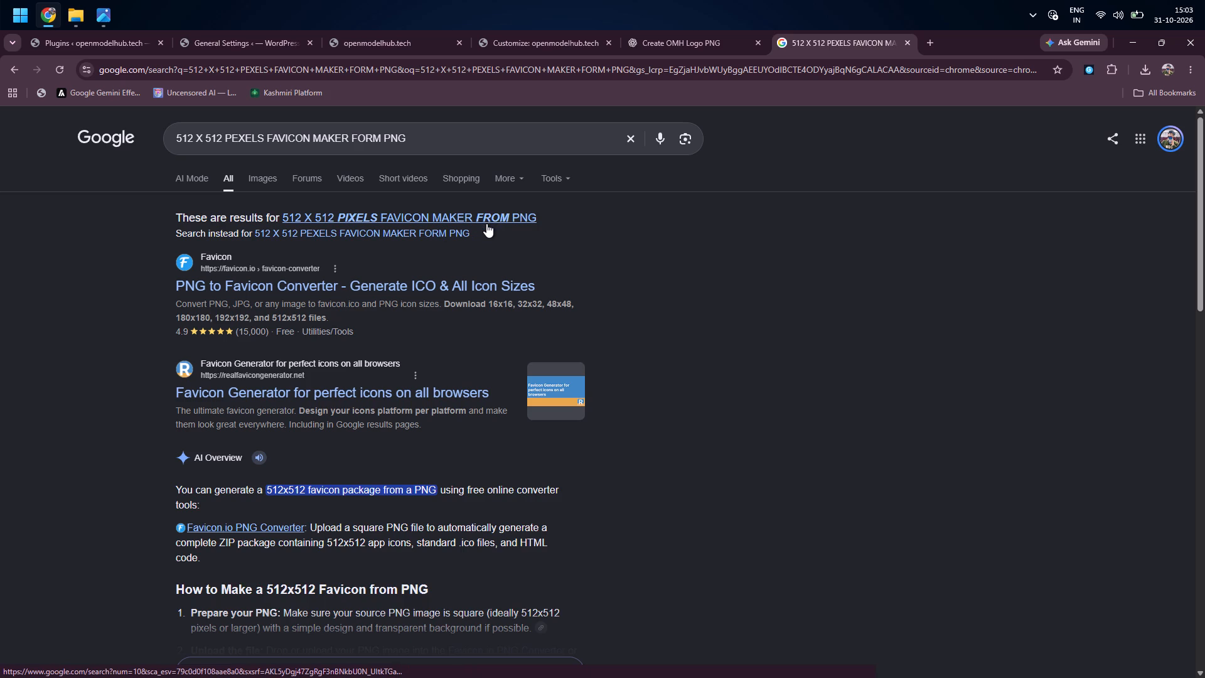
click(337, 289)
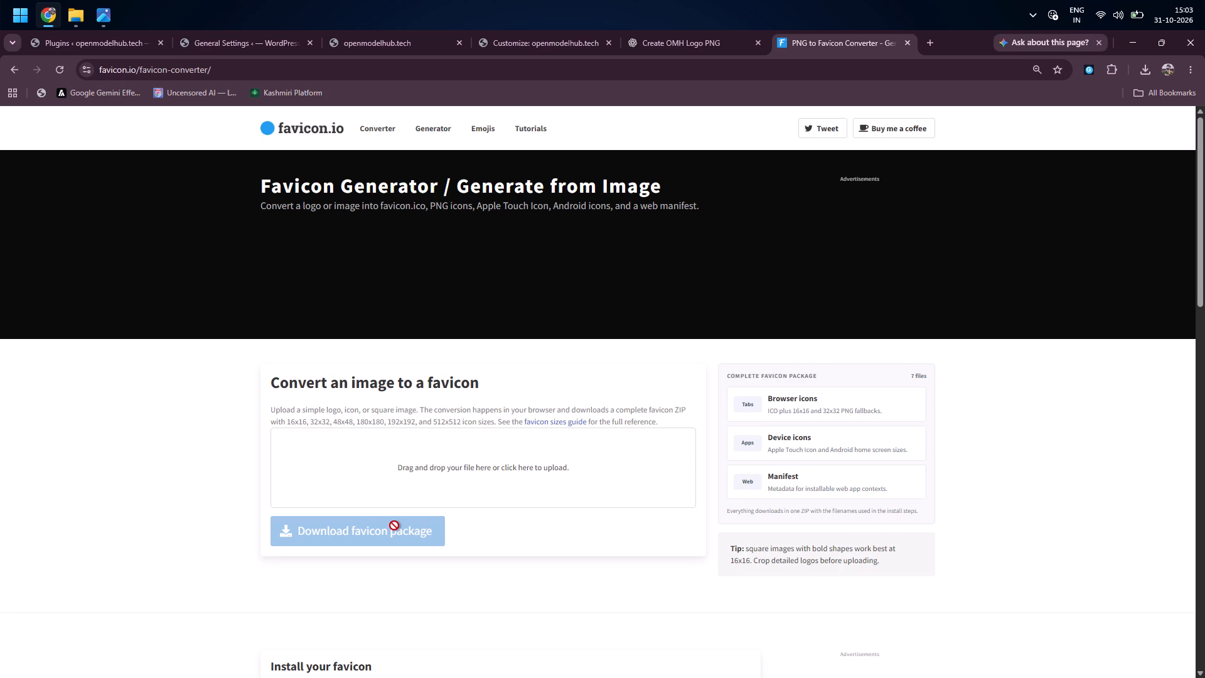
Load the OMH logo image from Downloads into the favicon converter.
click(394, 525)
click(434, 495)
click(376, 466)
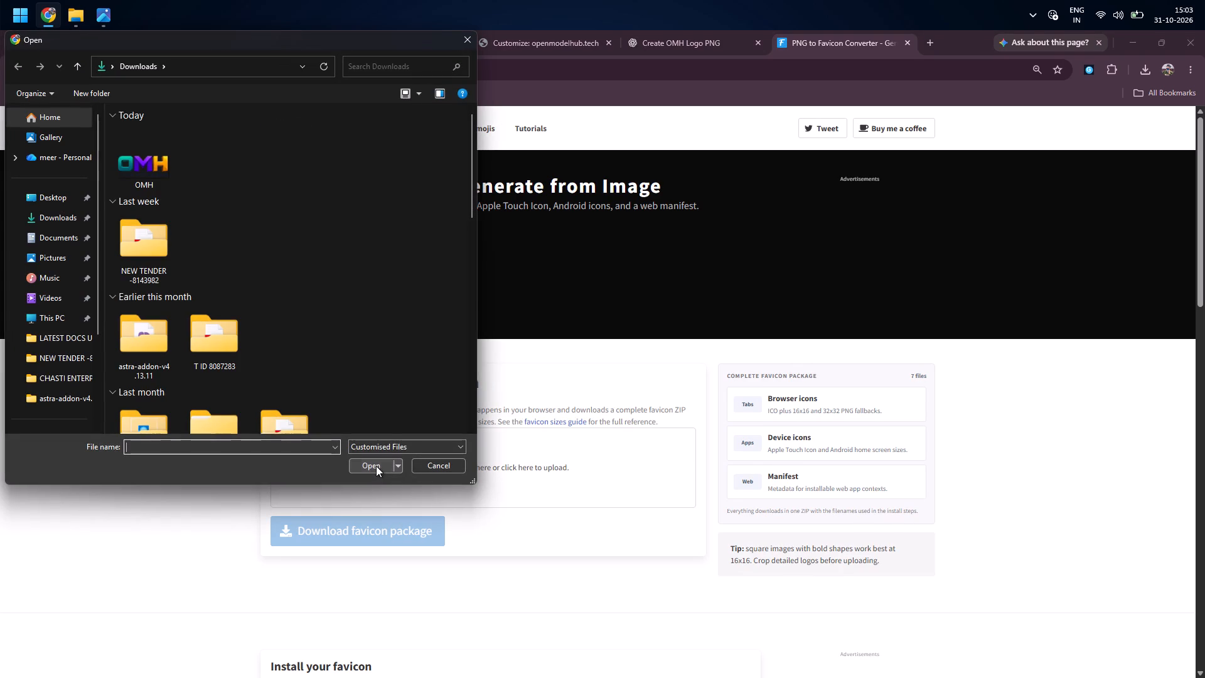
click(144, 152)
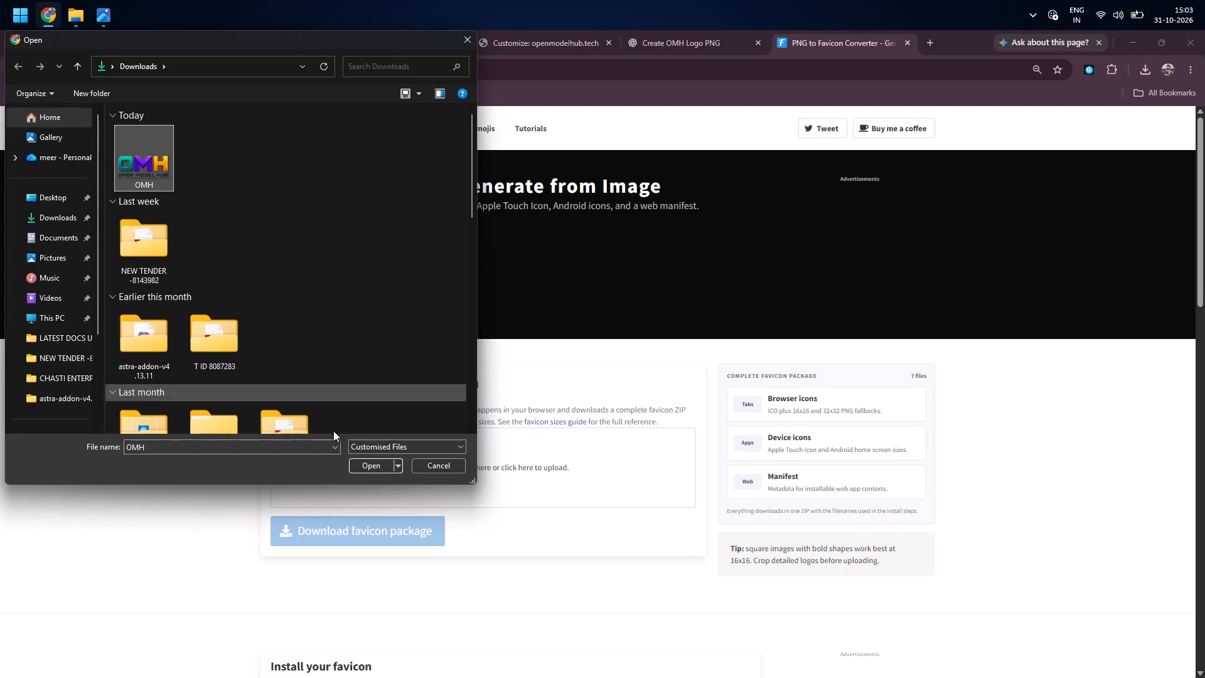
click(367, 462)
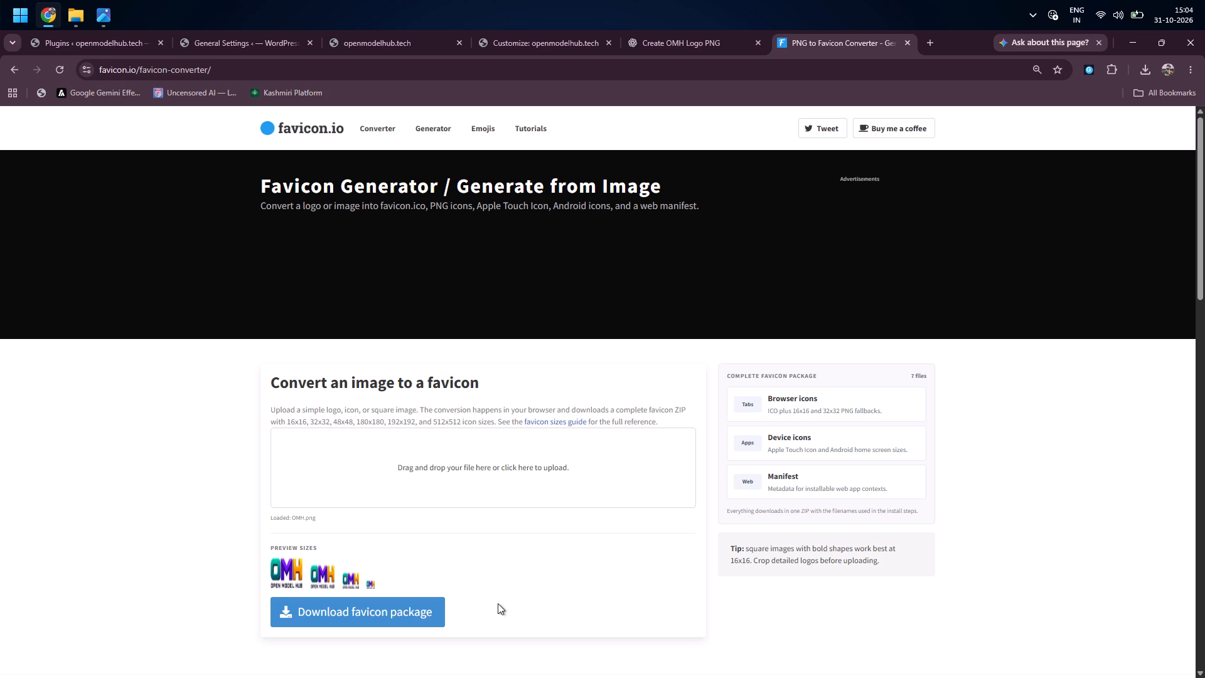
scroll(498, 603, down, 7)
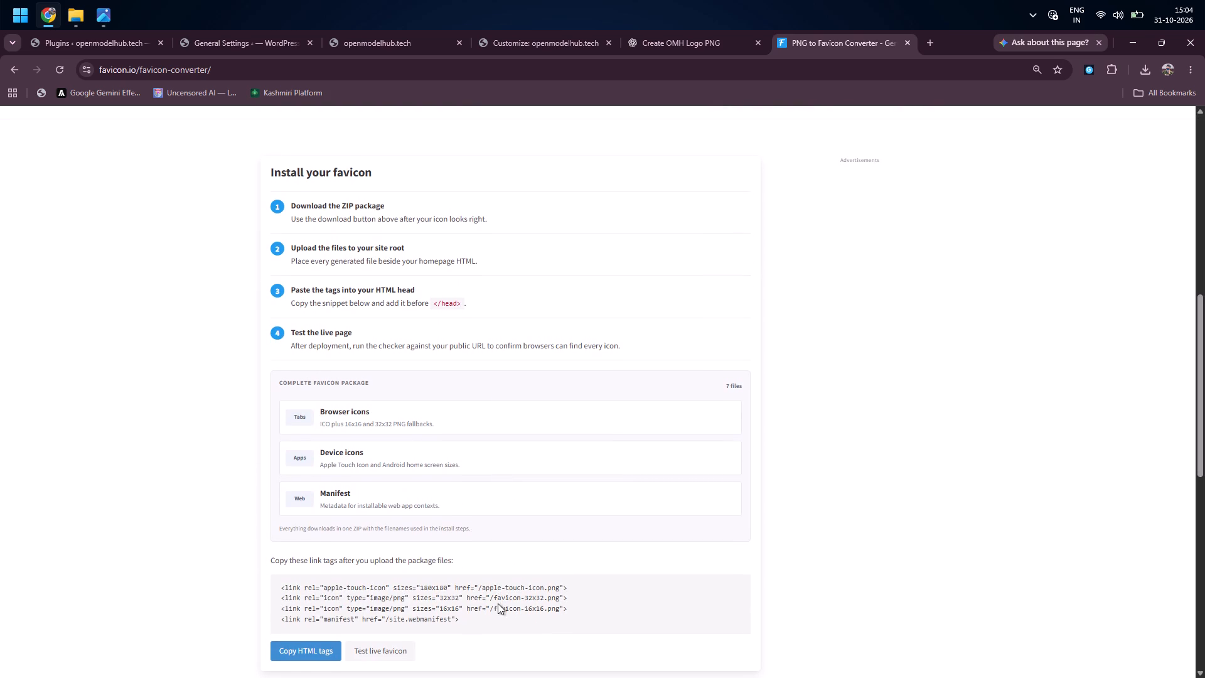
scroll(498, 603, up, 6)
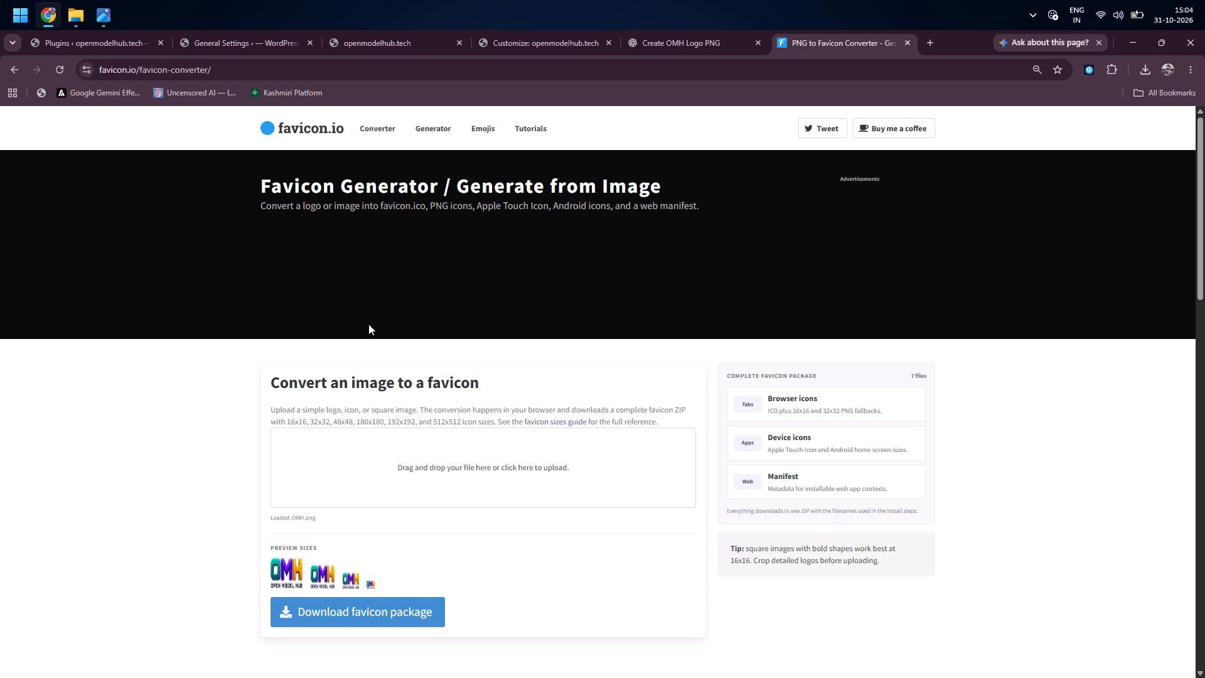
Open the Customizer's Site Identity settings from the live site and look through the logo settings for site icon options.
click(390, 38)
click(167, 116)
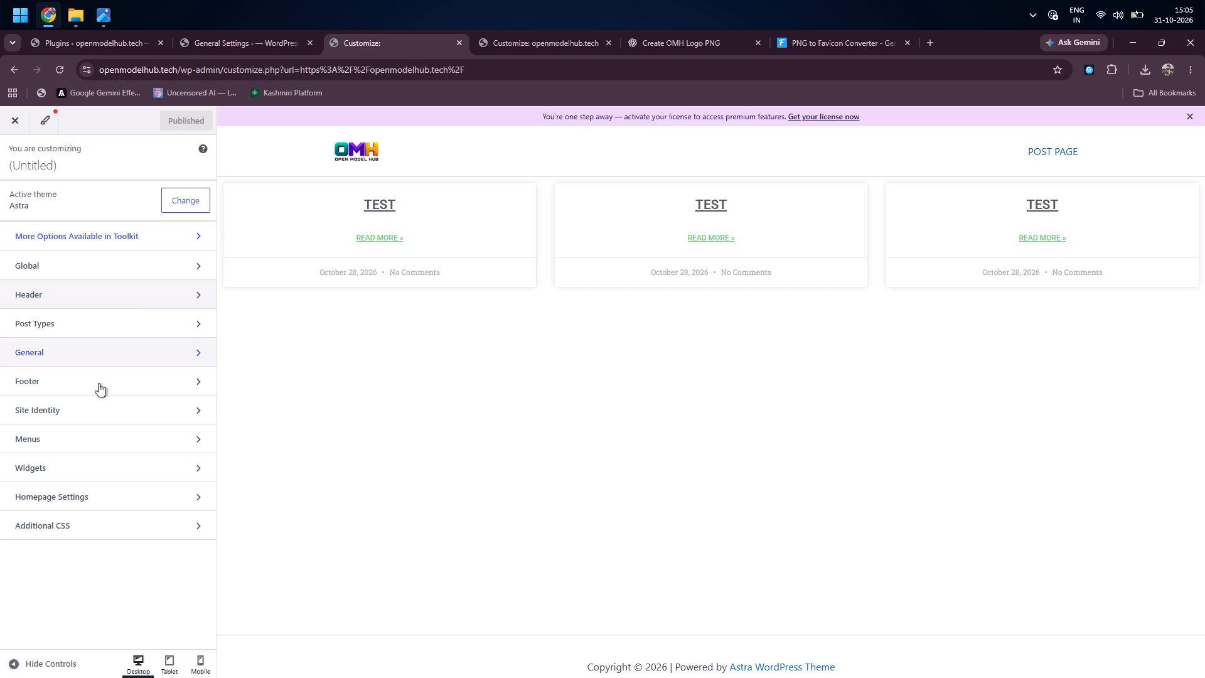
click(99, 400)
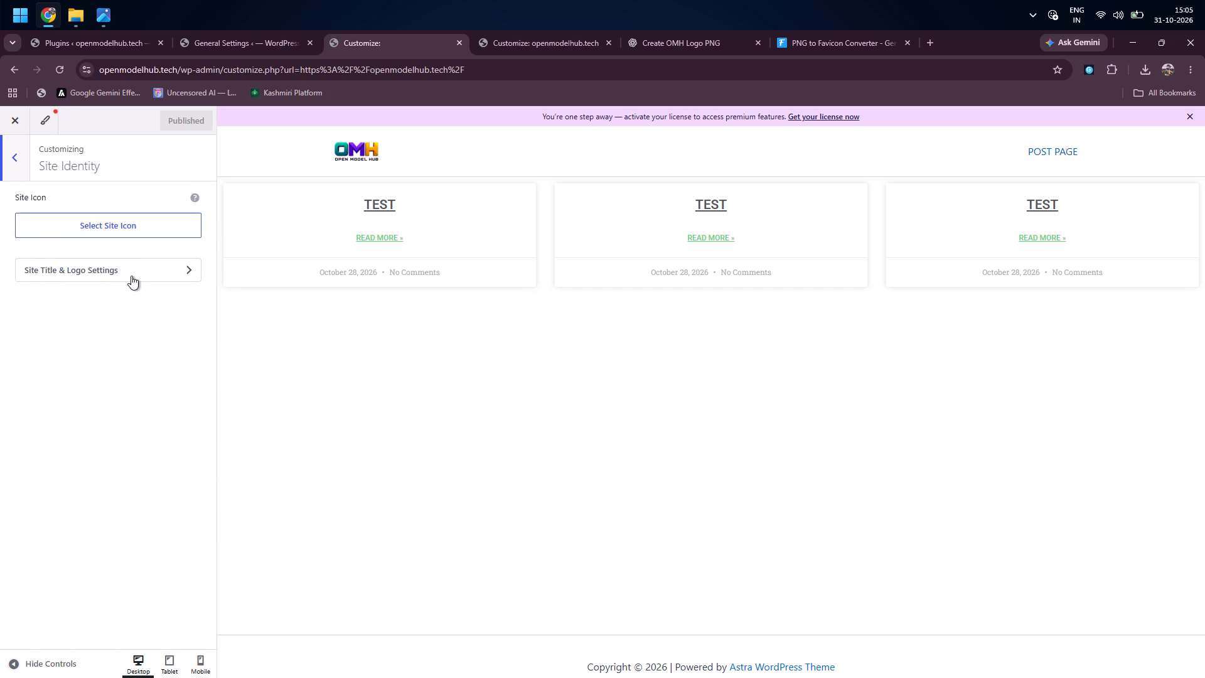
click(132, 274)
scroll(119, 419, down, 6)
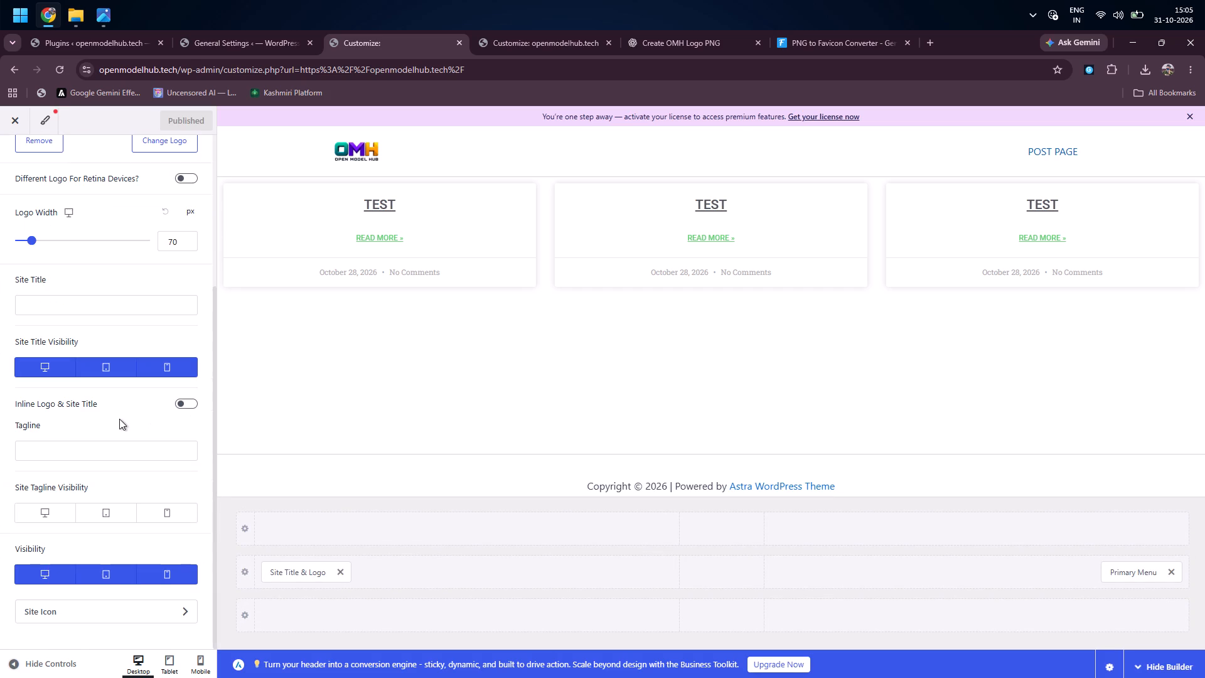
click(102, 616)
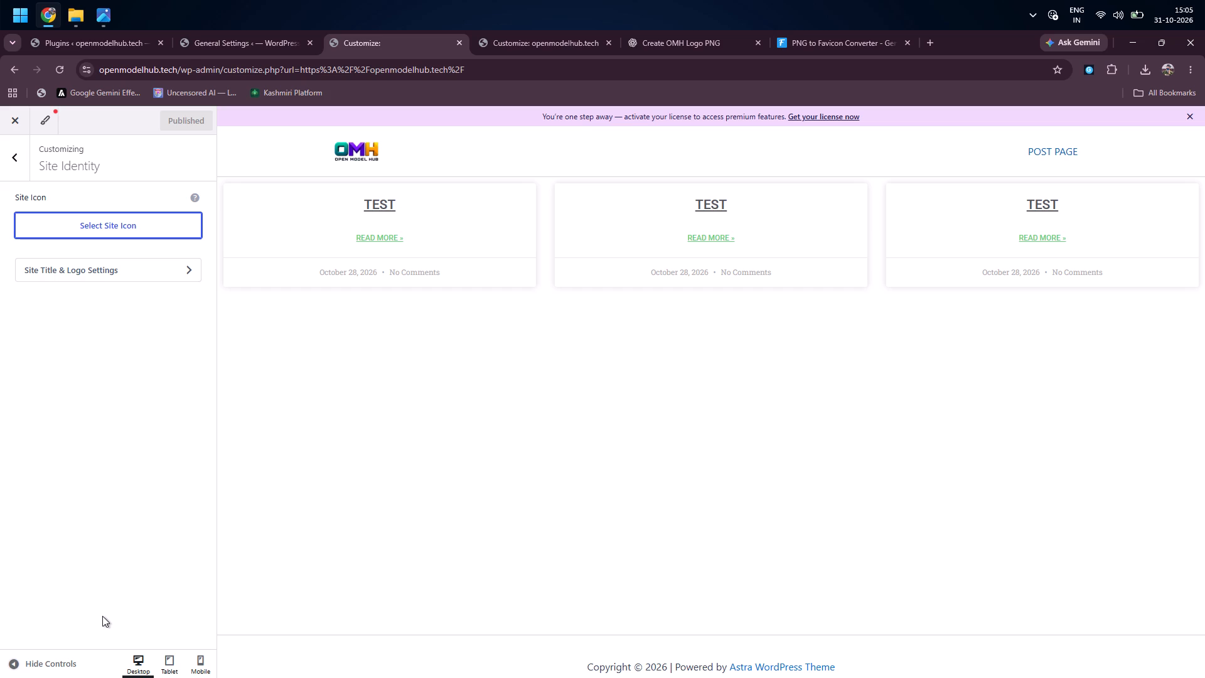
click(112, 288)
click(120, 279)
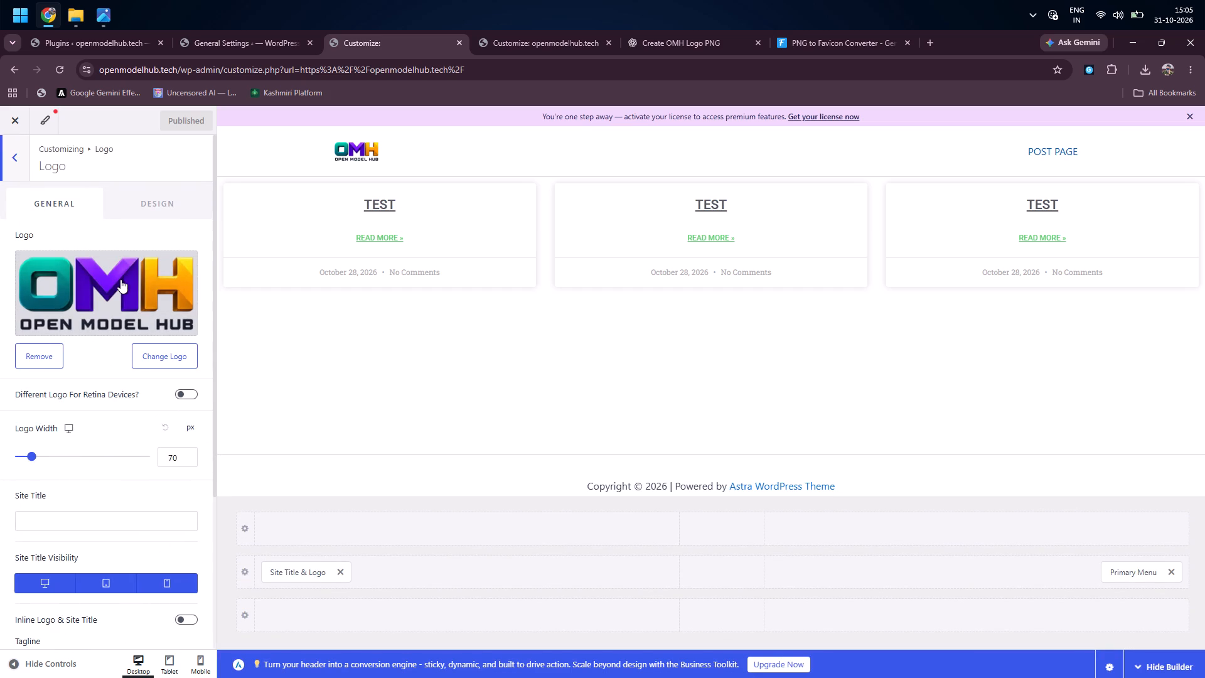
scroll(92, 406, down, 5)
click(113, 613)
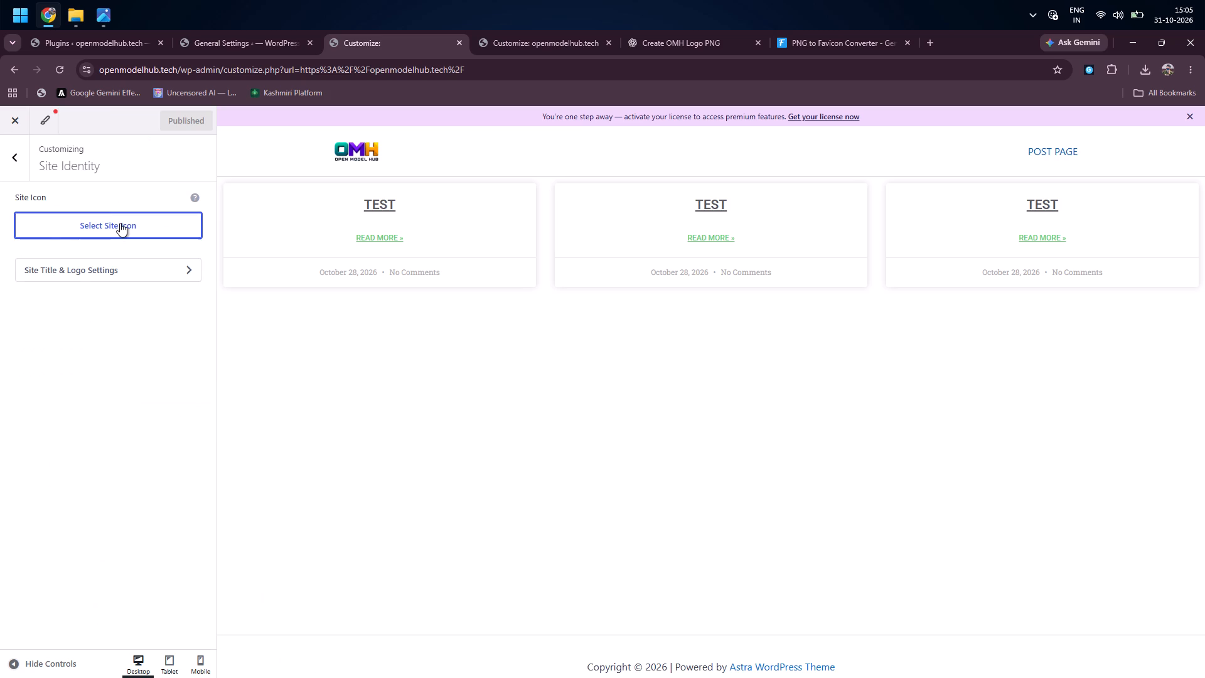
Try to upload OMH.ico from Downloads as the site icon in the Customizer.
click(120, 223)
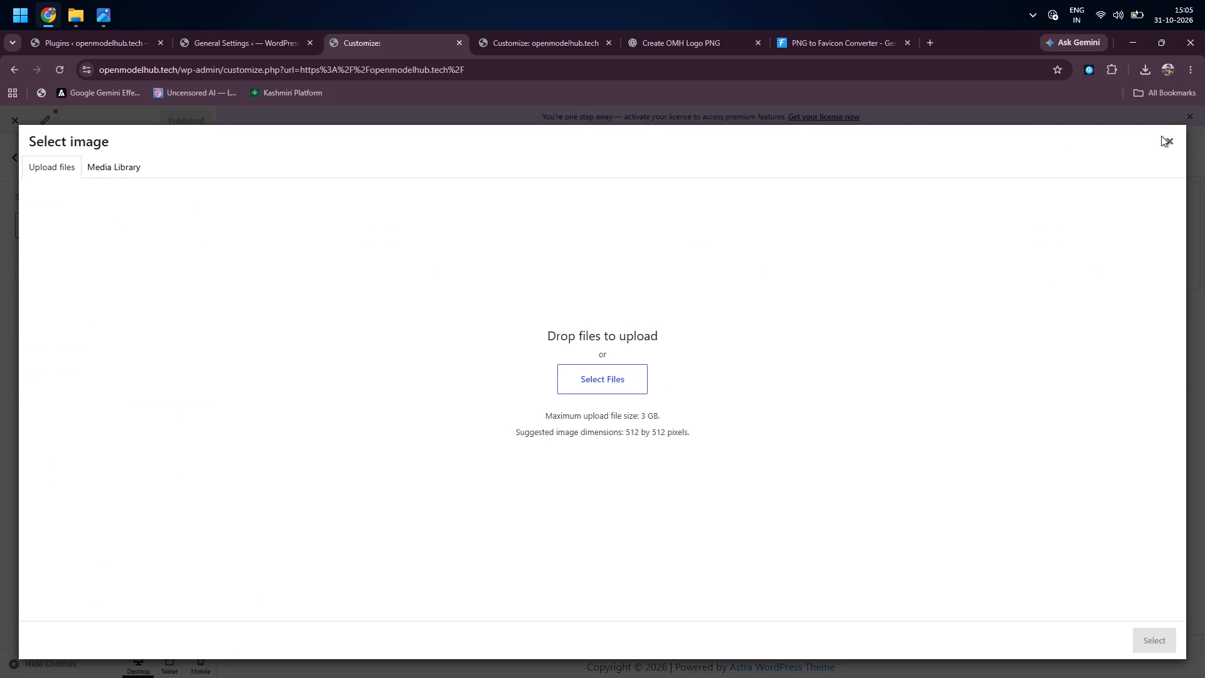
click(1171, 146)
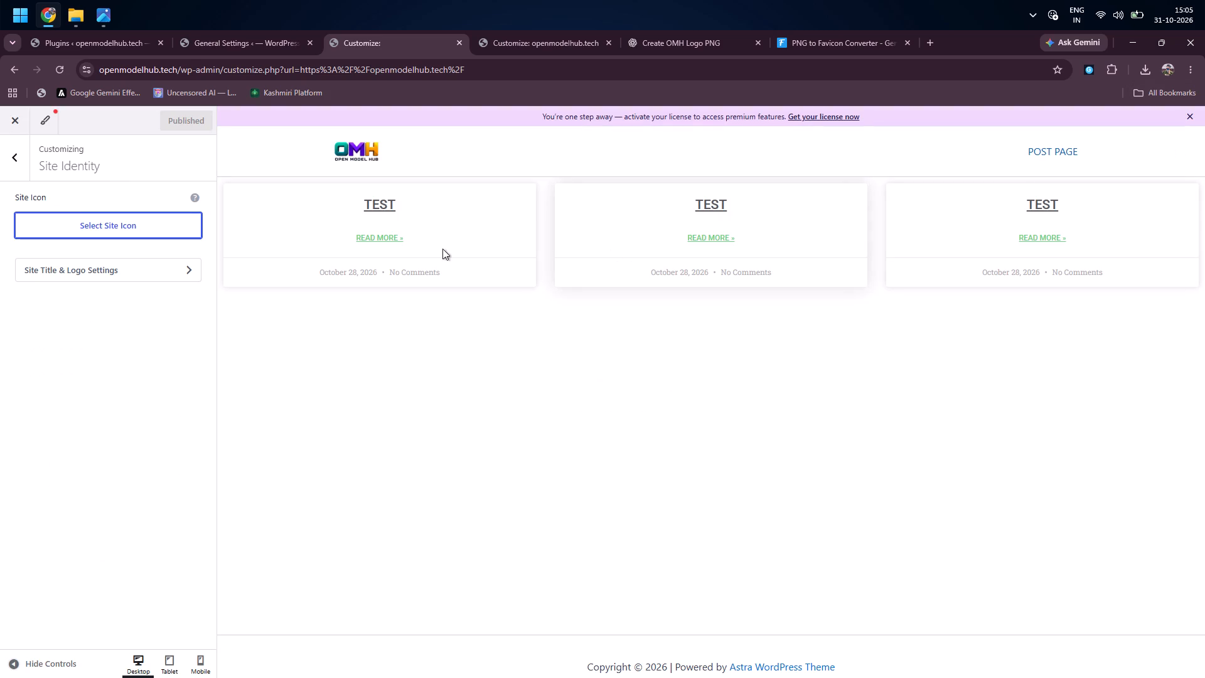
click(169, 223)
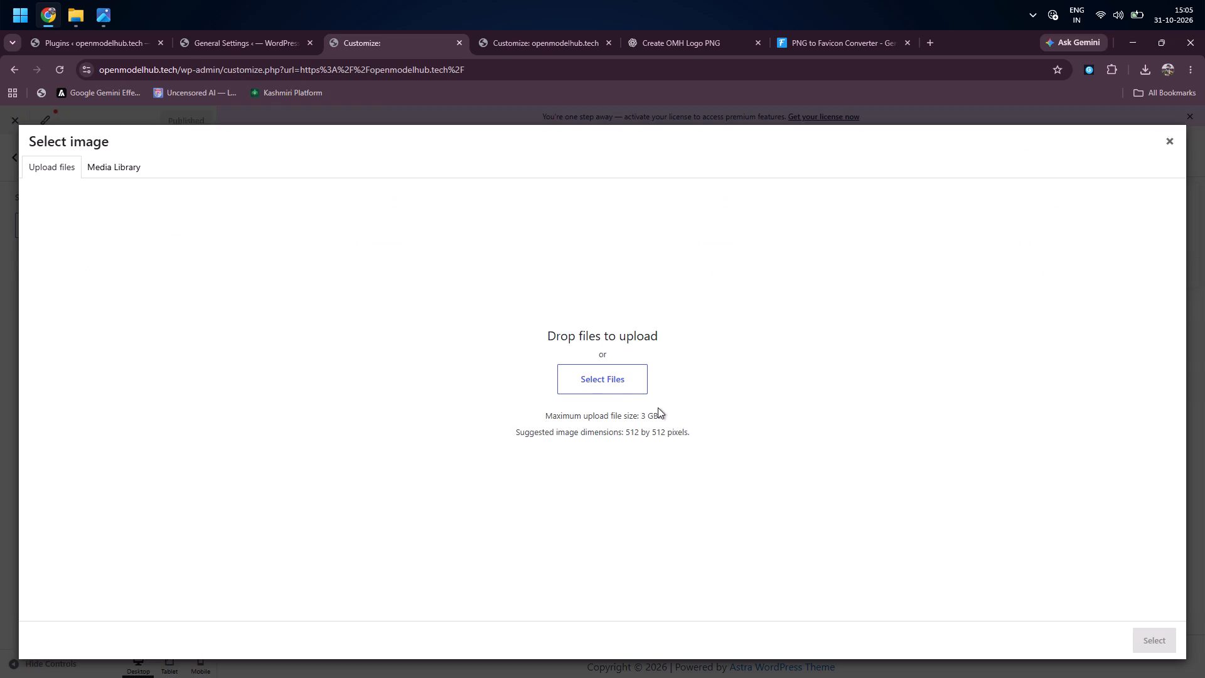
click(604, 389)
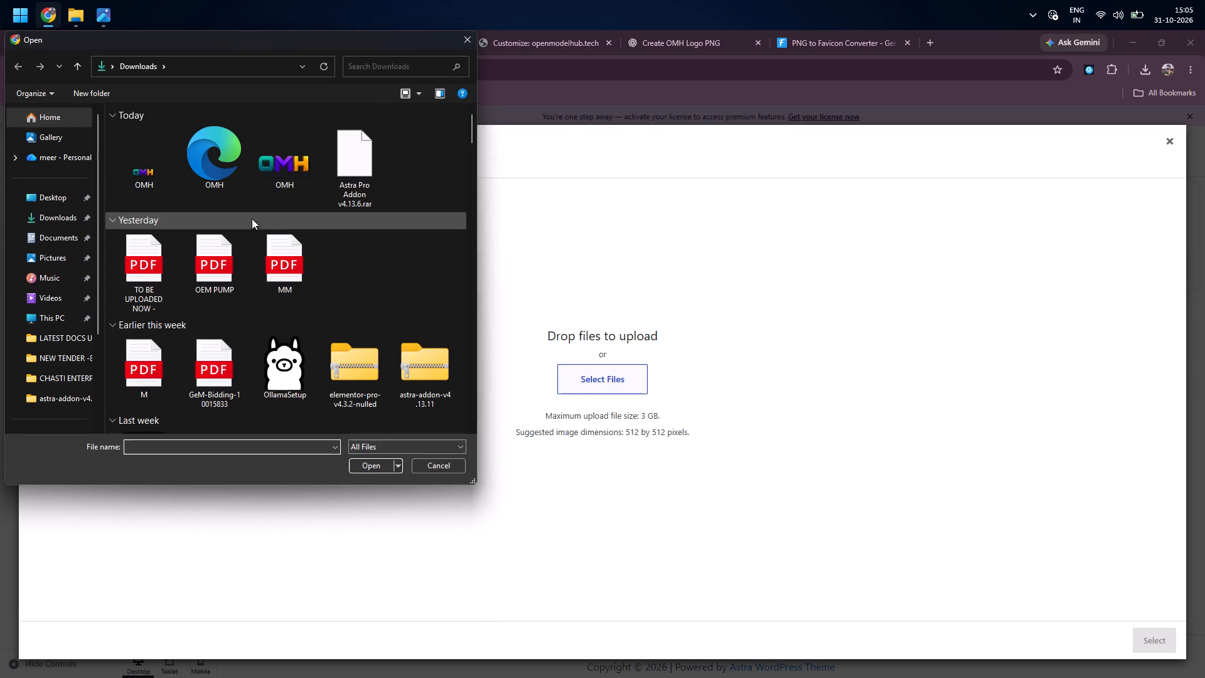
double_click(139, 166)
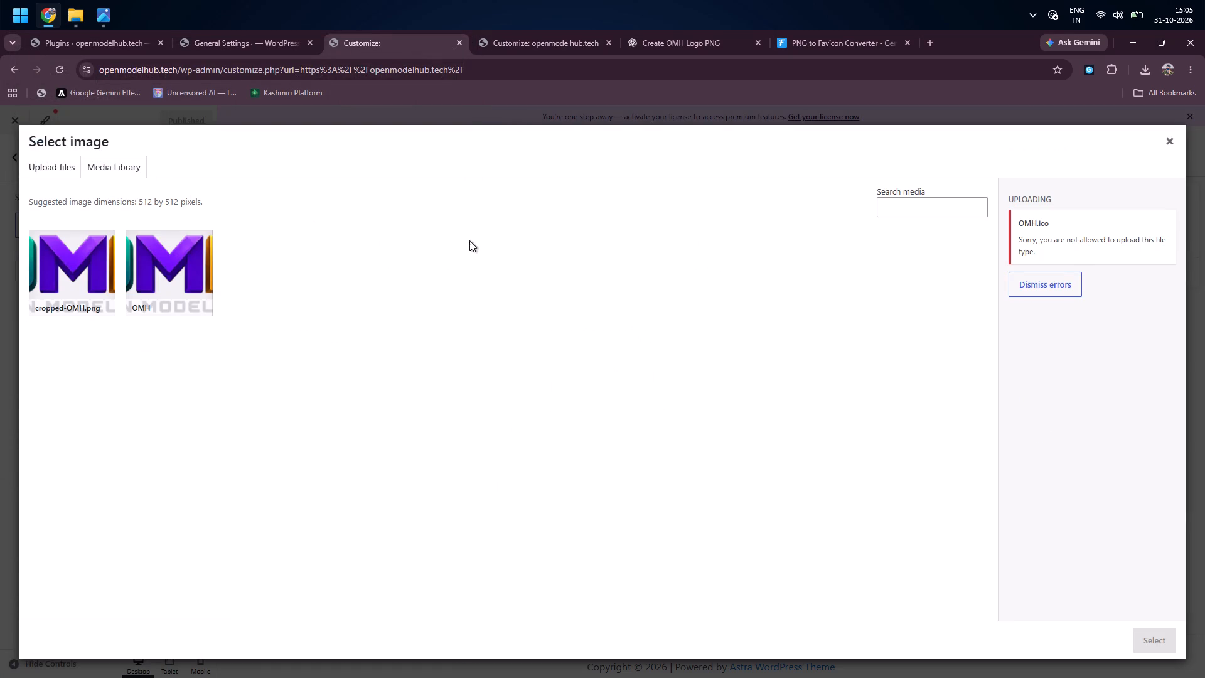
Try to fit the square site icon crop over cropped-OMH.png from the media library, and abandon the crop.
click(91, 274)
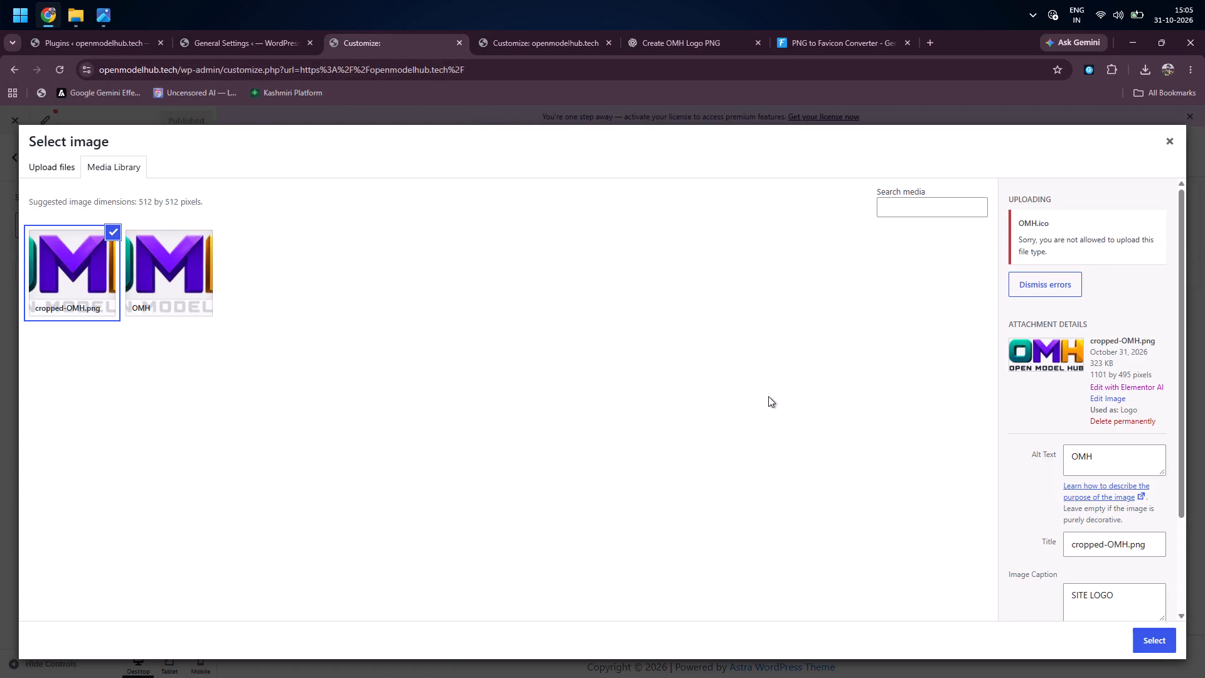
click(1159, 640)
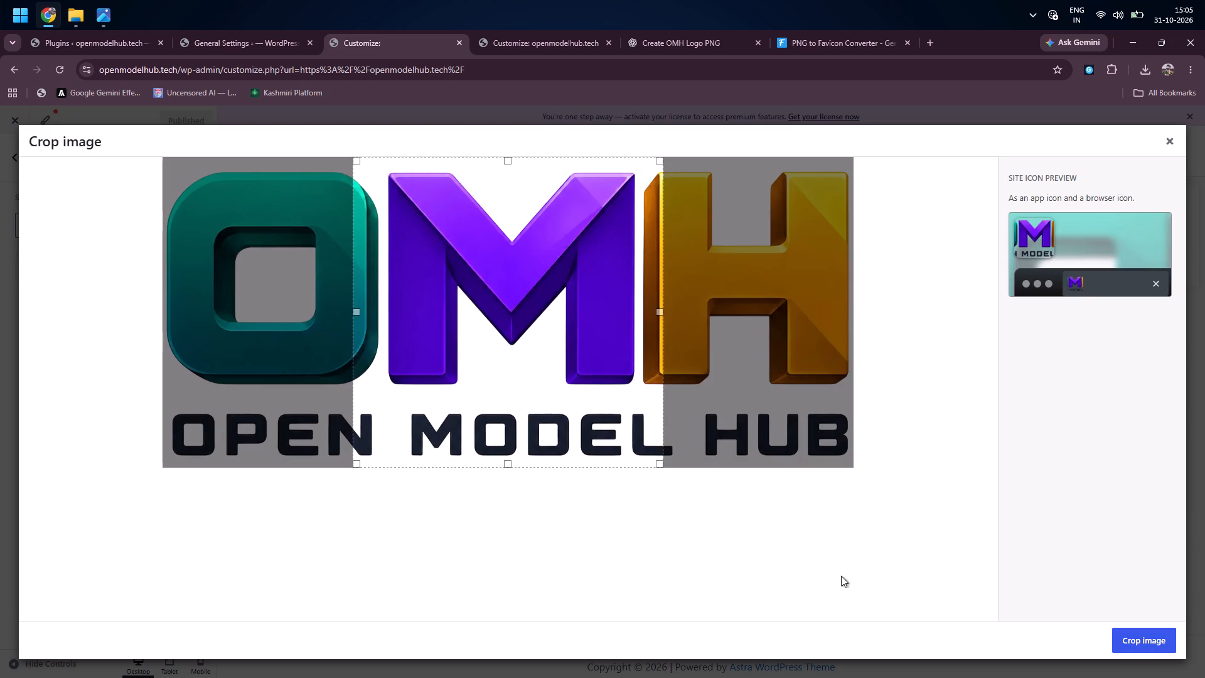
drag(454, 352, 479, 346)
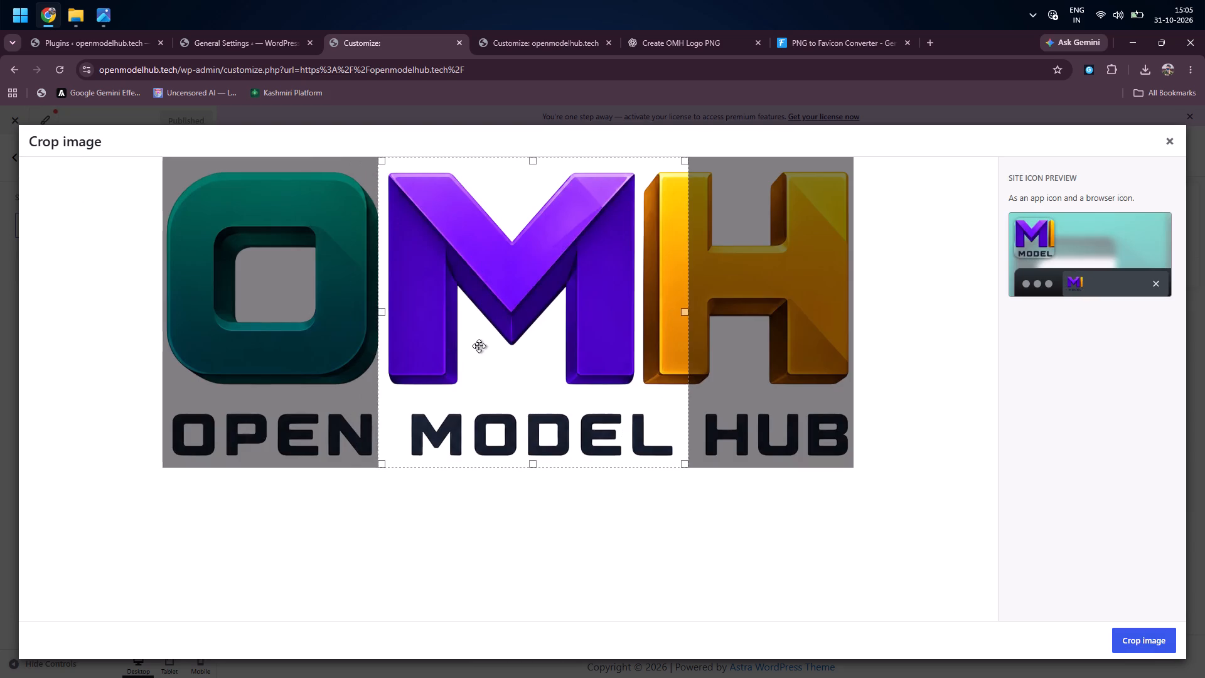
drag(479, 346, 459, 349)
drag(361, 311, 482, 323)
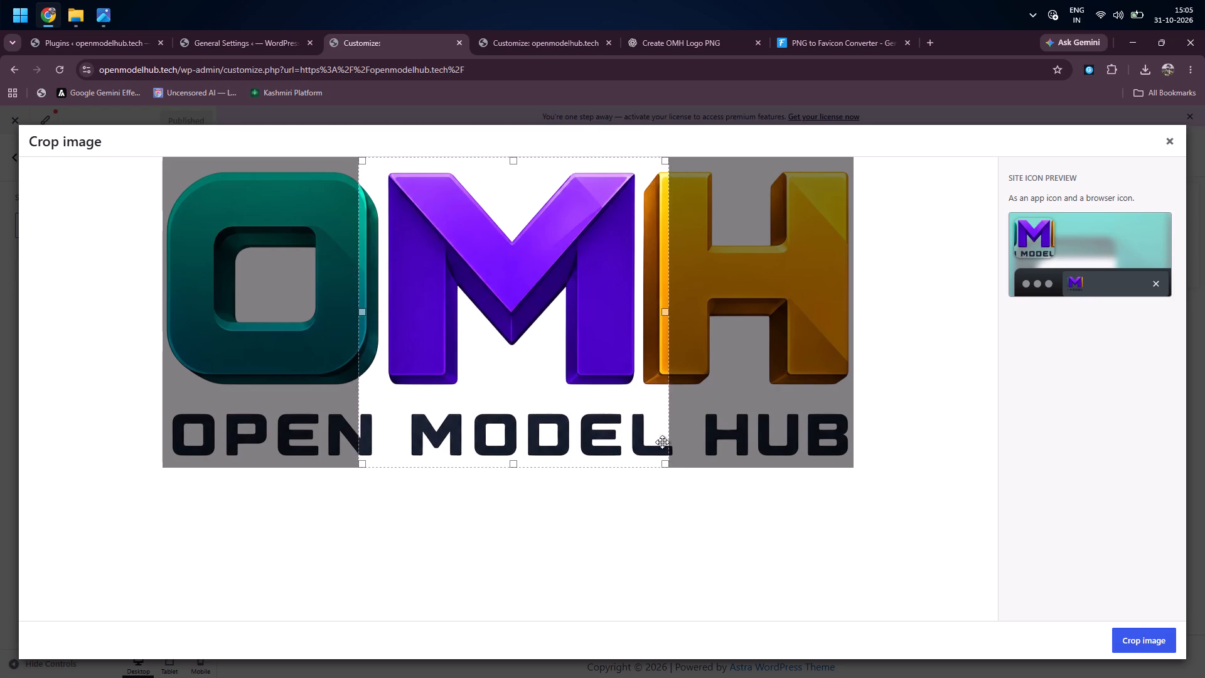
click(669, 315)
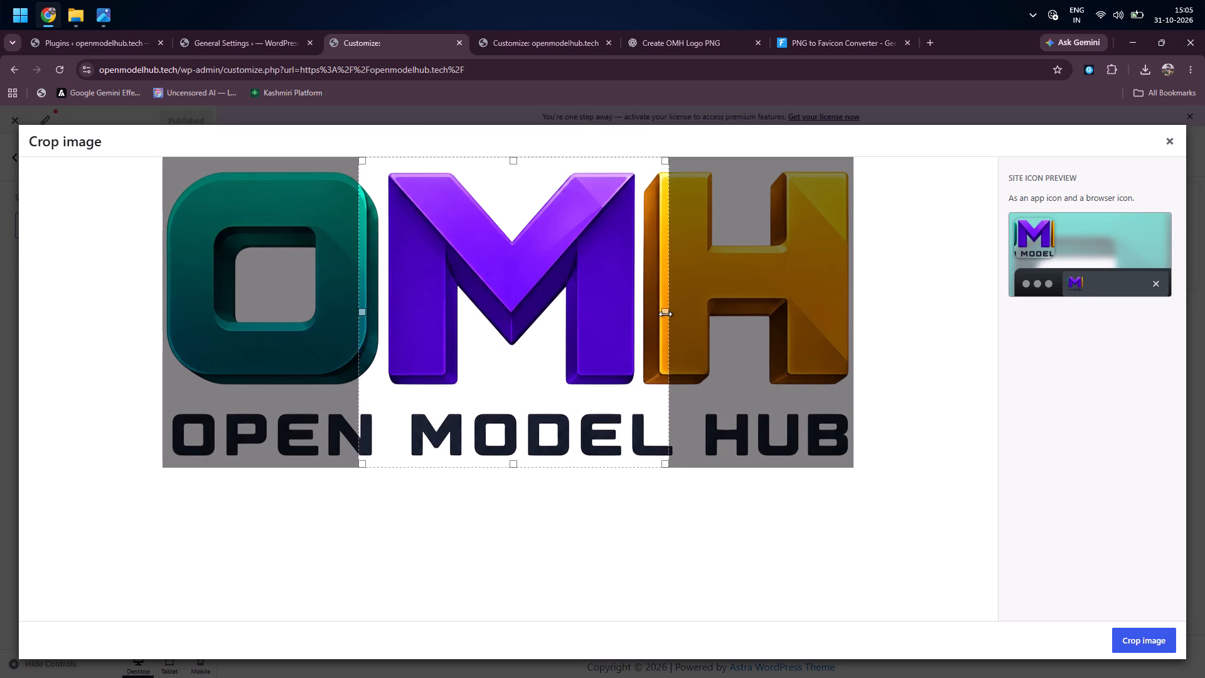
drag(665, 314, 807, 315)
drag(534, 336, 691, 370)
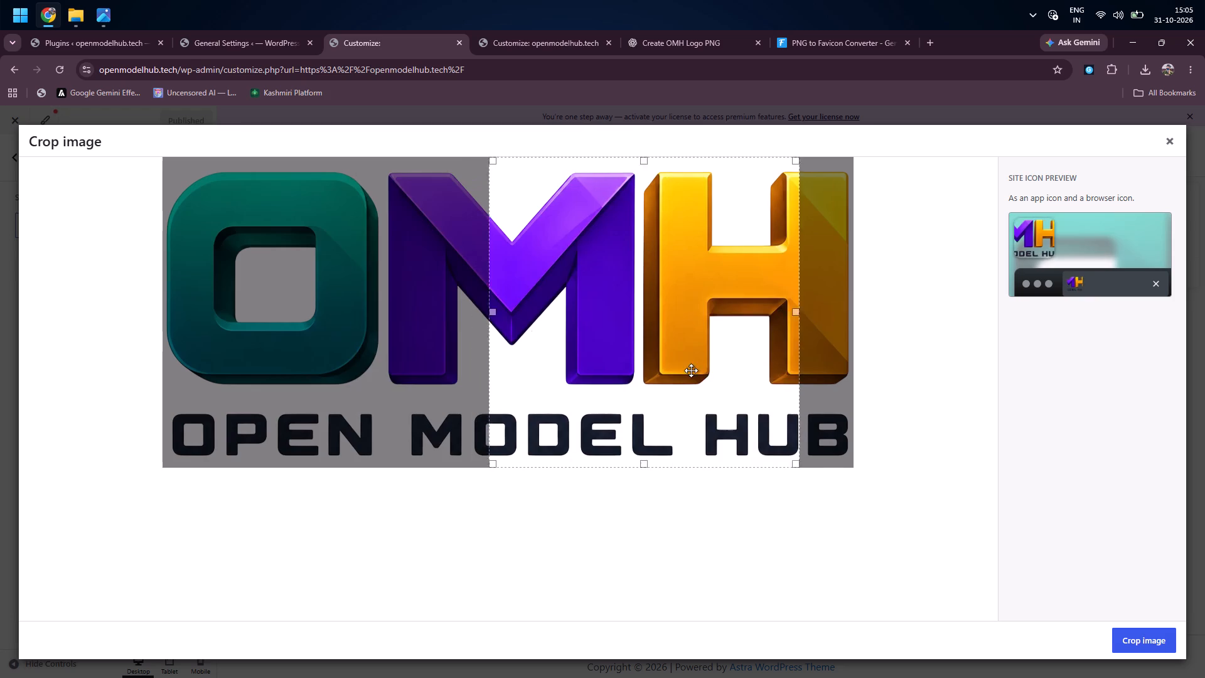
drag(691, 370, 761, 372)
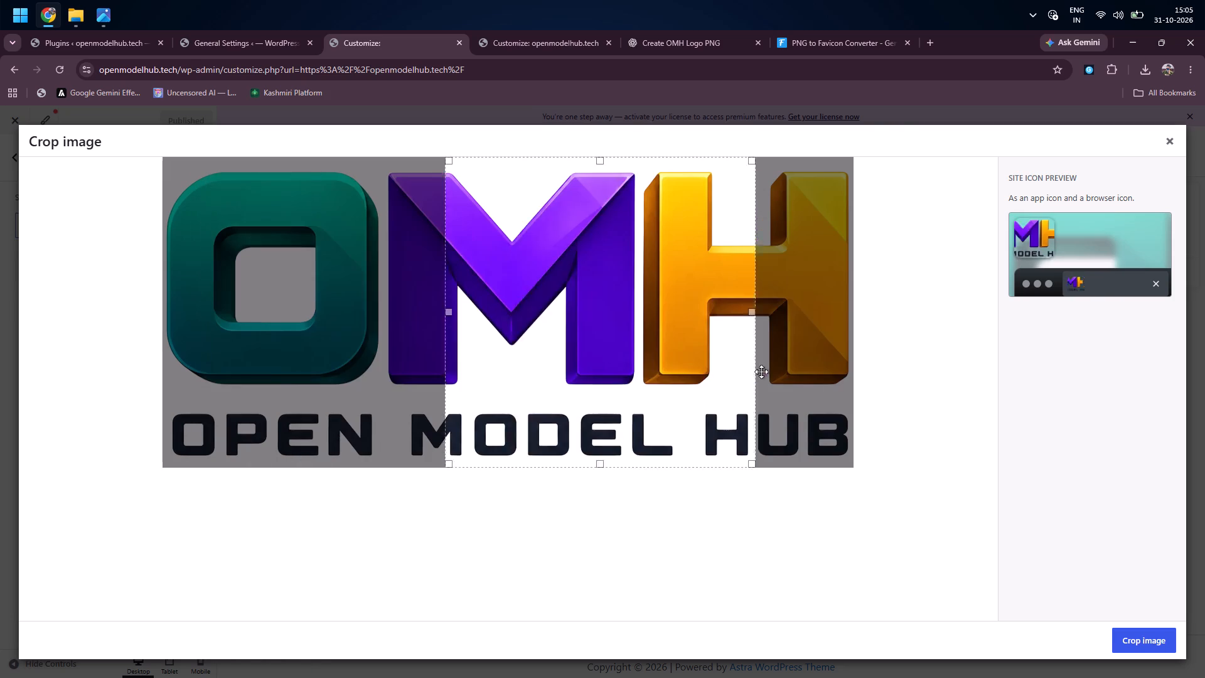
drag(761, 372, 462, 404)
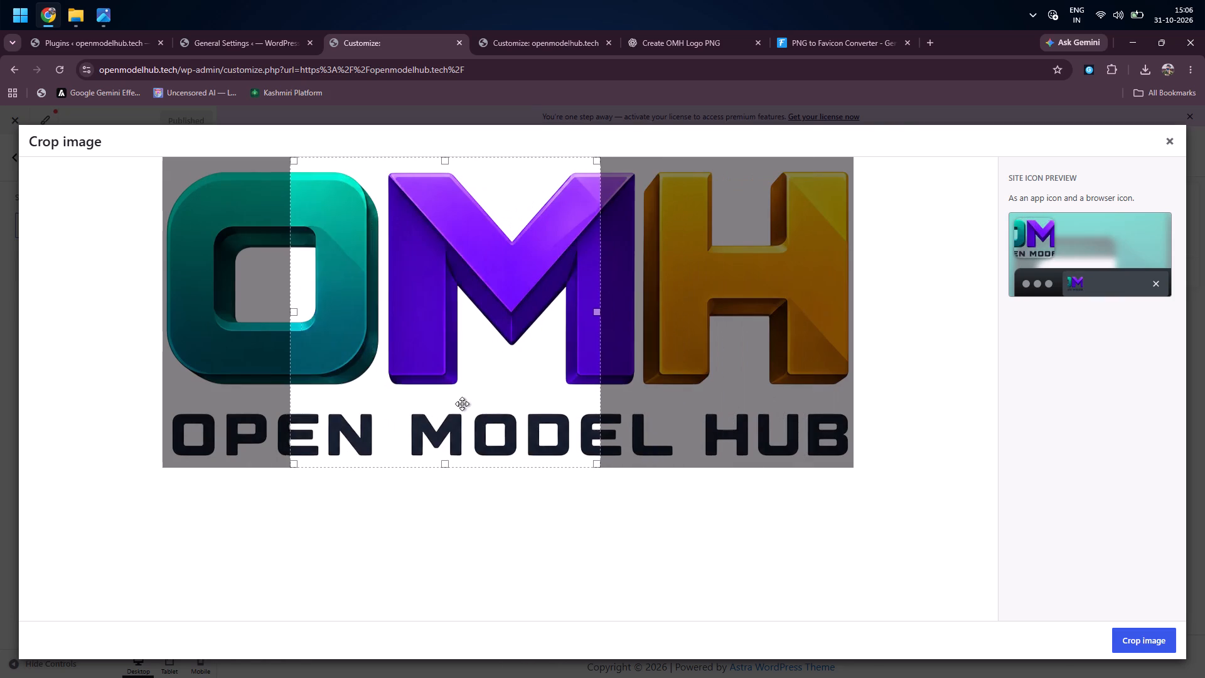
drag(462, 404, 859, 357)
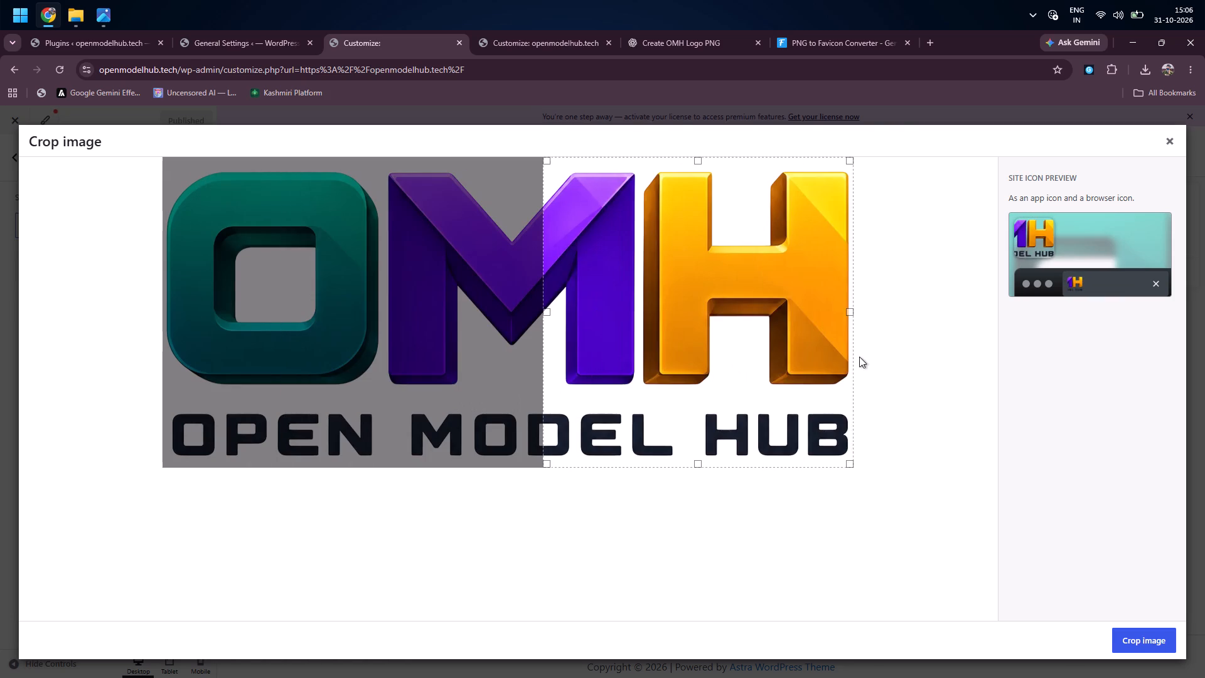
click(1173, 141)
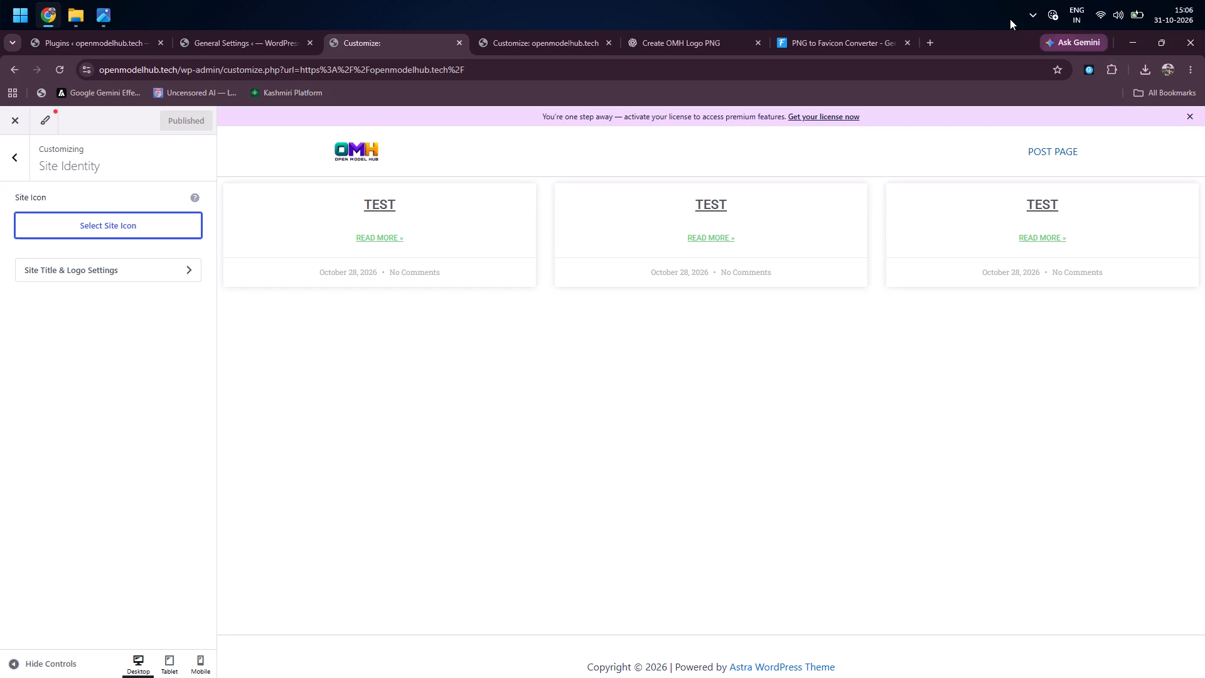
Open canva.com in a new tab and search it for "favicon logo".
click(930, 43)
text(CAN)
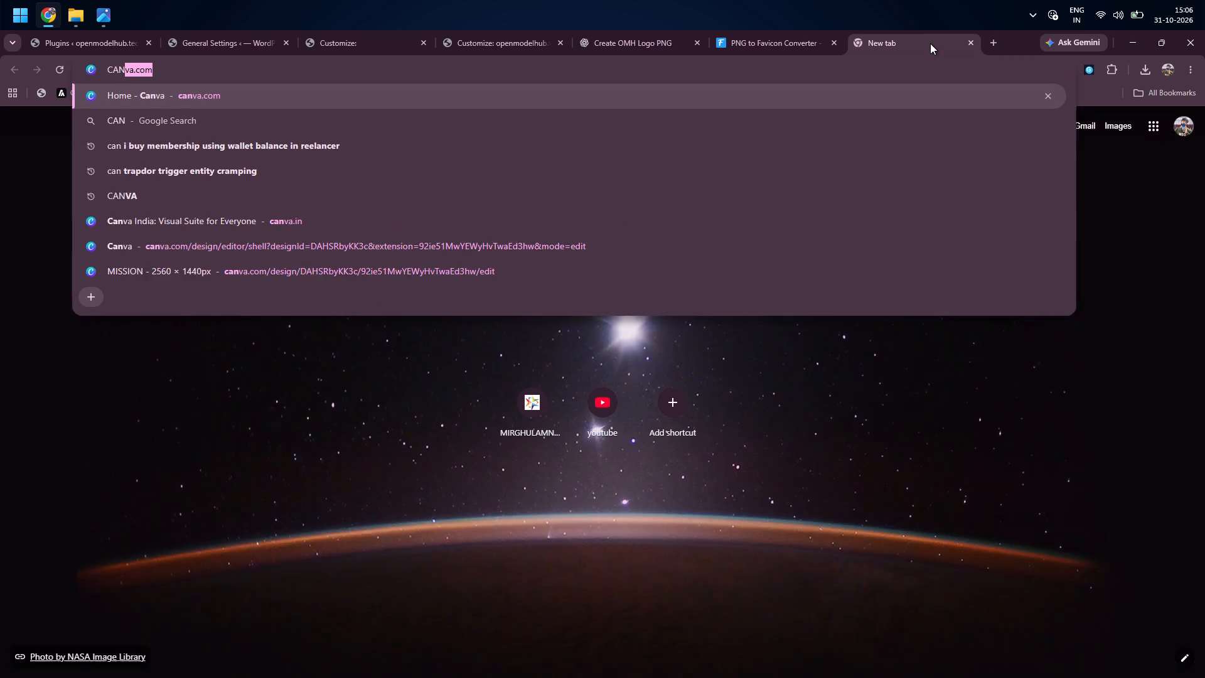
key(Return)
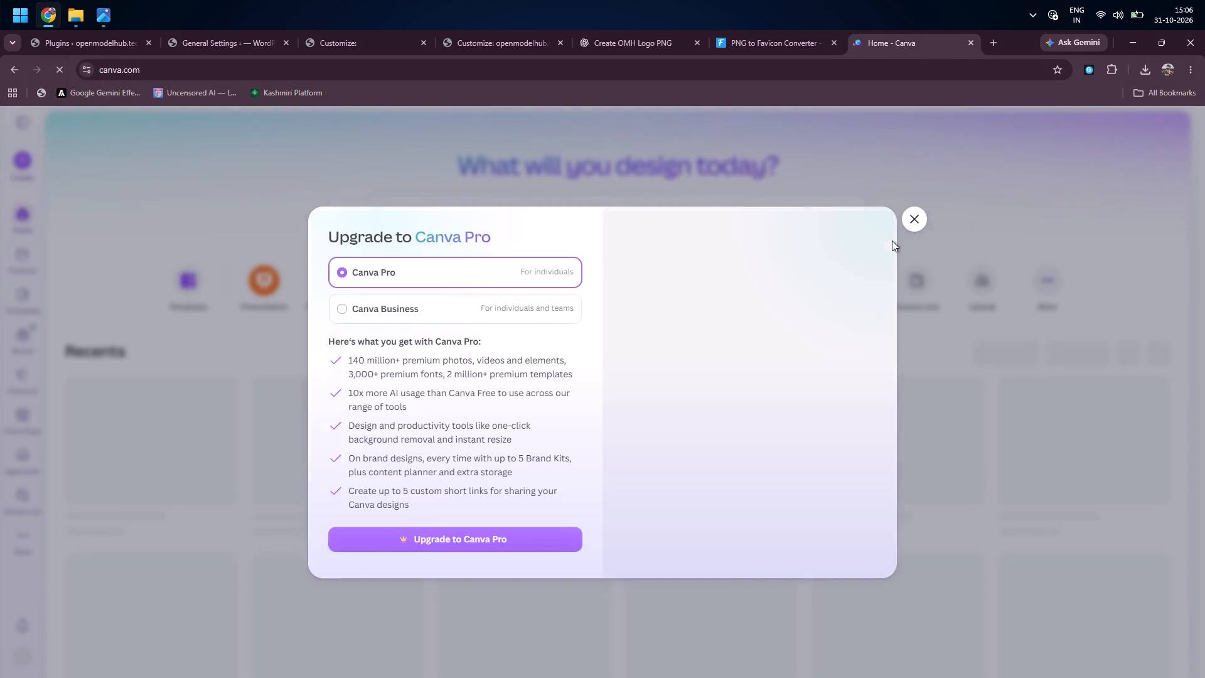
click(935, 215)
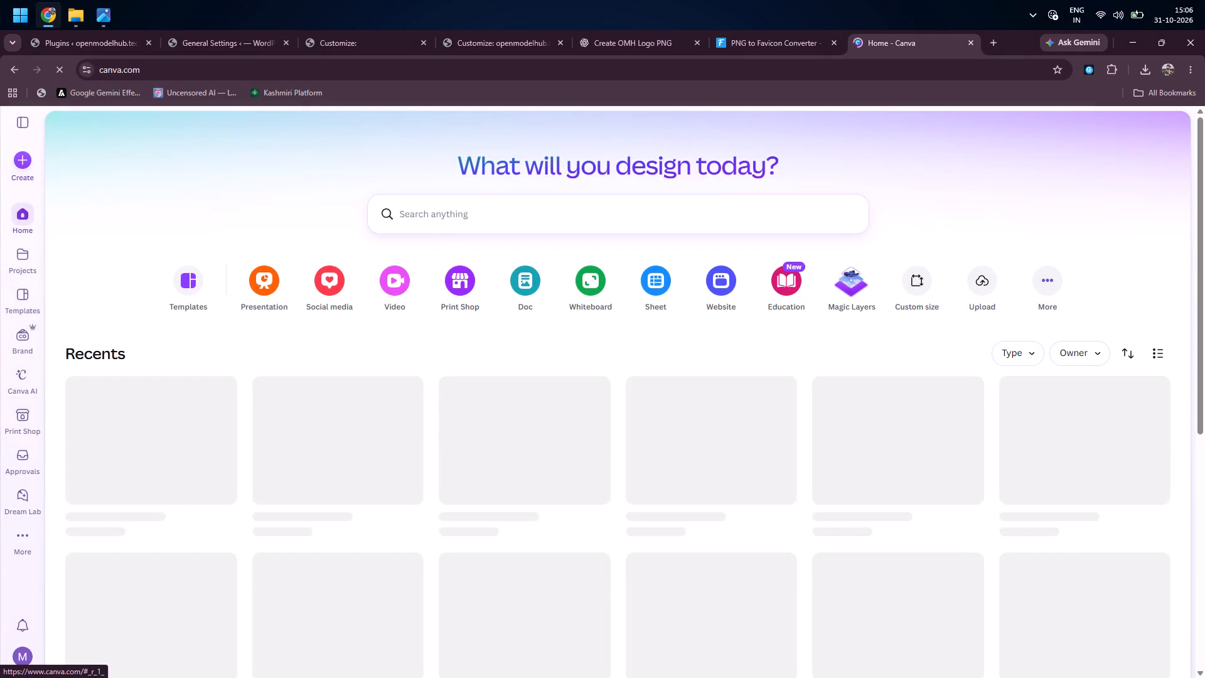
click(679, 212)
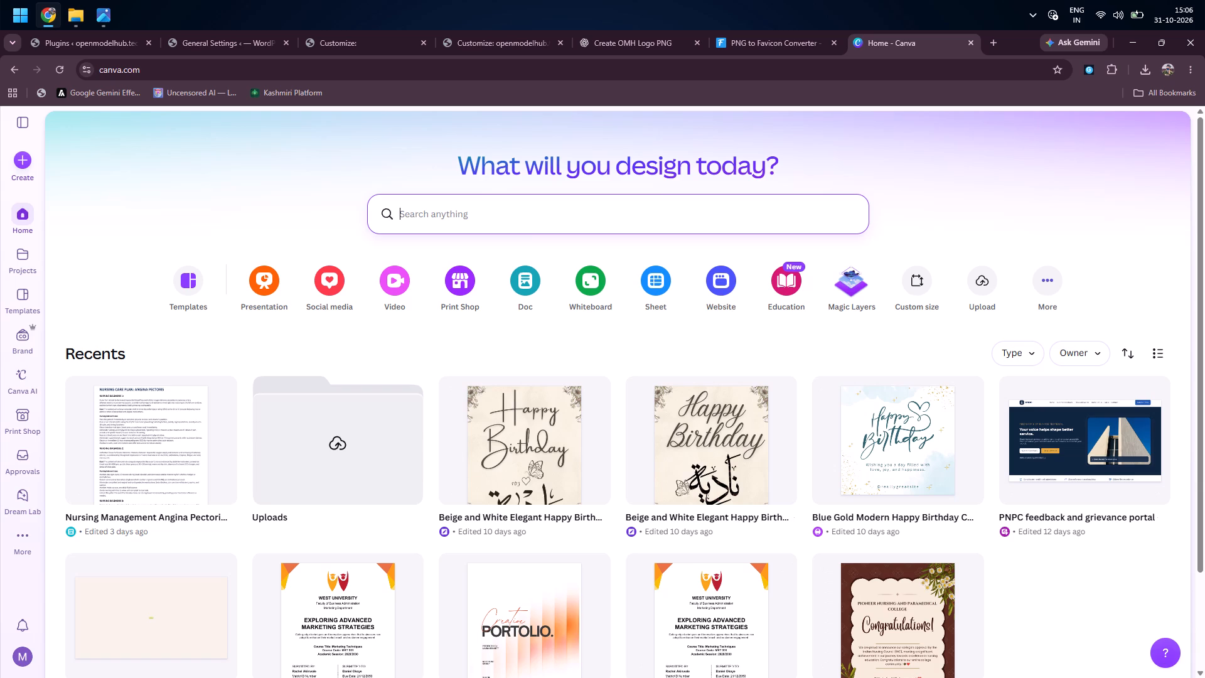
key(c)
key(BackSpace)
key(BackSpace)
text(FAVICON)
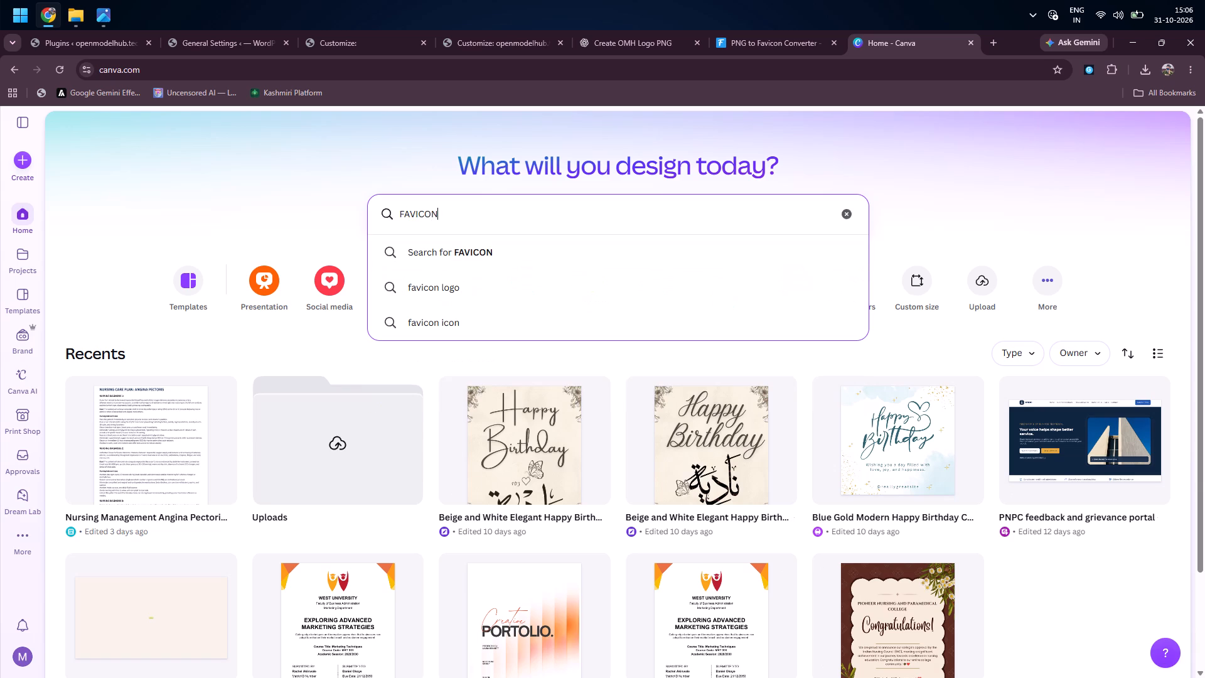
key(Down)
key(Down)
key(Return)
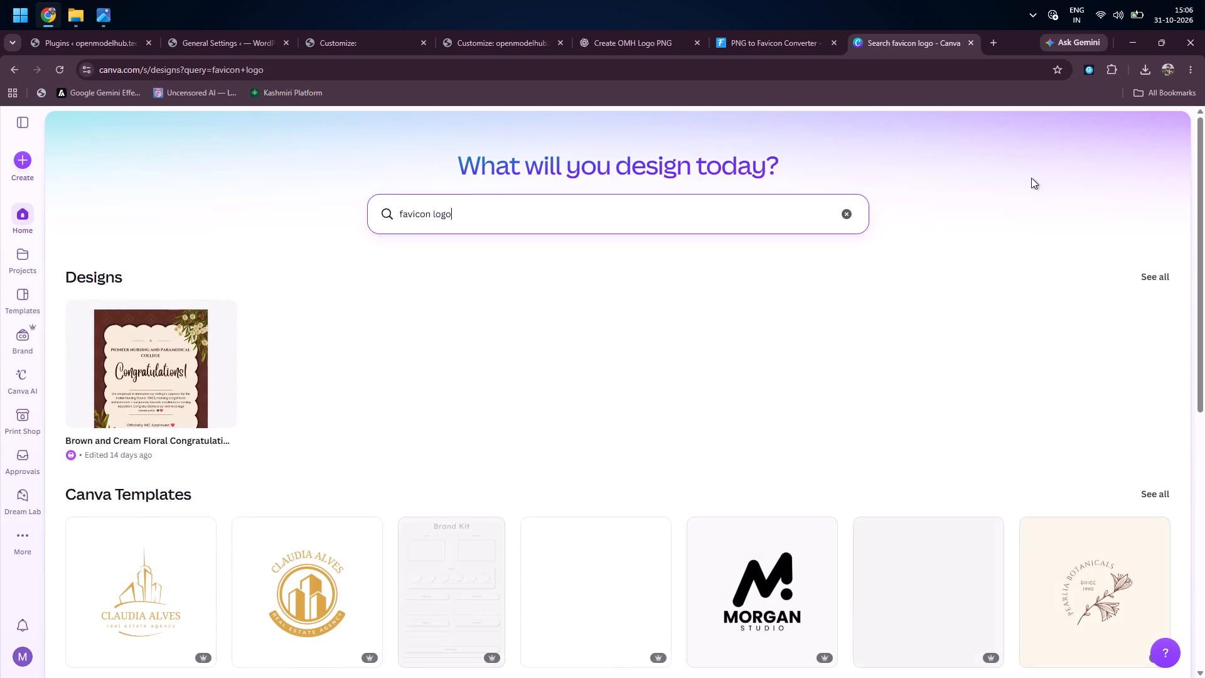
Browse the Canva favicon logo templates, expanding the results to show more designs.
scroll(683, 326, down, 3)
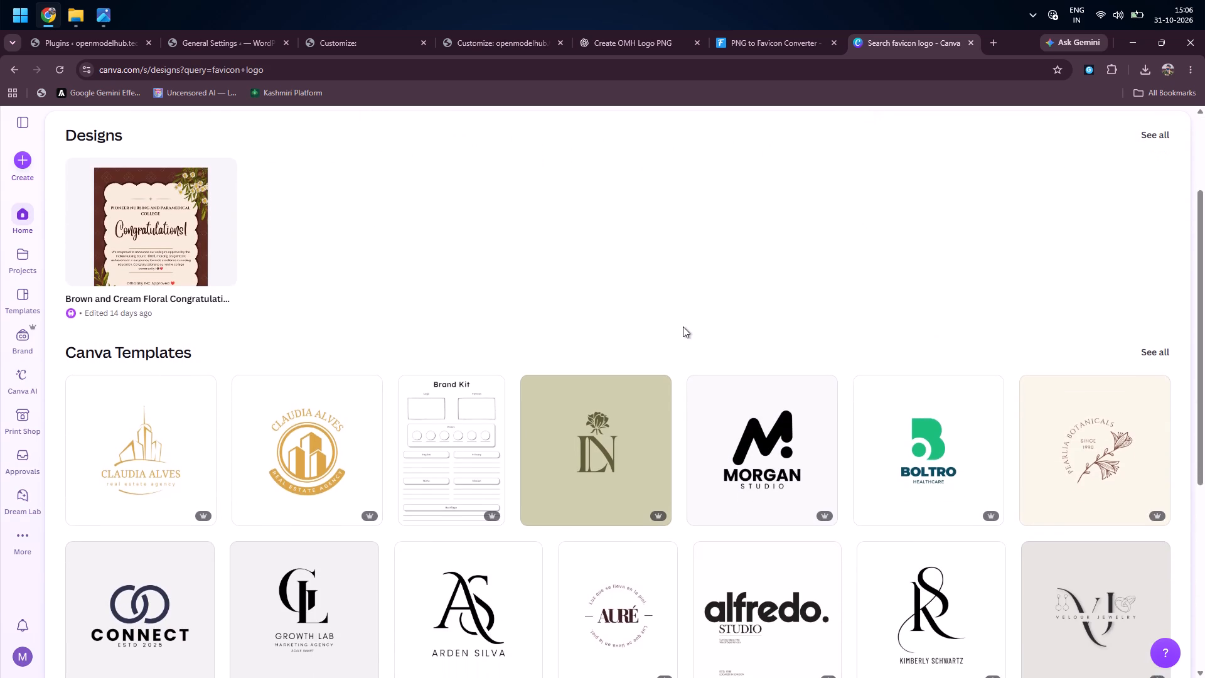
scroll(683, 326, down, 3)
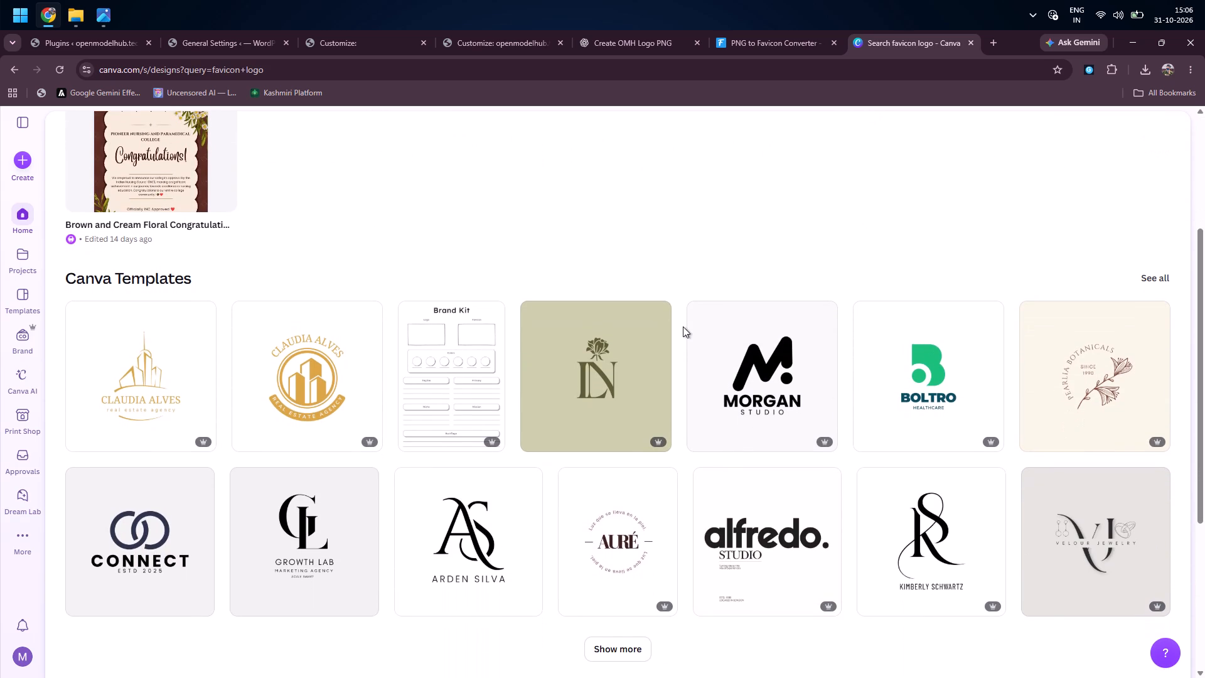
scroll(683, 326, down, 2)
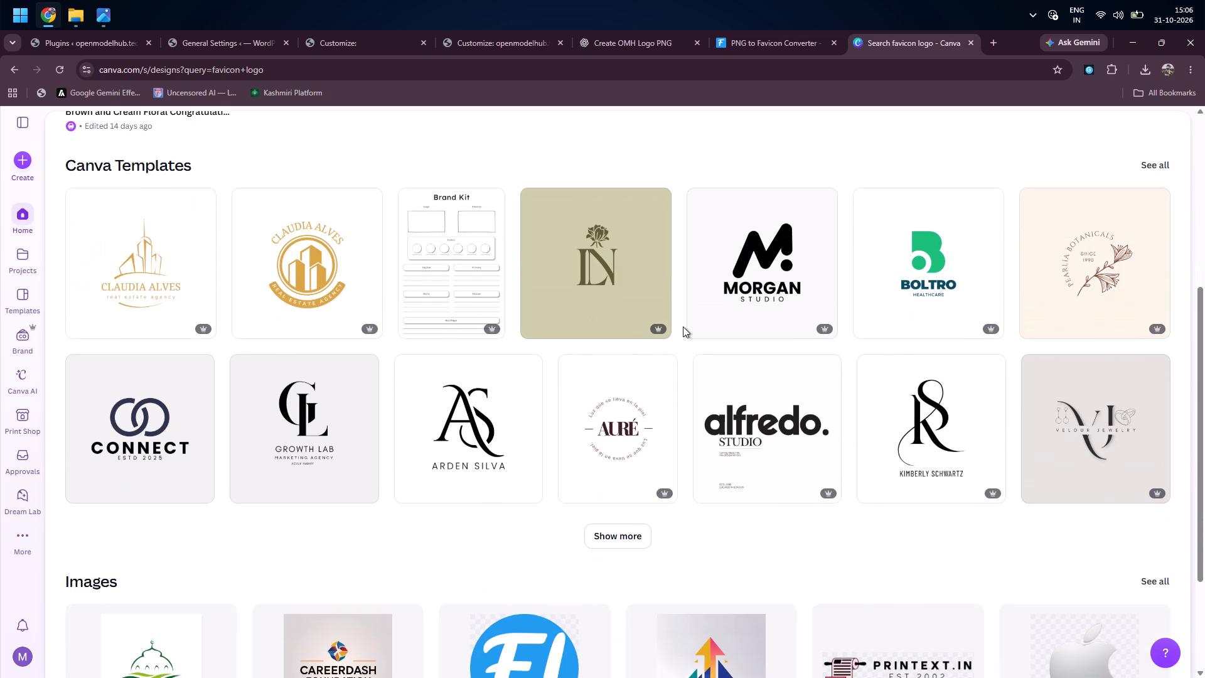
scroll(683, 326, down, 1)
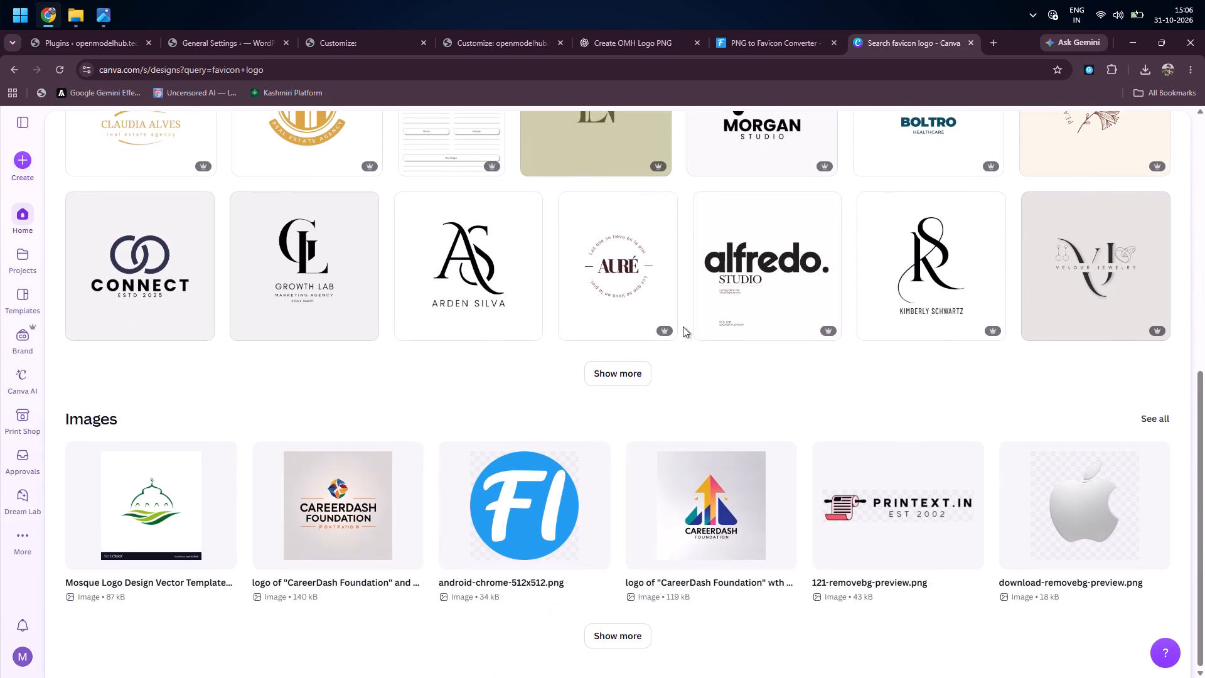
click(626, 543)
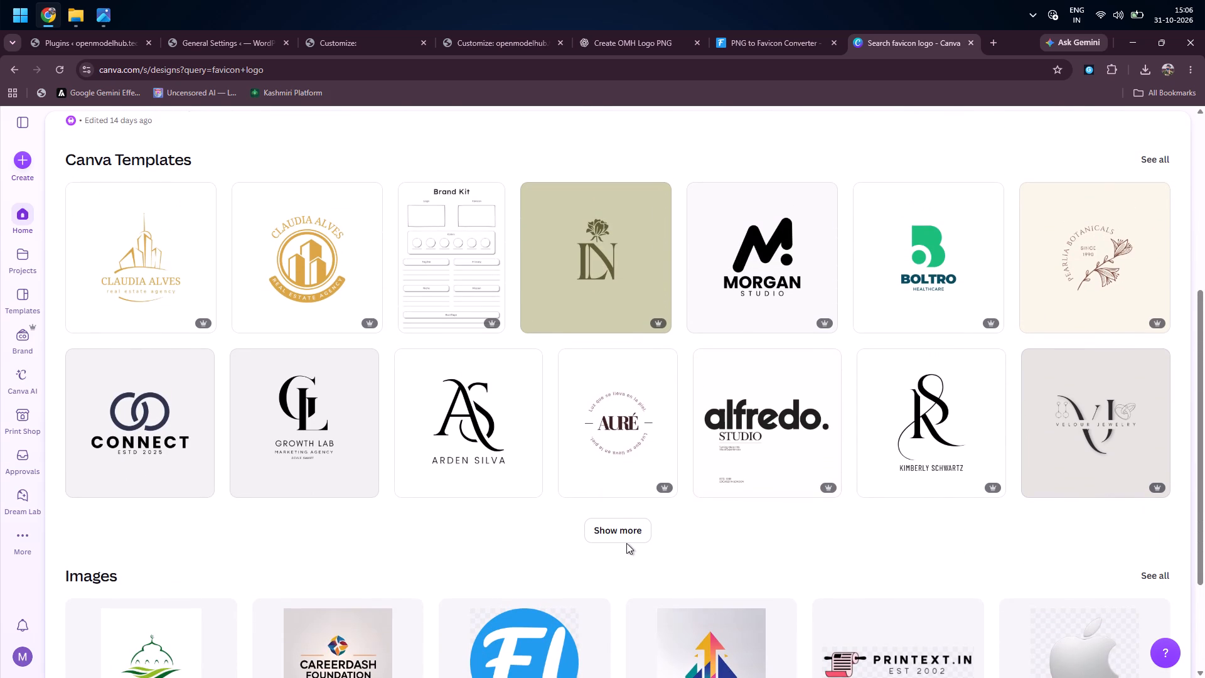
click(631, 532)
scroll(631, 532, down, 1)
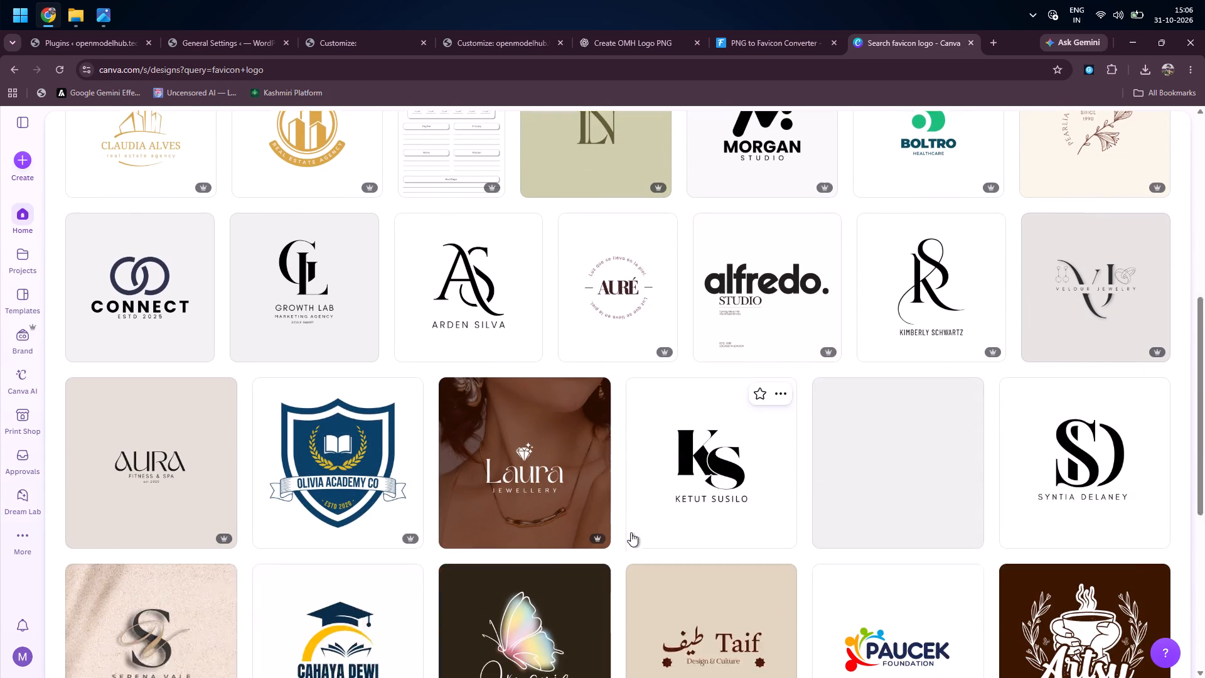
scroll(631, 532, down, 2)
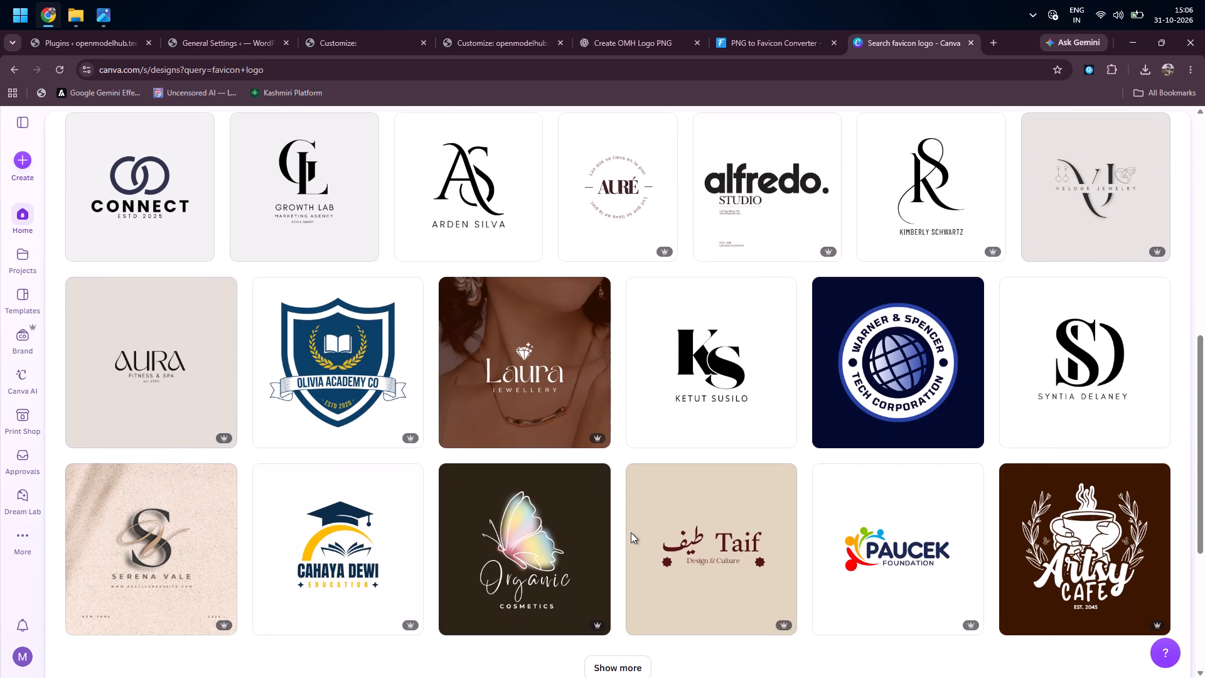
scroll(631, 532, down, 4)
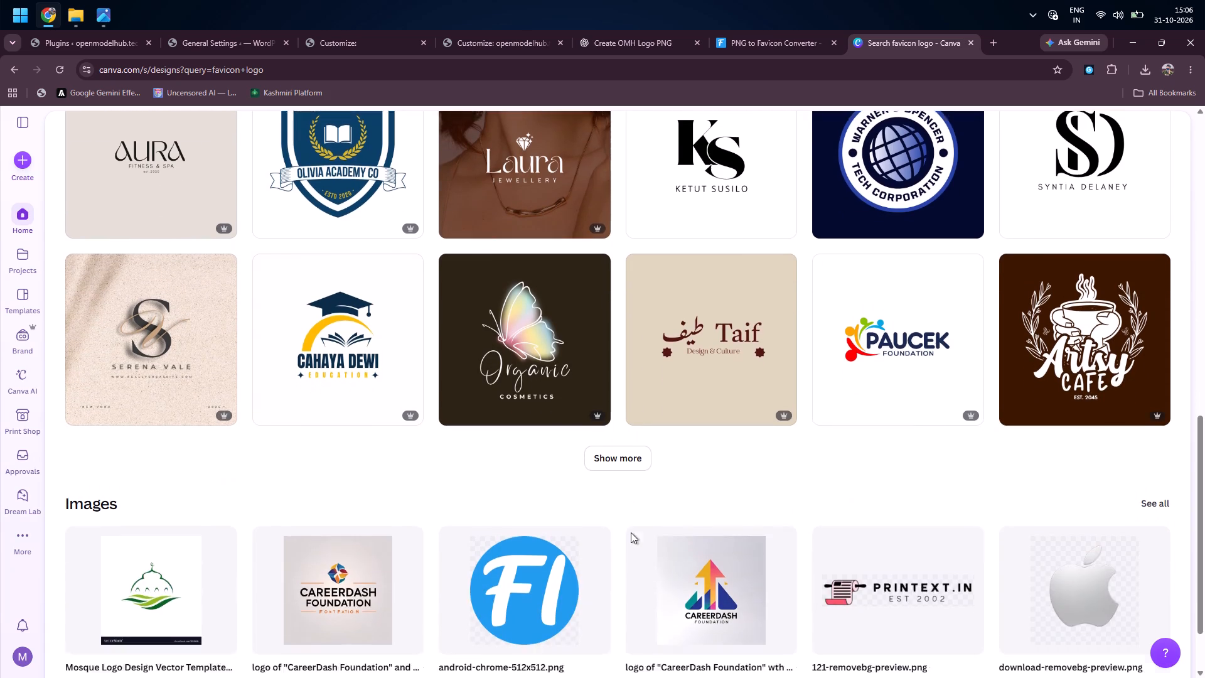
scroll(631, 532, down, 2)
click(627, 382)
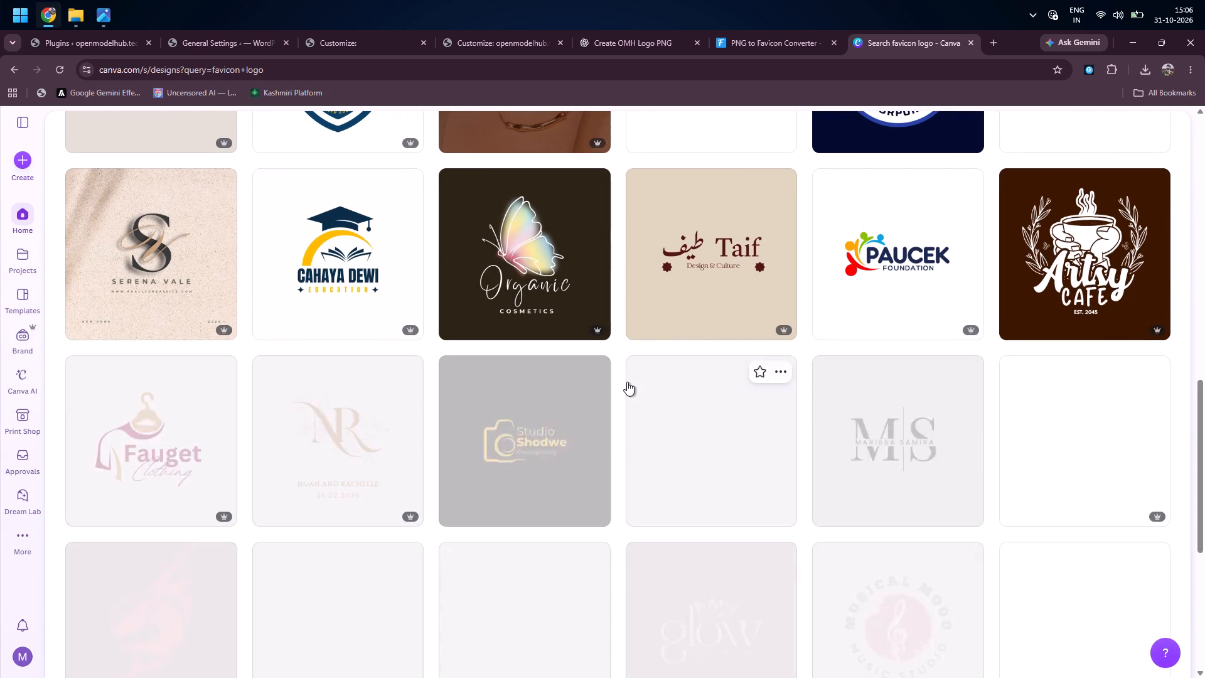
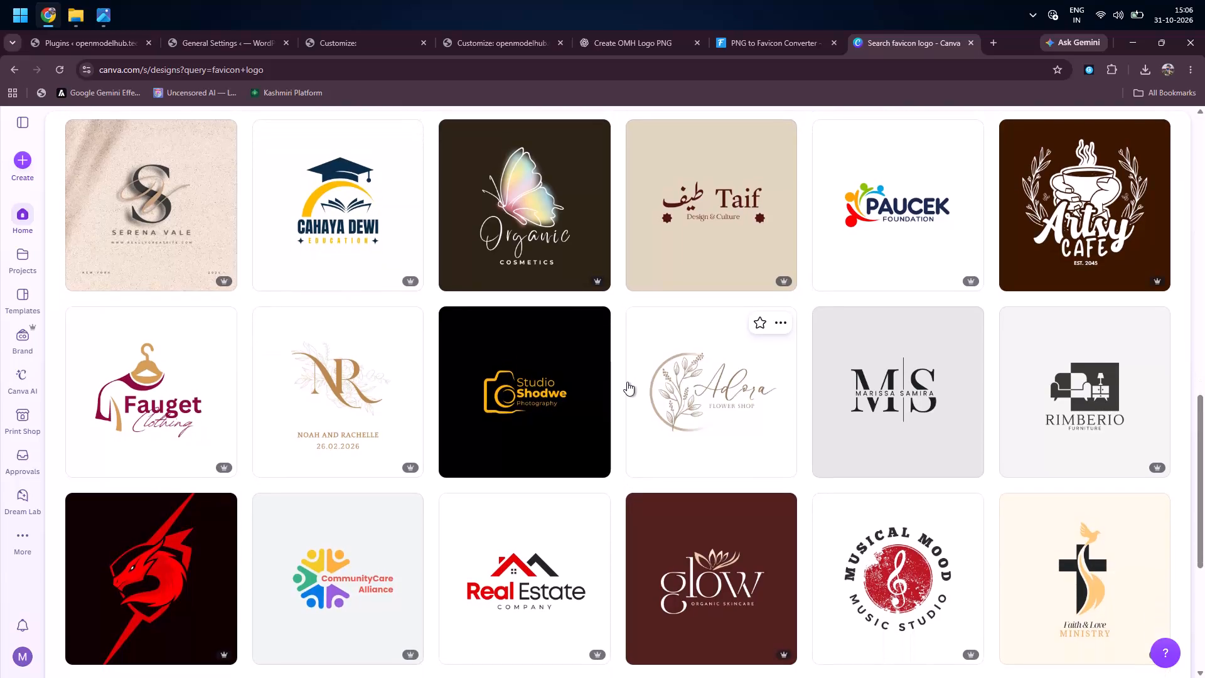
Browse more favicon logo templates, open the Black and White Minimalist Creative Agency Logo for customising, and close the search results tab.
scroll(627, 382, down, 1)
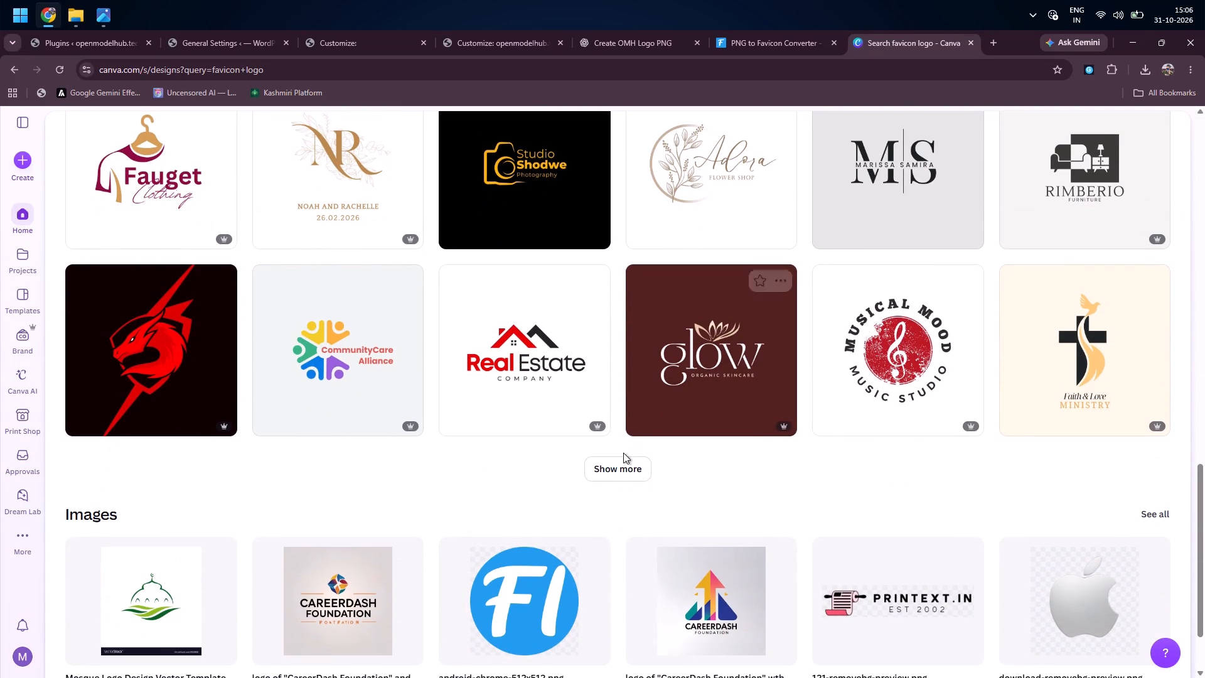
click(616, 471)
scroll(616, 471, down, 1)
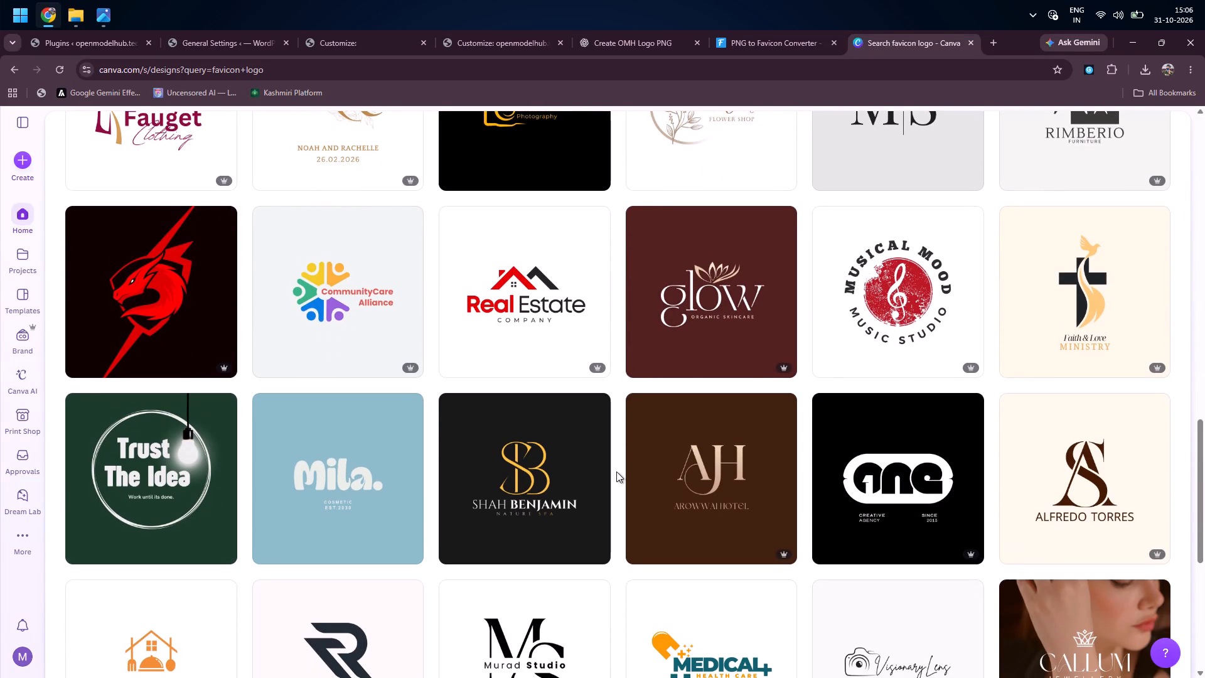
scroll(616, 471, down, 2)
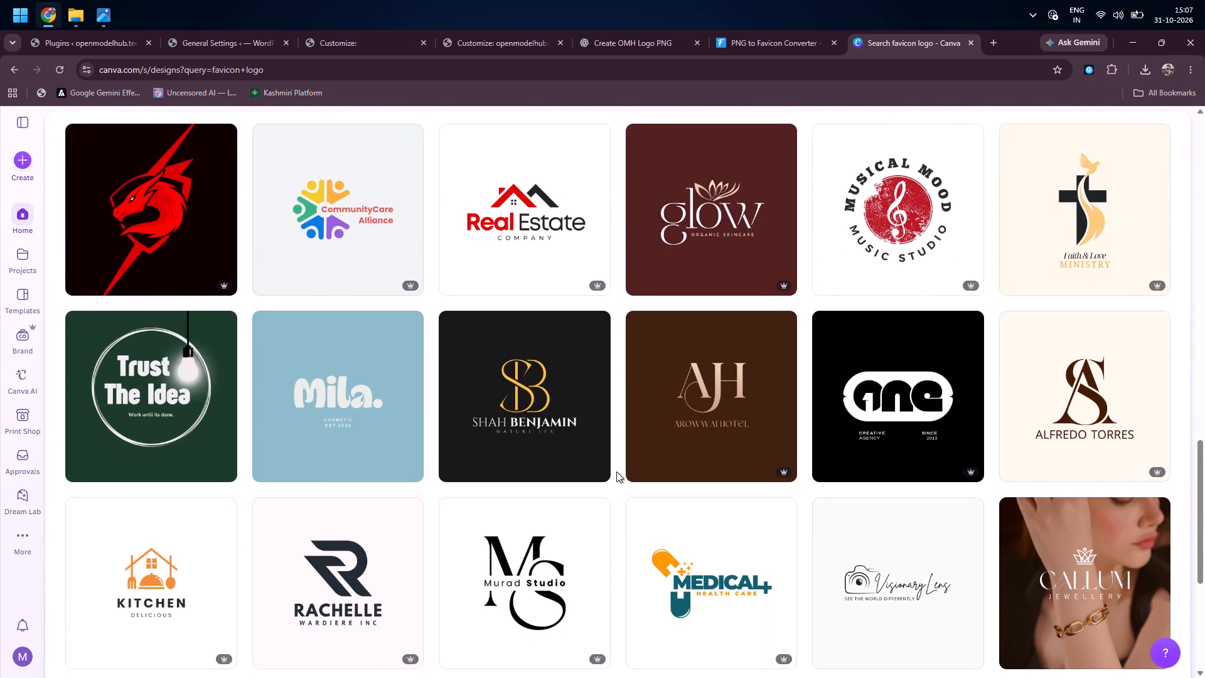
scroll(616, 471, down, 1)
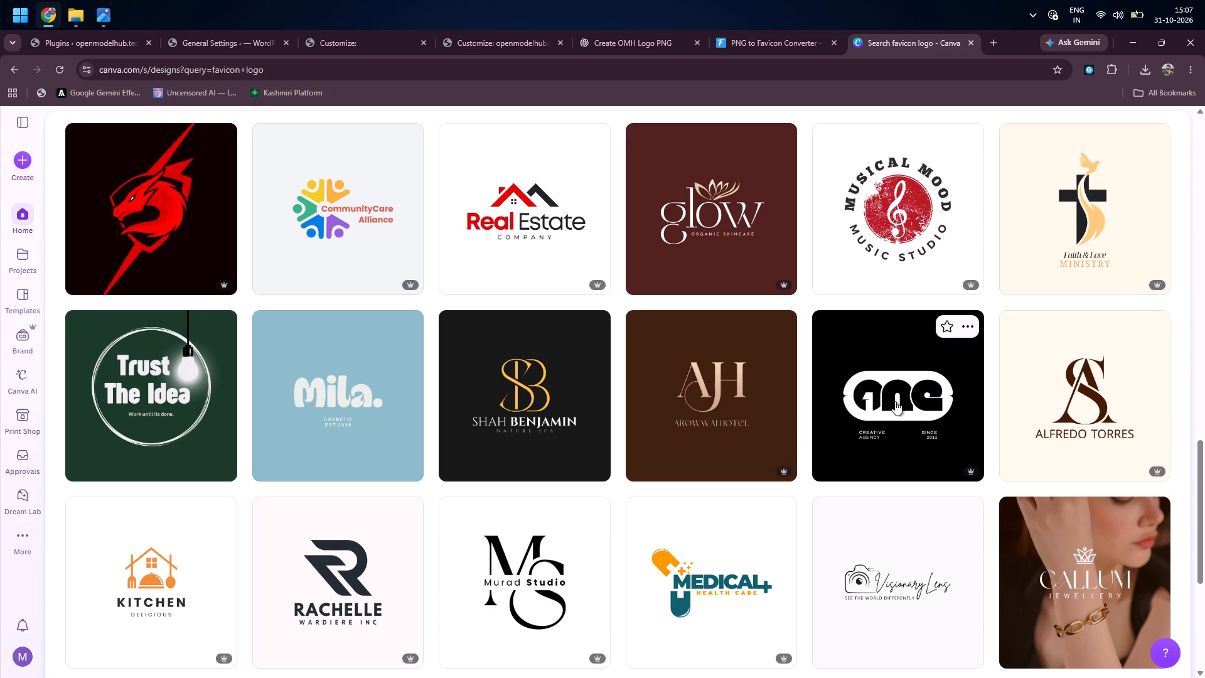
click(895, 401)
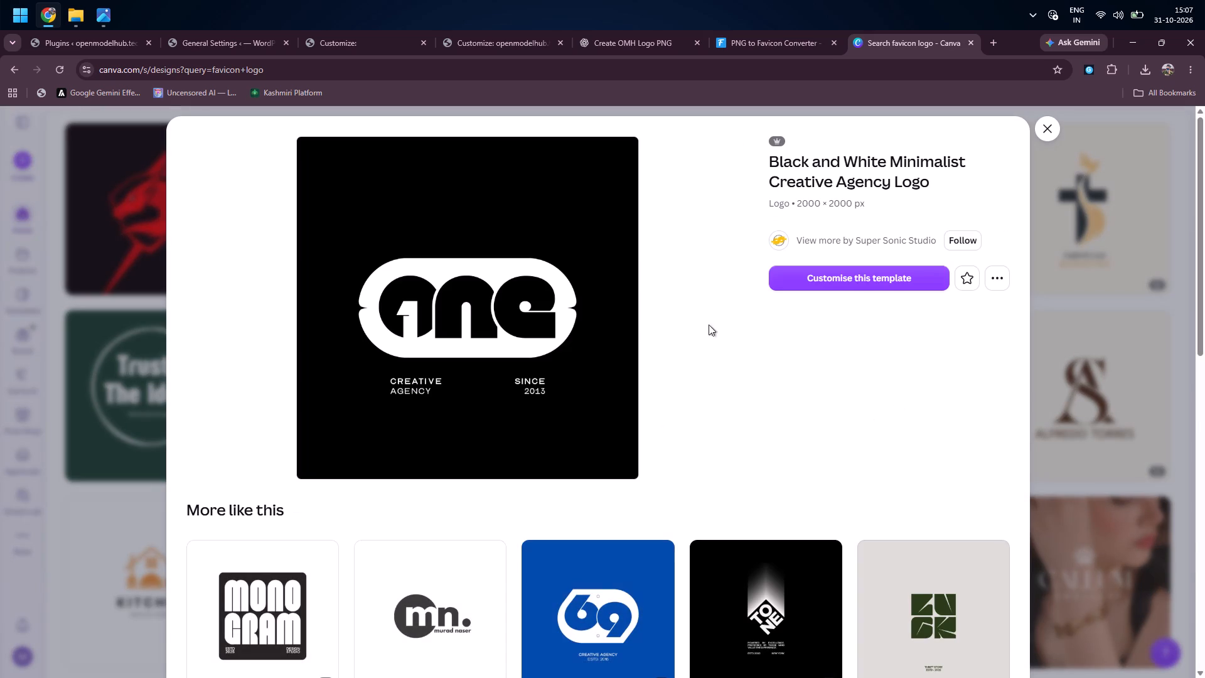
click(877, 282)
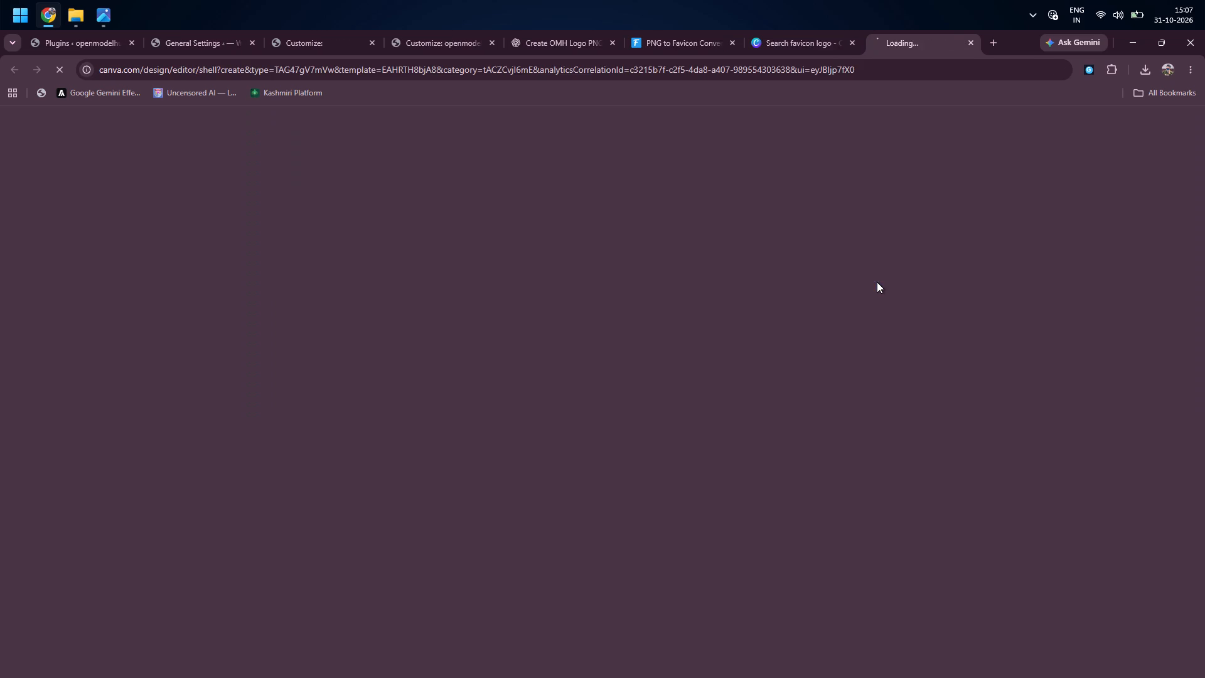
click(849, 38)
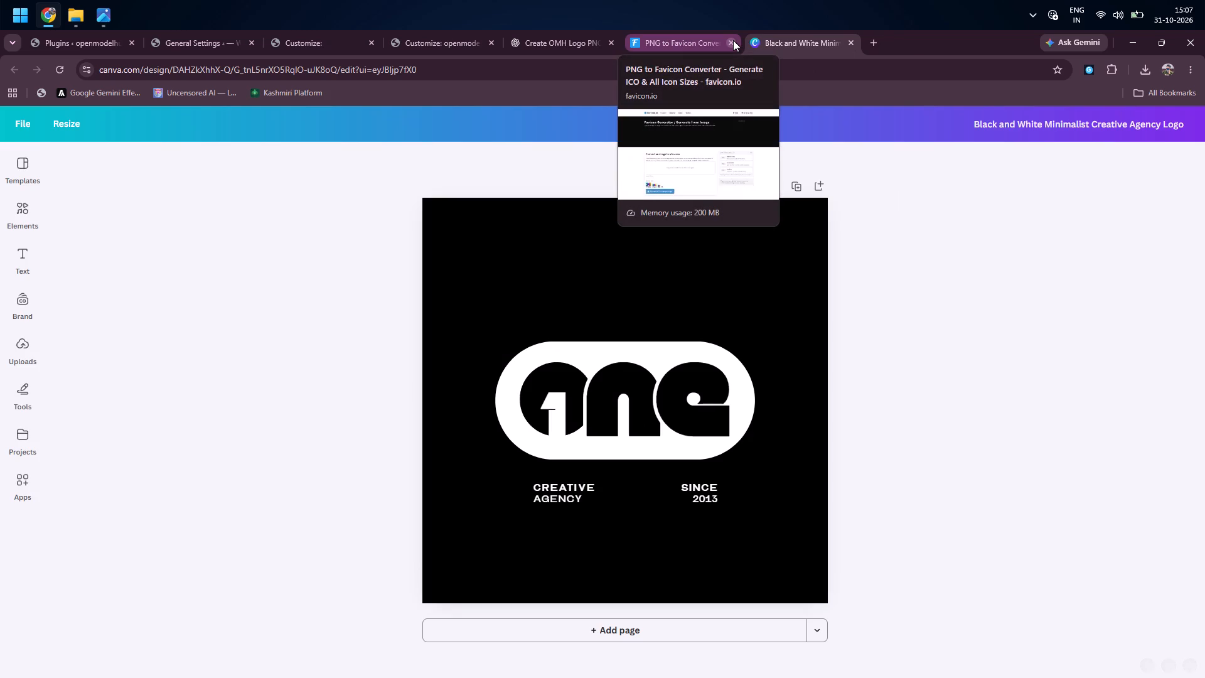
Replace the logo's large letter n with M and its large letter e with H.
click(667, 389)
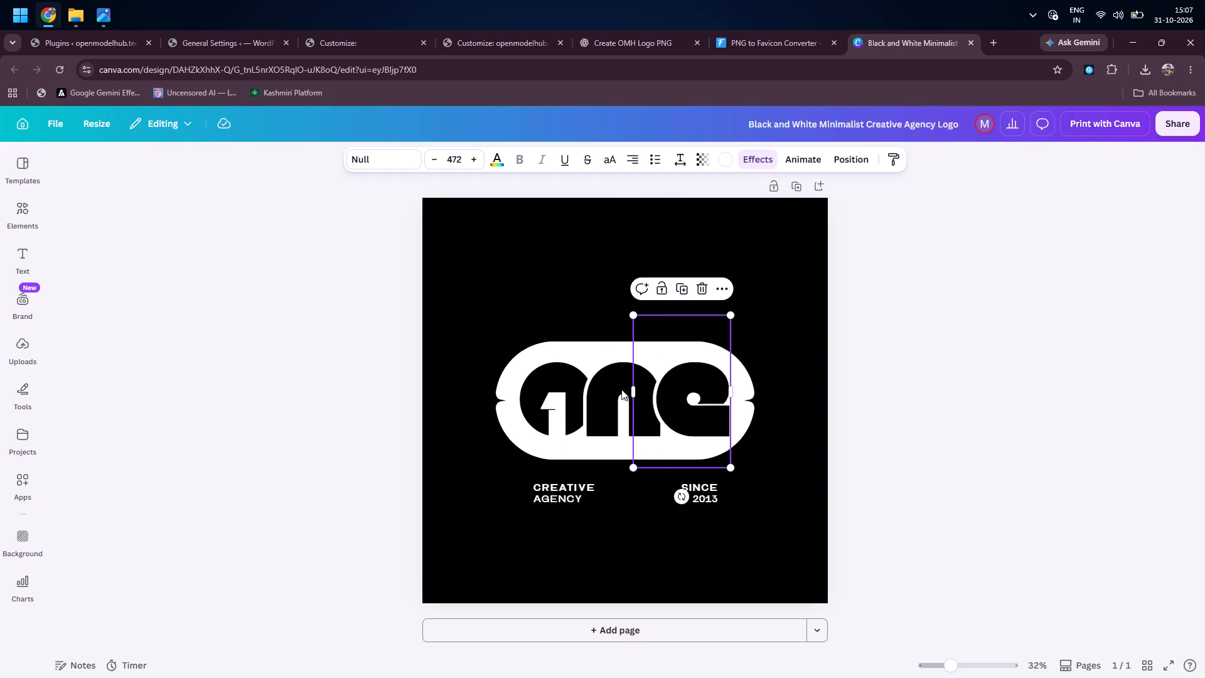
click(575, 391)
click(600, 389)
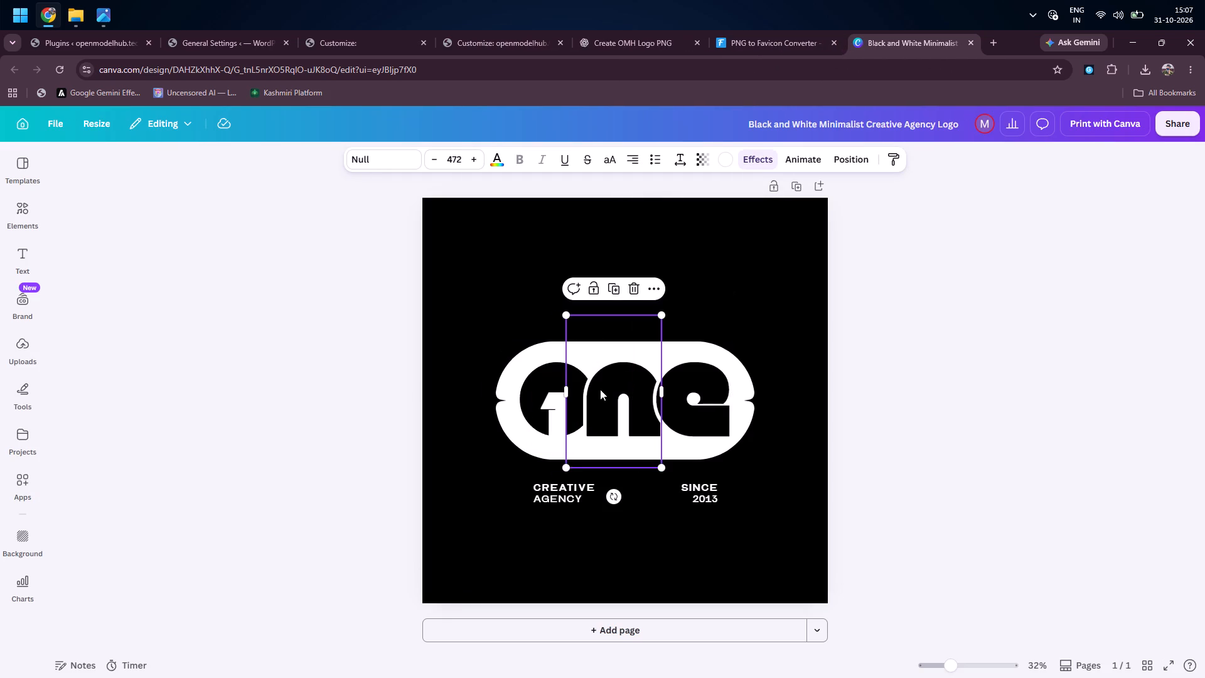
triple_click(600, 389)
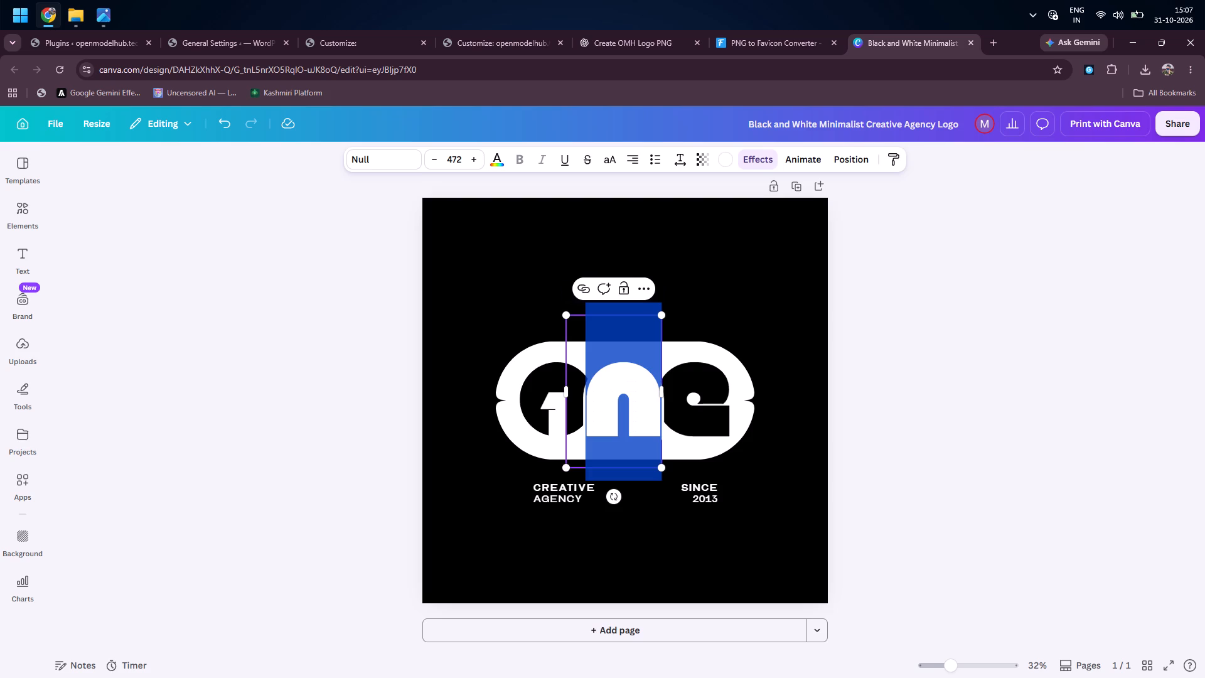
key(m)
triple_click(717, 407)
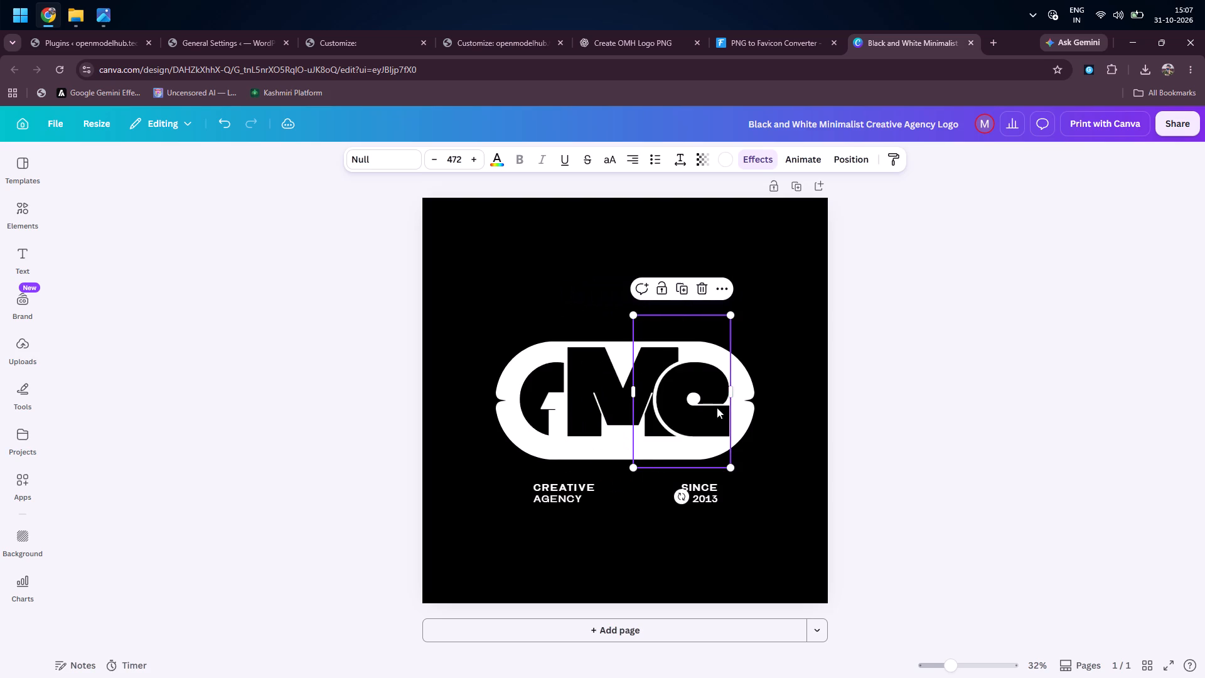
key(h)
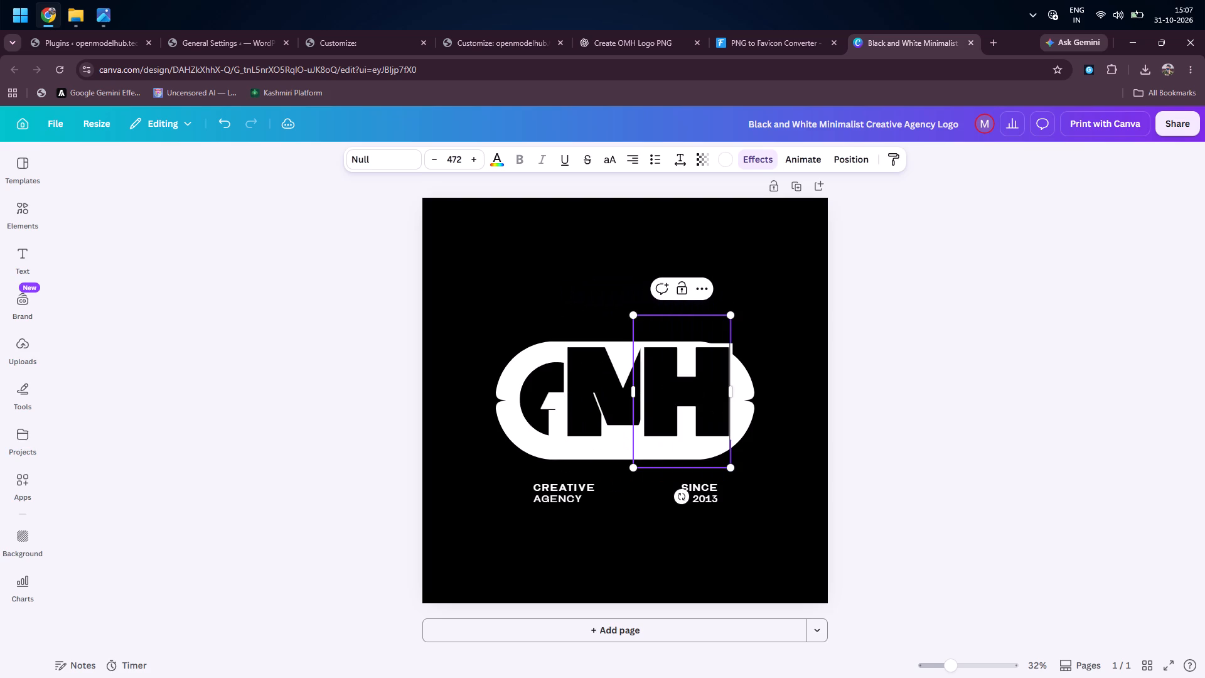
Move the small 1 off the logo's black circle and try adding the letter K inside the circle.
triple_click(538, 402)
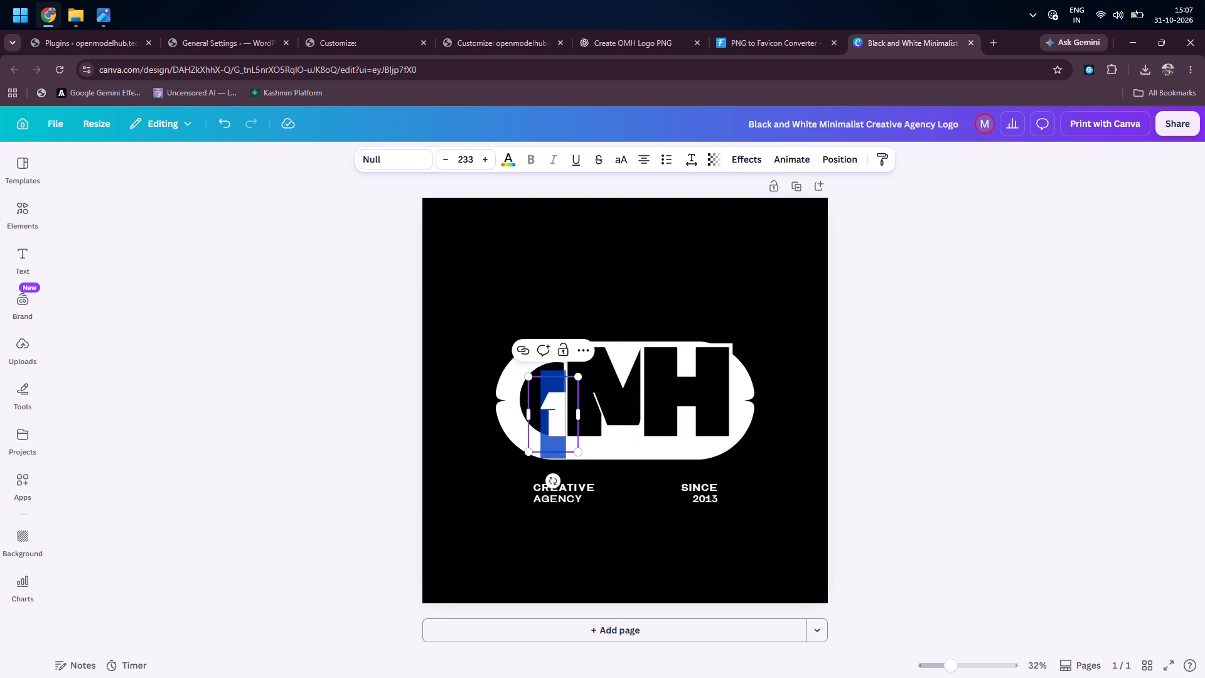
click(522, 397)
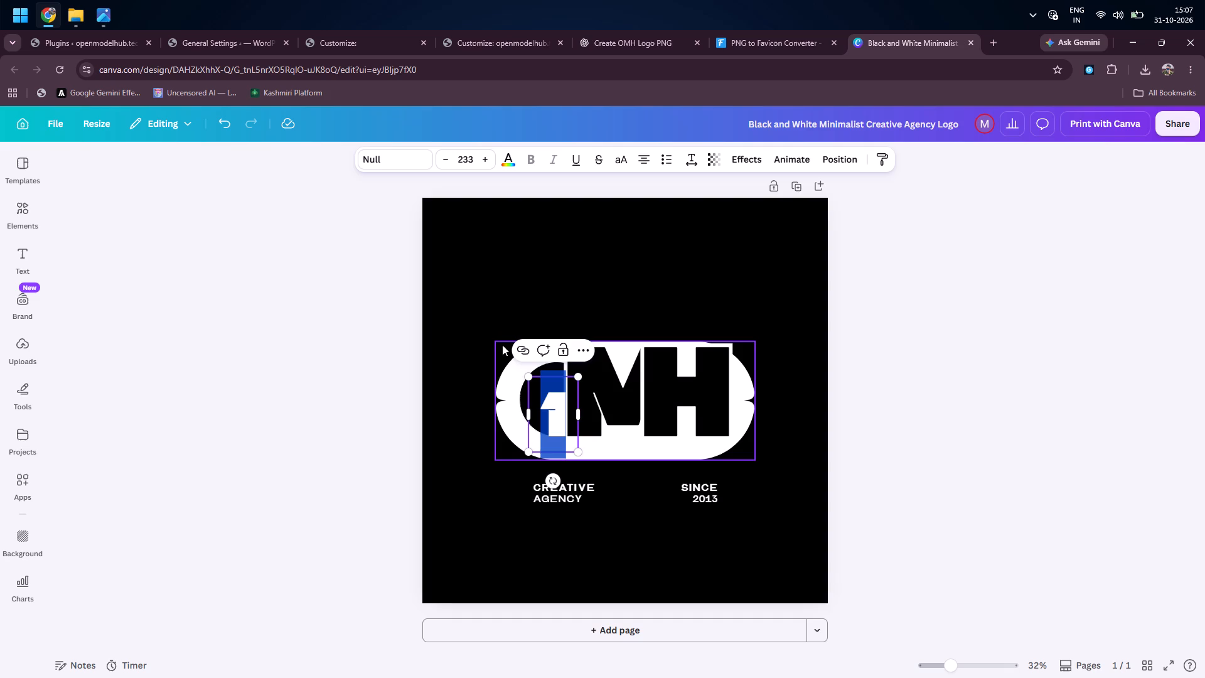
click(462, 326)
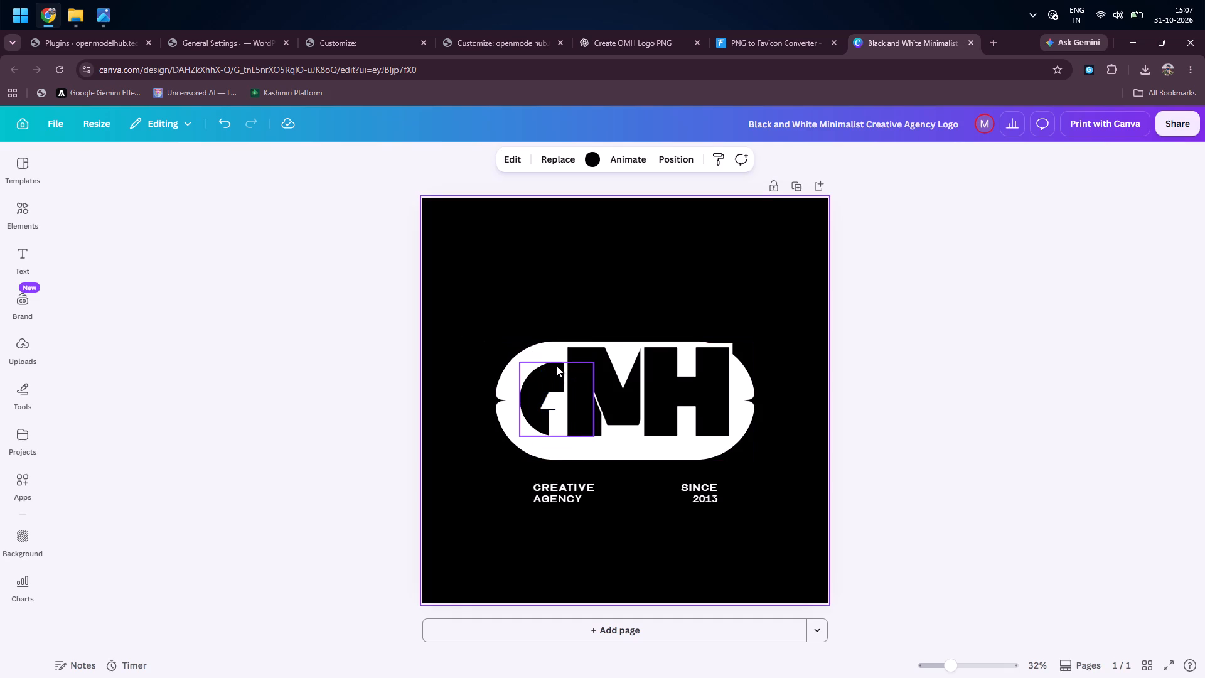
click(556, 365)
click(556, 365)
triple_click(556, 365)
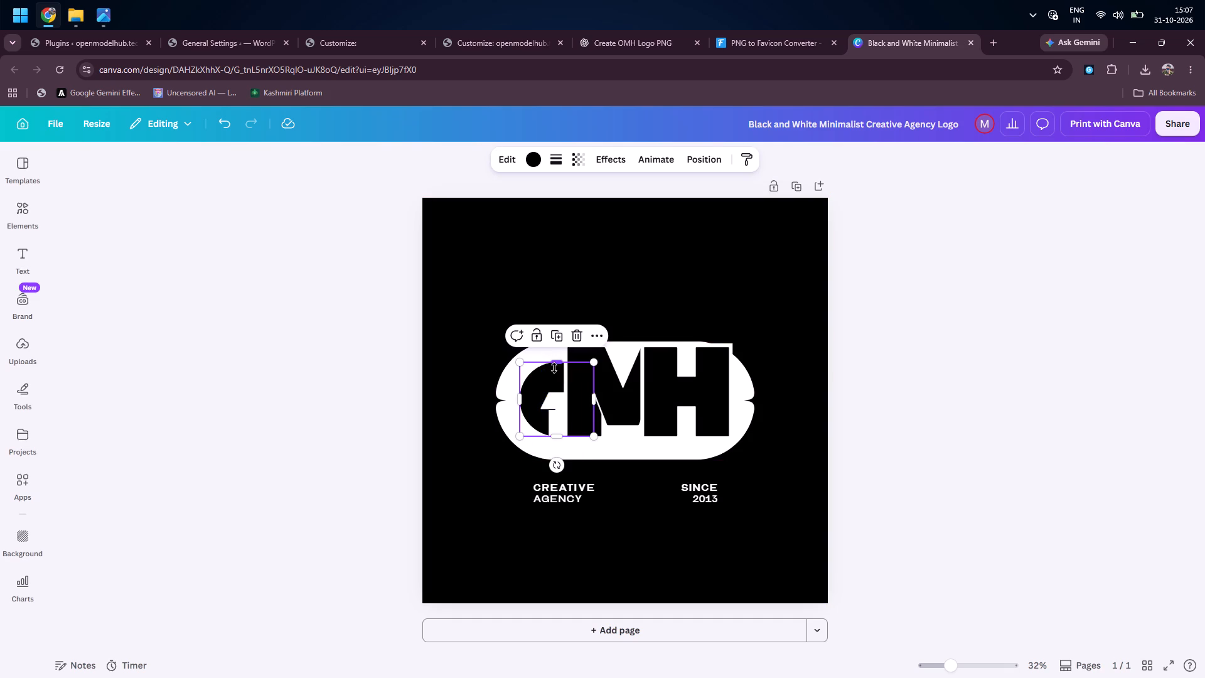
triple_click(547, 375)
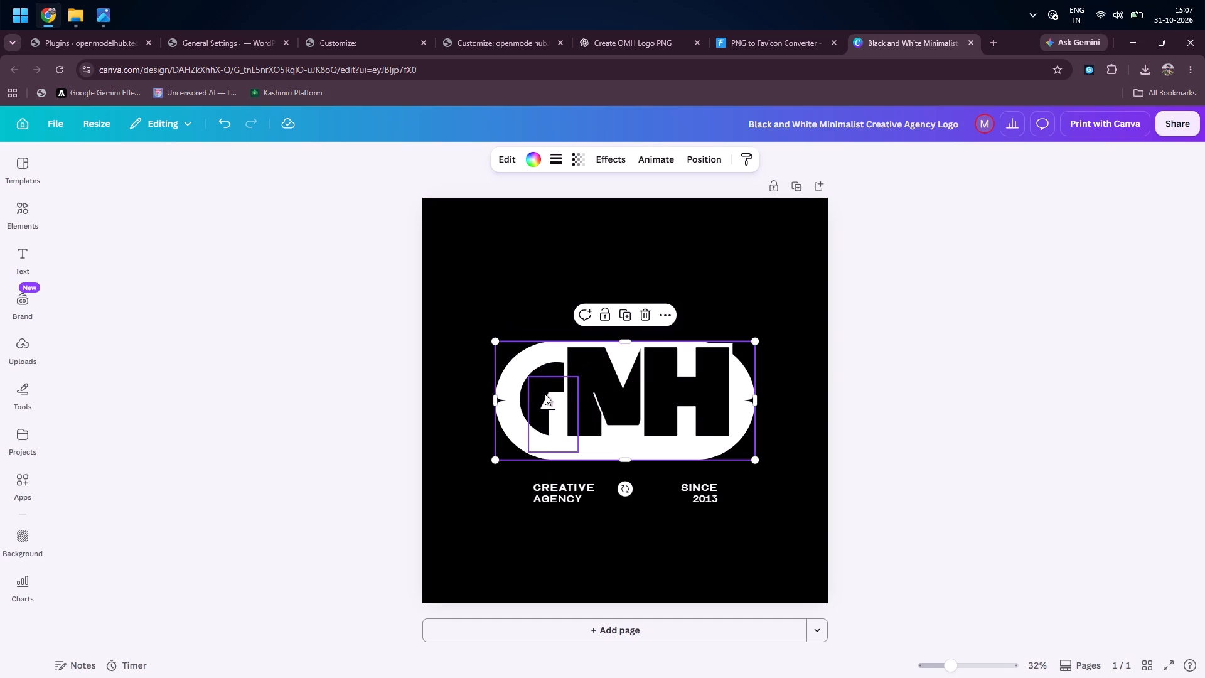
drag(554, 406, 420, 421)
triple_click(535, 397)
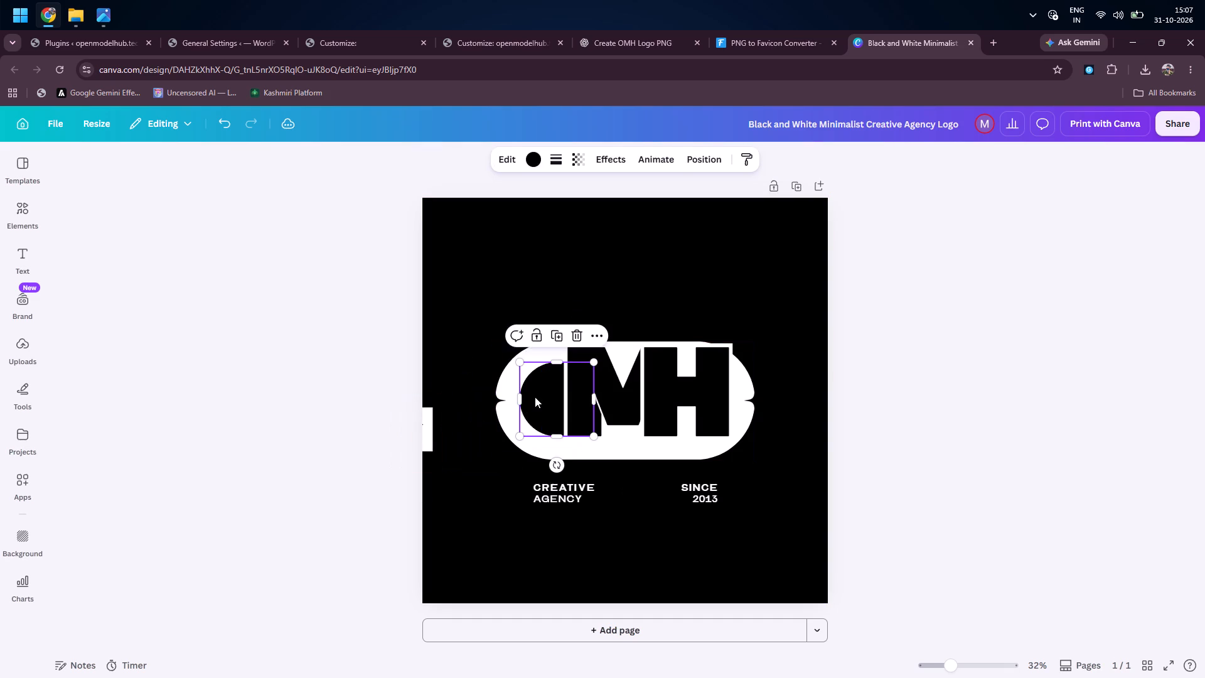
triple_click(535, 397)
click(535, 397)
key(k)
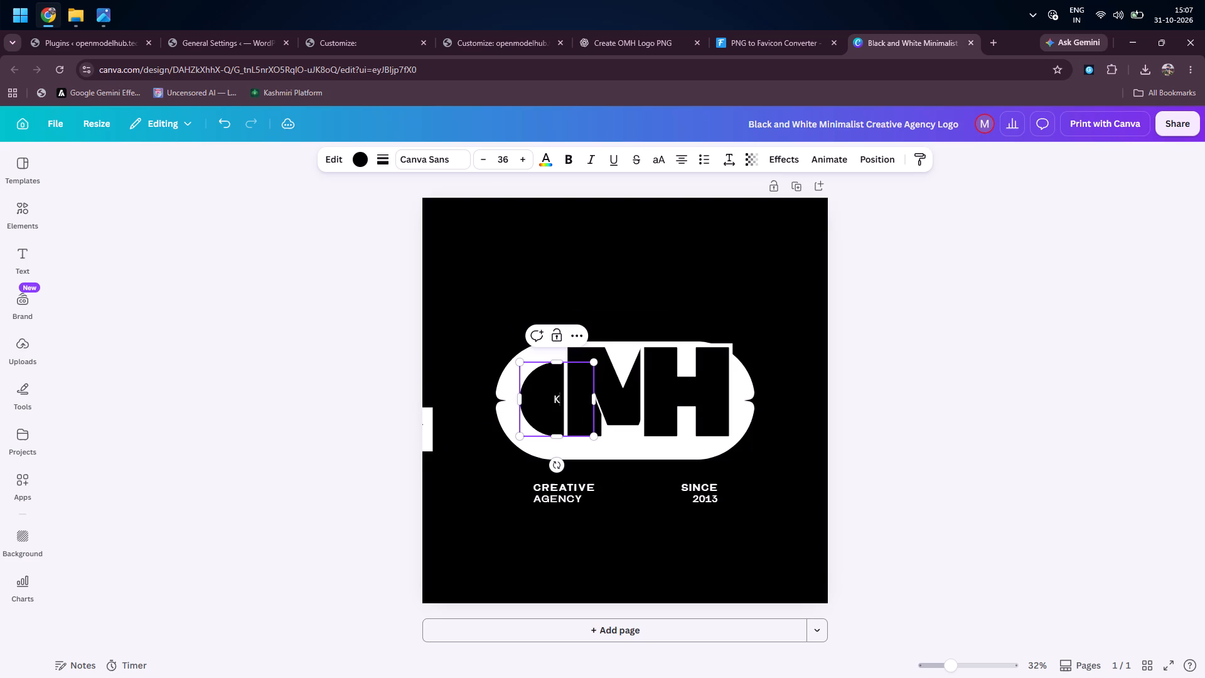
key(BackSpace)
Move the small 1 back onto the black circle, replace it with the letter O, and widen its text box slightly.
drag(433, 416, 558, 385)
triple_click(547, 387)
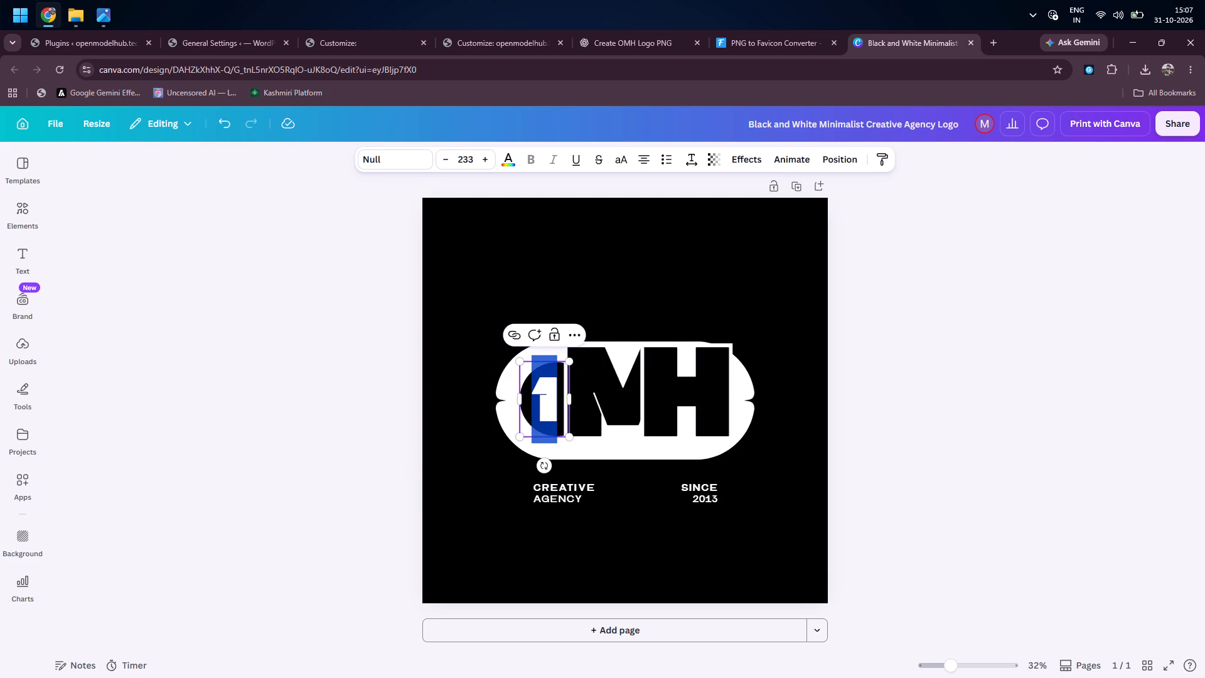
key(o)
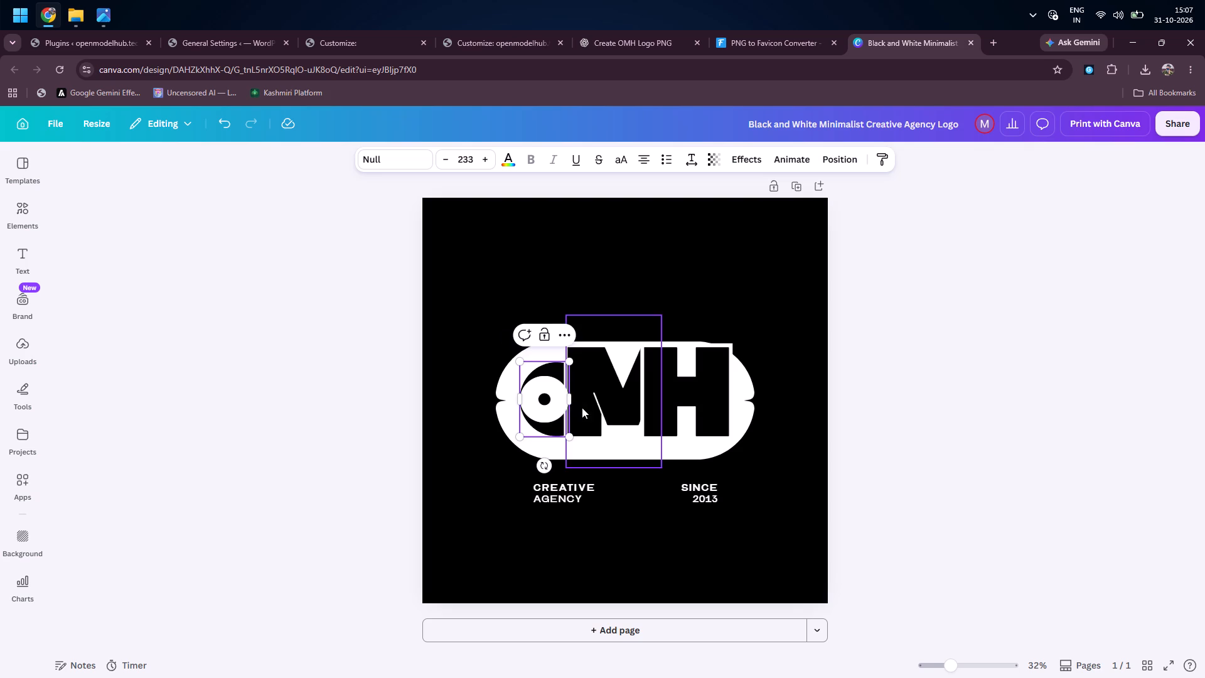
drag(569, 397, 578, 397)
click(985, 360)
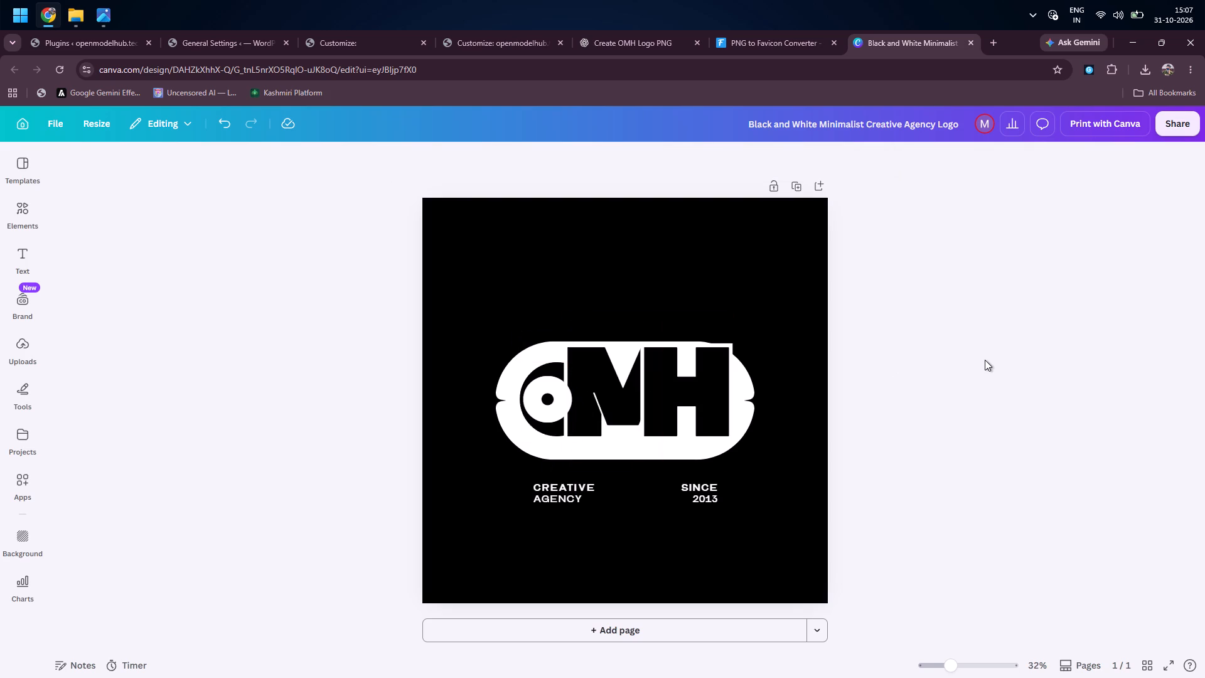
Delete the 2013, SINCE, CREATIVE and AGENCY texts below the OMH lettering.
click(703, 495)
click(725, 462)
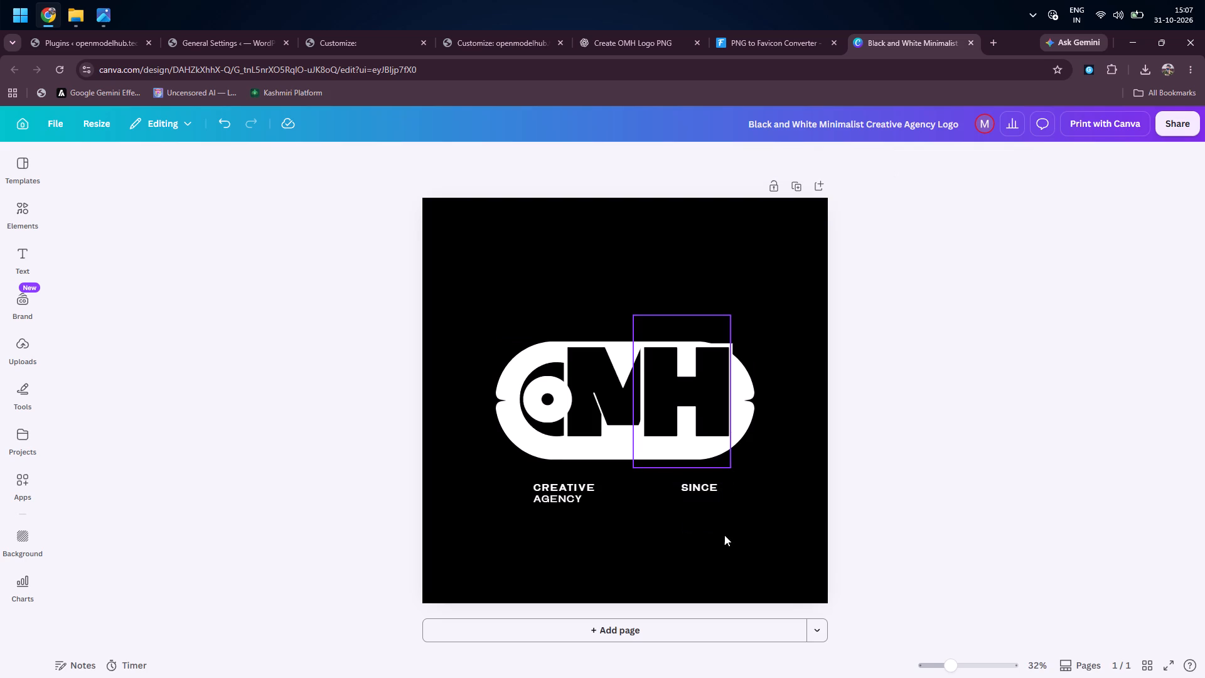
drag(724, 535, 522, 475)
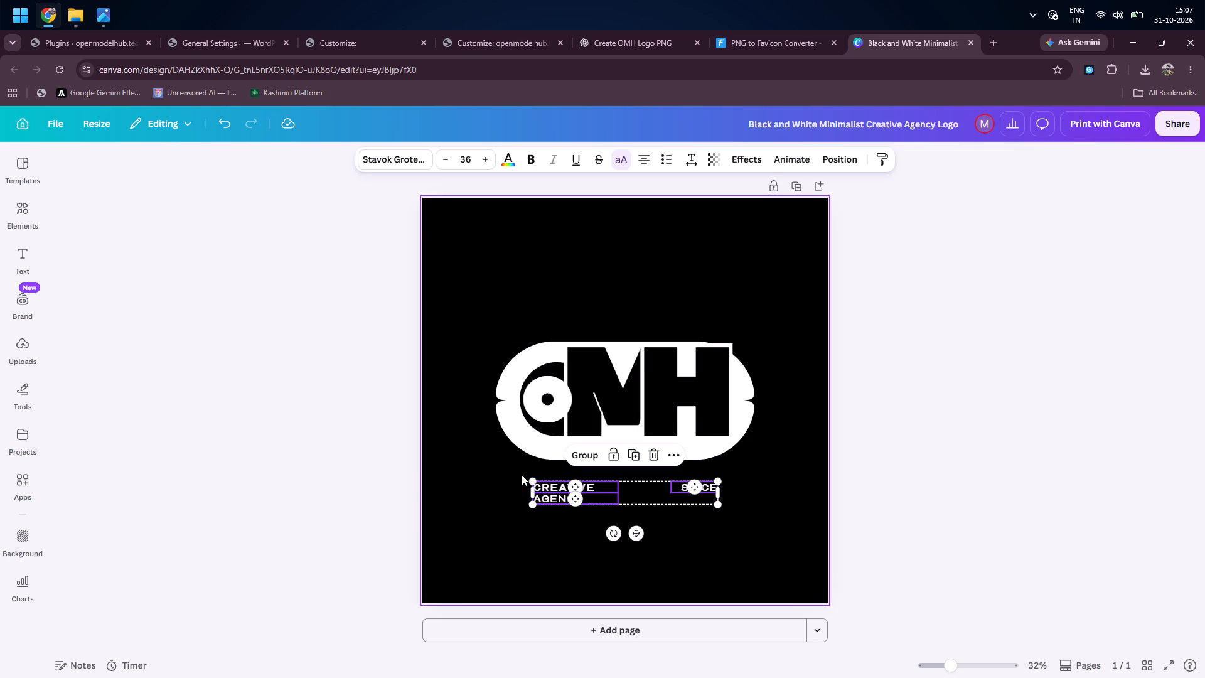
key(Delete)
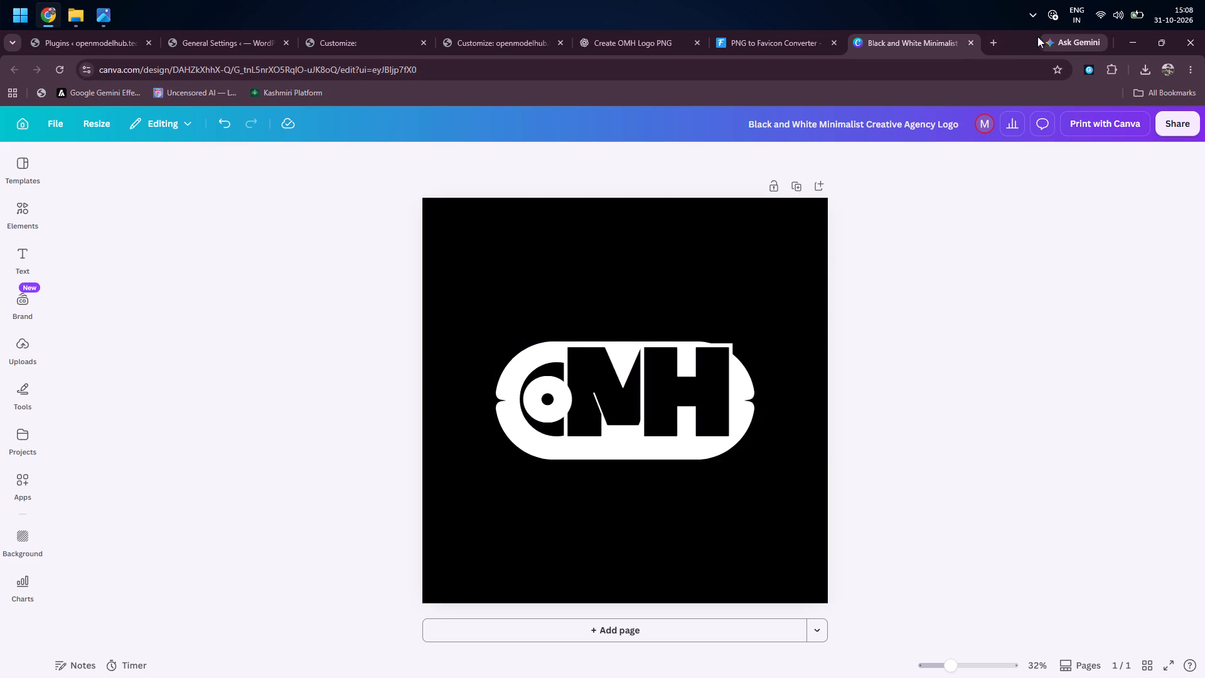
Reopen the closed Canva favicon logo search tab and close the logo design's editor tab.
click(1012, 50)
right_click(1012, 50)
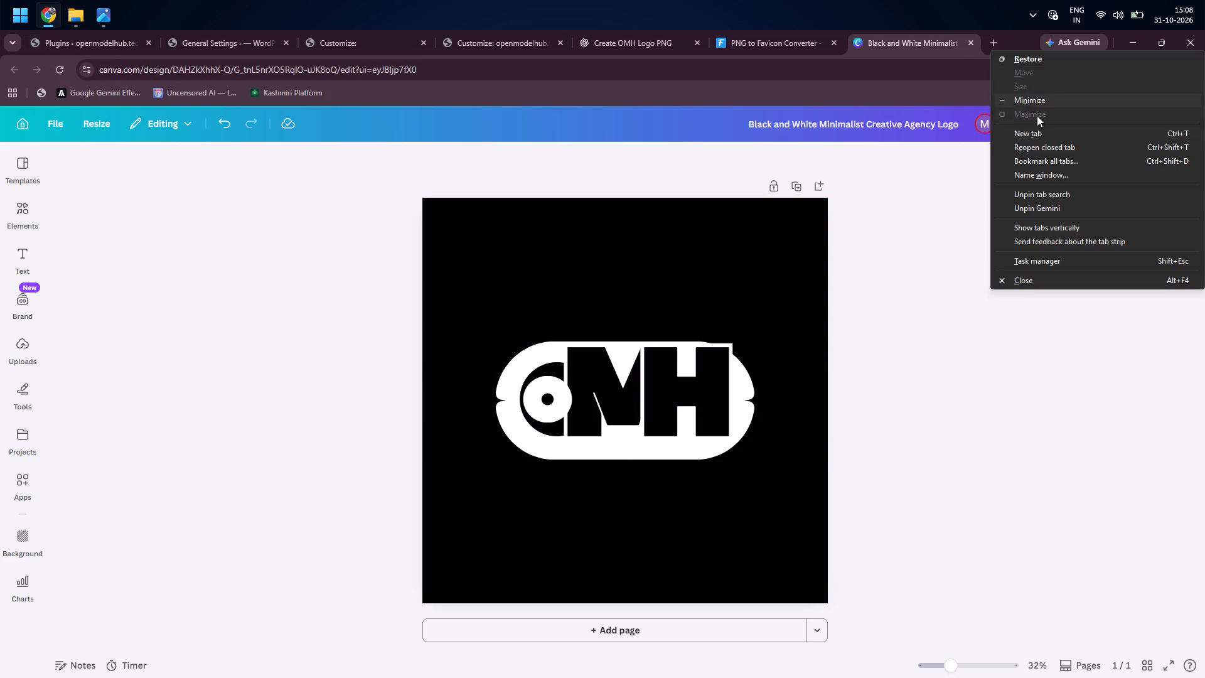
click(1047, 150)
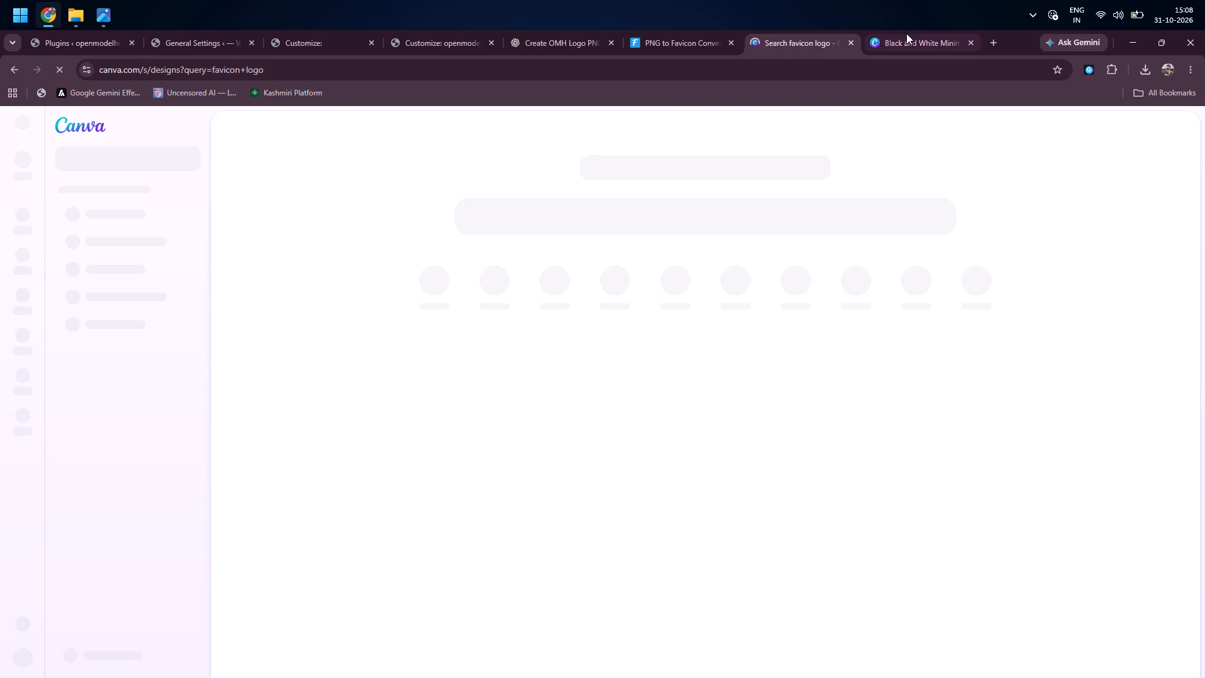
click(973, 40)
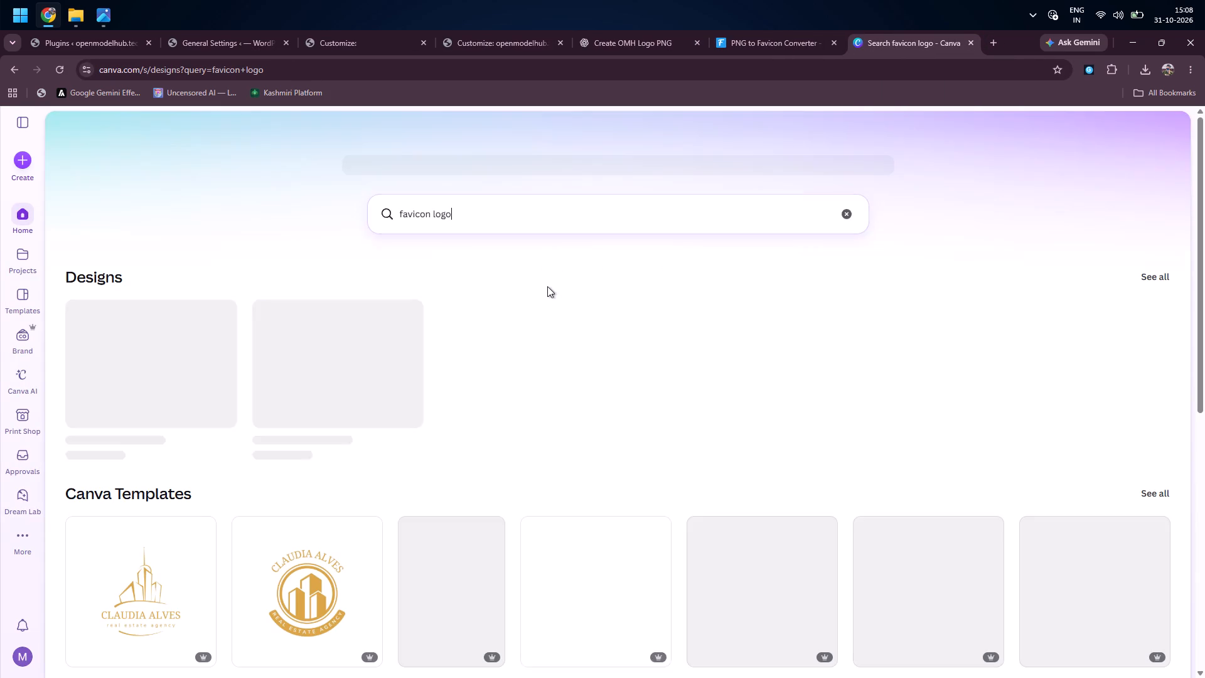
Try to rerun the "favicon logo" search on the Canva home page.
click(496, 209)
key(Return)
key(Return)
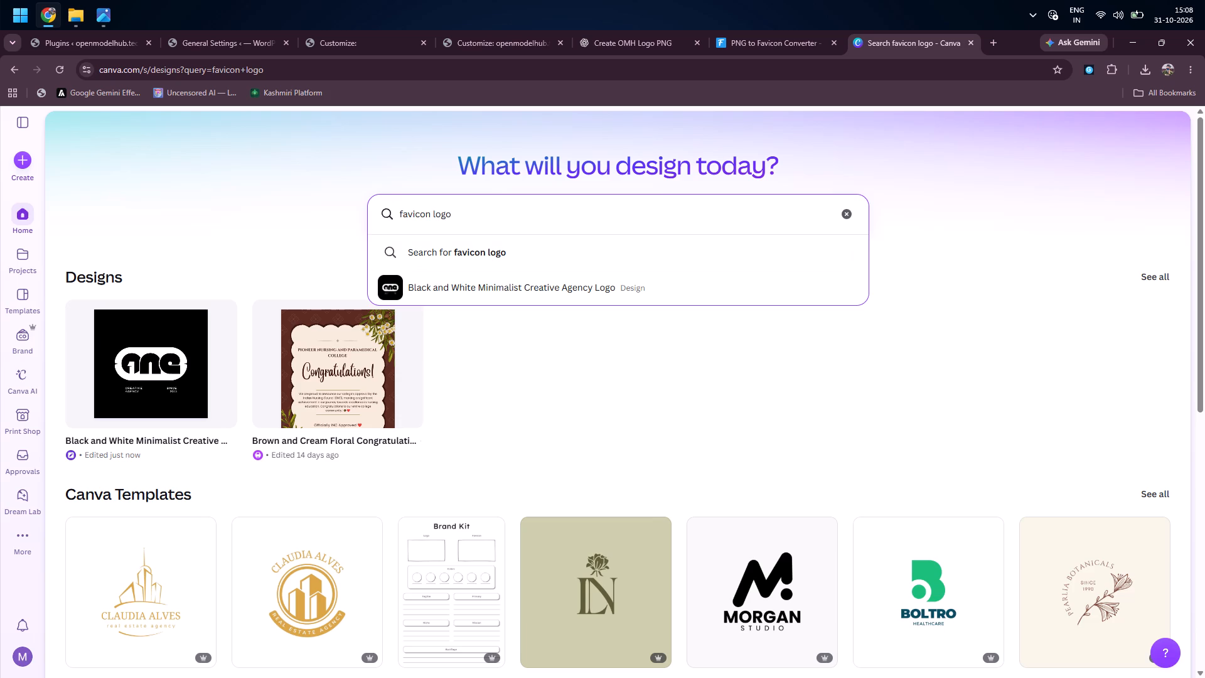
click(495, 247)
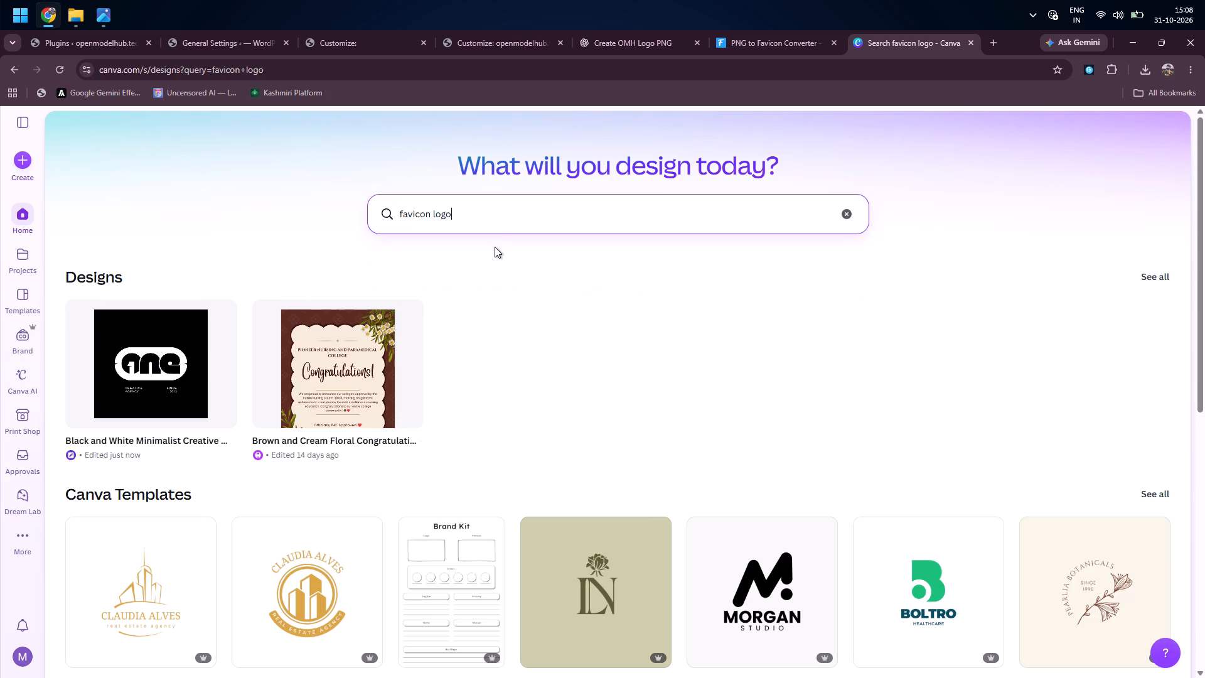
click(477, 215)
key(Down)
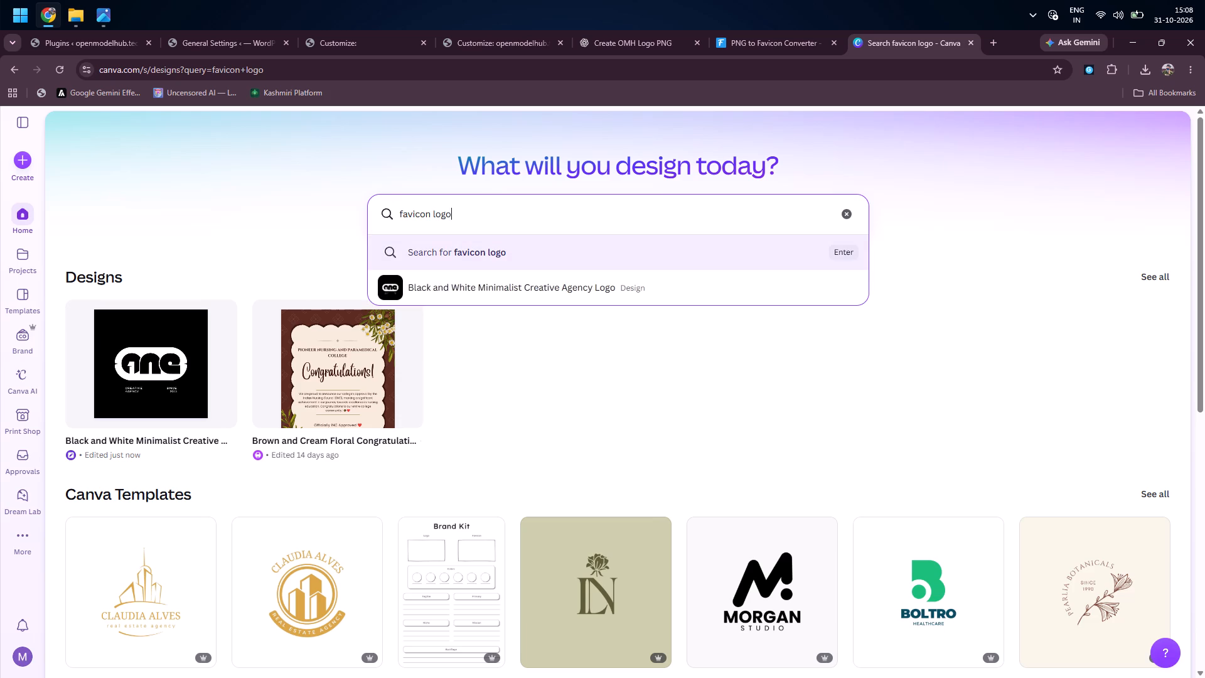
key(Return)
key(Return)
key(Return)
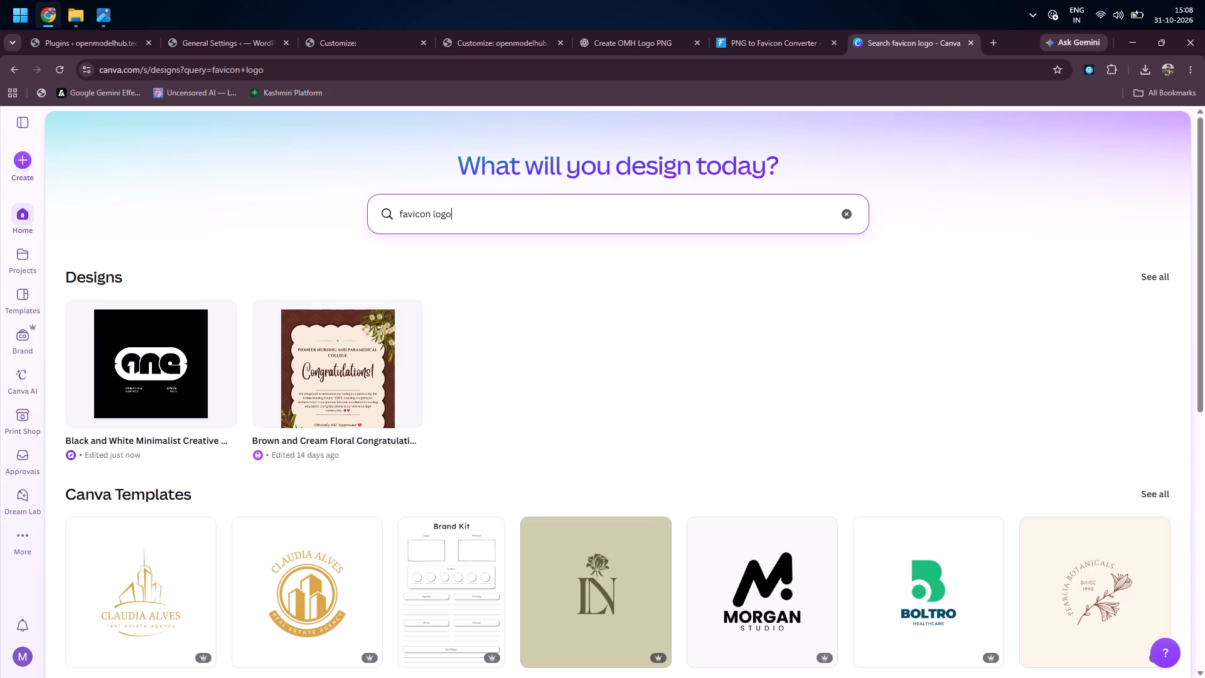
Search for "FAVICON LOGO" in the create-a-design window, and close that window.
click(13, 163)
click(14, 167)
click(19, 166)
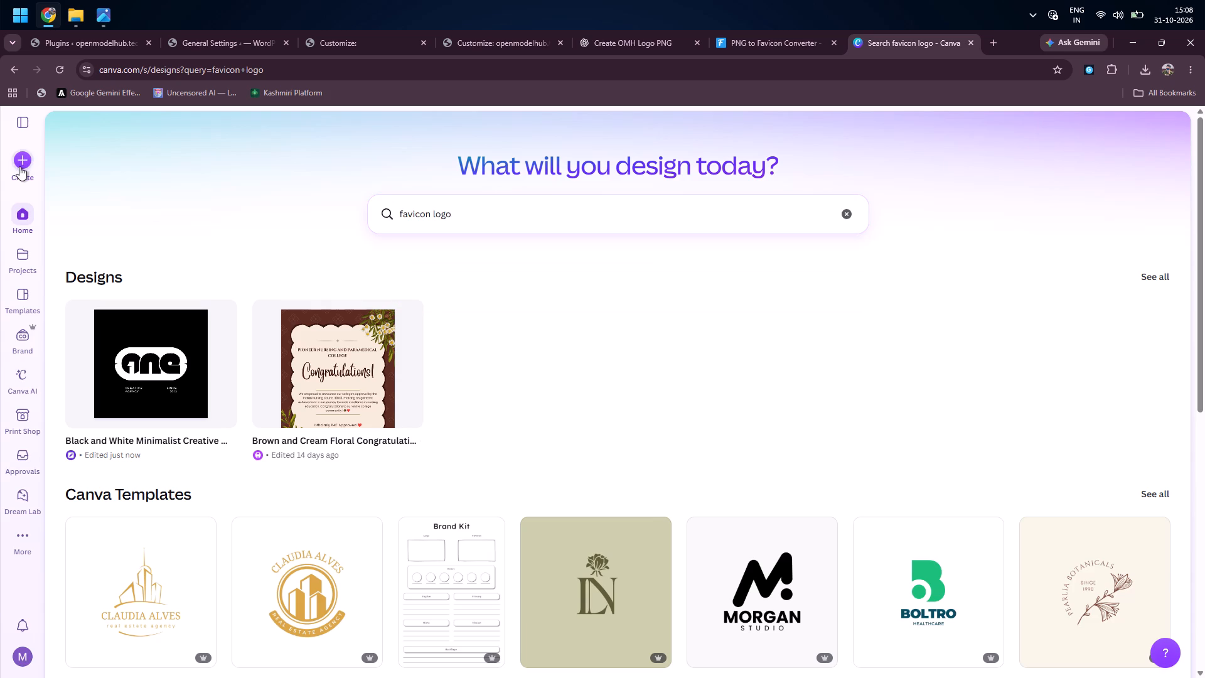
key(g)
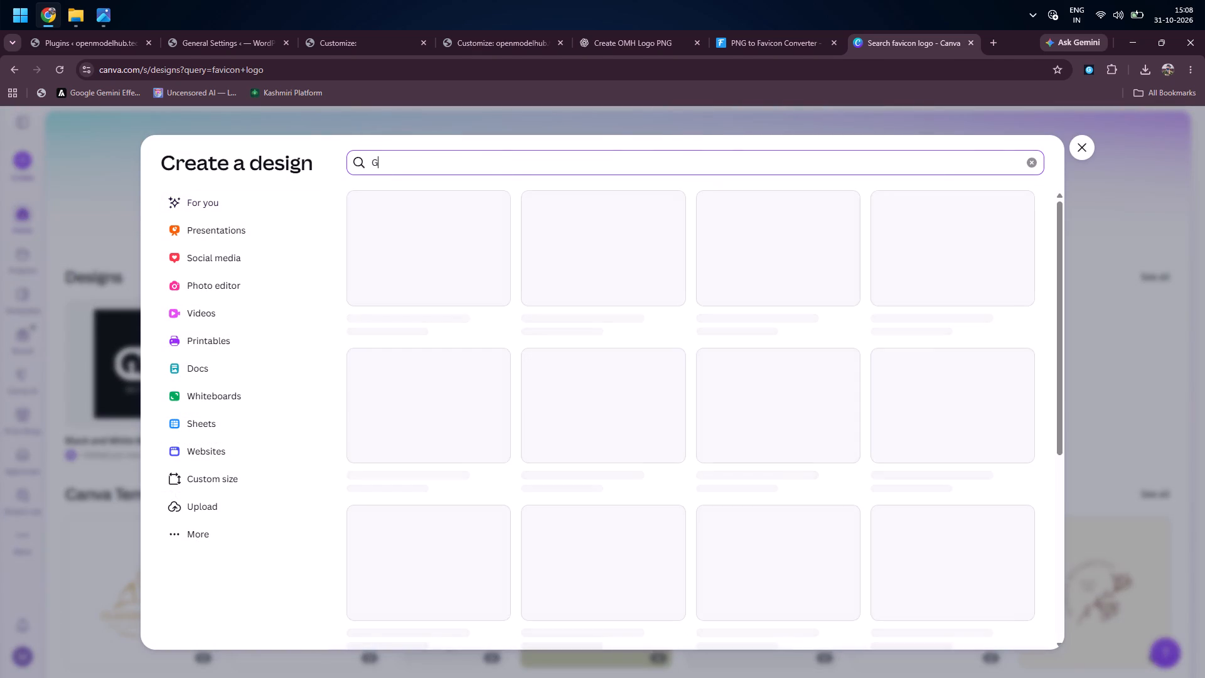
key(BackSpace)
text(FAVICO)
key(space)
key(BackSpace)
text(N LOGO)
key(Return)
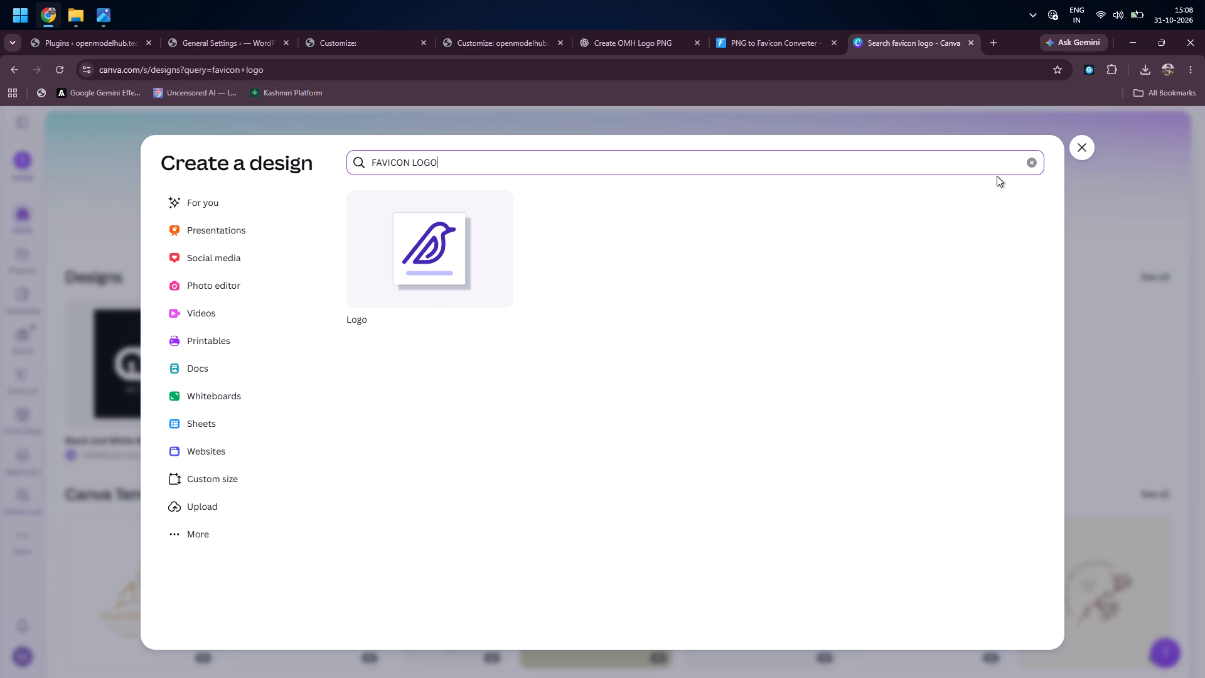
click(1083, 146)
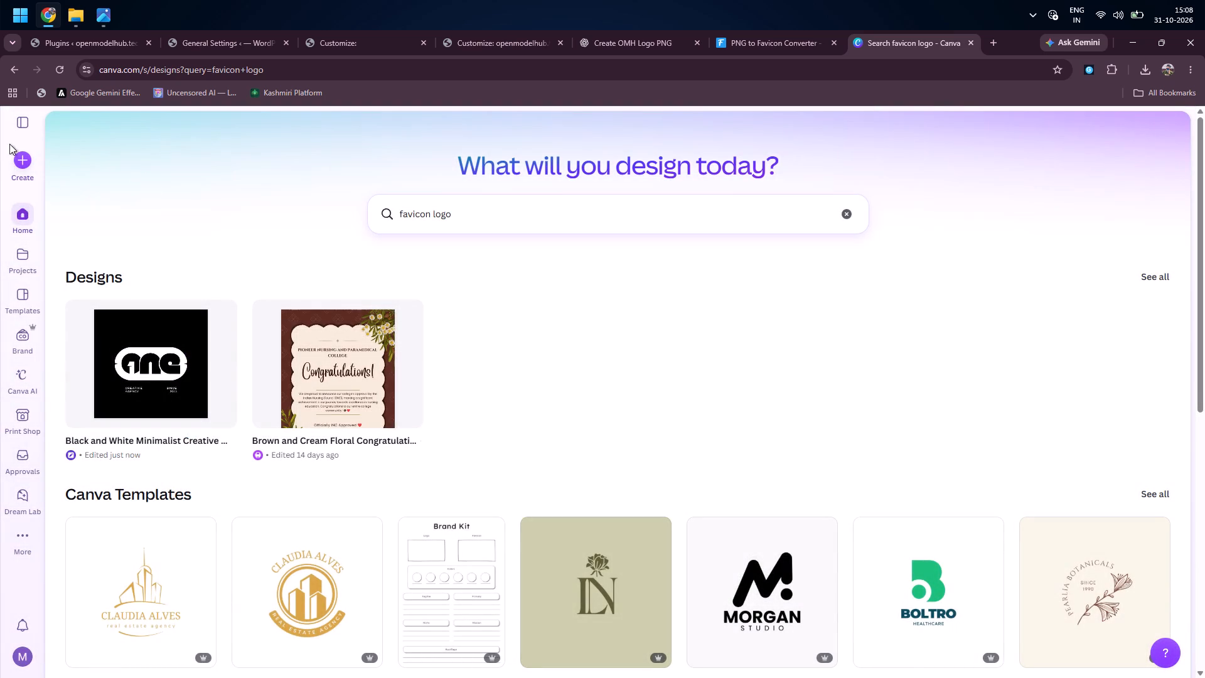
Return to the canva.com home page and search it for "FAVICON LOGO".
drag(267, 67, 146, 78)
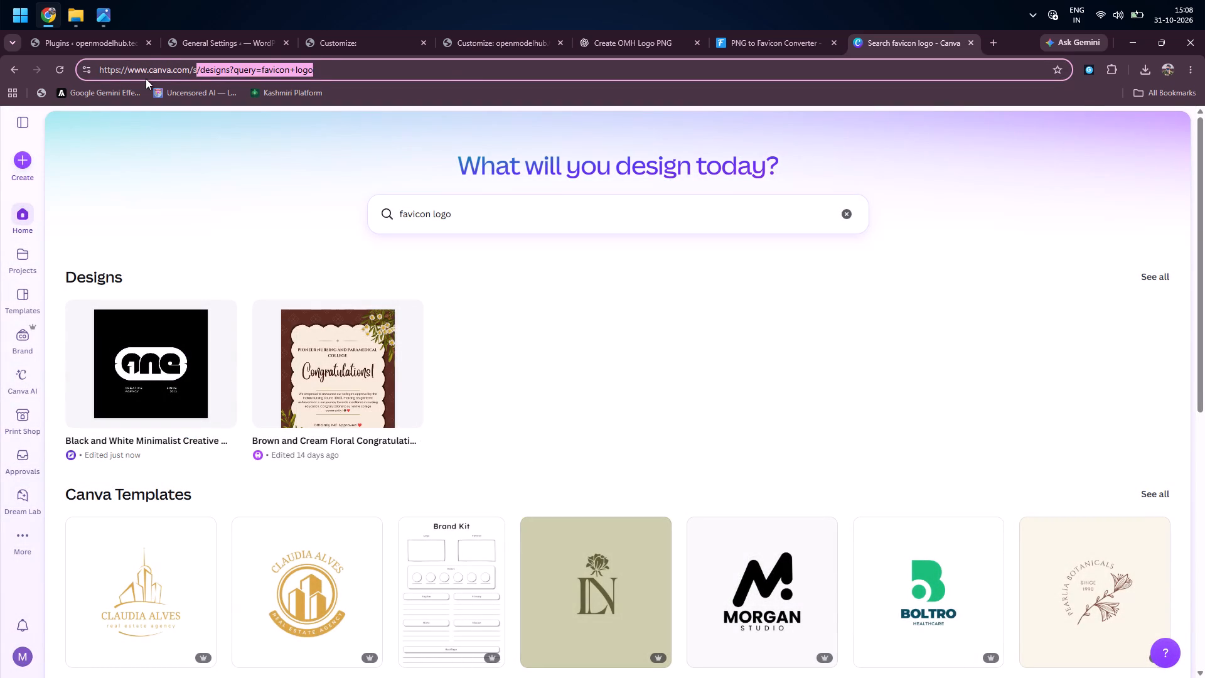
key(BackSpace)
key(BackSpace)
key(BackSpace)
key(Return)
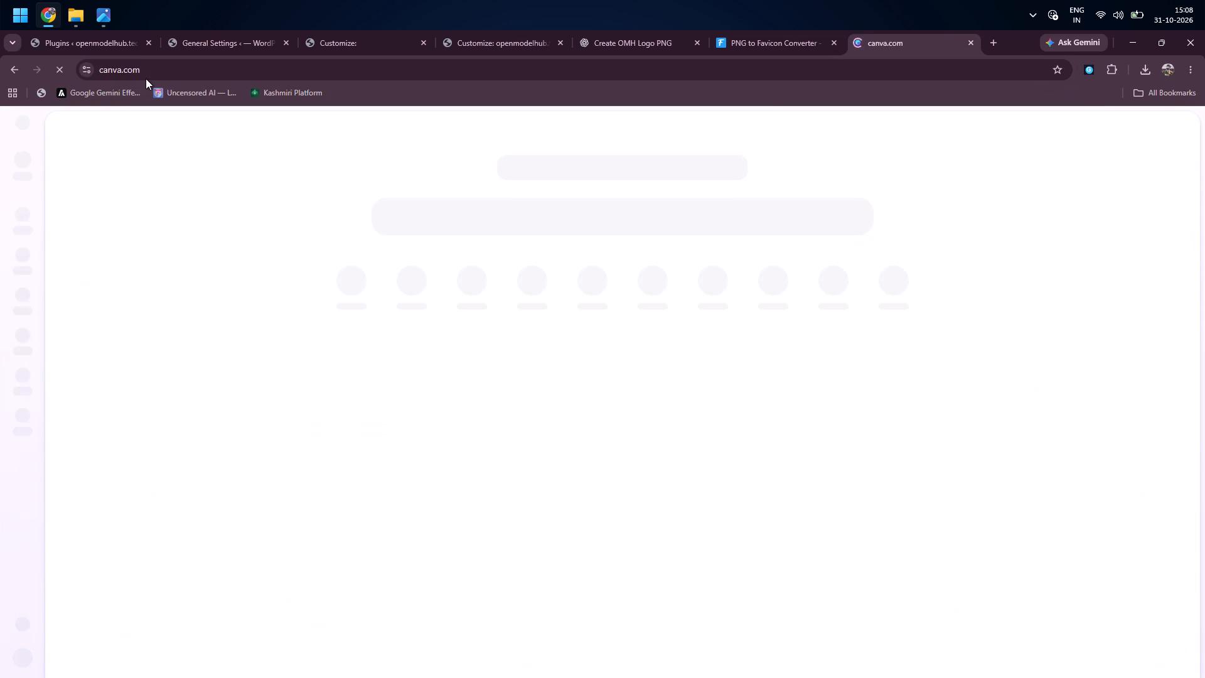
click(473, 225)
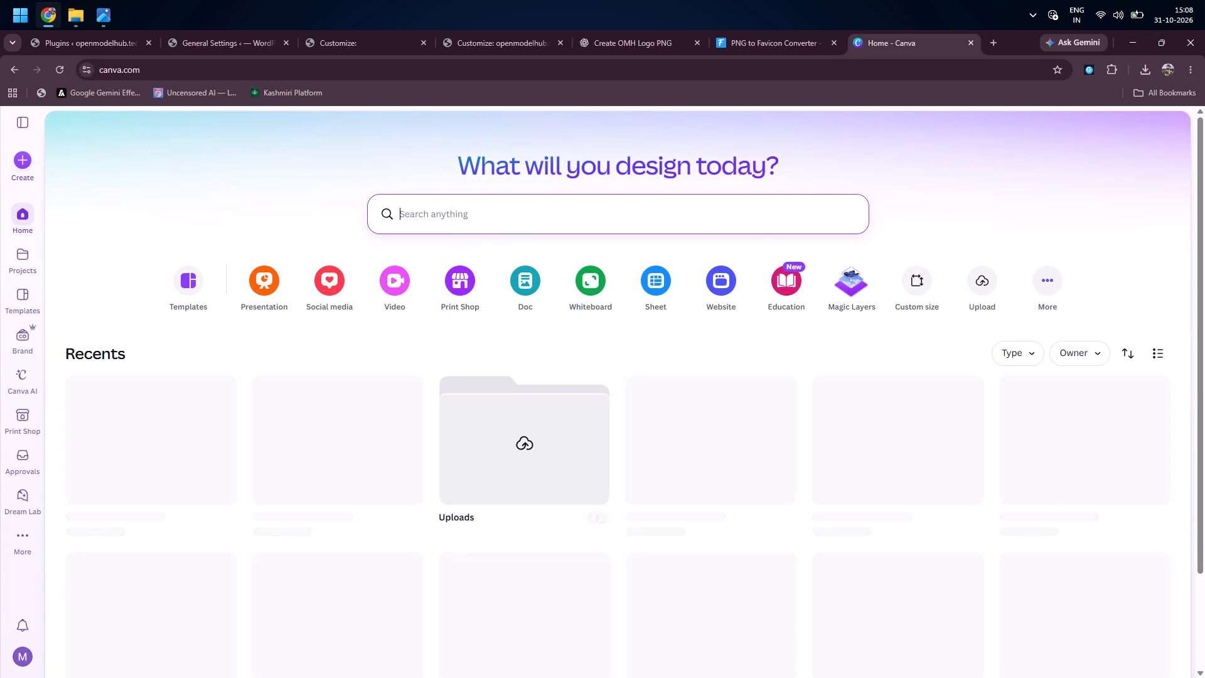
key(g)
key(BackSpace)
text(FA)
text(VICON LOGO)
key(Return)
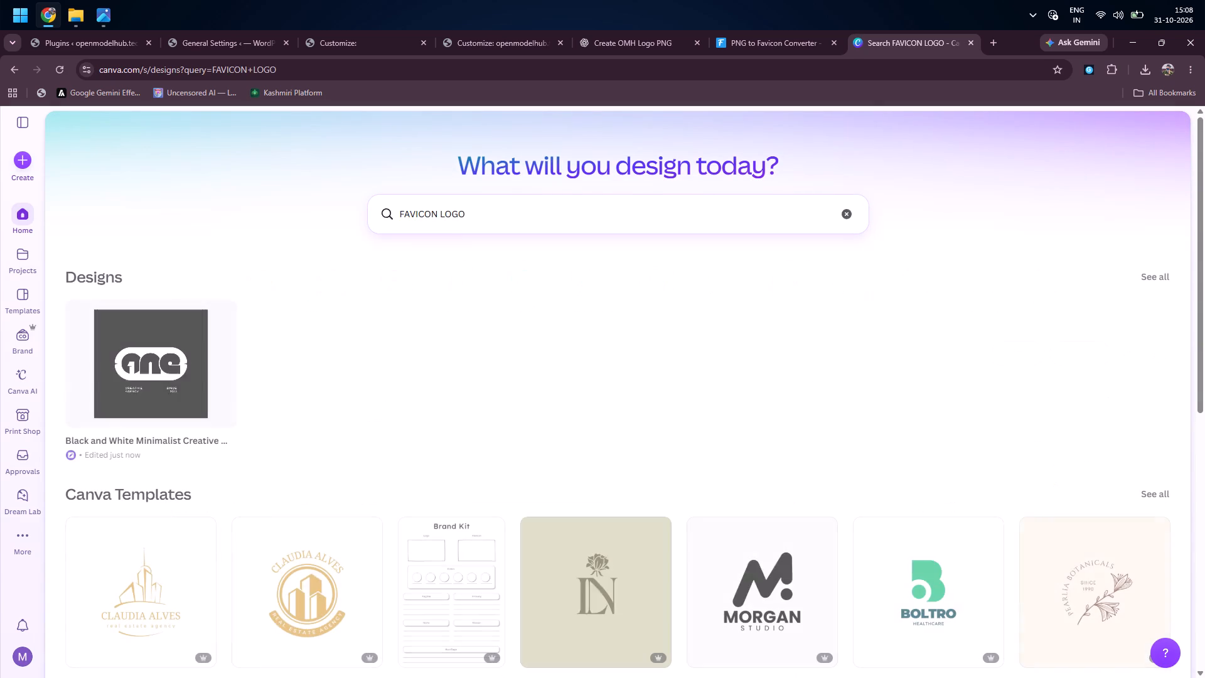
Show more of the found templates and open the white template with the black SD monogram for editing.
scroll(353, 355, down, 2)
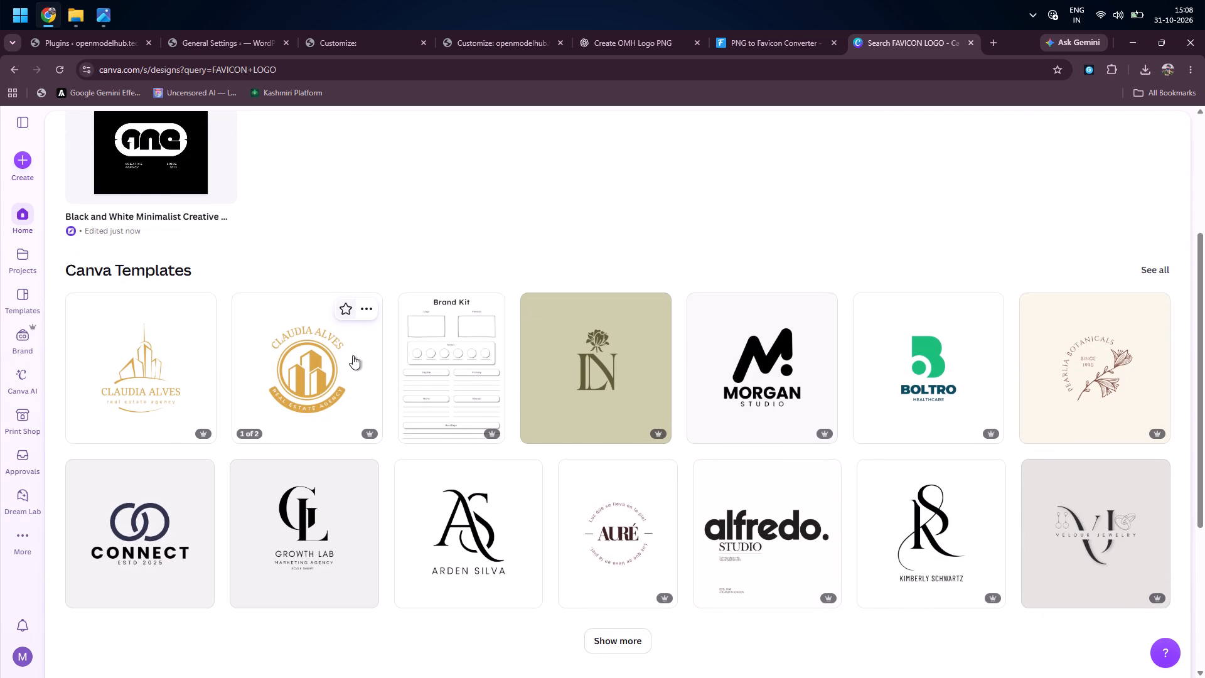
scroll(353, 355, down, 3)
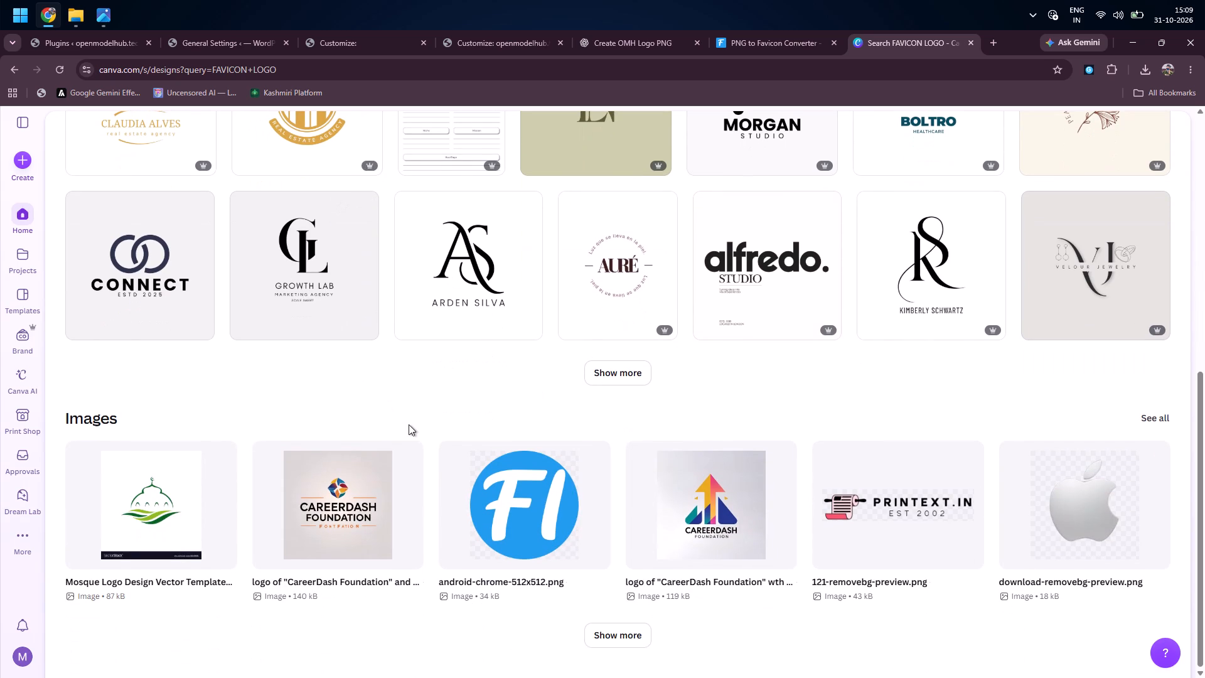
click(602, 367)
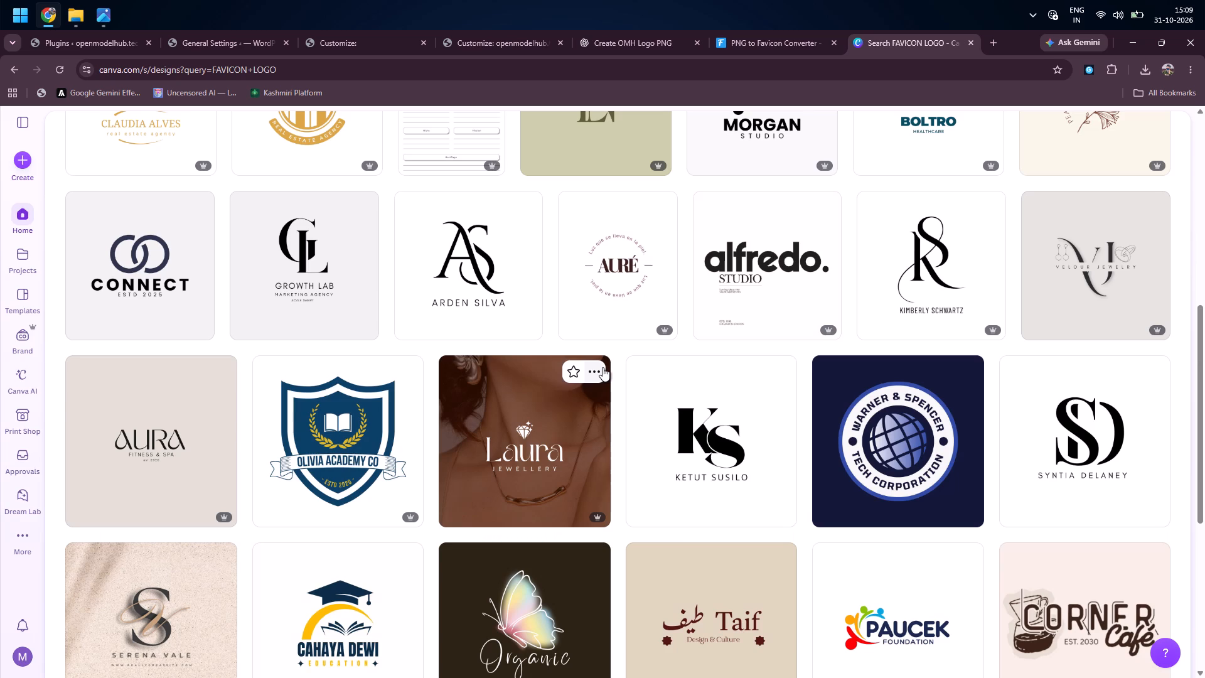
scroll(602, 367, down, 2)
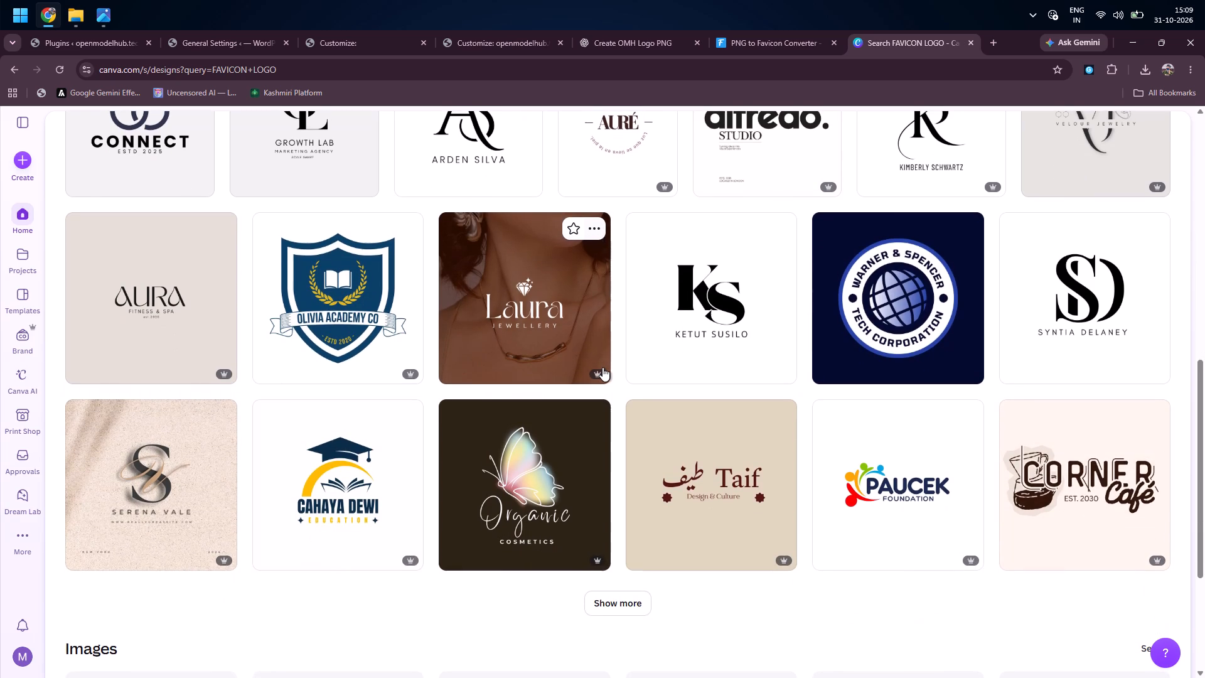
scroll(1070, 277, down, 4)
scroll(1070, 277, up, 3)
click(1070, 277)
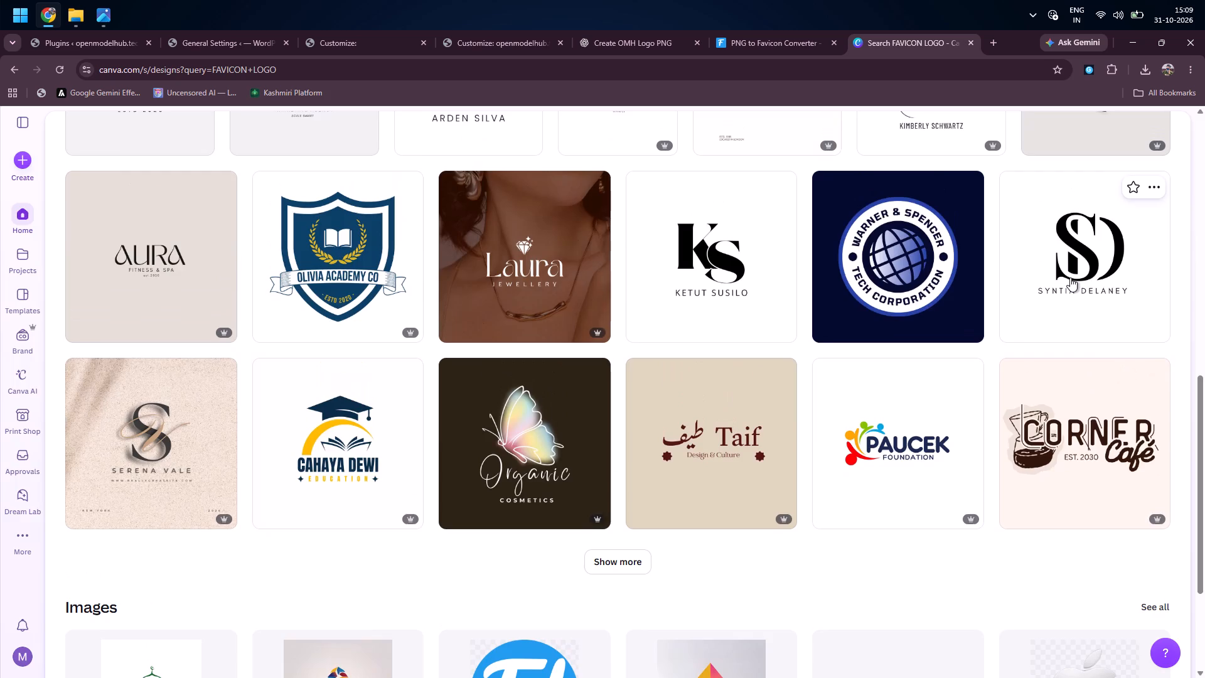
click(840, 266)
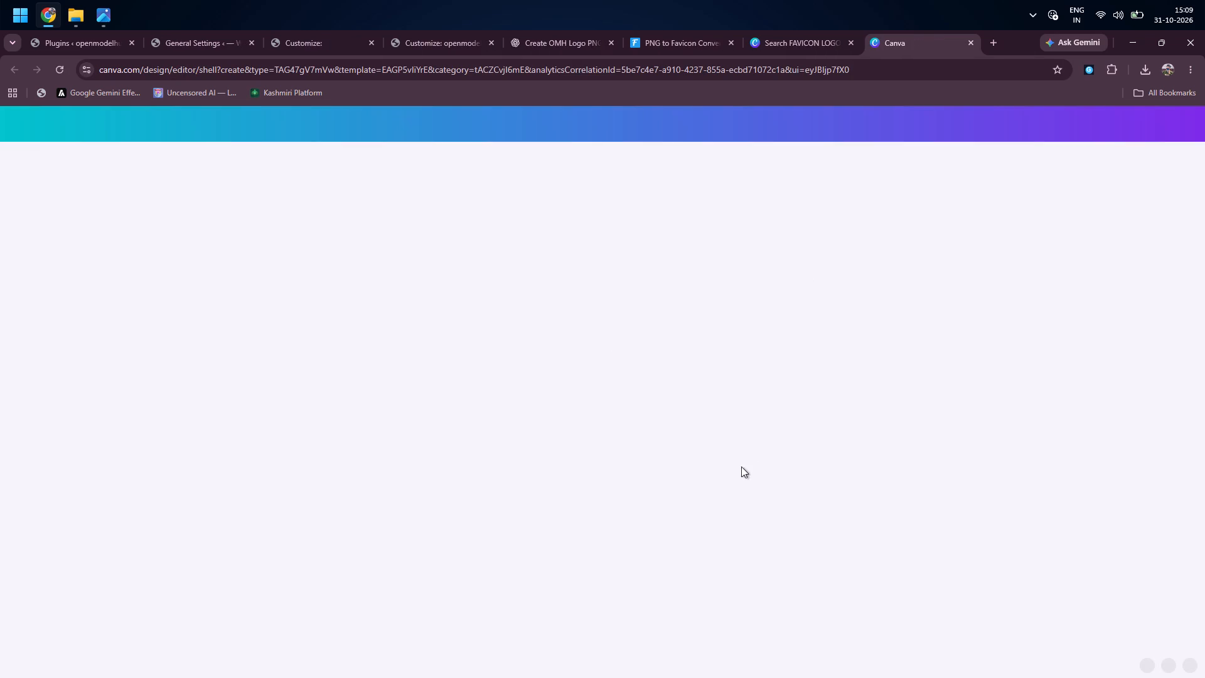
Delete the name text below the SD monogram.
click(699, 482)
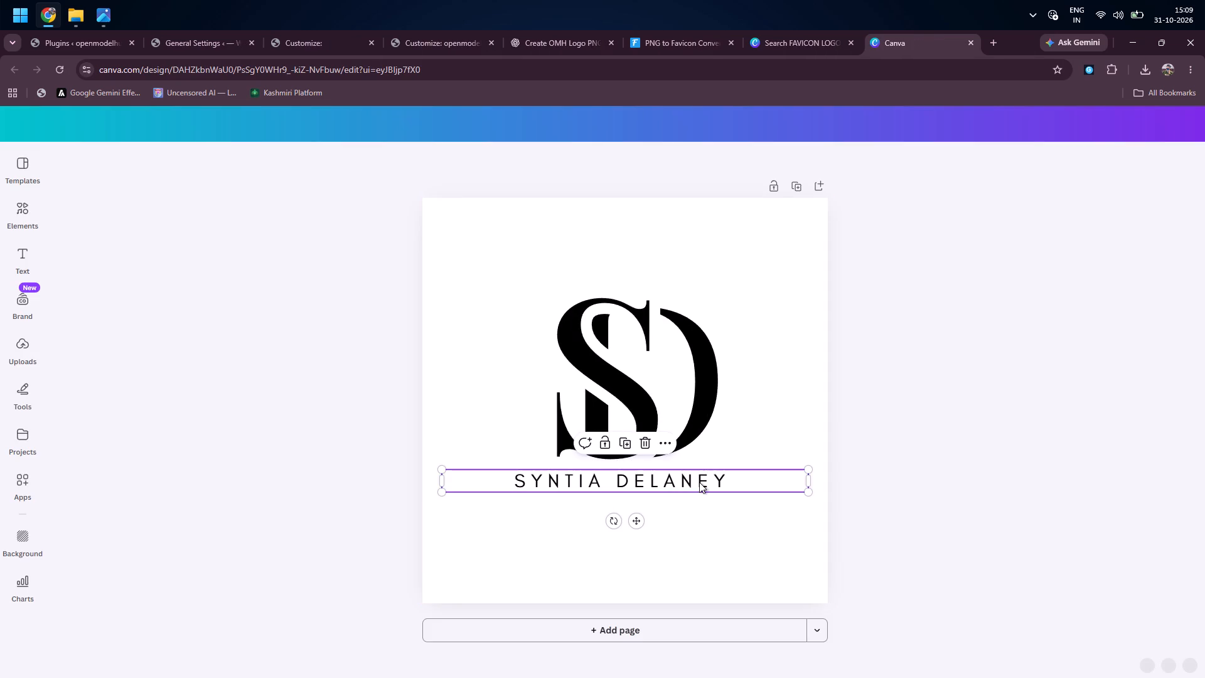
click(642, 449)
Move the S off the D, replace it with OMH at size 529, and fit its text box on one line within the page.
click(604, 352)
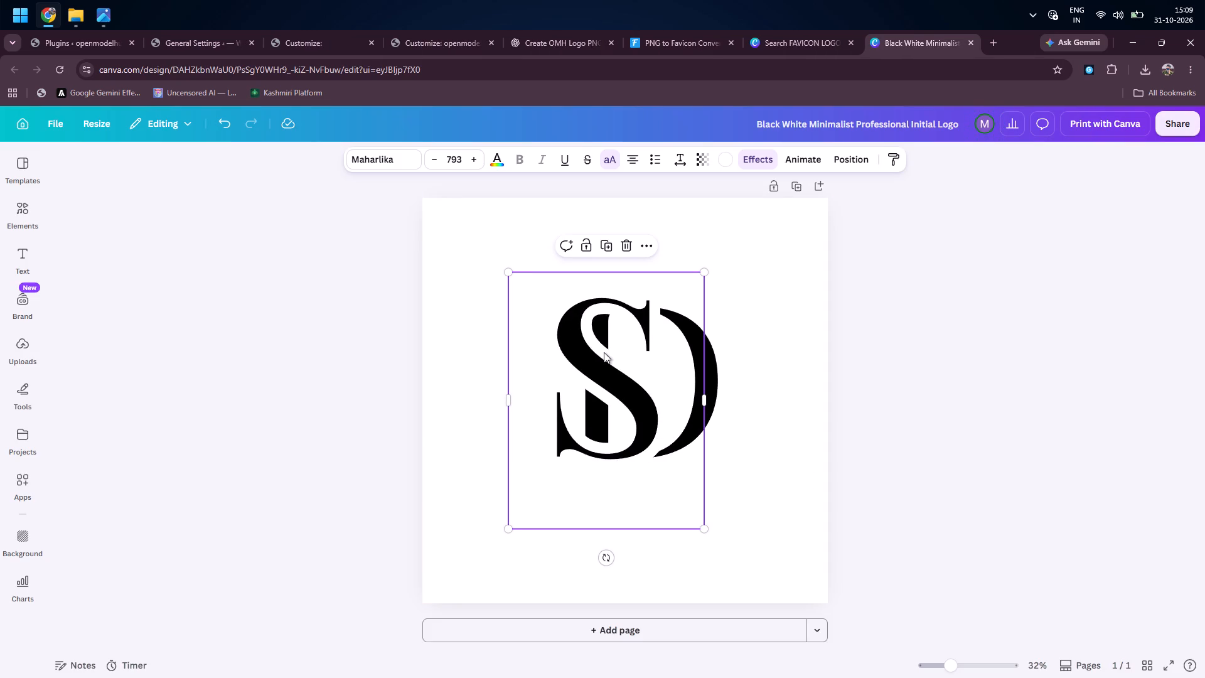
drag(604, 352, 522, 345)
triple_click(522, 345)
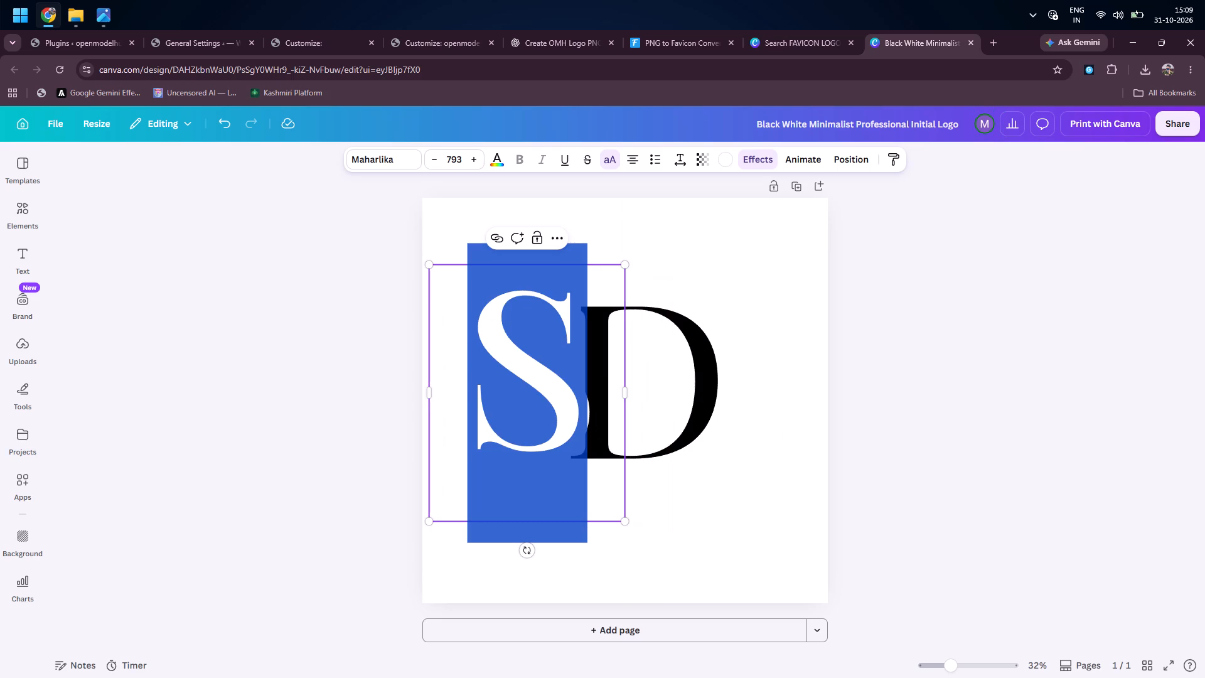
text(oh)
key(BackSpace)
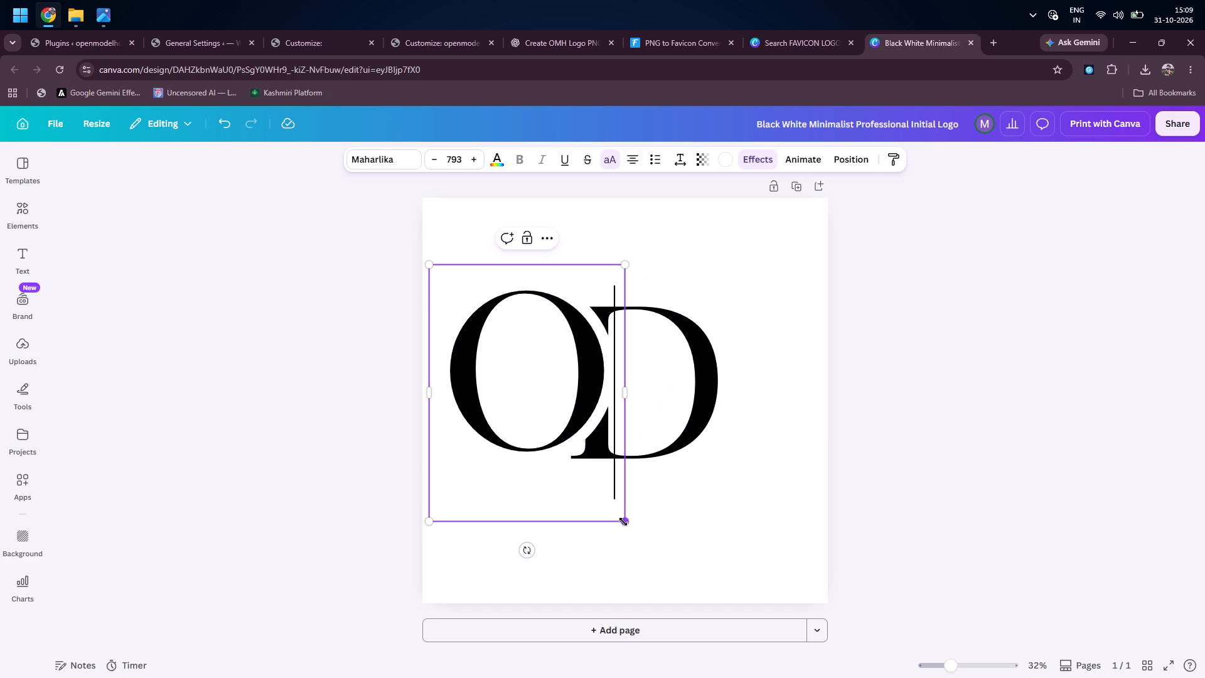
drag(623, 522, 562, 433)
key(m)
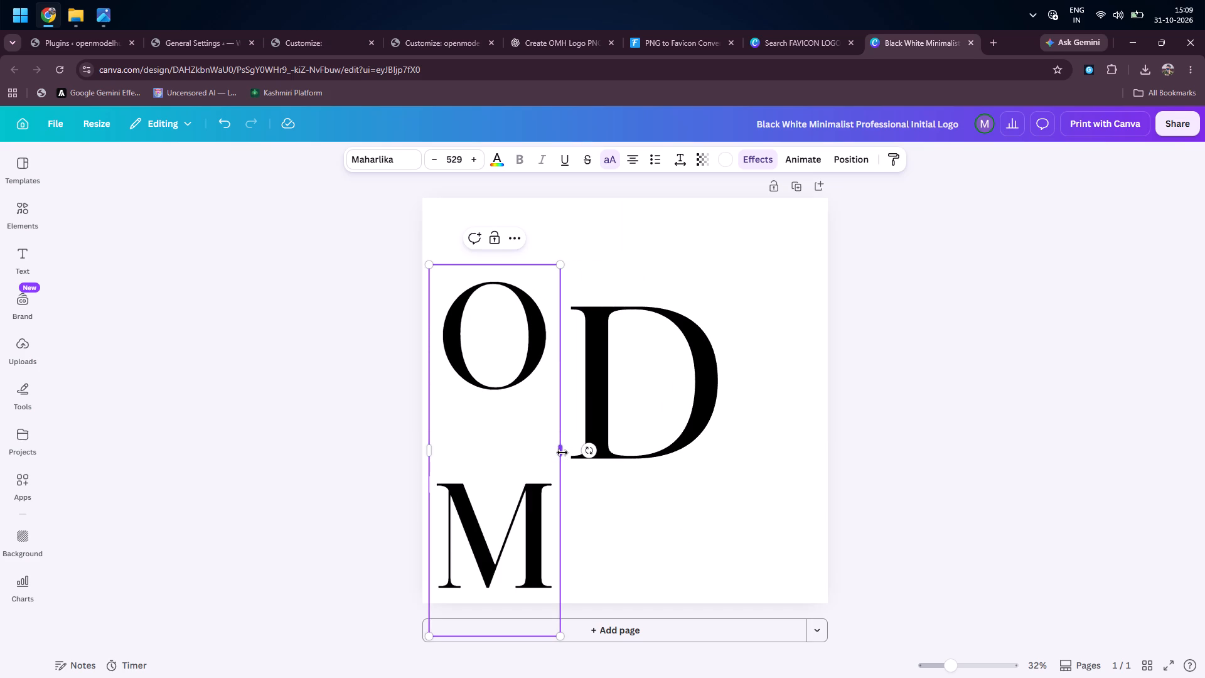
drag(560, 453, 881, 379)
key(h)
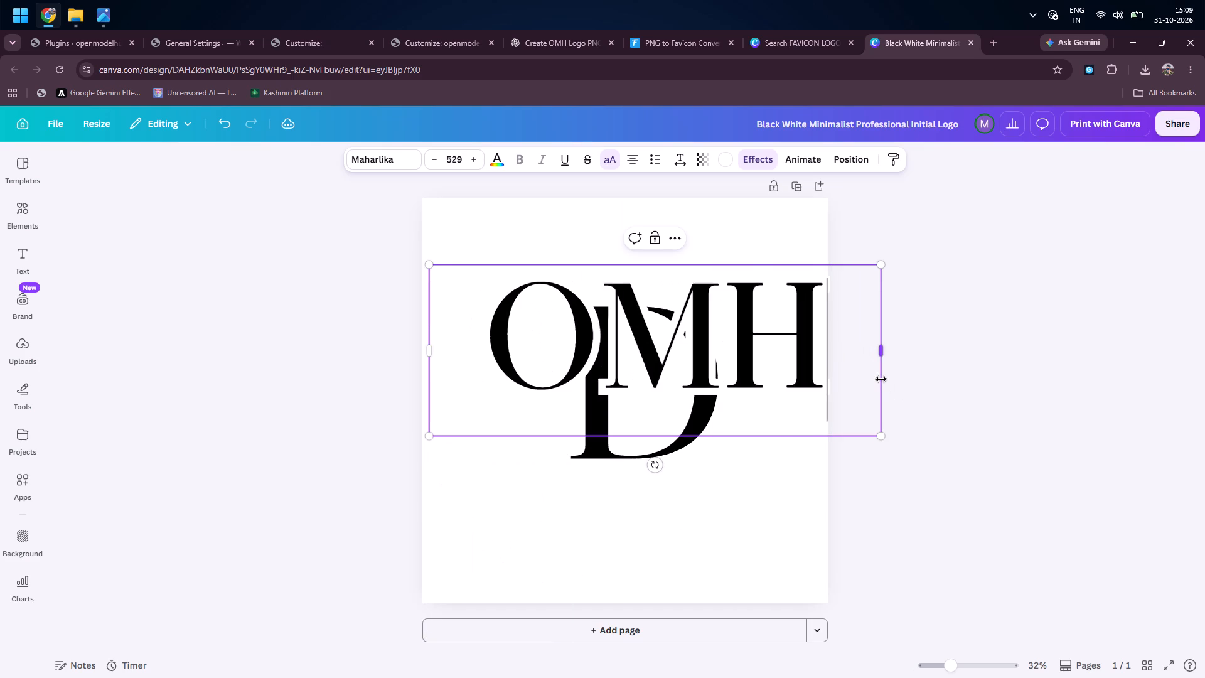
drag(885, 353, 827, 354)
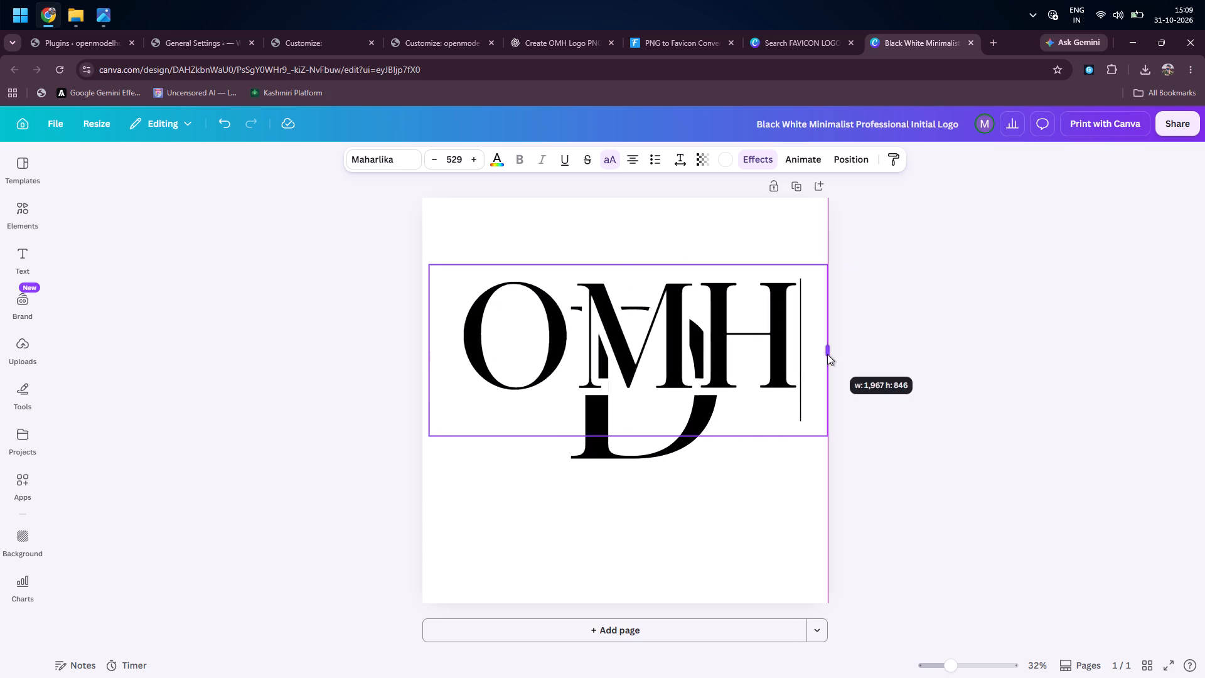
drag(827, 354, 825, 354)
Delete the large D behind the OMH lettering.
click(636, 449)
click(569, 505)
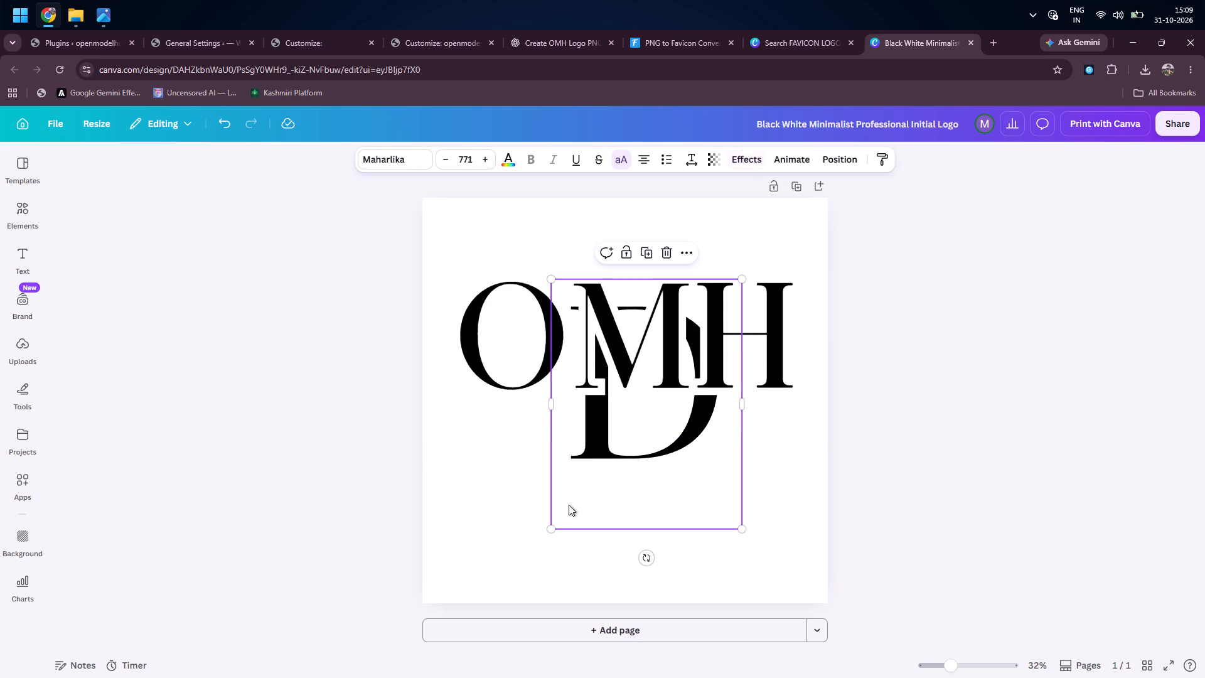
key(Delete)
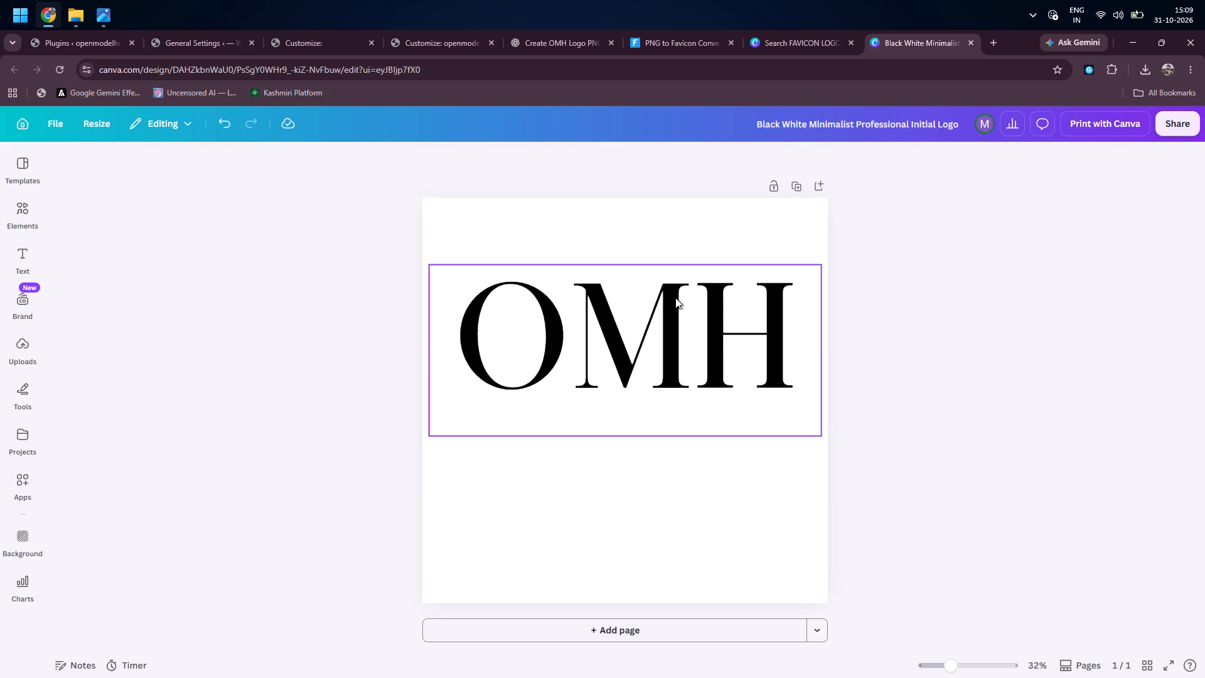
Move the OMH text down to the page's vertical middle and widen its box to the page's right edge.
click(675, 298)
drag(675, 298, 663, 350)
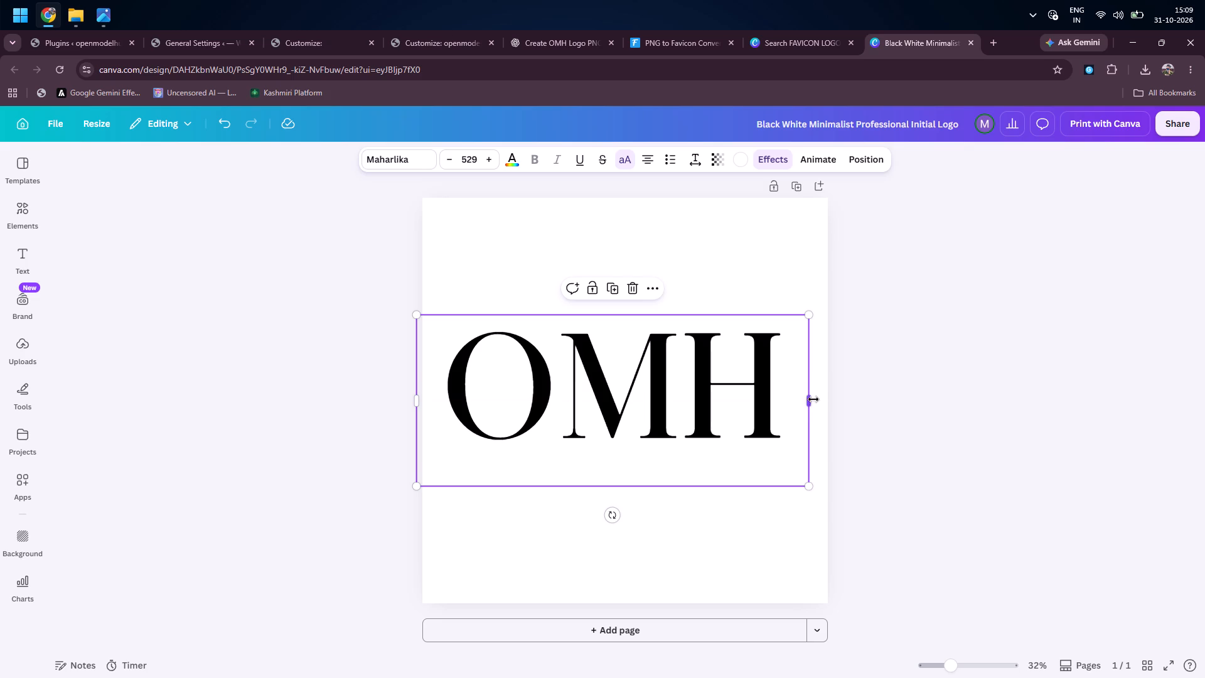
drag(813, 401, 832, 405)
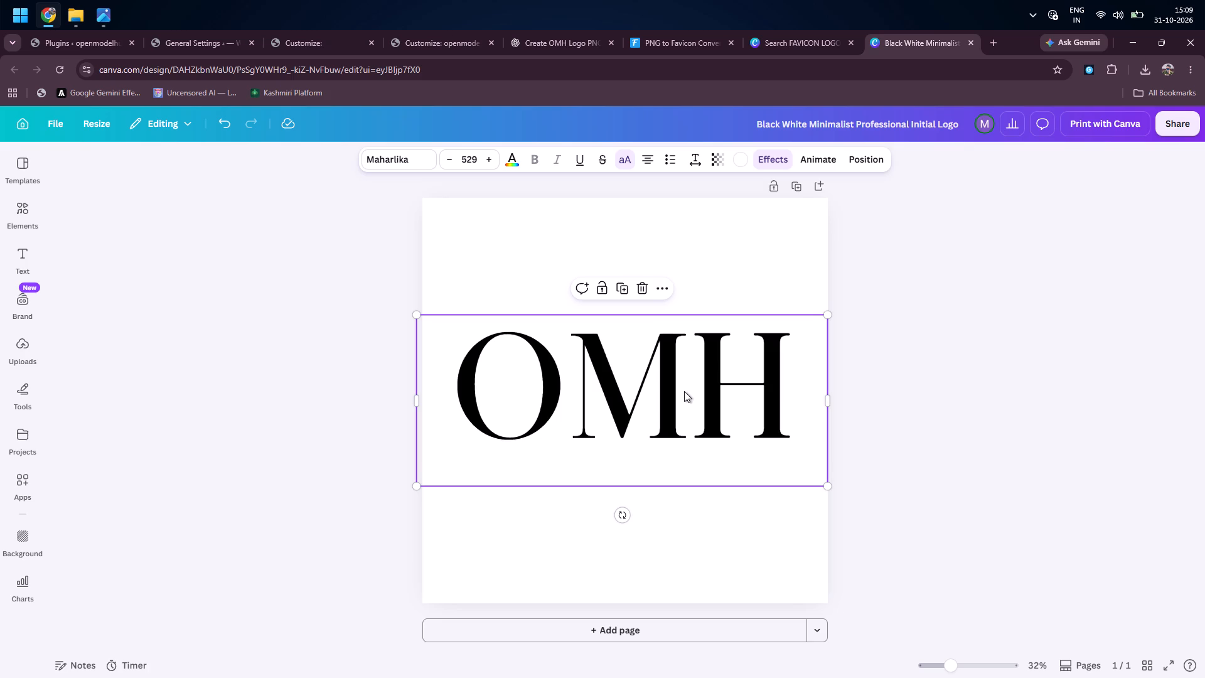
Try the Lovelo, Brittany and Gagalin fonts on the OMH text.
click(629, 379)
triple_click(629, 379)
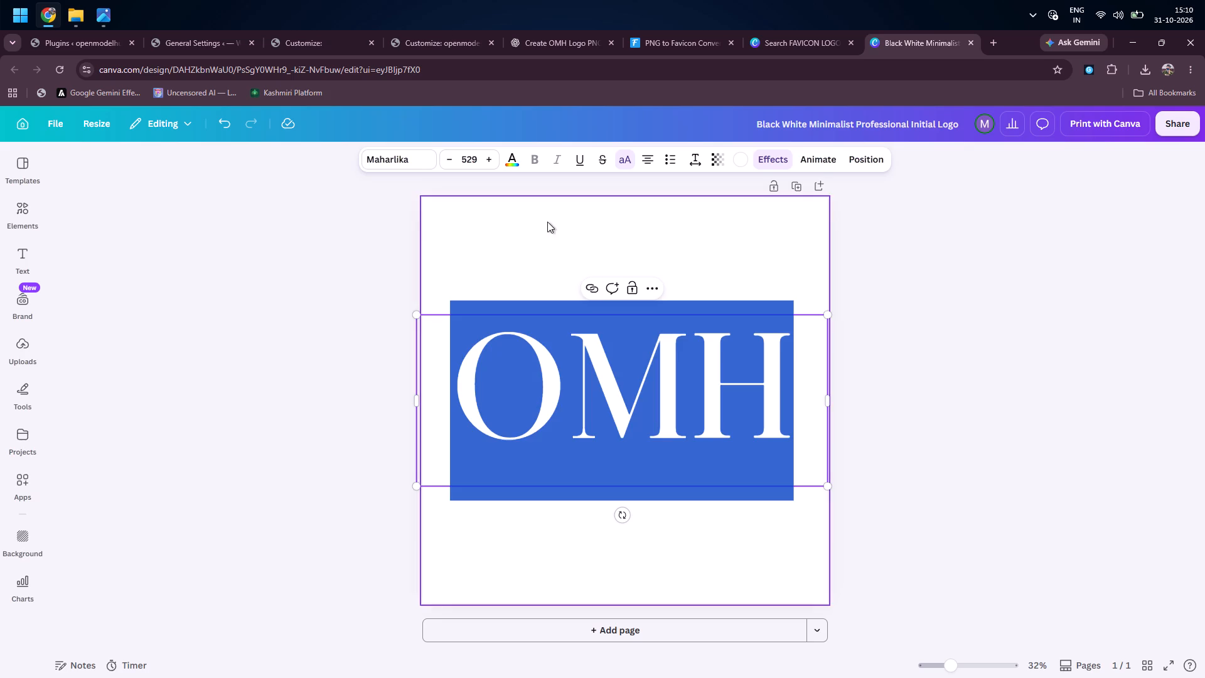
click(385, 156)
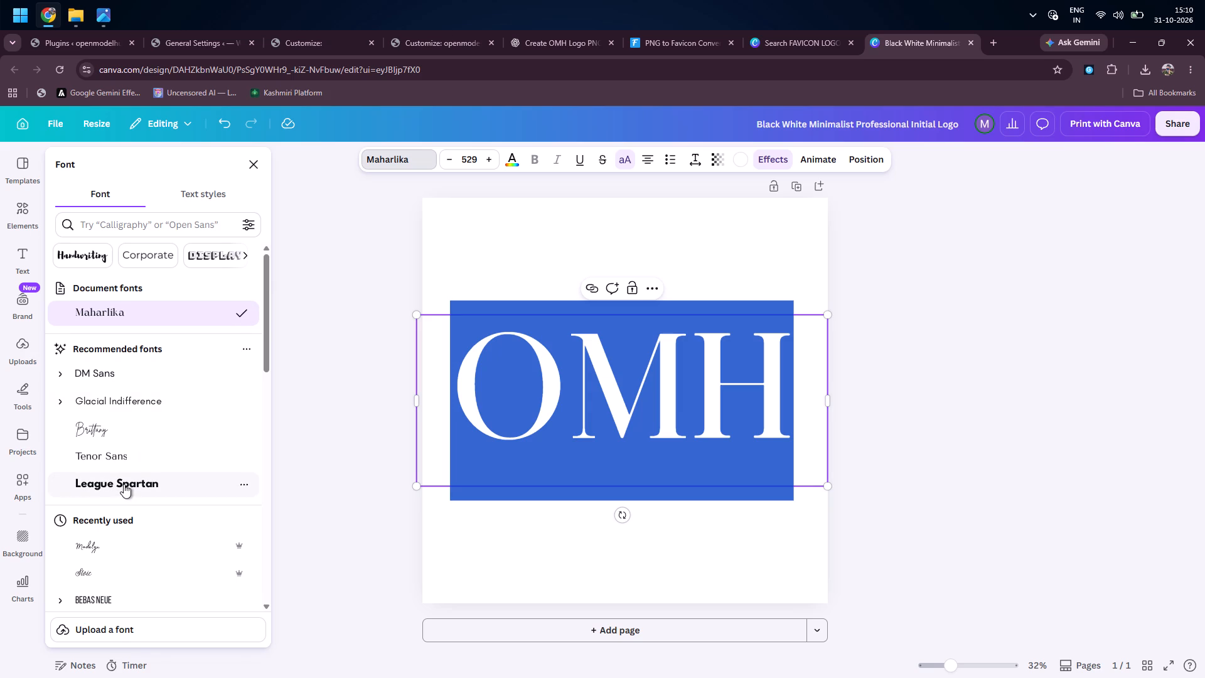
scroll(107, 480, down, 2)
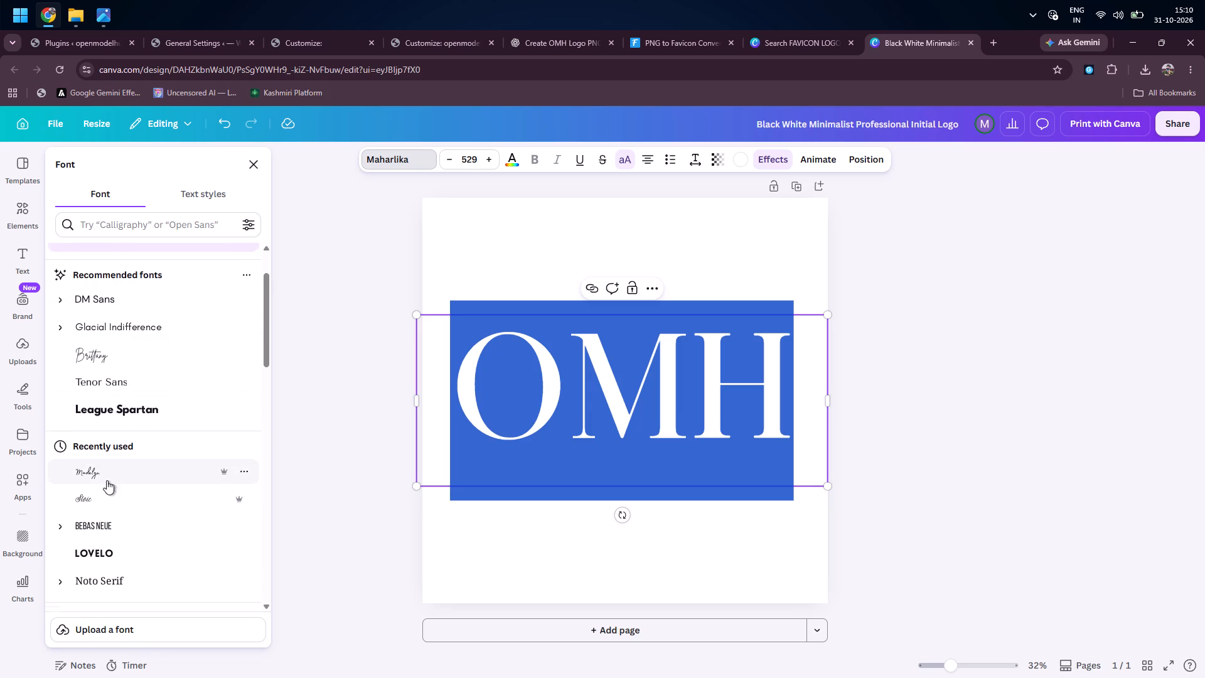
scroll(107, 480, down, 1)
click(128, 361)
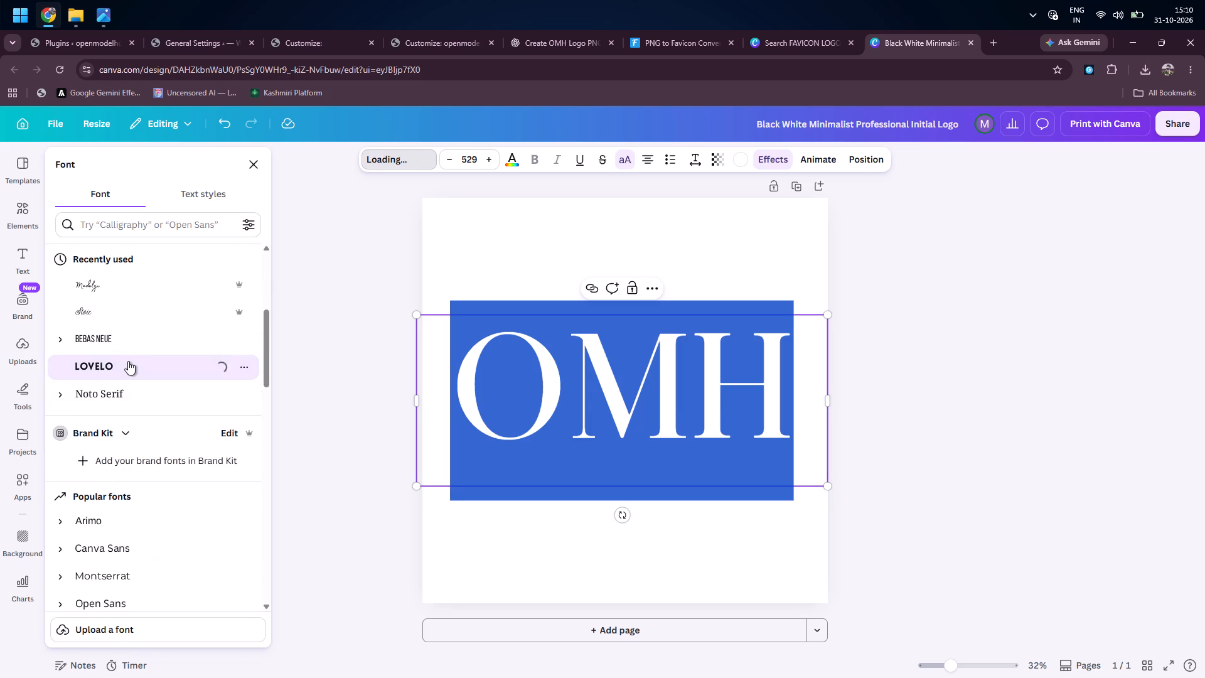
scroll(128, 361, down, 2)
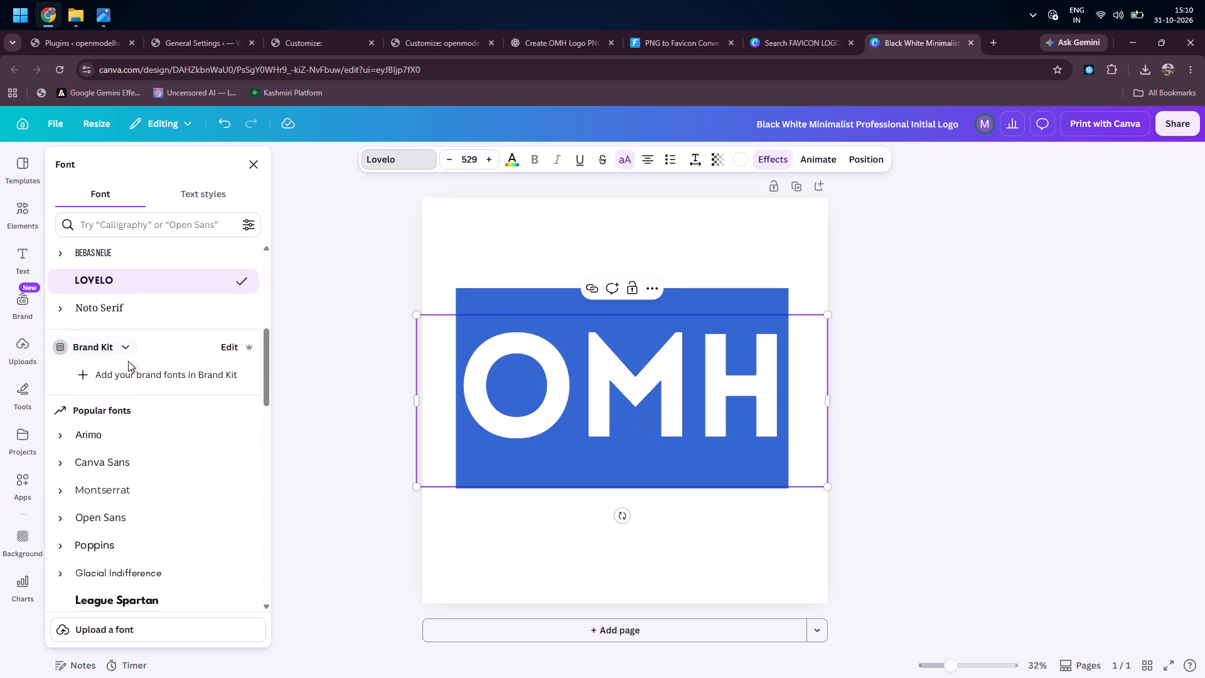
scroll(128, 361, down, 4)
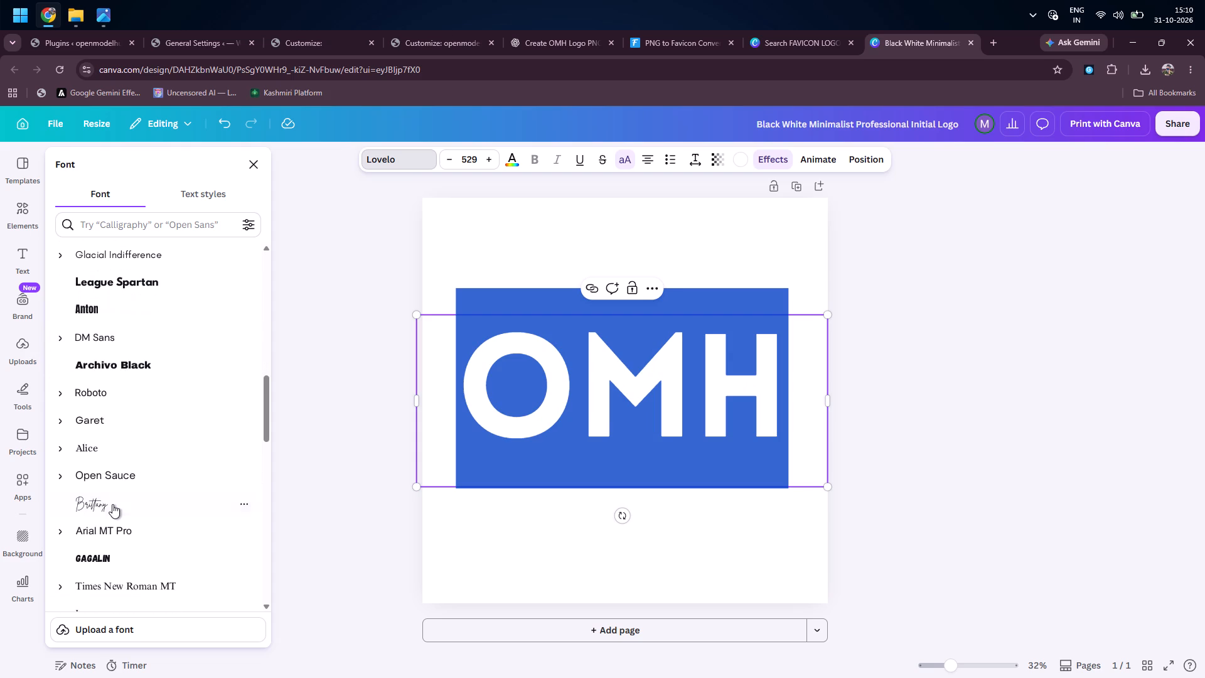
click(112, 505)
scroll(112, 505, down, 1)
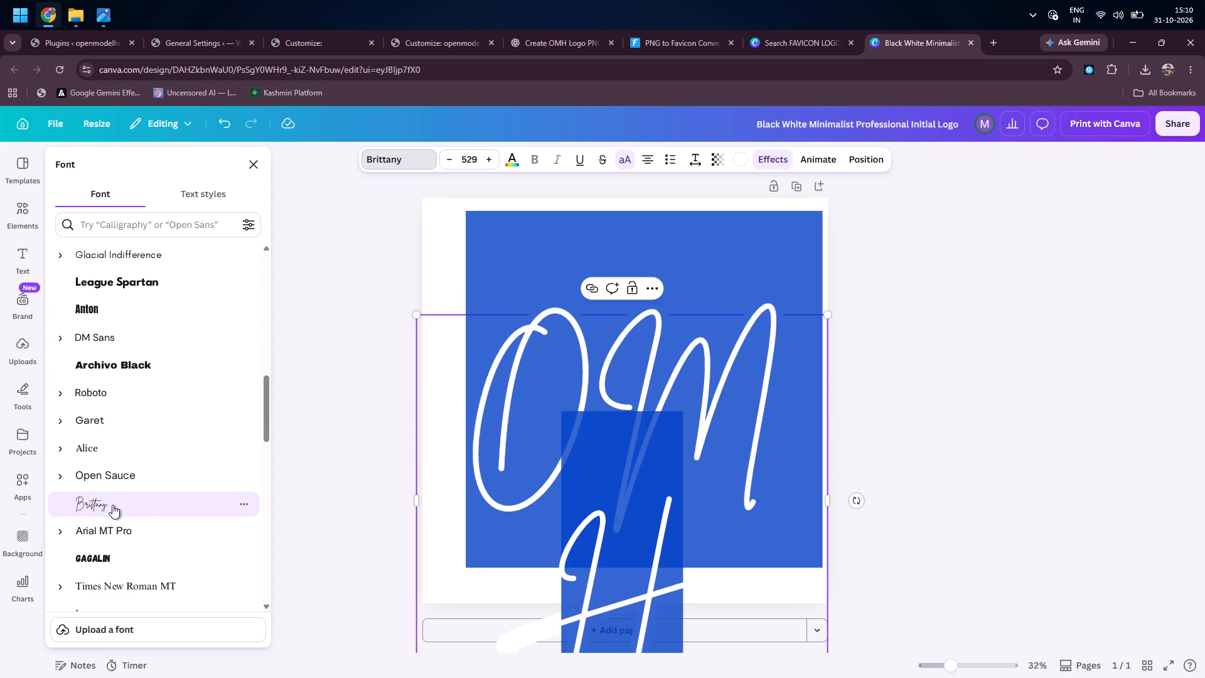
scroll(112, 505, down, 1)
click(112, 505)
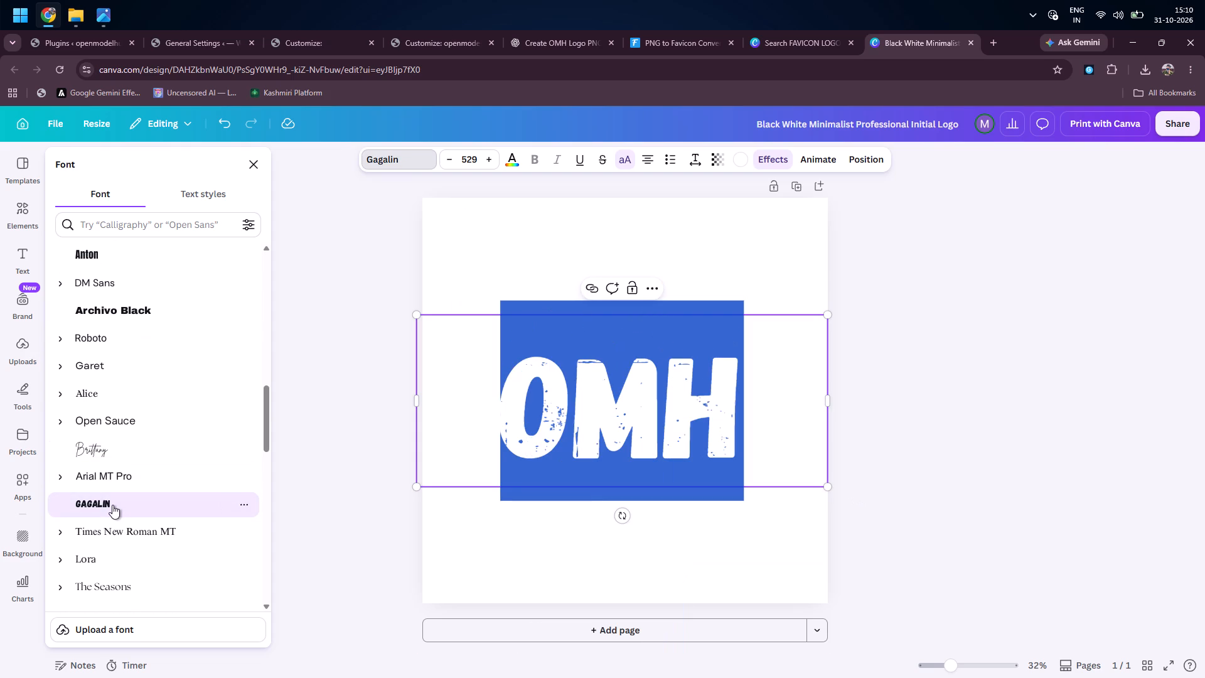
Change the font of the OMH text to Horizon.
scroll(112, 505, down, 3)
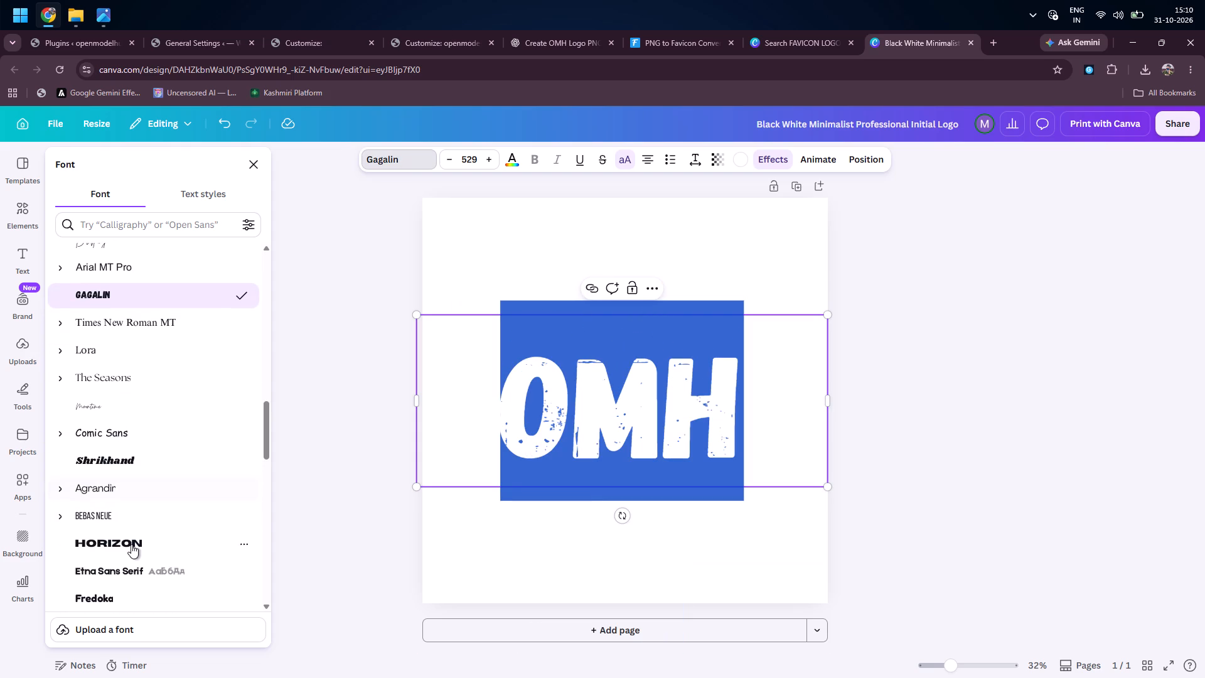
click(131, 546)
scroll(131, 546, down, 1)
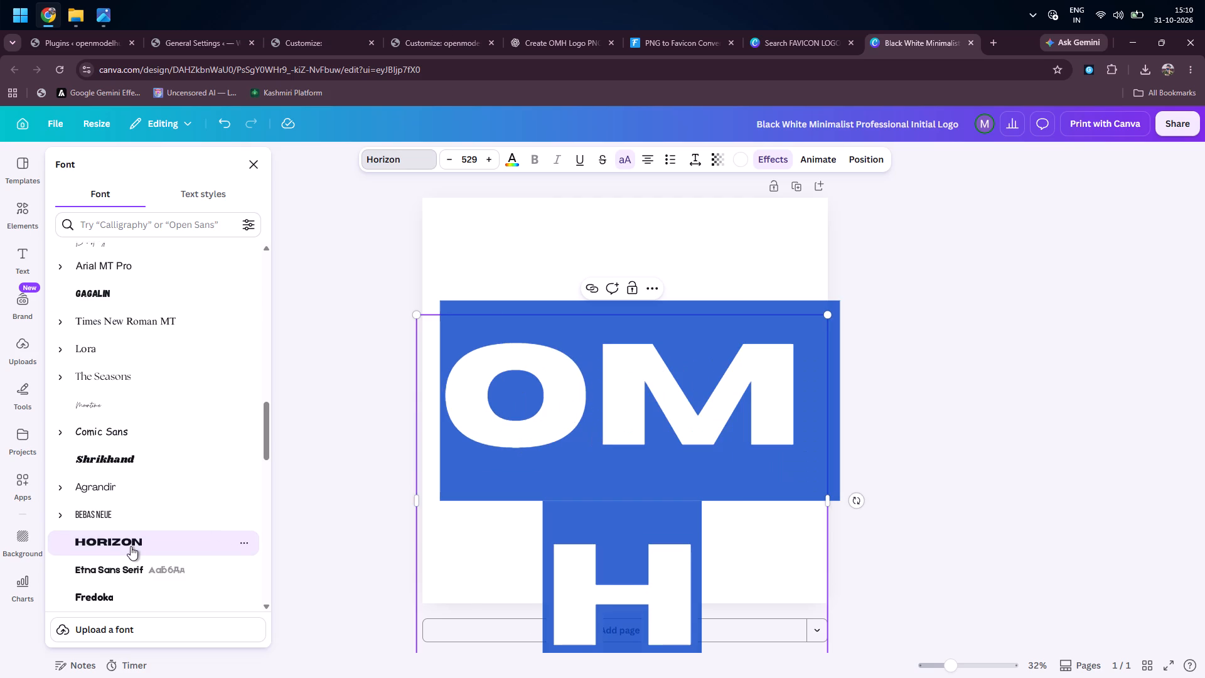
scroll(131, 546, down, 5)
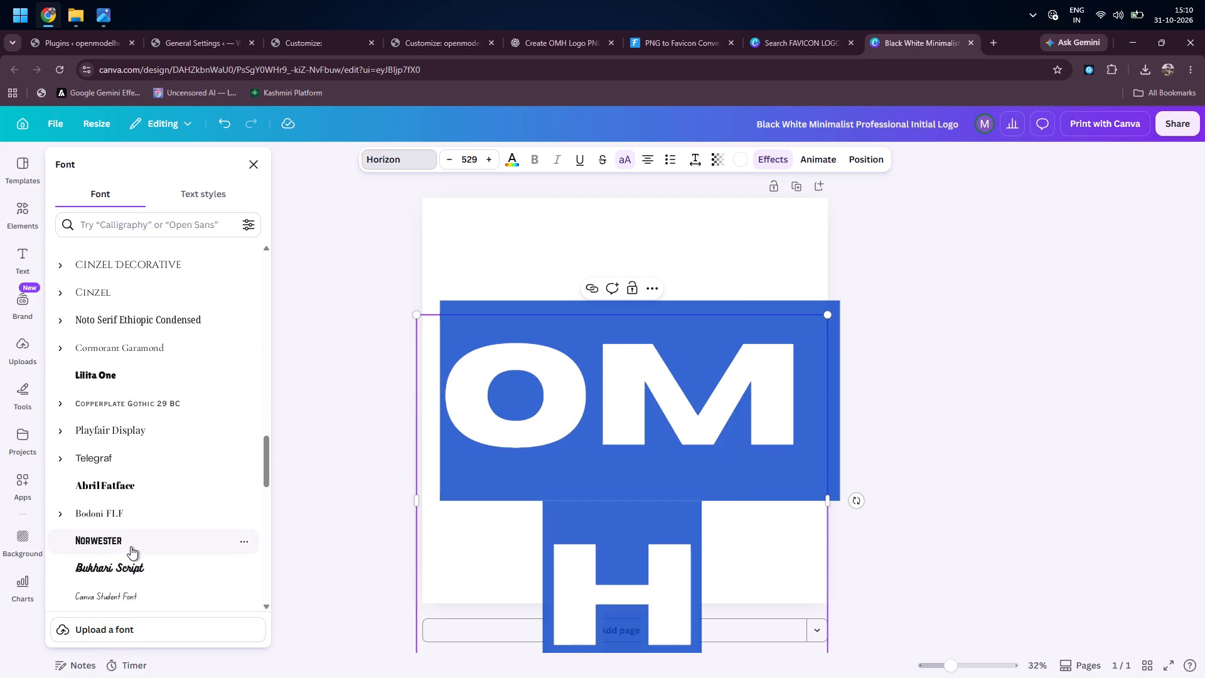
scroll(131, 546, down, 2)
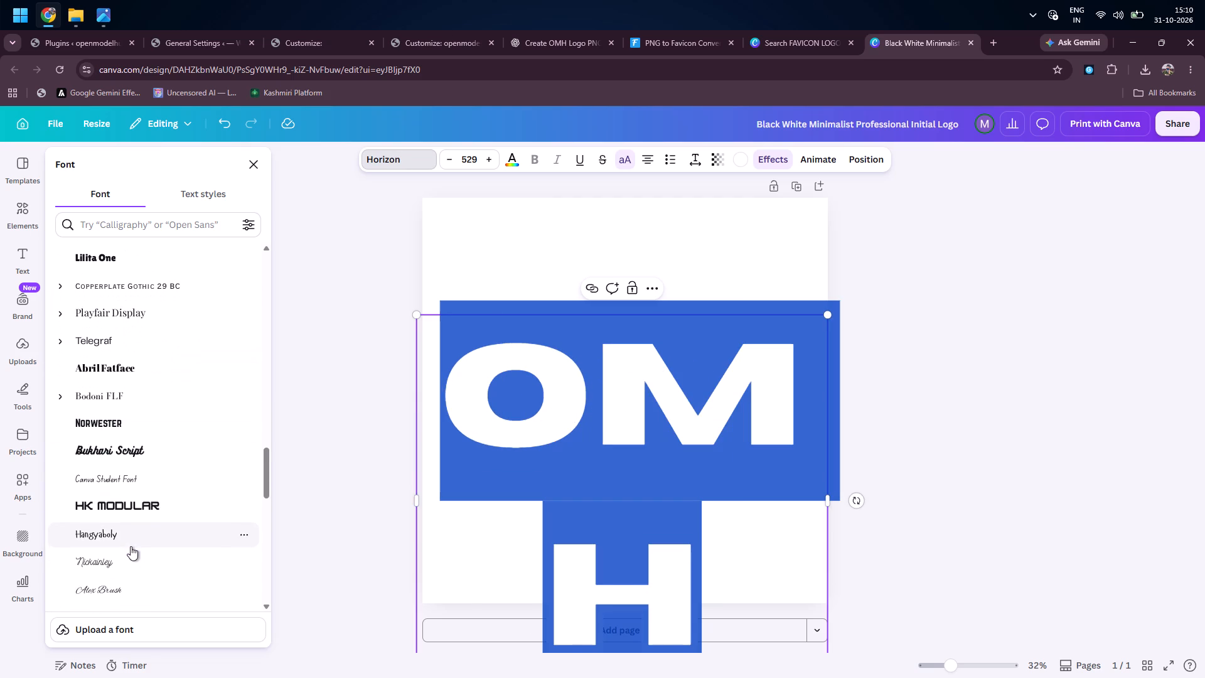
scroll(131, 546, down, 1)
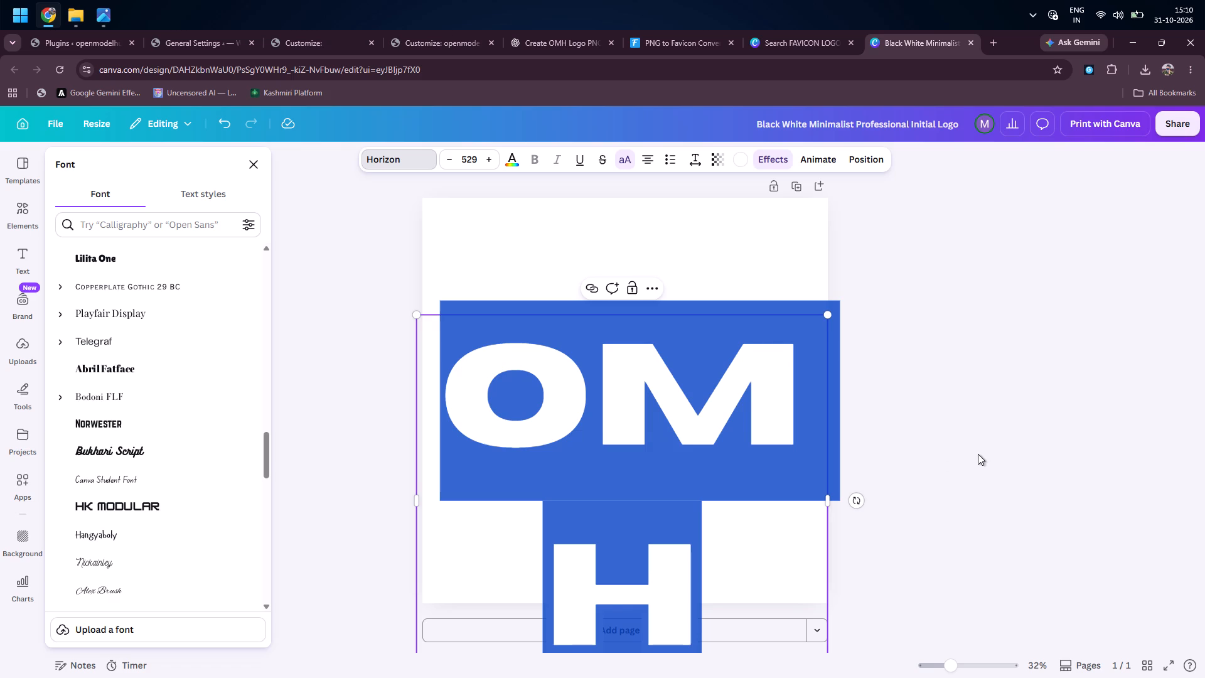
Scale the OMH text down to size 410 and widen its box to the page's right edge so it fits on one line.
scroll(978, 454, down, 1)
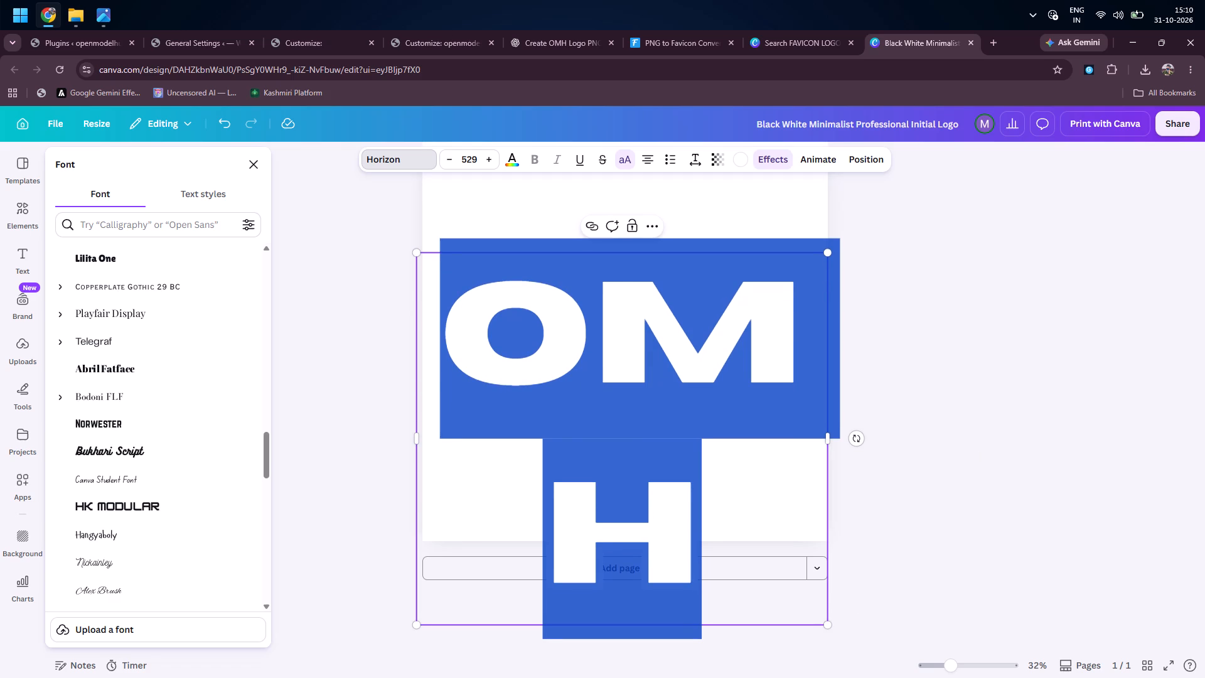
click(828, 623)
drag(828, 623, 798, 530)
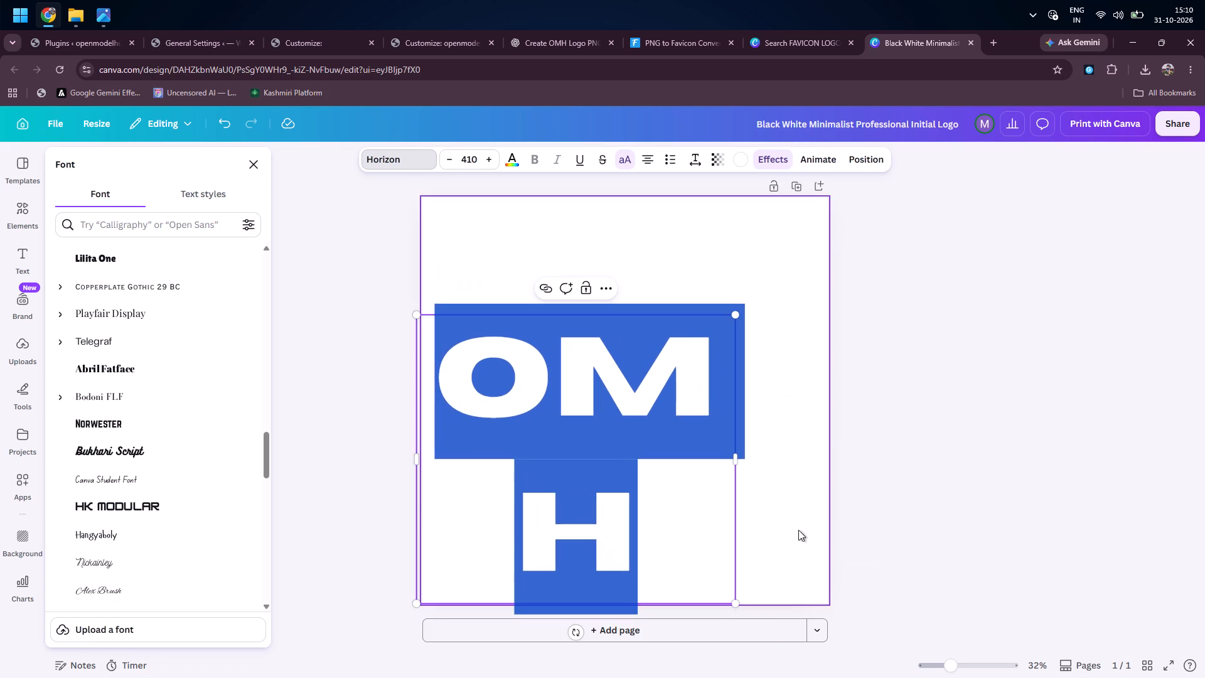
drag(736, 461, 814, 456)
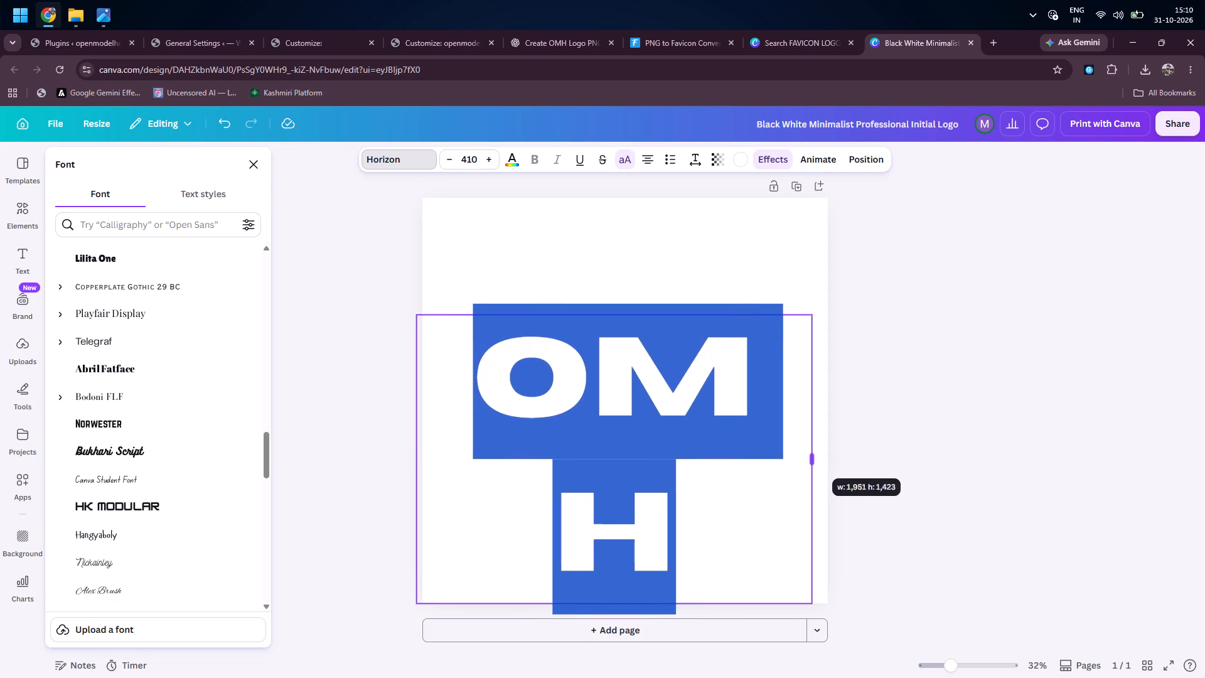
drag(814, 456, 829, 456)
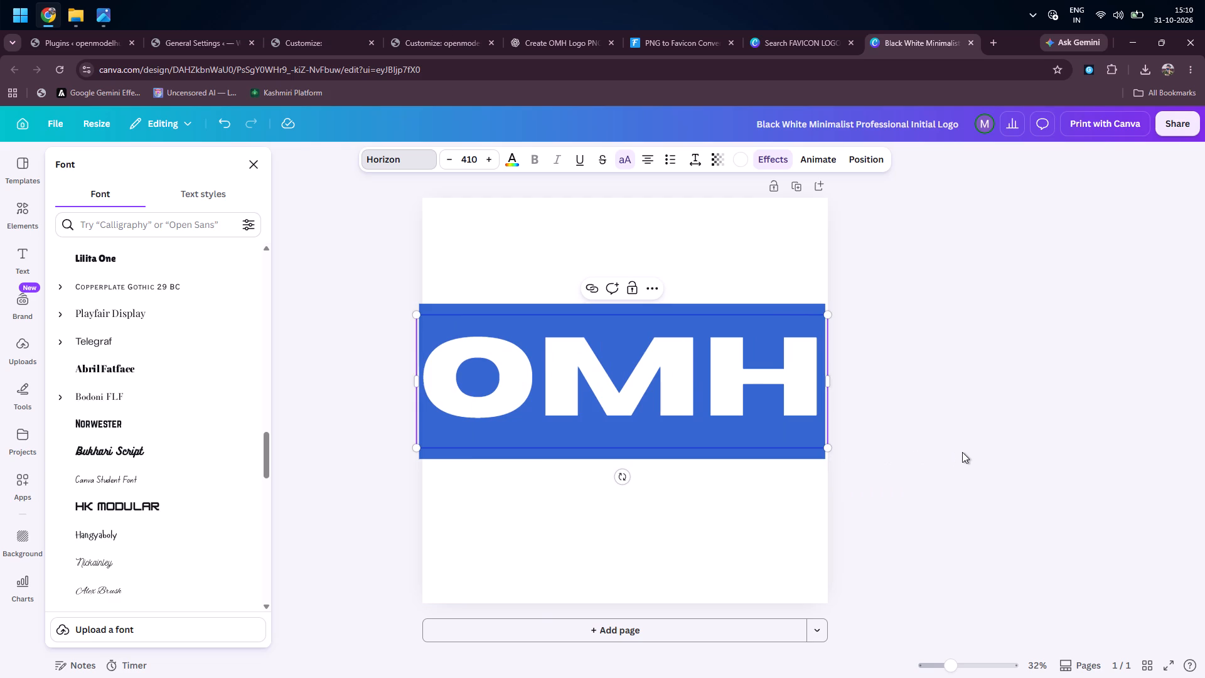
click(966, 451)
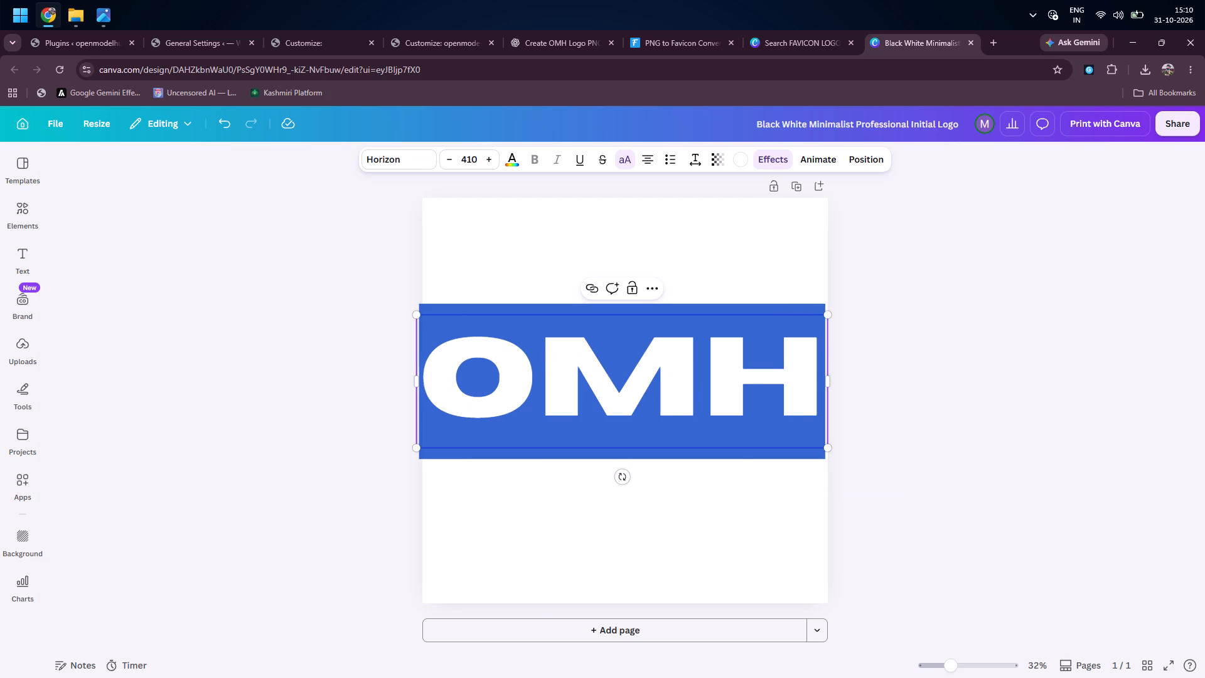
Pull the left side of the OMH text box in slightly towards the page's left edge.
click(785, 429)
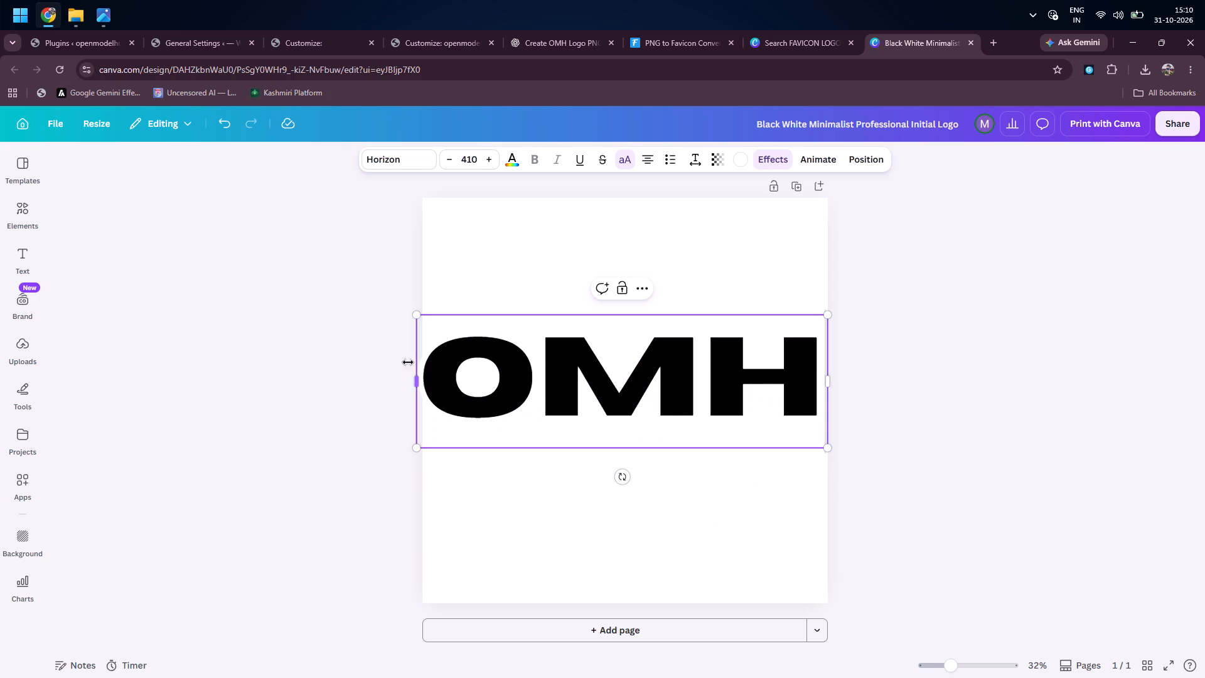
double_click(417, 383)
click(417, 383)
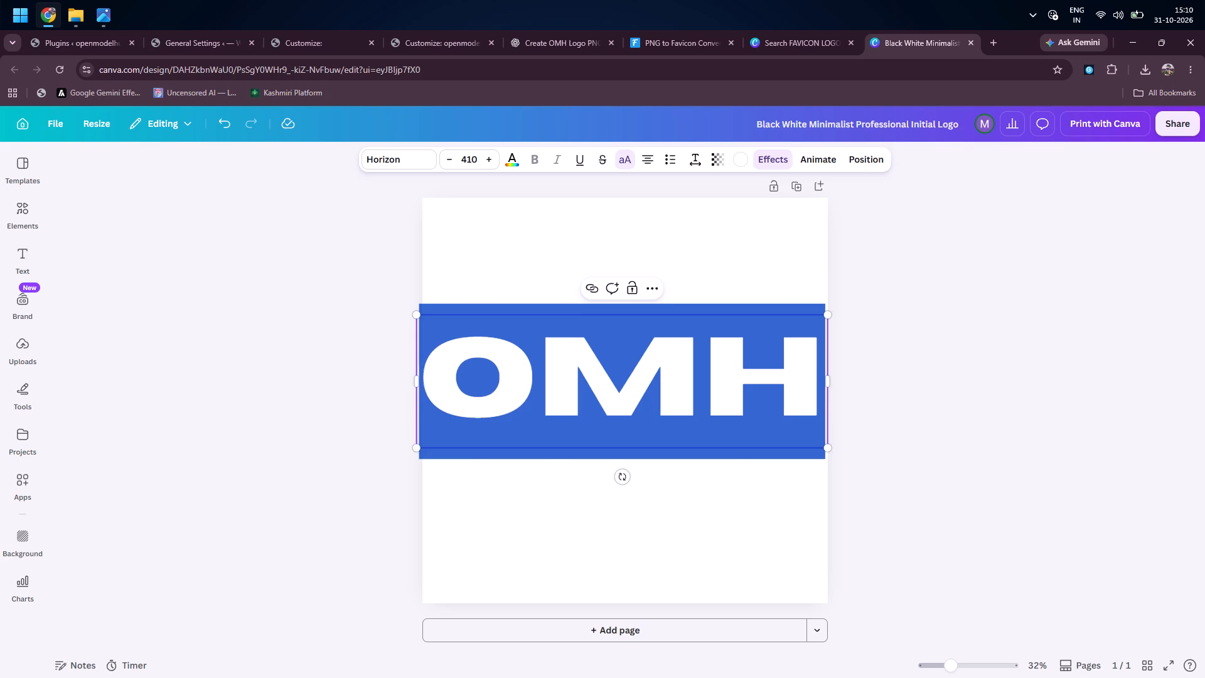
click(410, 379)
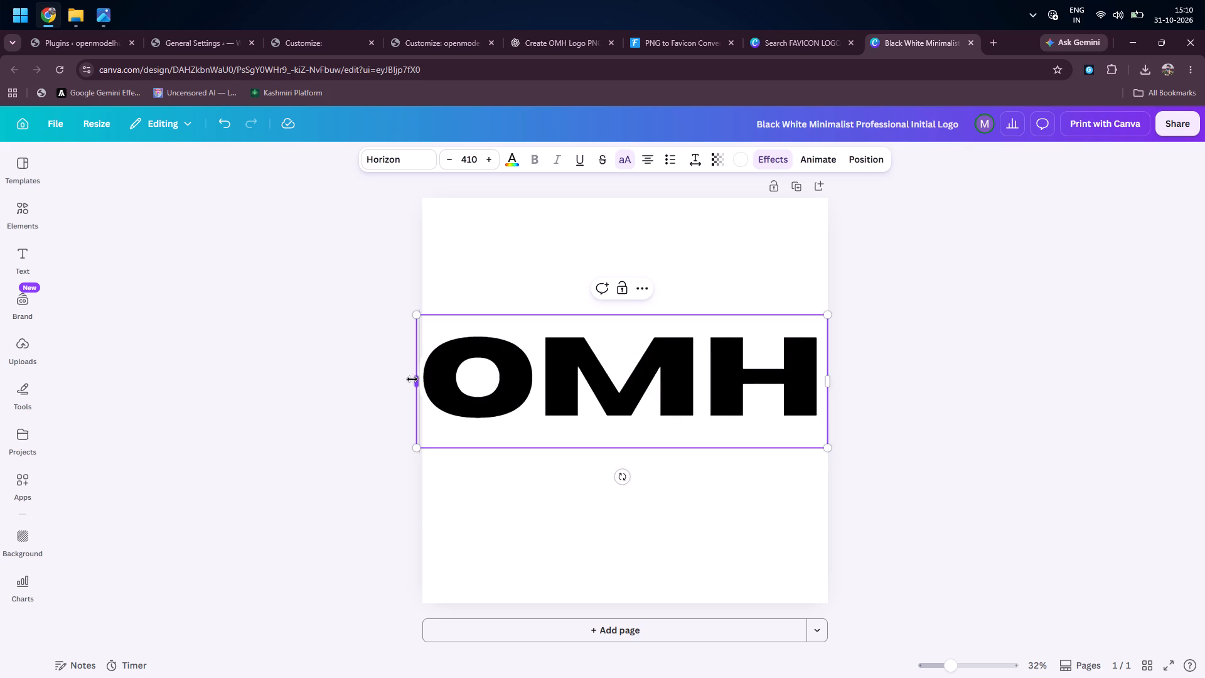
Recolour only the letter O with the green from the Brand Kit colour palette.
click(488, 379)
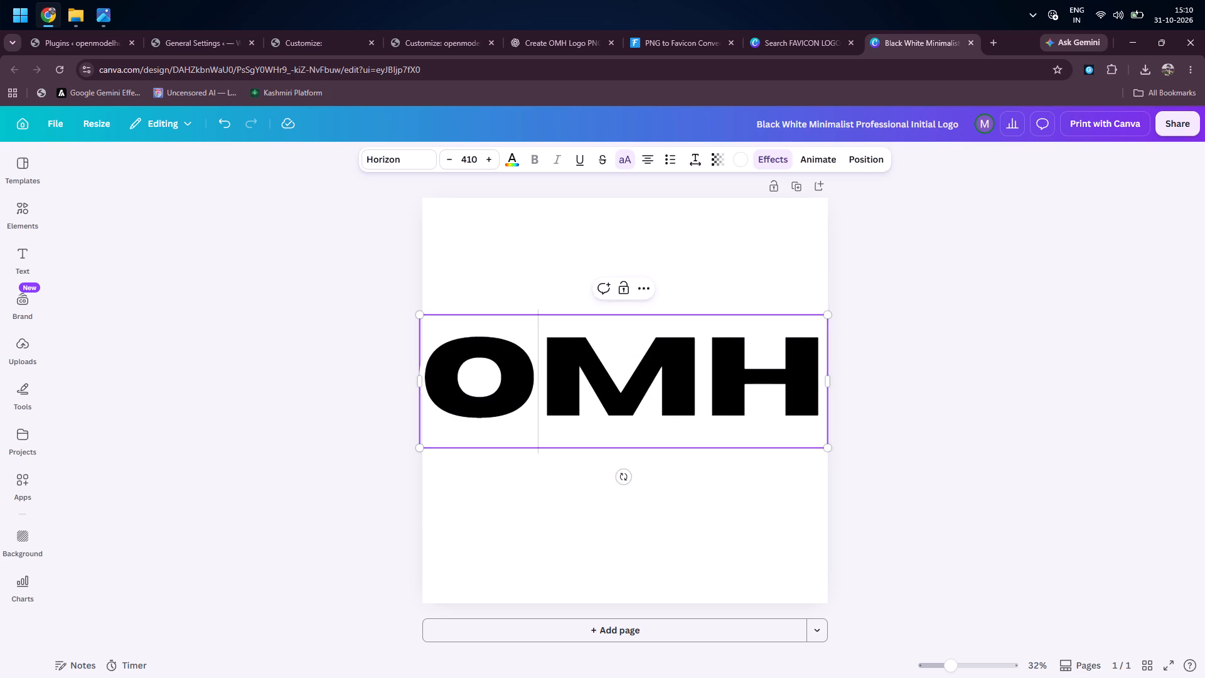
double_click(488, 379)
click(532, 379)
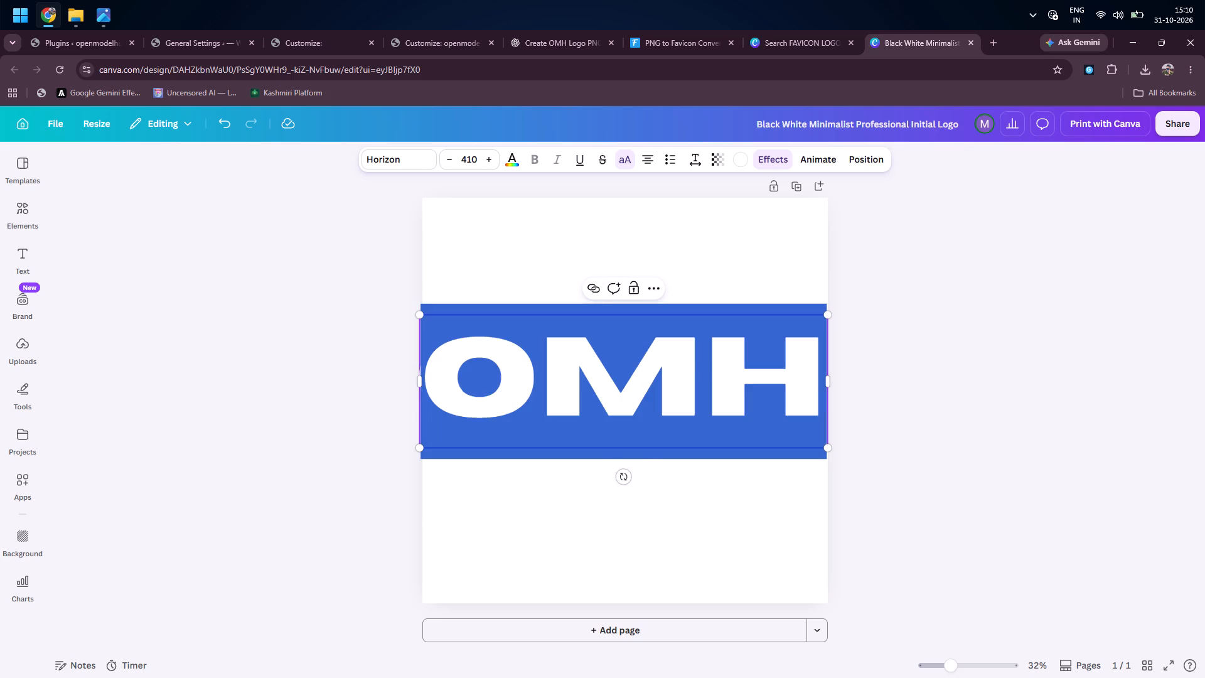
drag(532, 379, 450, 384)
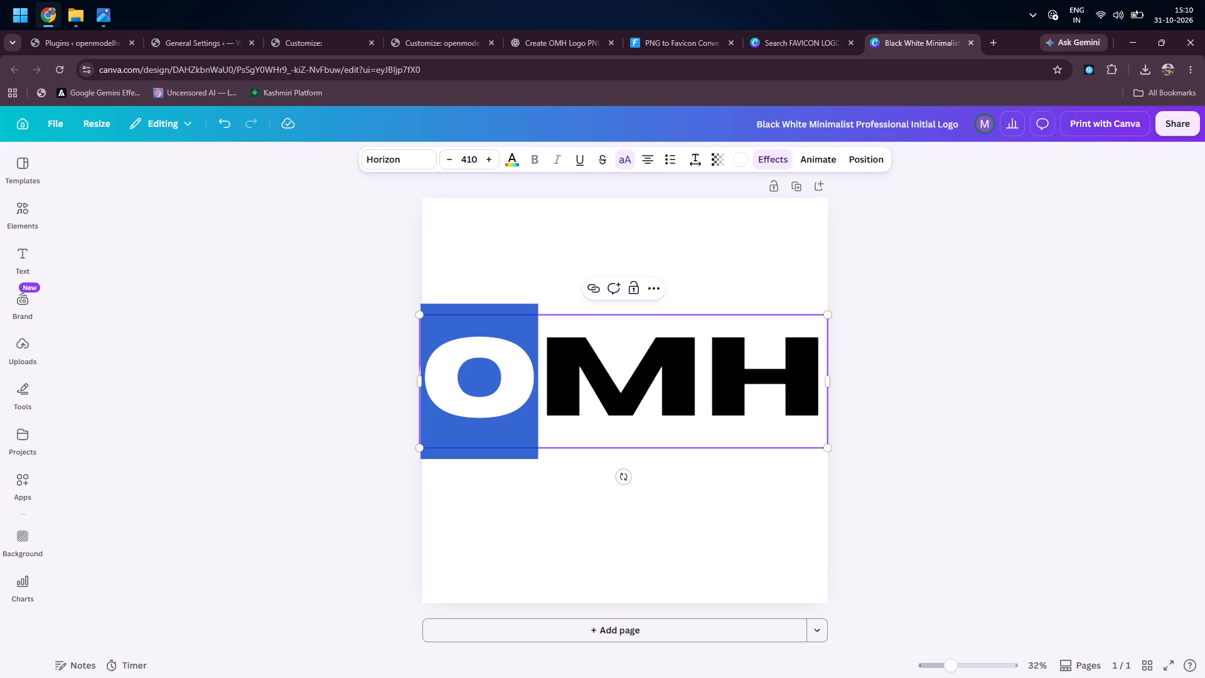
click(513, 158)
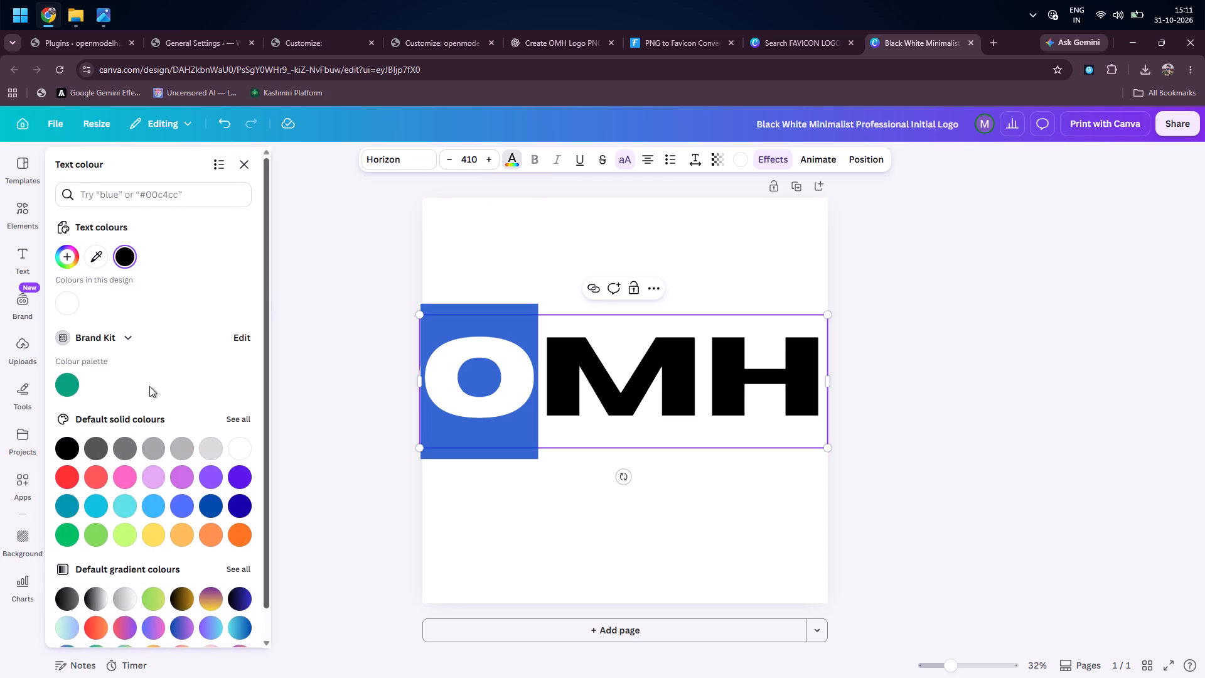
click(65, 382)
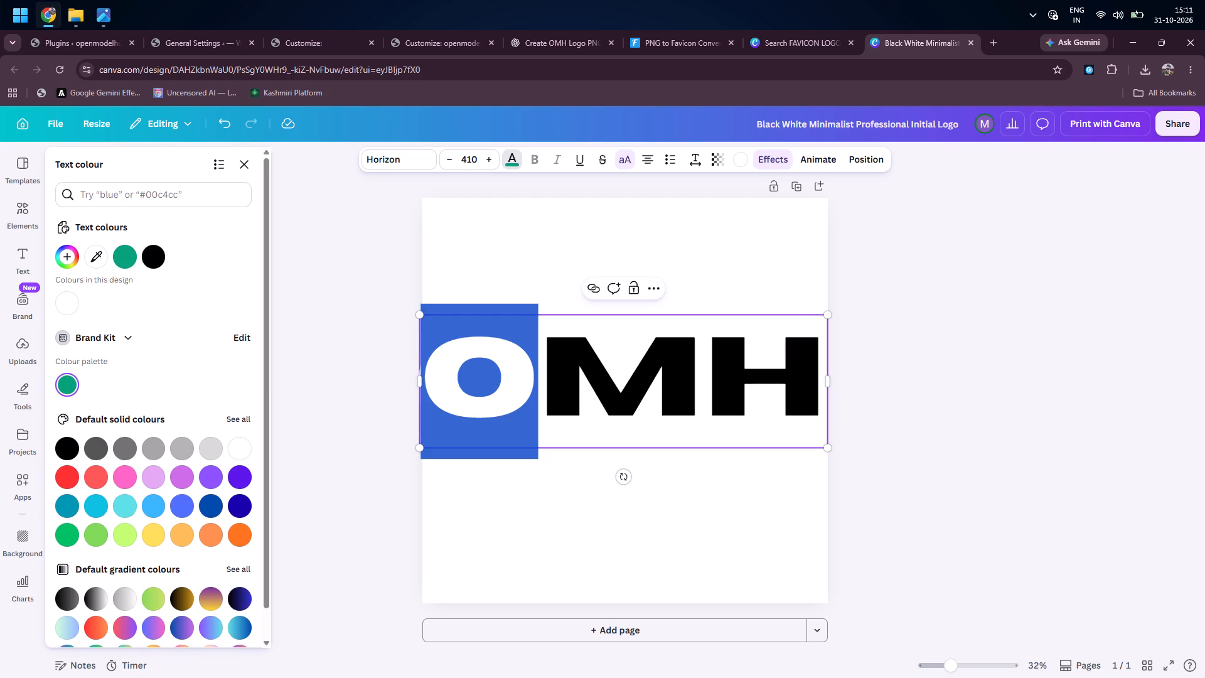
click(125, 248)
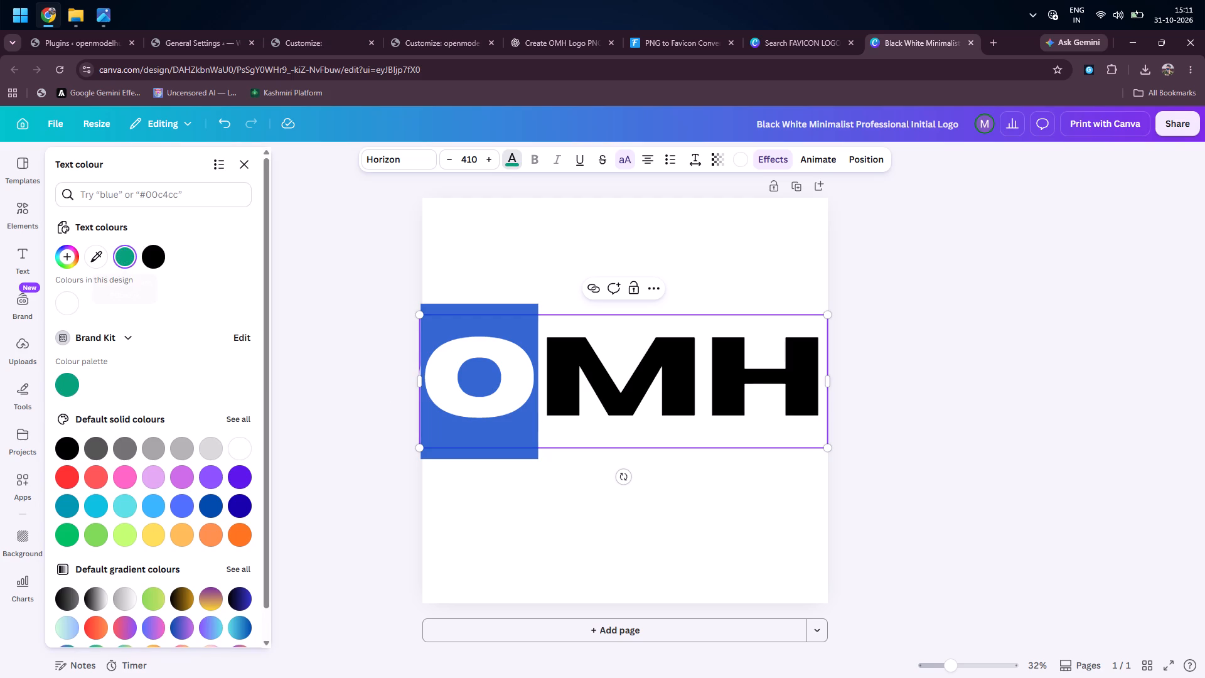
Recolour the letter M with the deep violet default solid colour.
click(587, 384)
drag(698, 380, 595, 382)
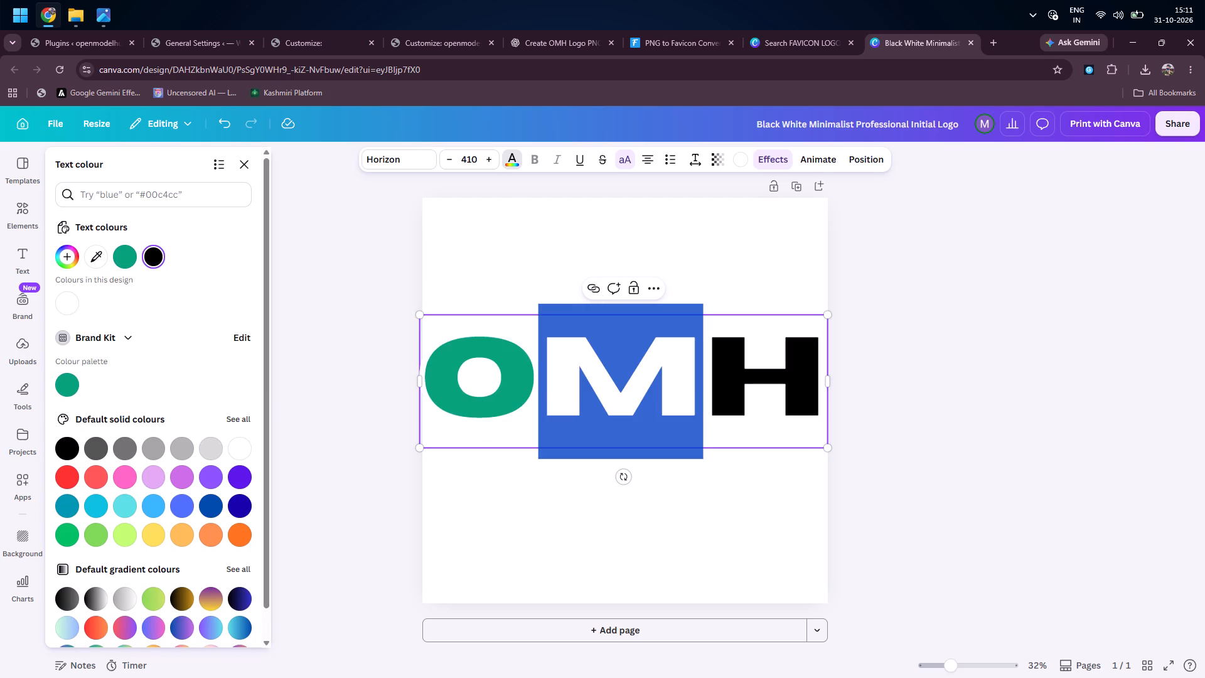
click(251, 477)
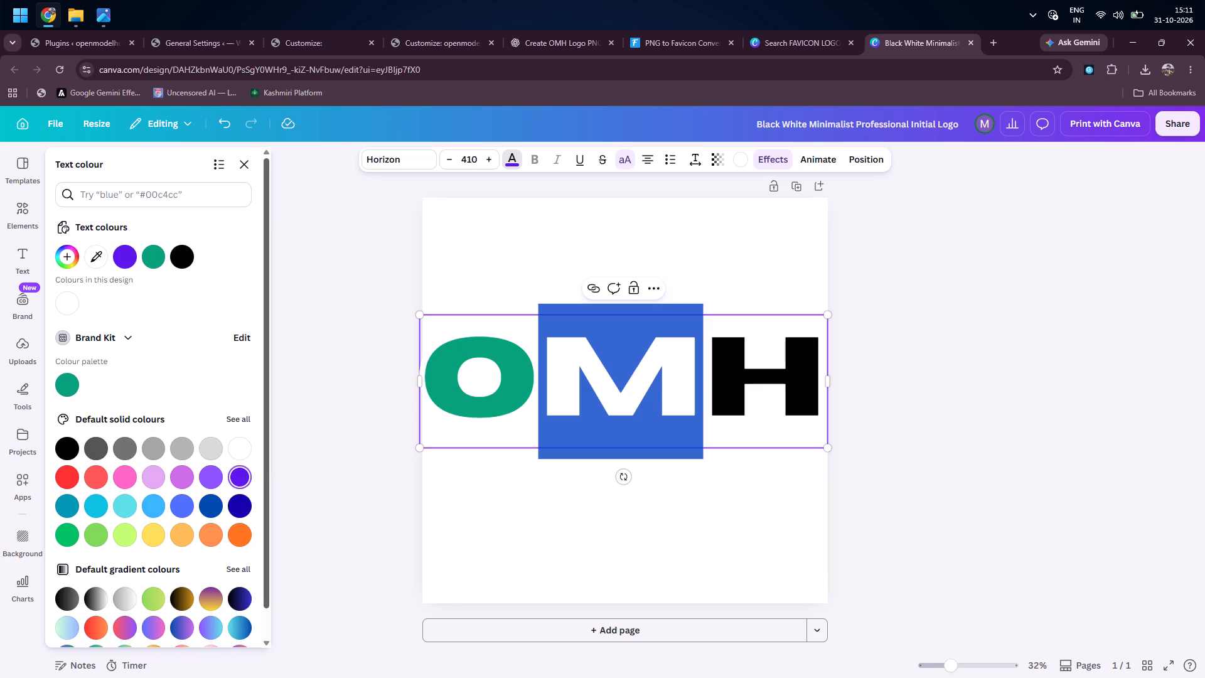
Recolour the letter H with the yellow default solid colour and deselect the text.
click(769, 399)
click(710, 374)
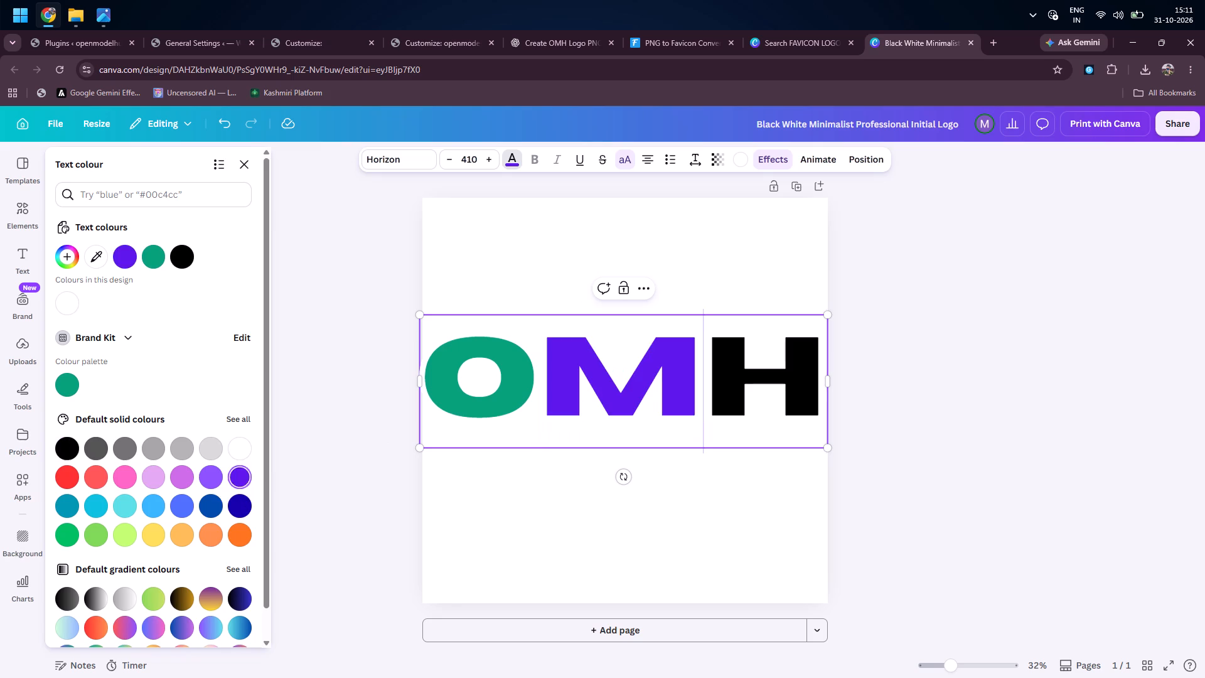
drag(710, 374, 762, 376)
click(762, 376)
drag(710, 367, 787, 367)
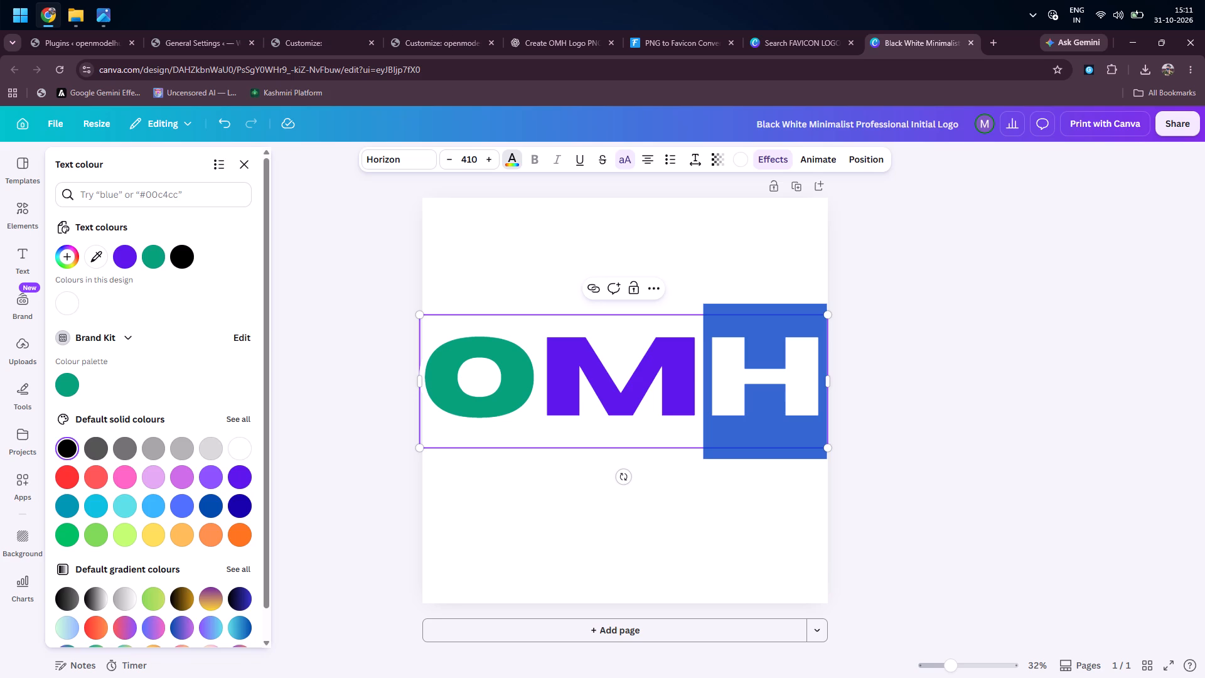
click(160, 532)
click(483, 547)
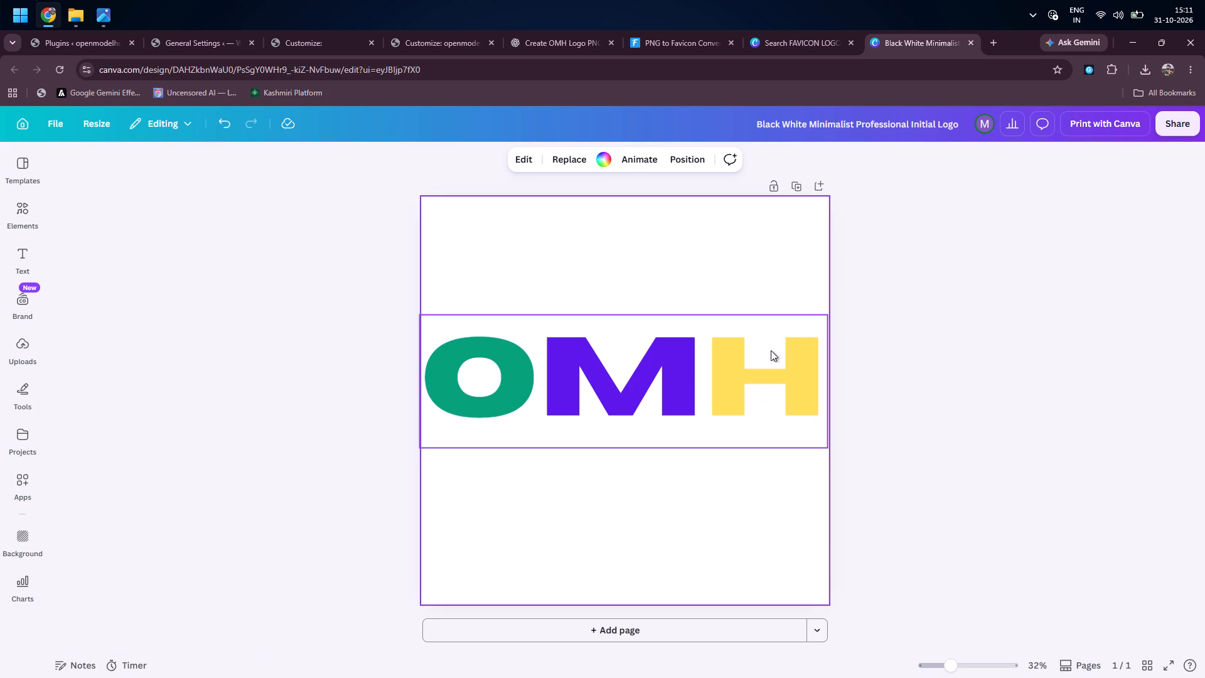
Recolour only the letter H with the purple-to-orange default gradient colour and deselect the text.
click(763, 380)
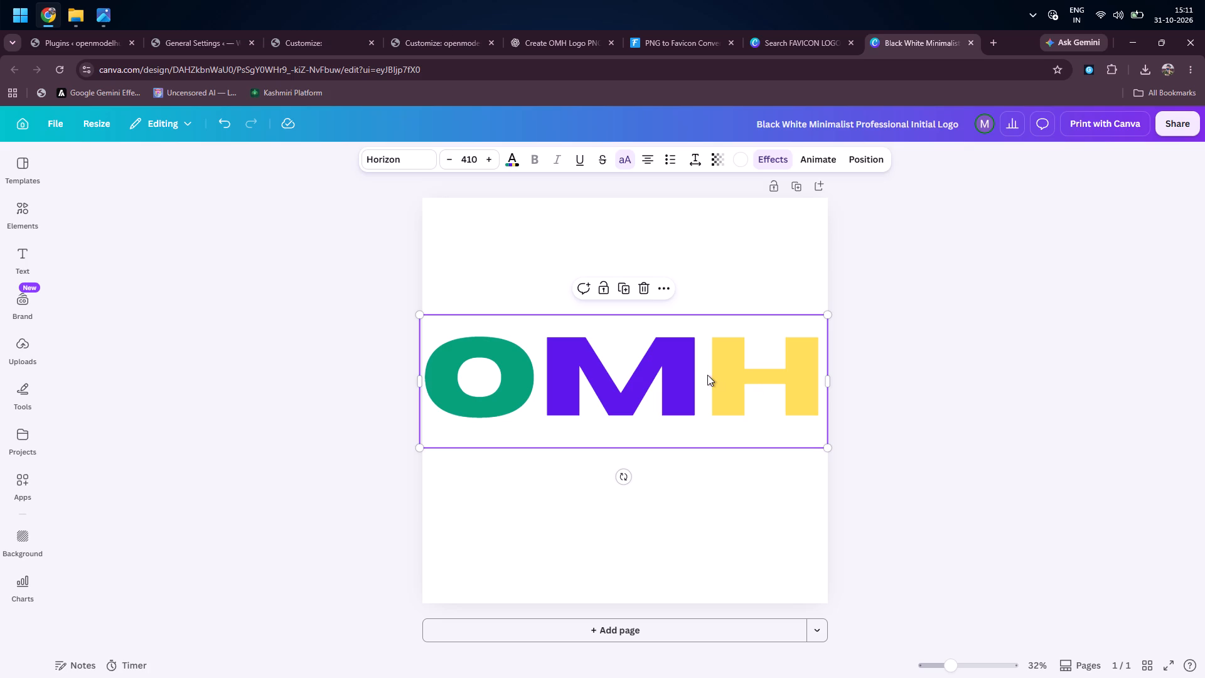
click(707, 375)
click(707, 375)
drag(707, 375, 717, 375)
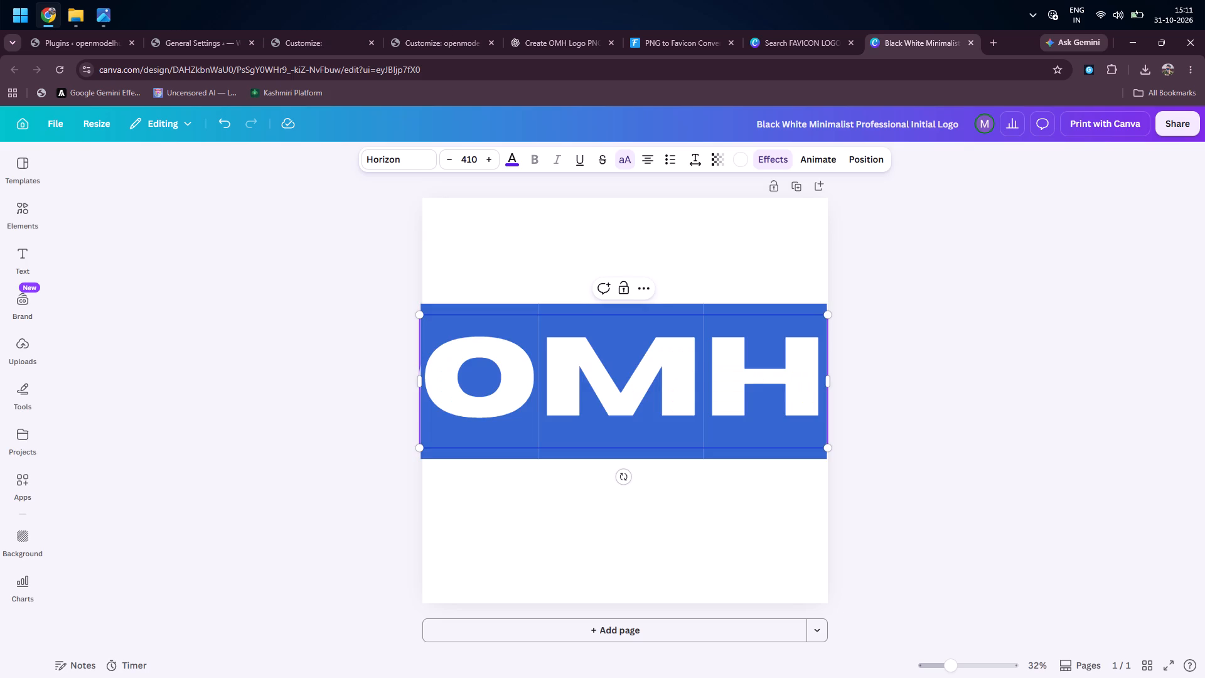
click(712, 375)
drag(708, 375, 713, 375)
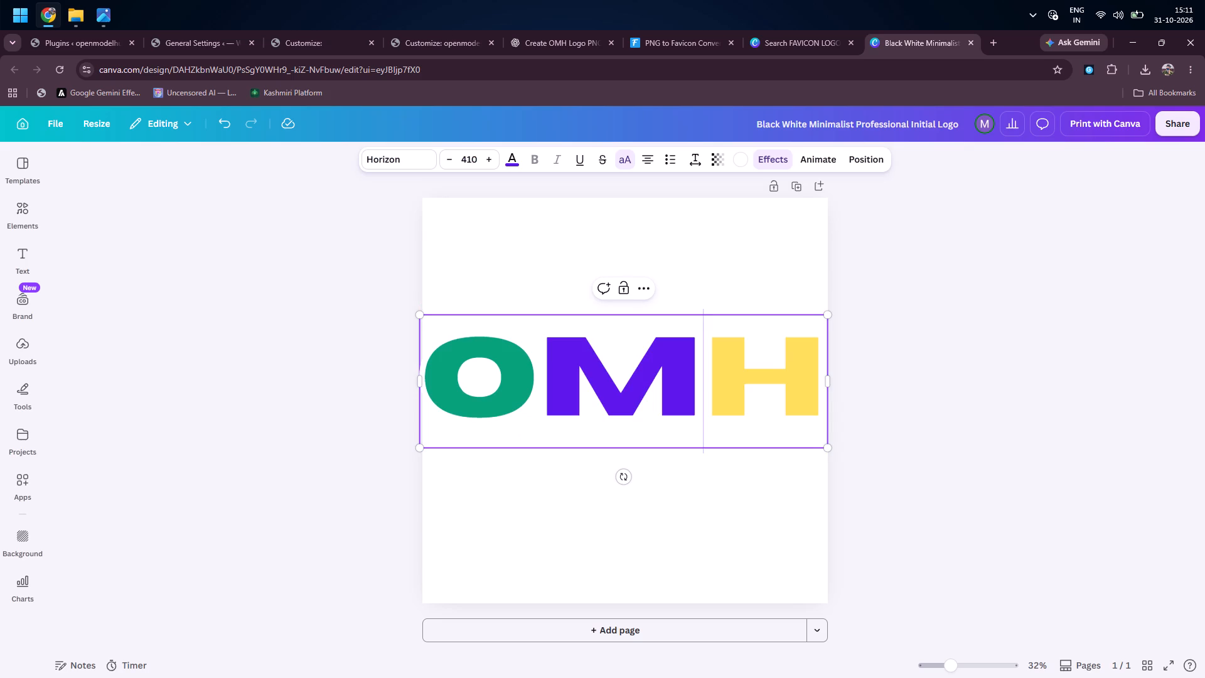
drag(713, 375, 781, 379)
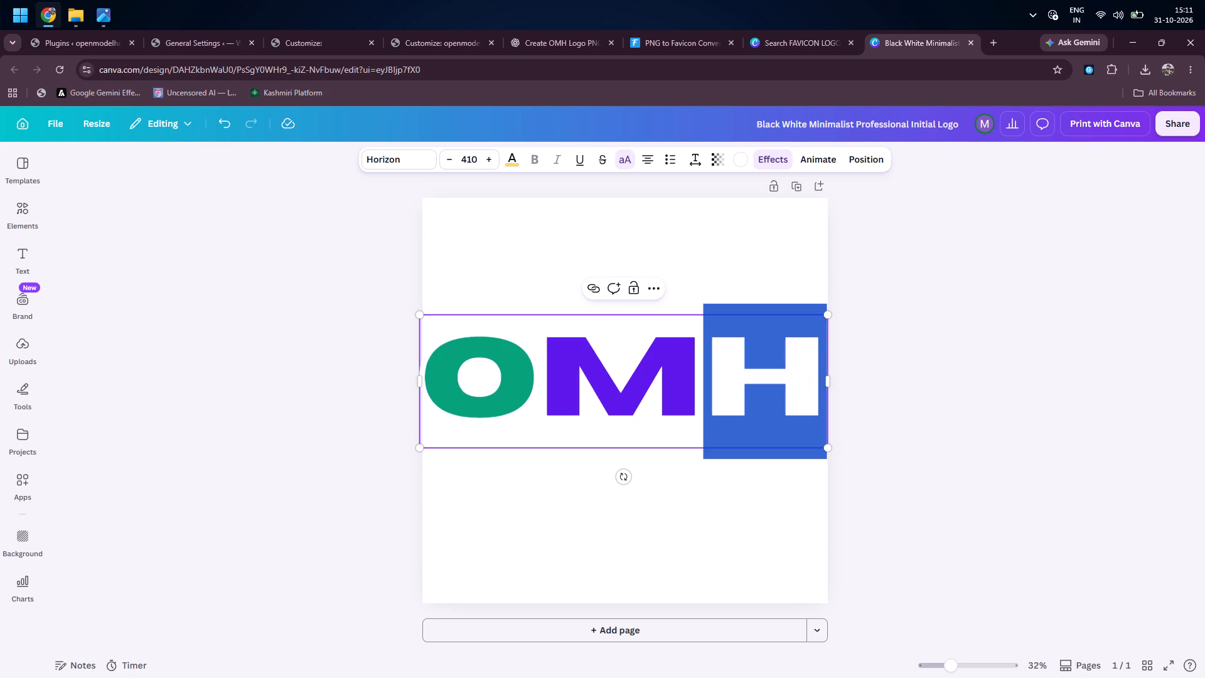
click(517, 155)
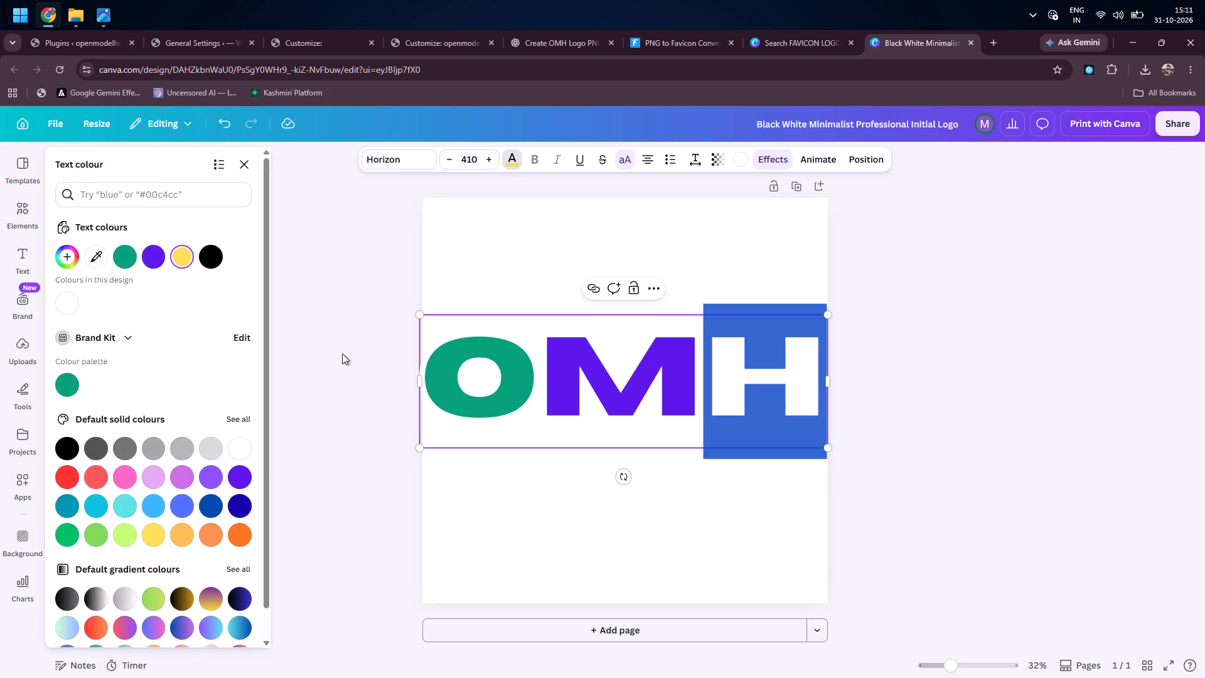
scroll(132, 508, down, 2)
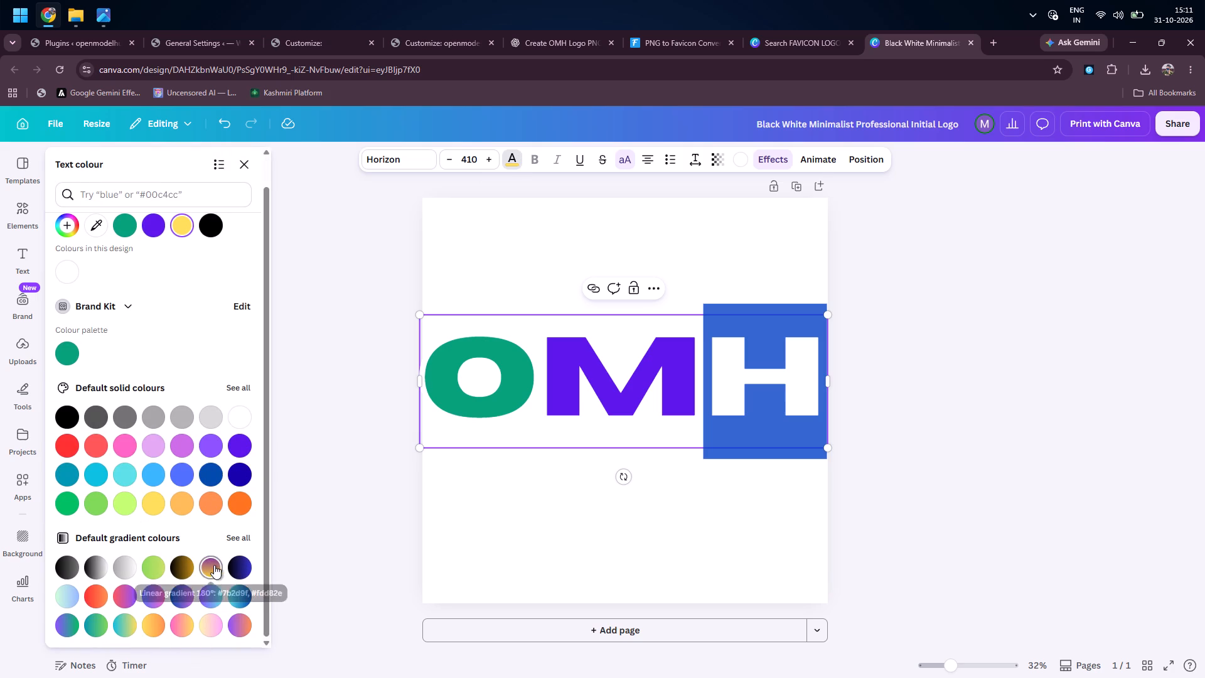
click(235, 626)
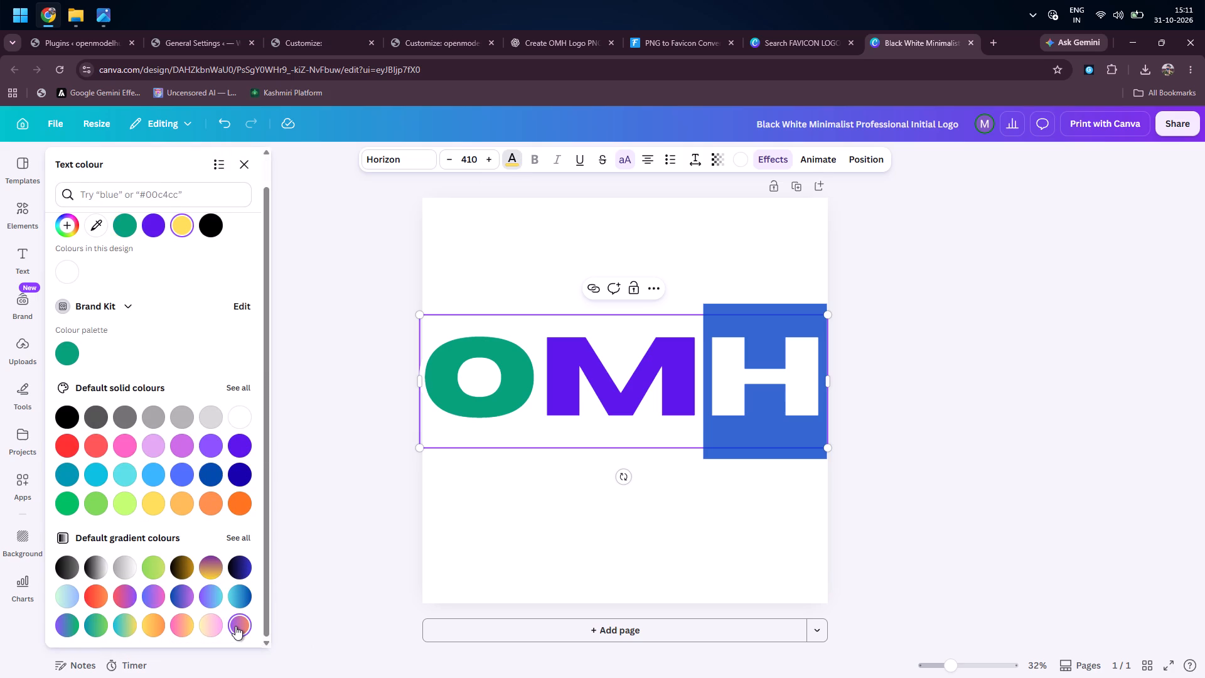
click(526, 566)
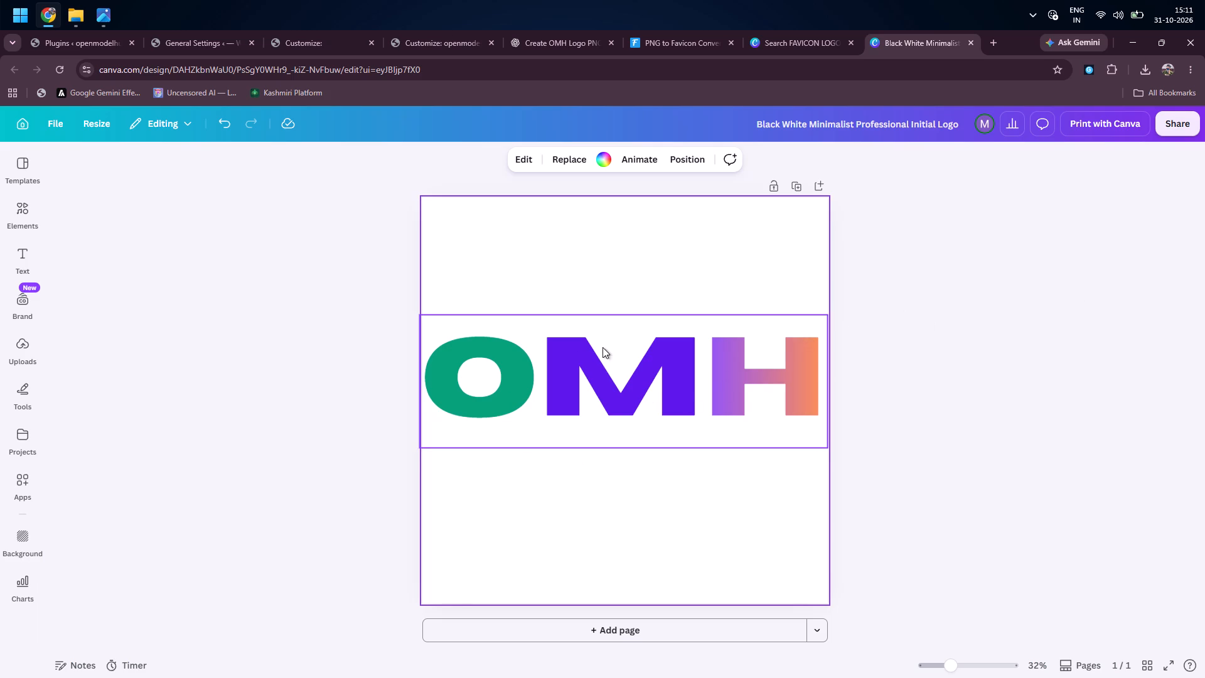
Move the OMH text down to the centre of the square page and deselect it.
drag(608, 363, 610, 380)
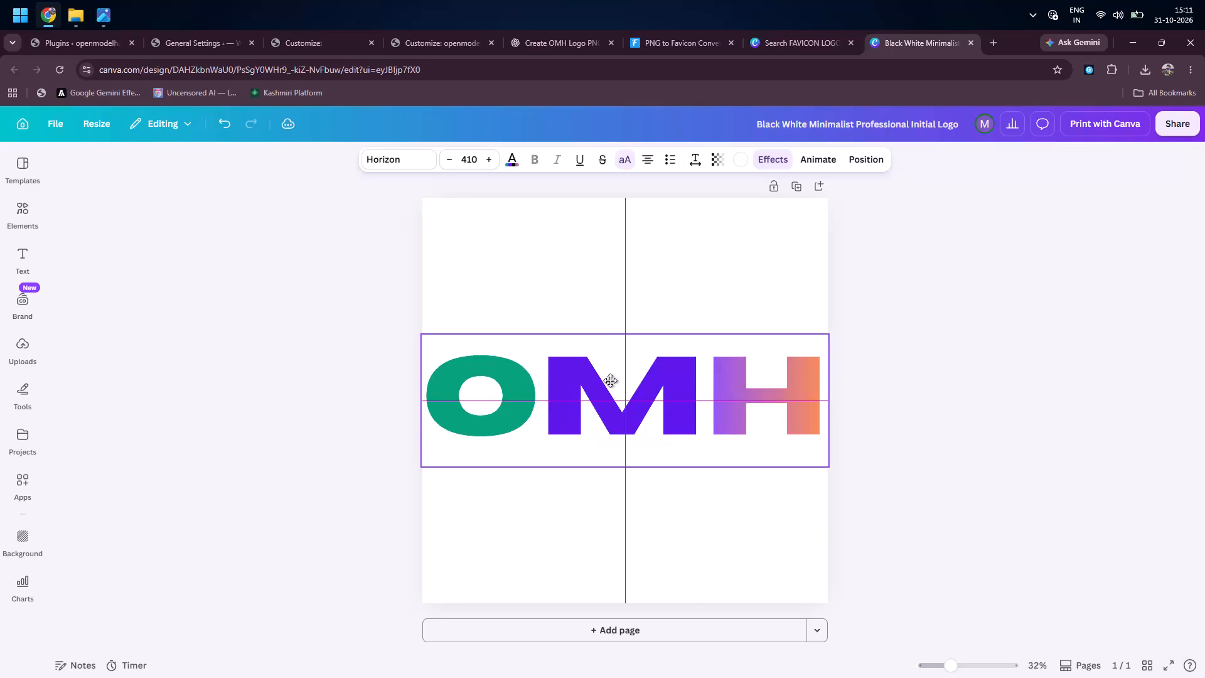
drag(610, 380, 610, 380)
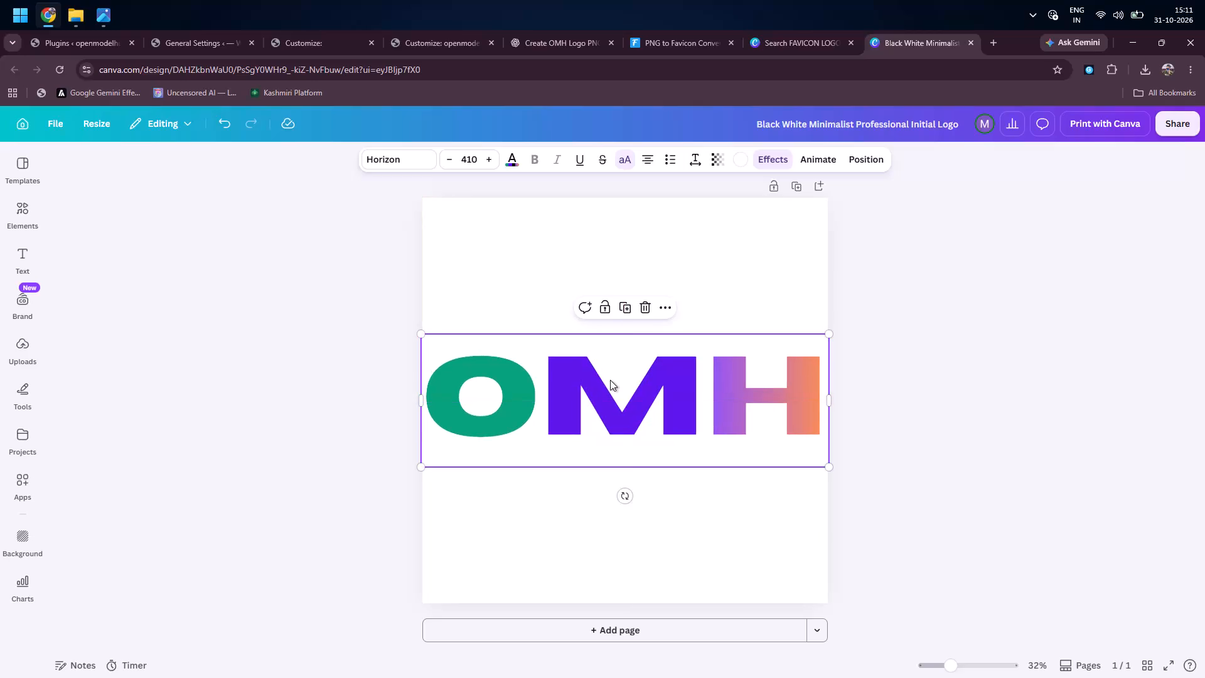
click(1005, 298)
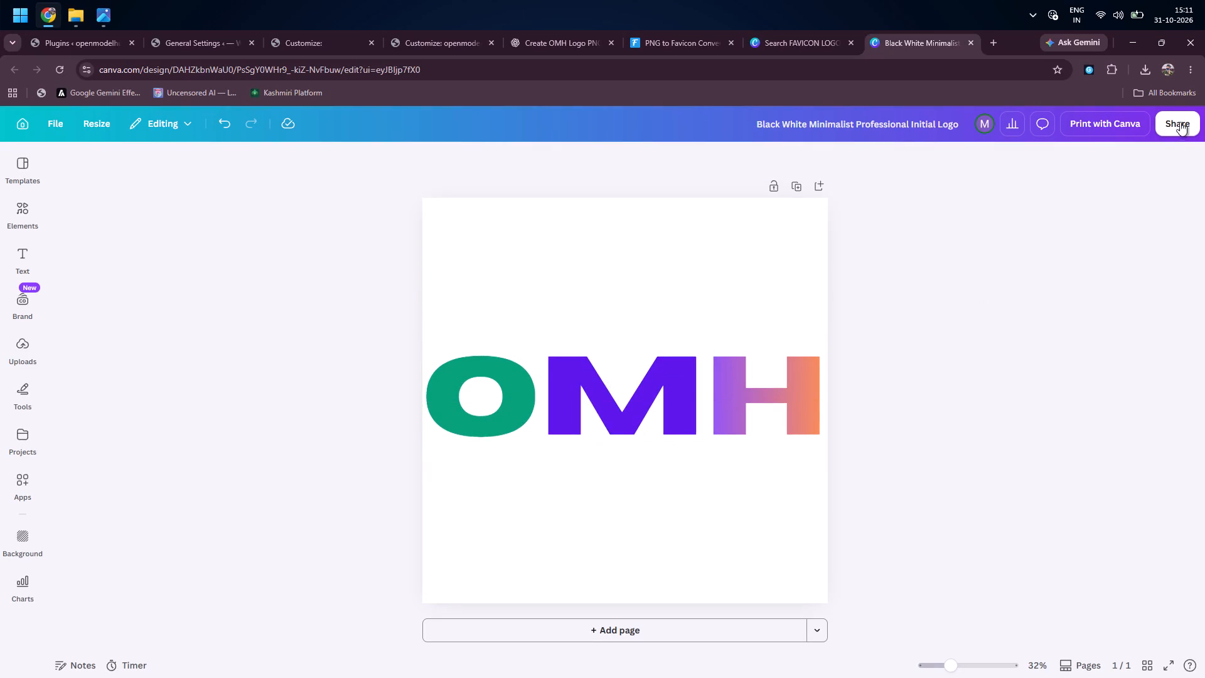
Download the design as a high-quality PNG at size 1 (2,000 × 2,000 px) with a transparent background.
click(1177, 124)
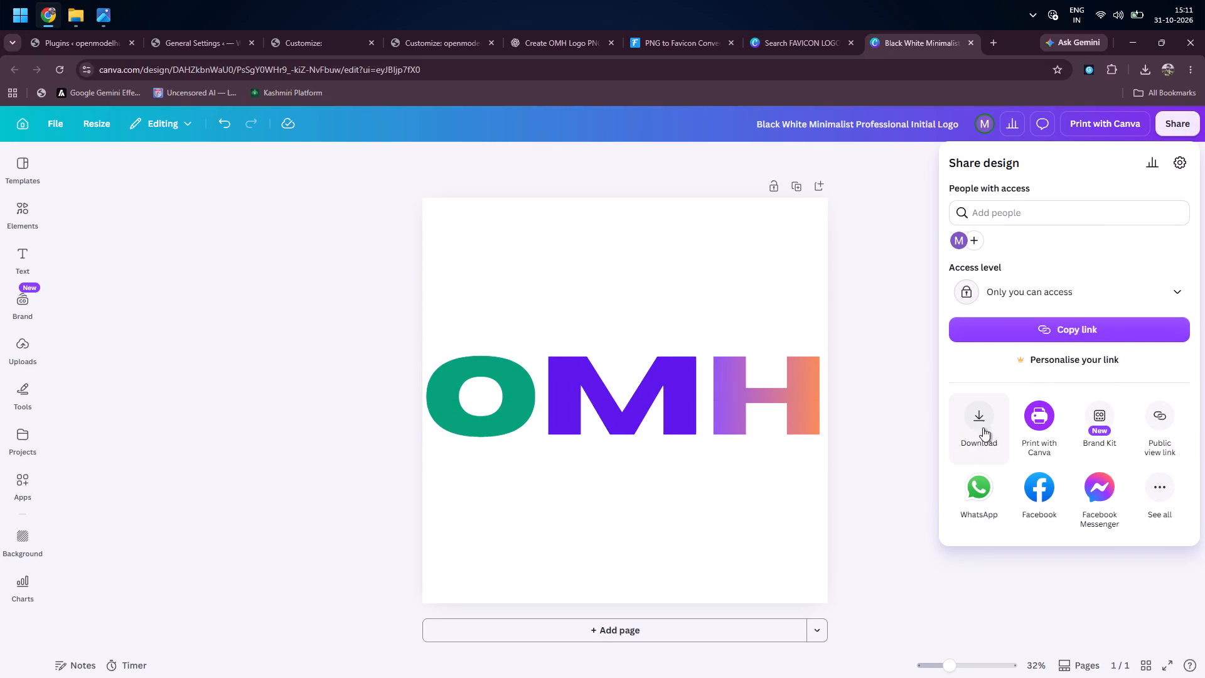
click(983, 421)
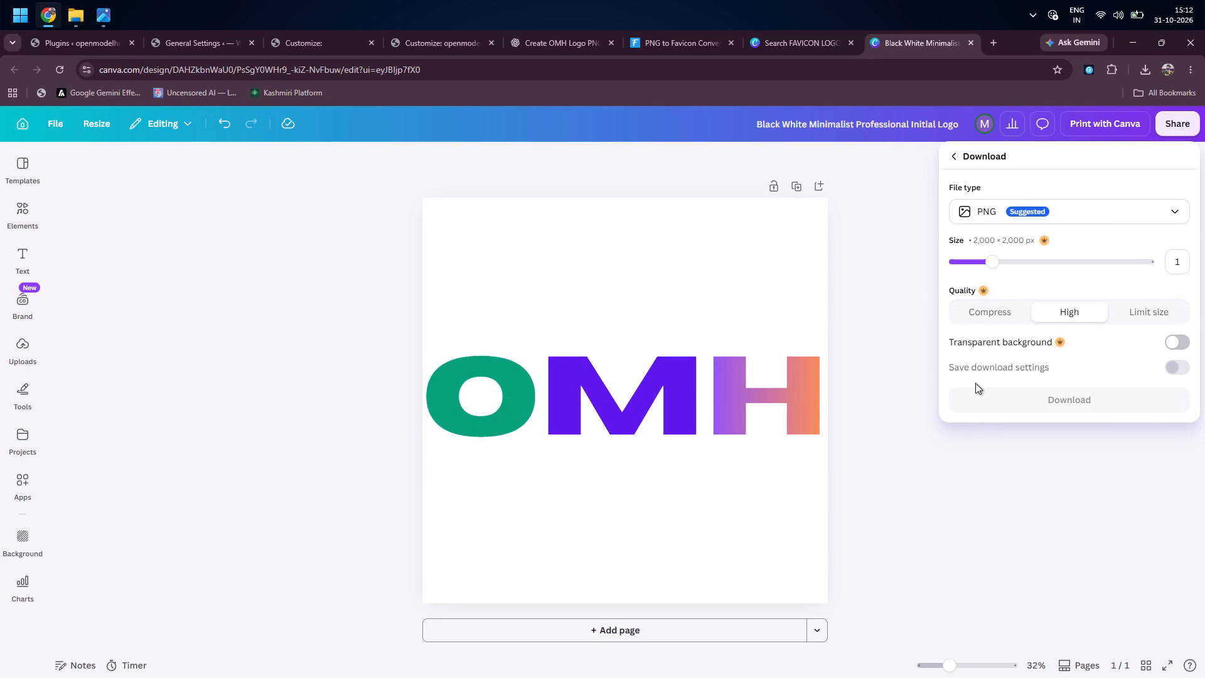
drag(996, 264, 983, 264)
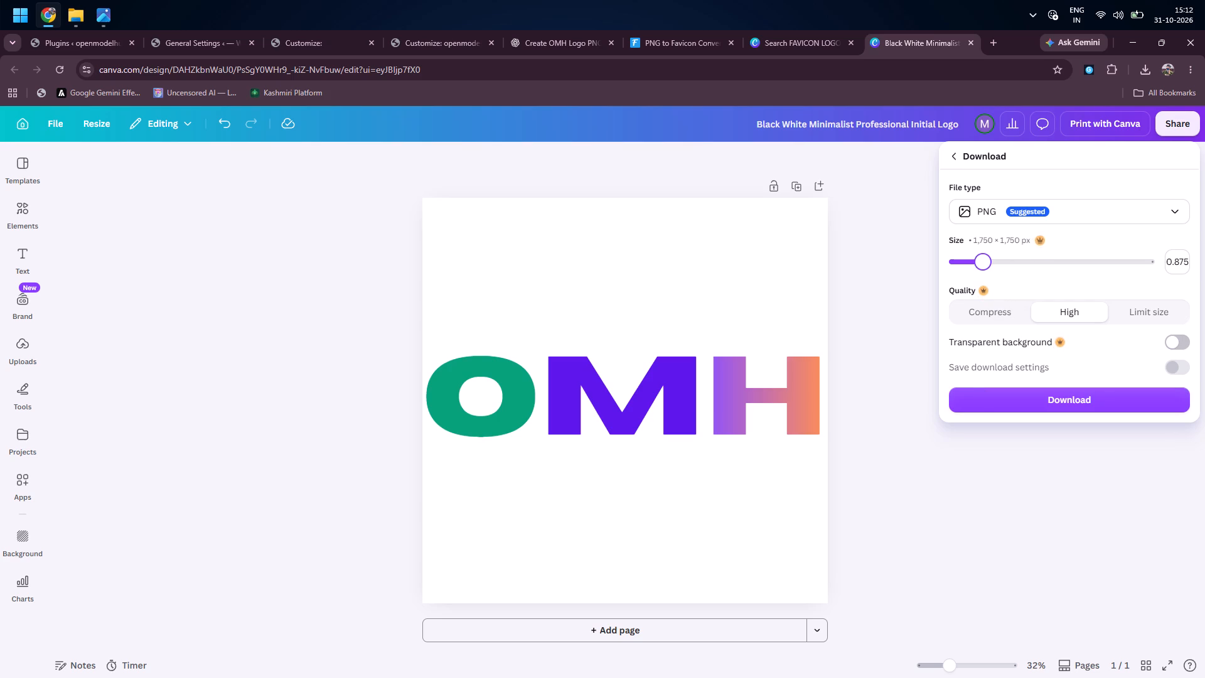
drag(983, 264, 962, 267)
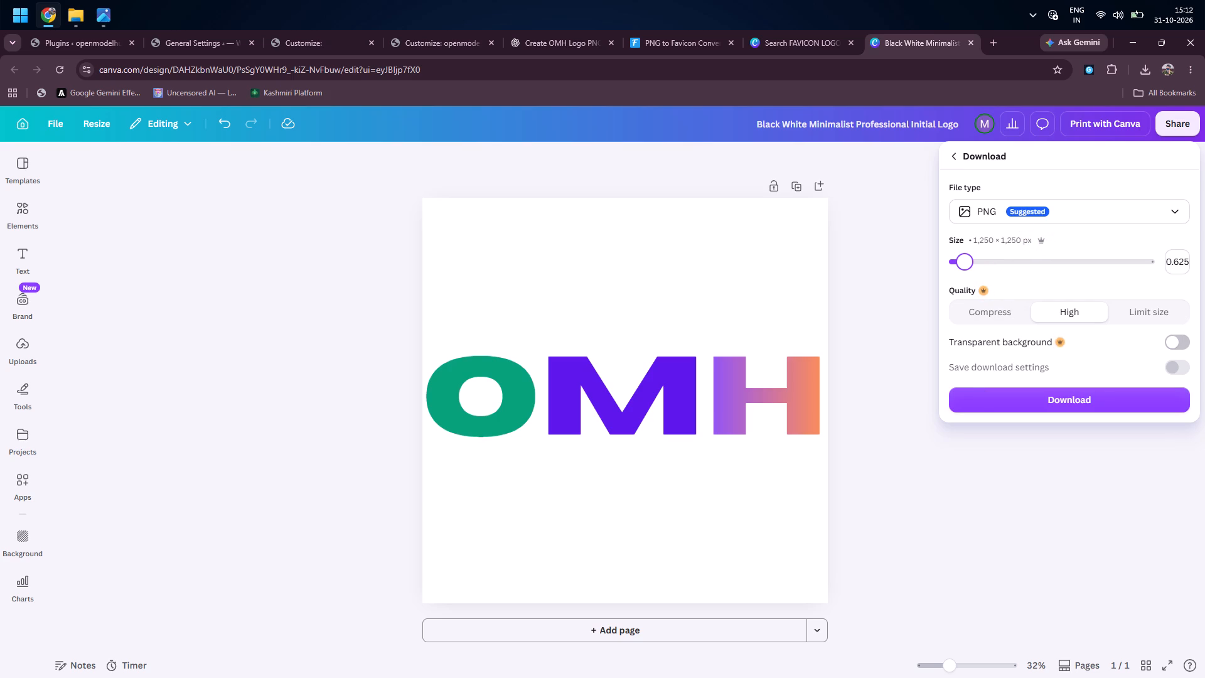
drag(962, 267, 960, 267)
drag(960, 267, 971, 276)
drag(971, 276, 992, 274)
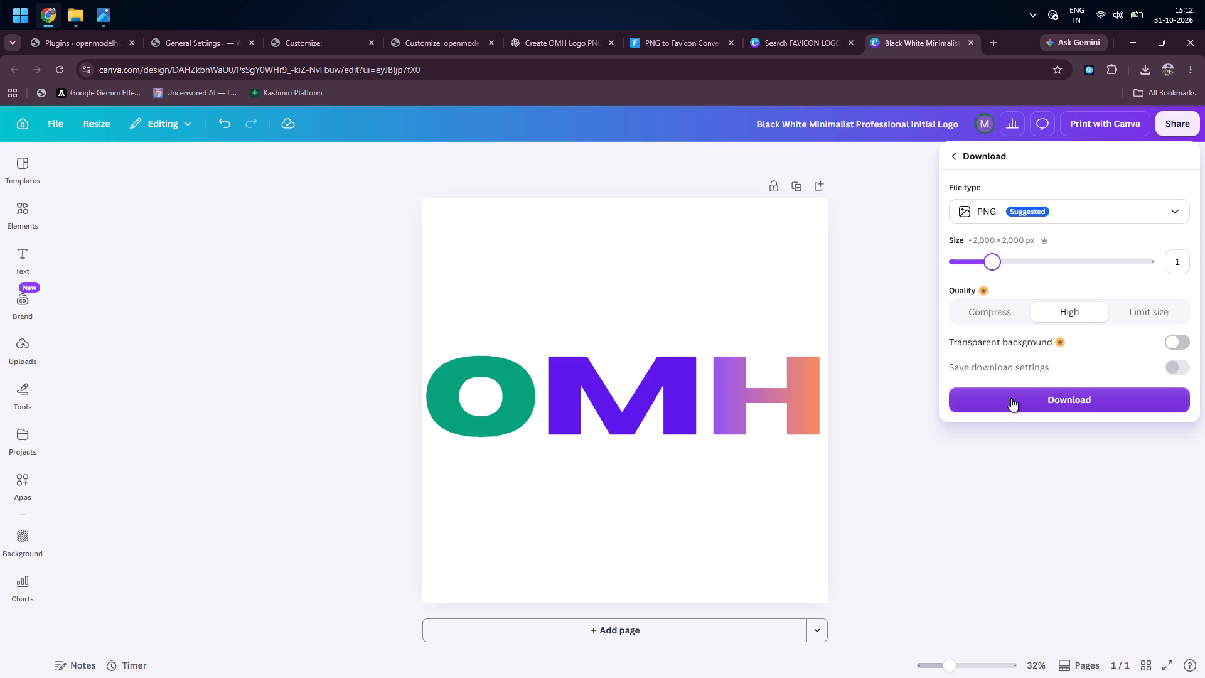
click(1174, 343)
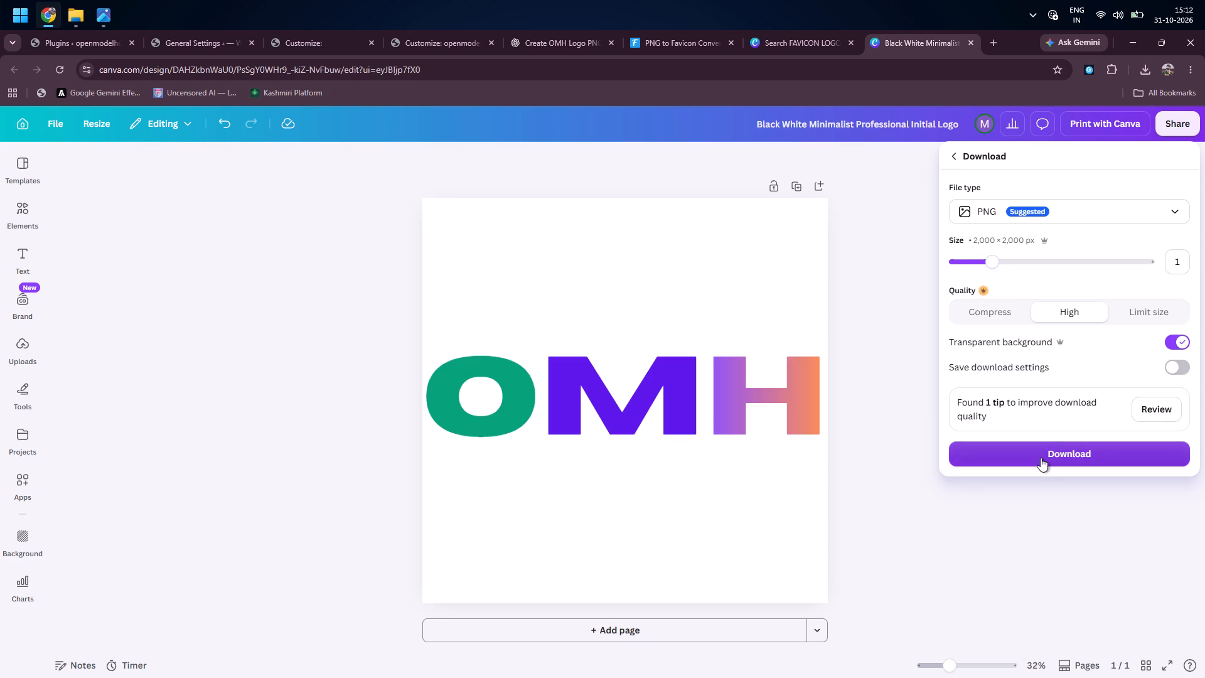
click(1041, 458)
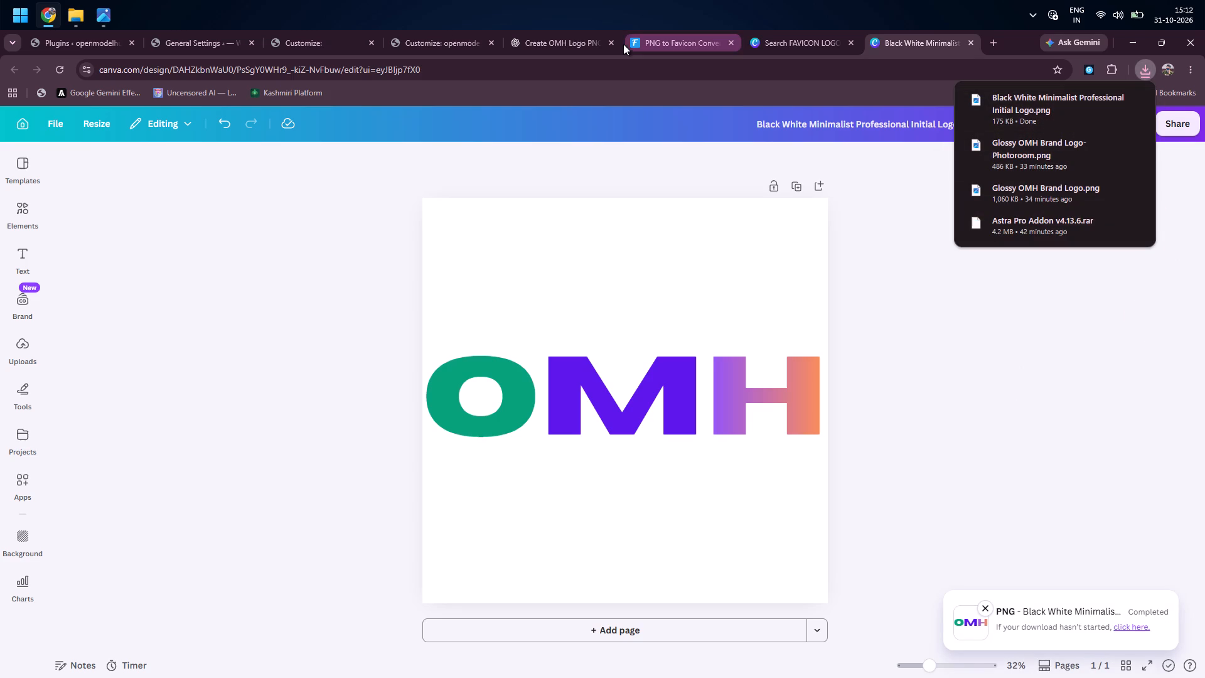
In the WordPress Customizer's Site Identity settings, upload the downloaded Black White Minimalist Professional Initial Logo PNG for the site icon.
click(292, 55)
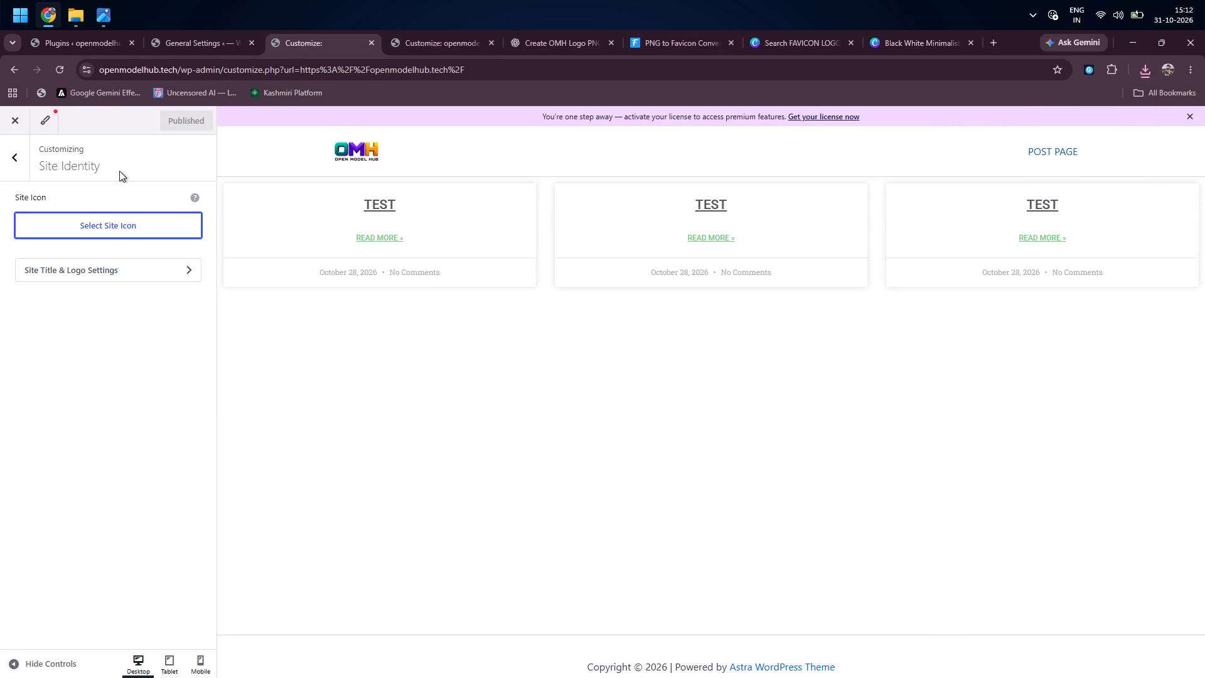
click(78, 223)
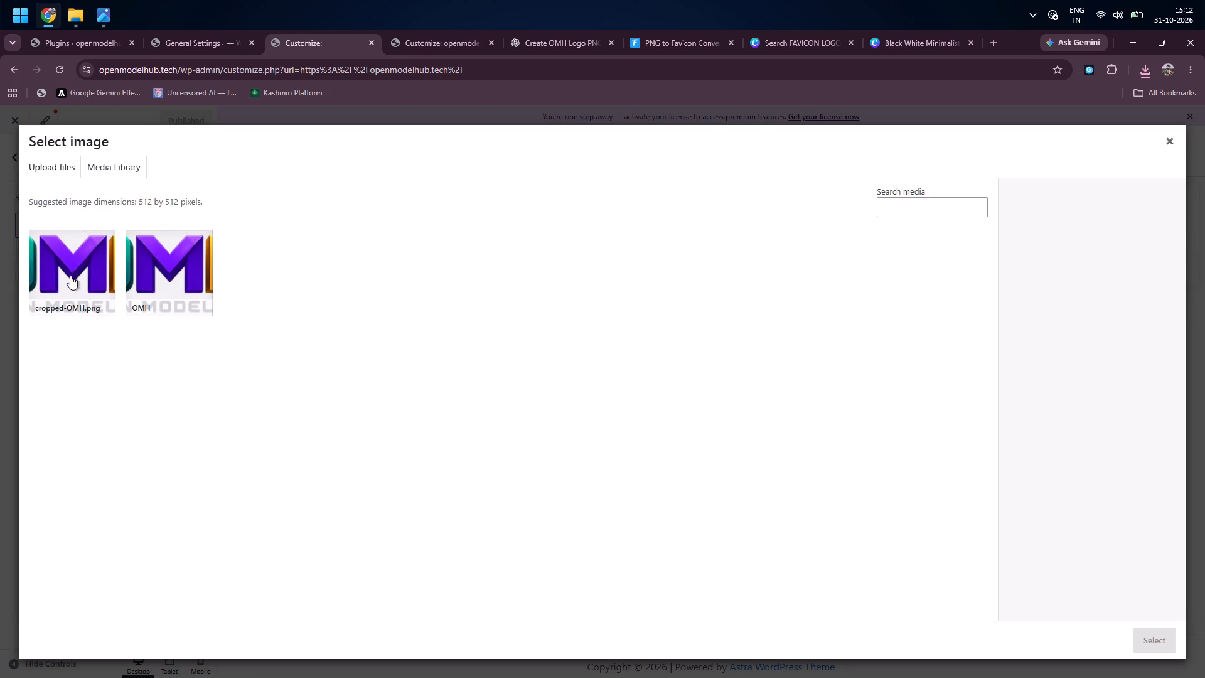
click(65, 173)
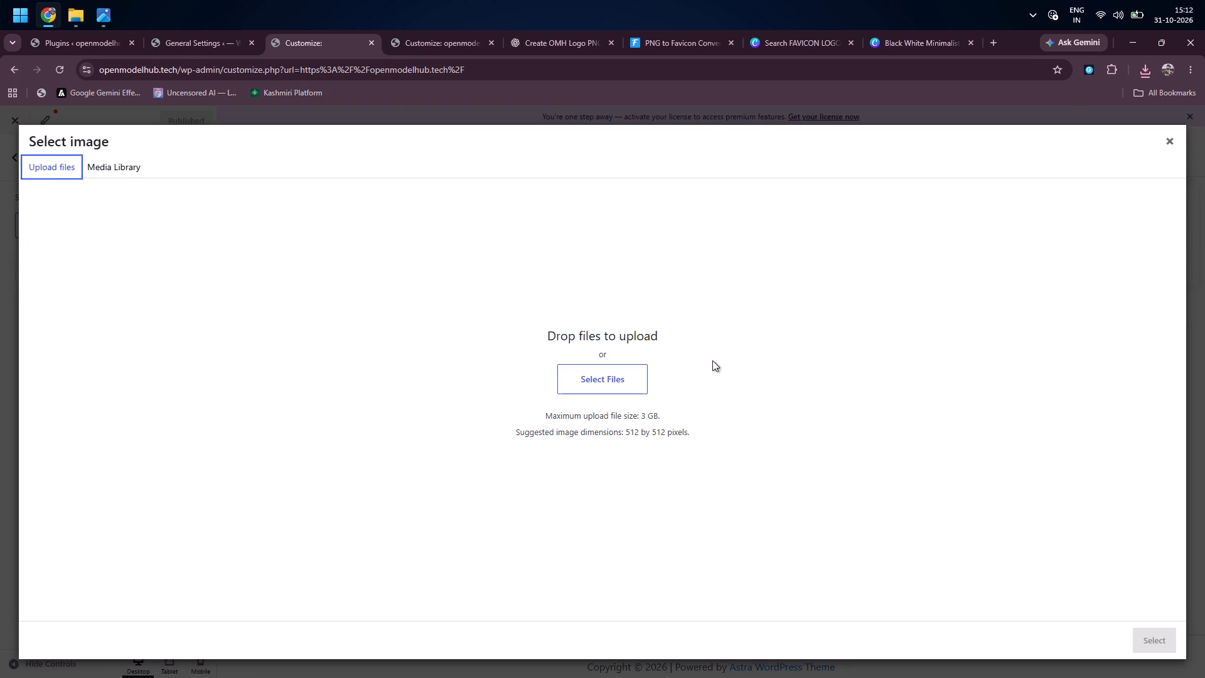
click(1135, 78)
drag(1045, 124, 699, 355)
click(699, 355)
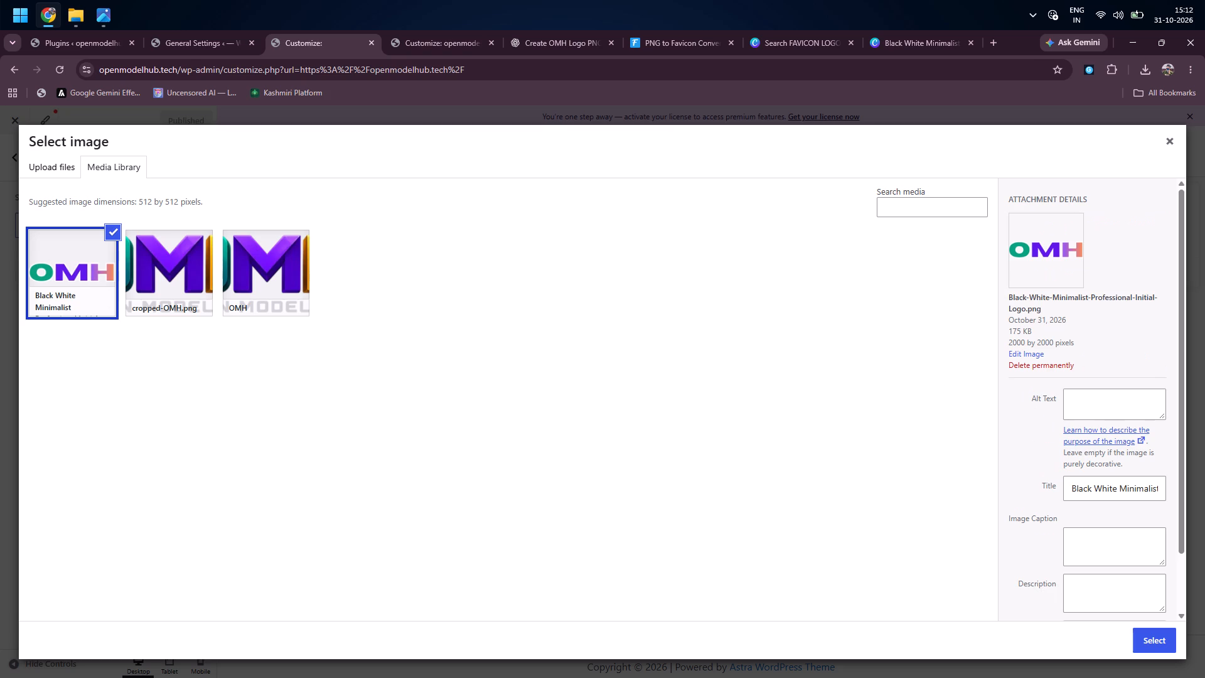
Retitle the uploaded image OMH and choose it as the site icon image.
drag(1149, 643, 1115, 591)
double_click(1100, 488)
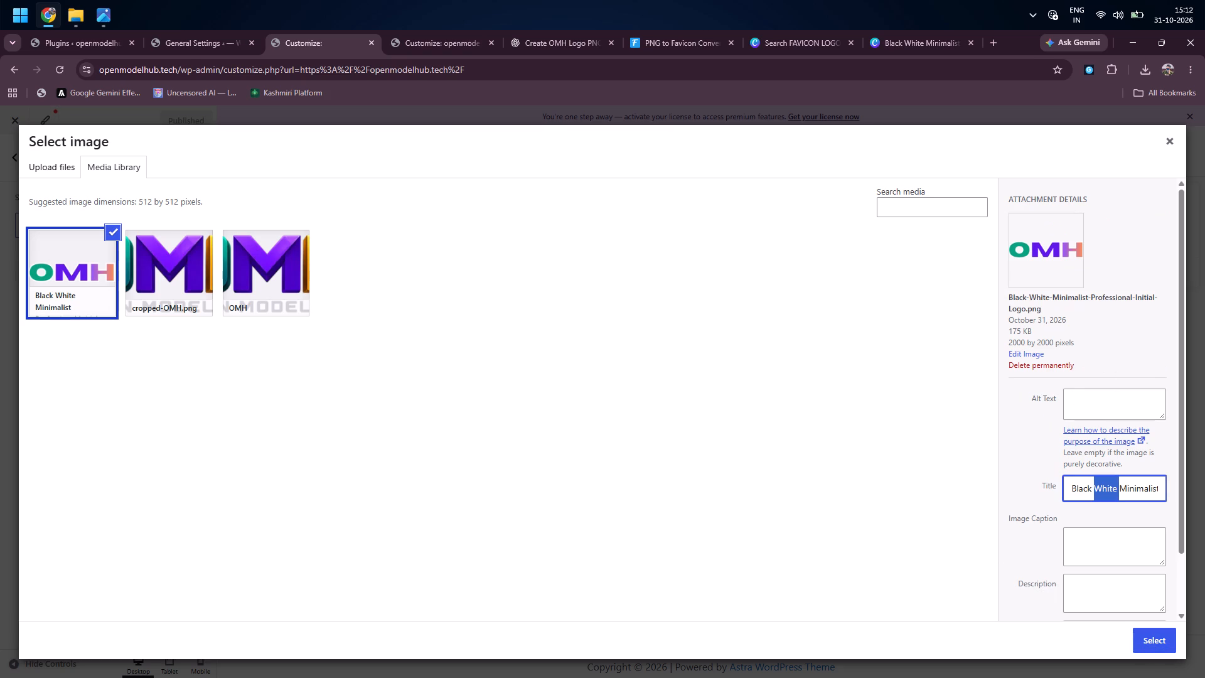
key(shift+a)
key(shift+a)
key(ctrl+a)
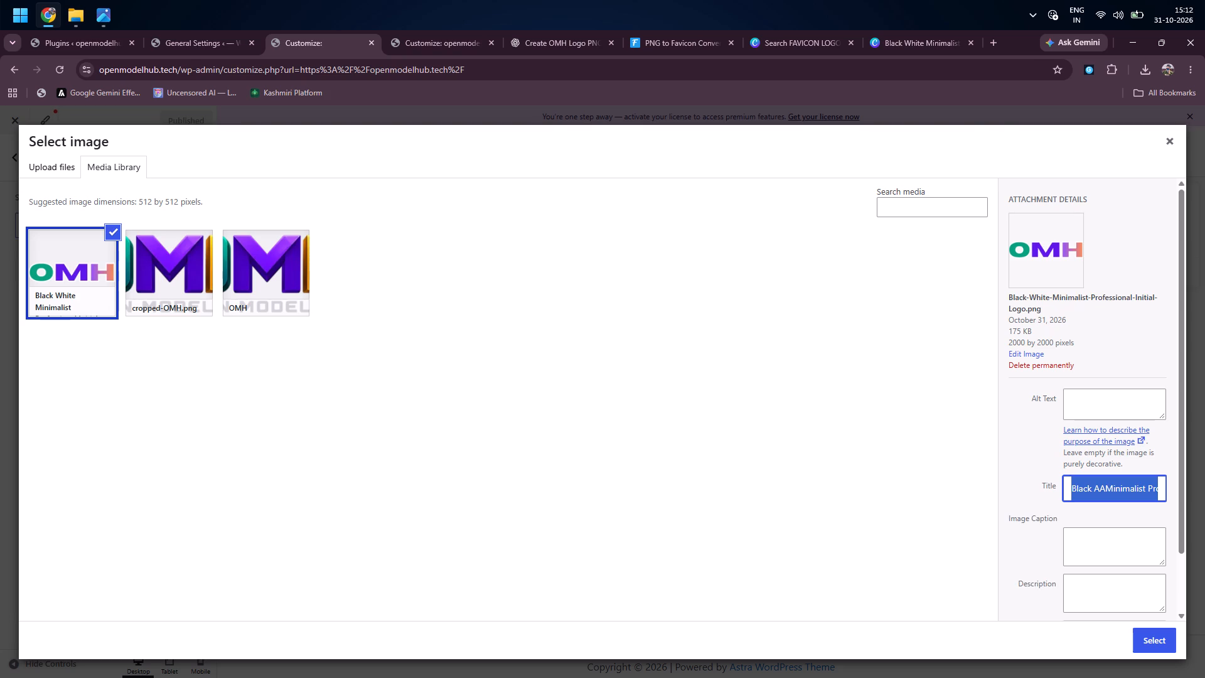
text(omh)
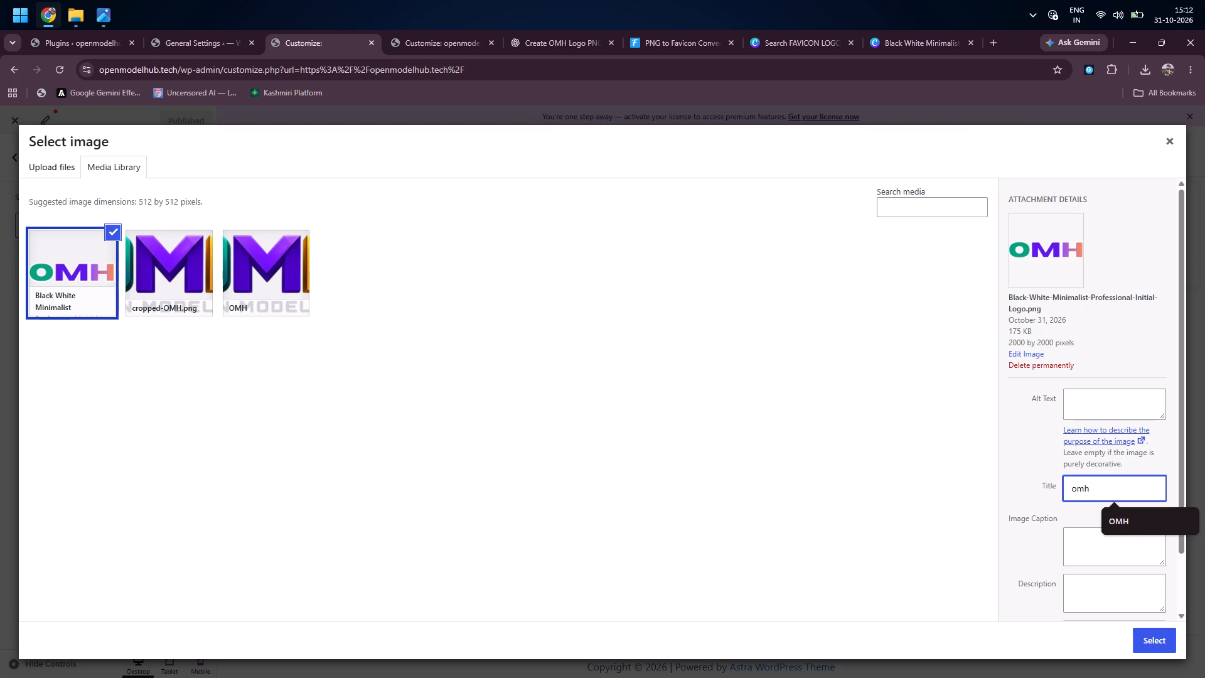
click(1140, 525)
click(1149, 643)
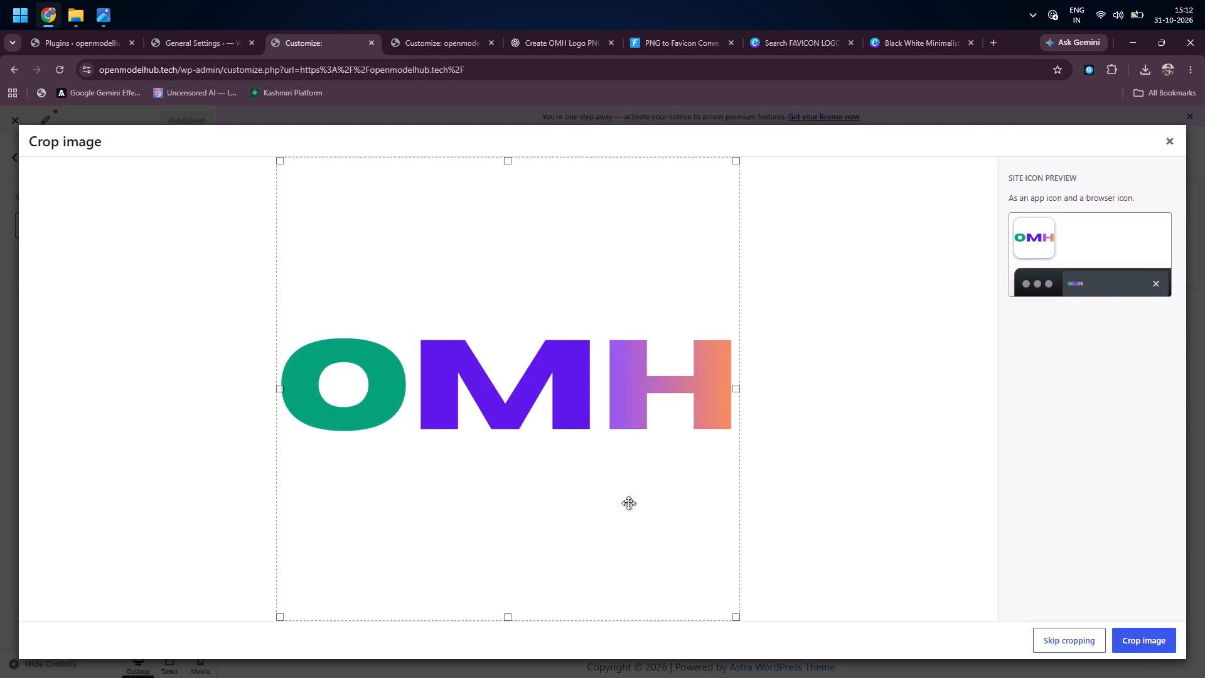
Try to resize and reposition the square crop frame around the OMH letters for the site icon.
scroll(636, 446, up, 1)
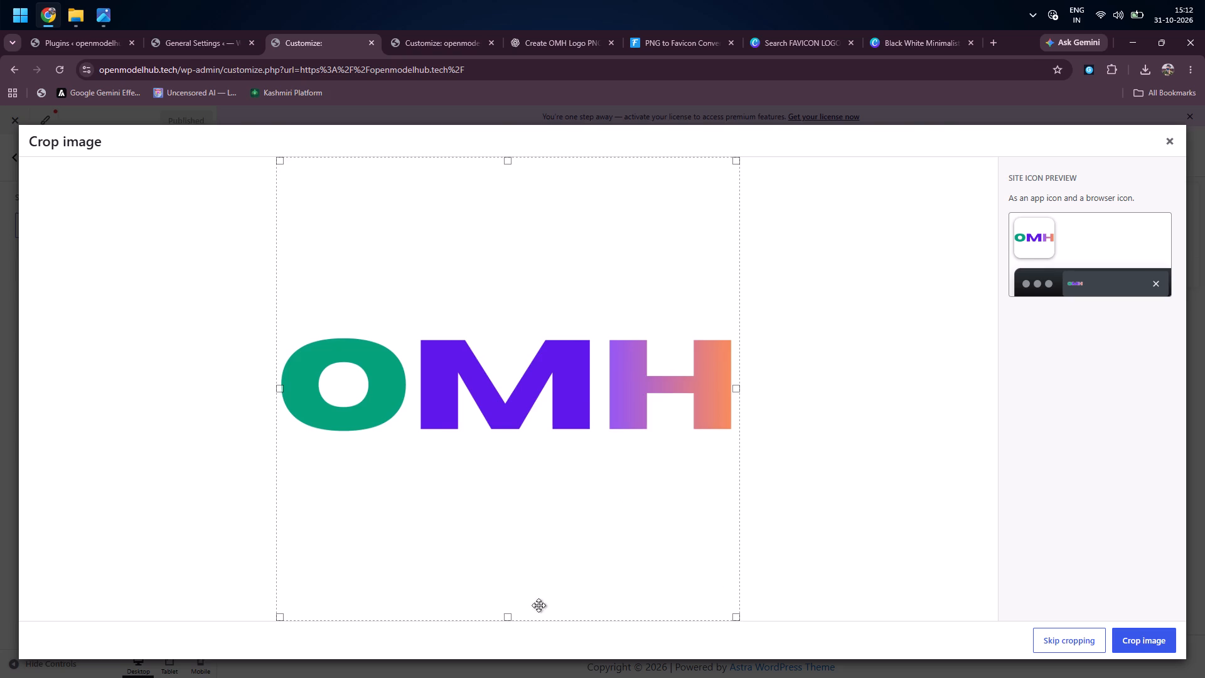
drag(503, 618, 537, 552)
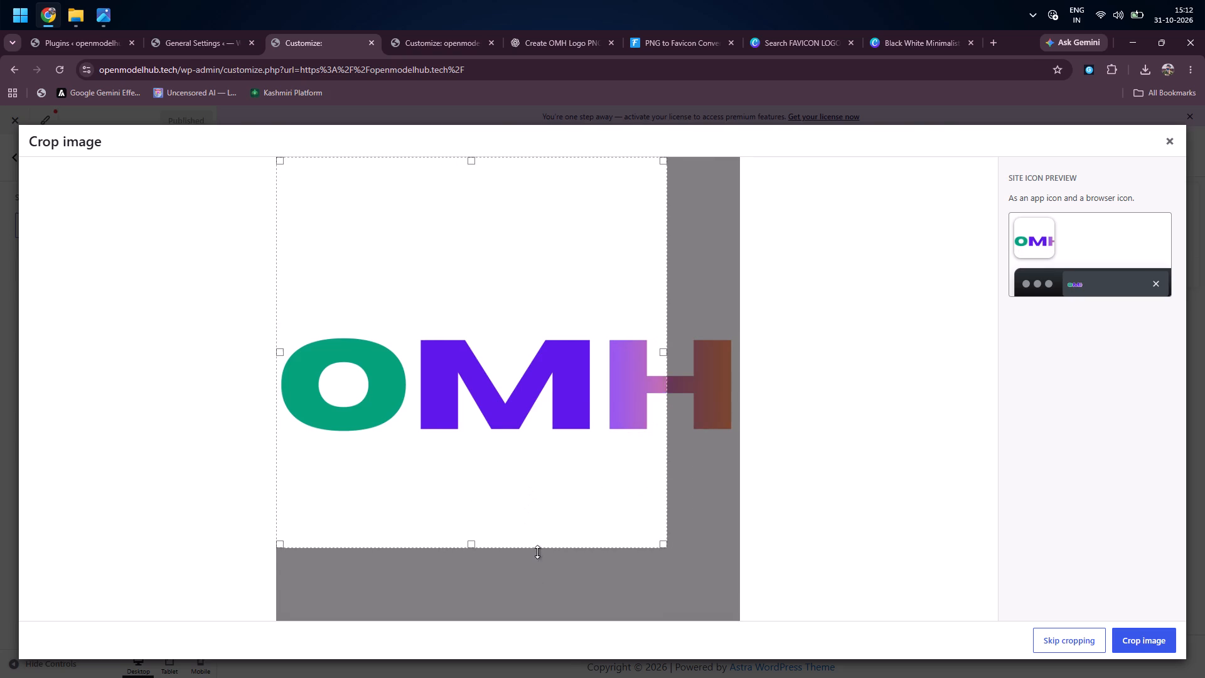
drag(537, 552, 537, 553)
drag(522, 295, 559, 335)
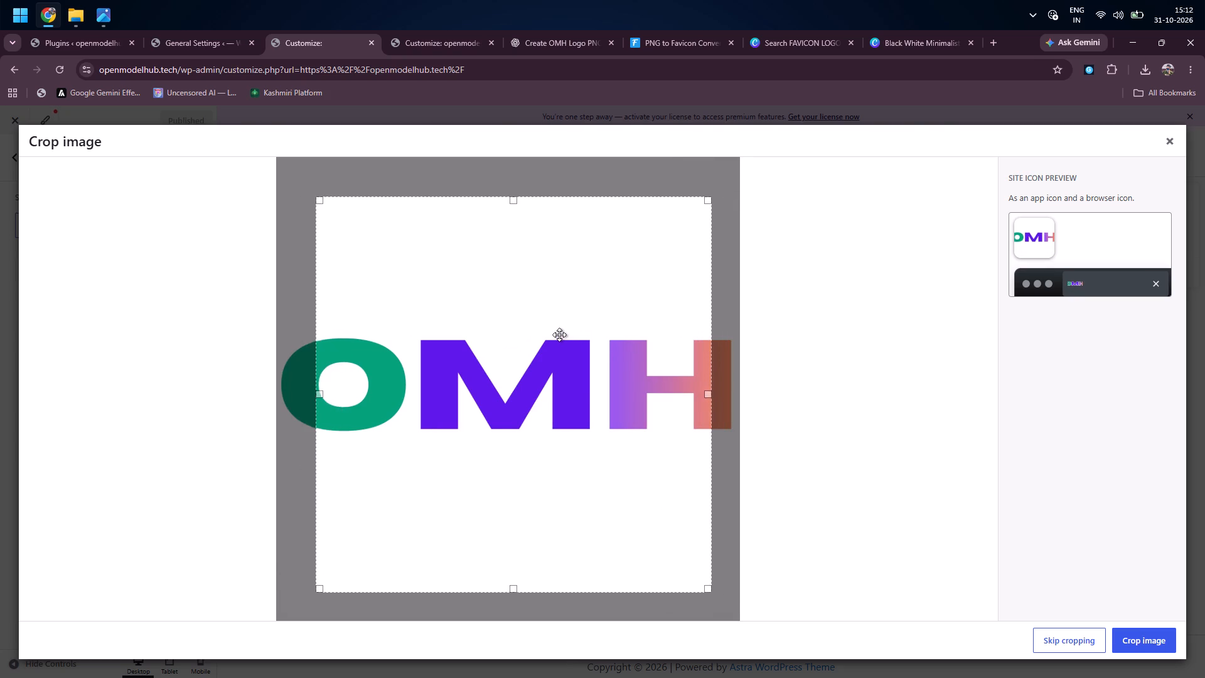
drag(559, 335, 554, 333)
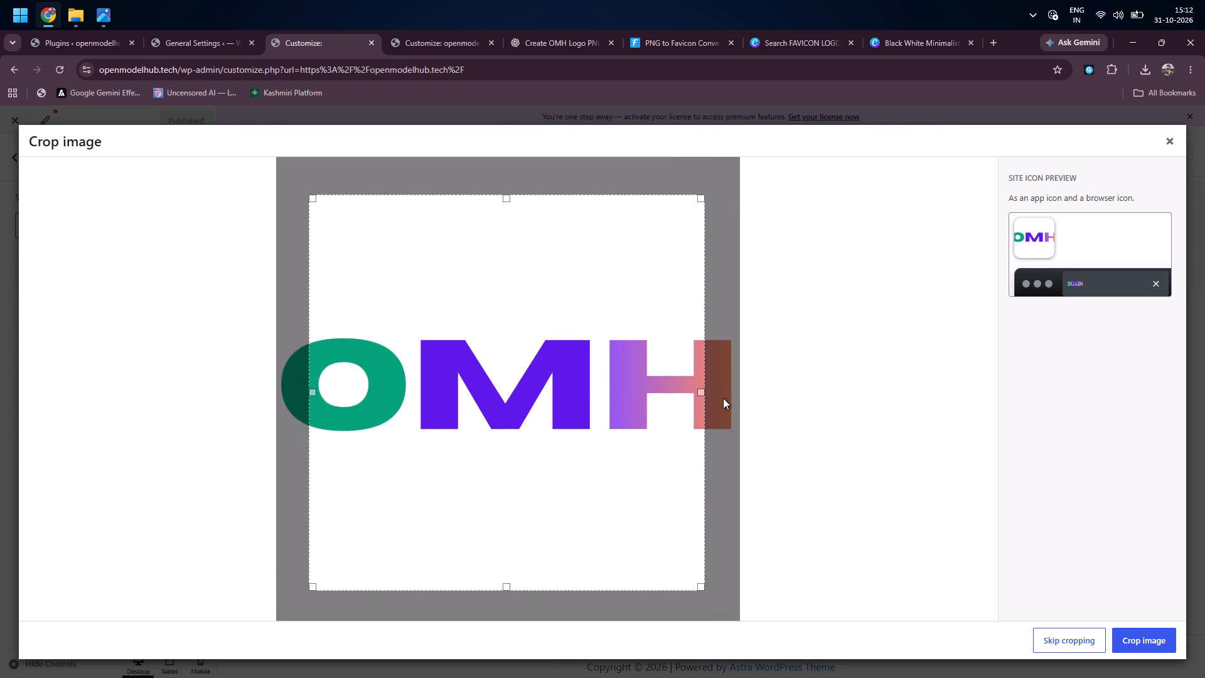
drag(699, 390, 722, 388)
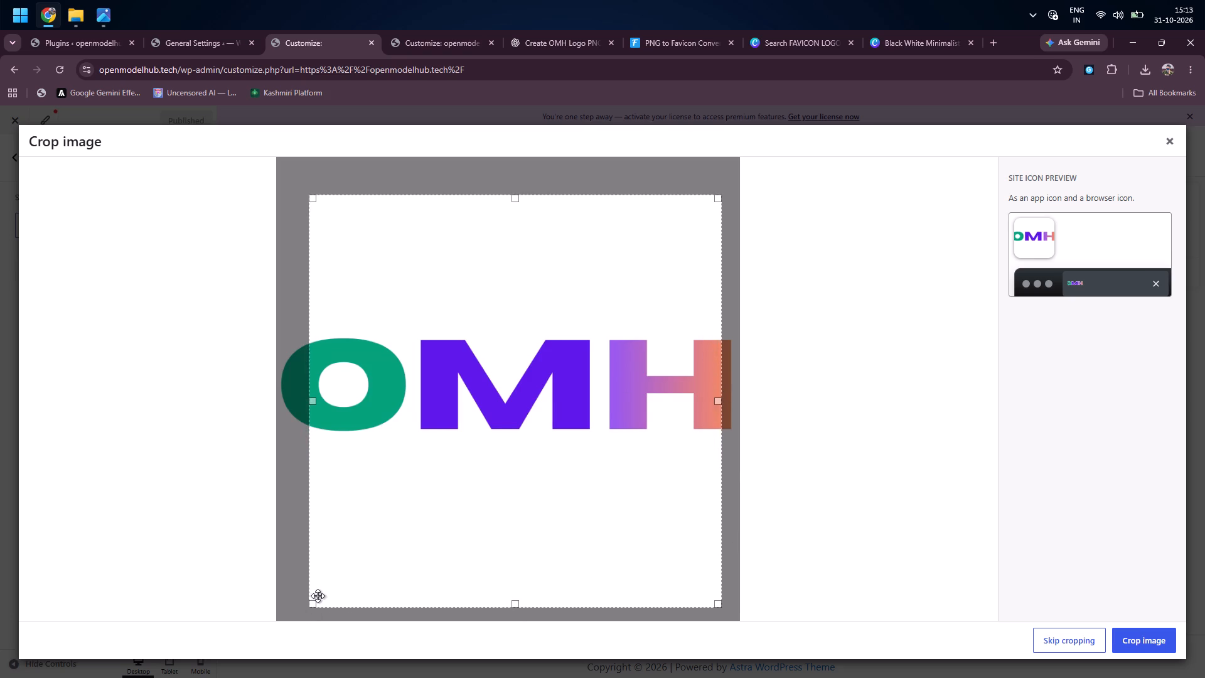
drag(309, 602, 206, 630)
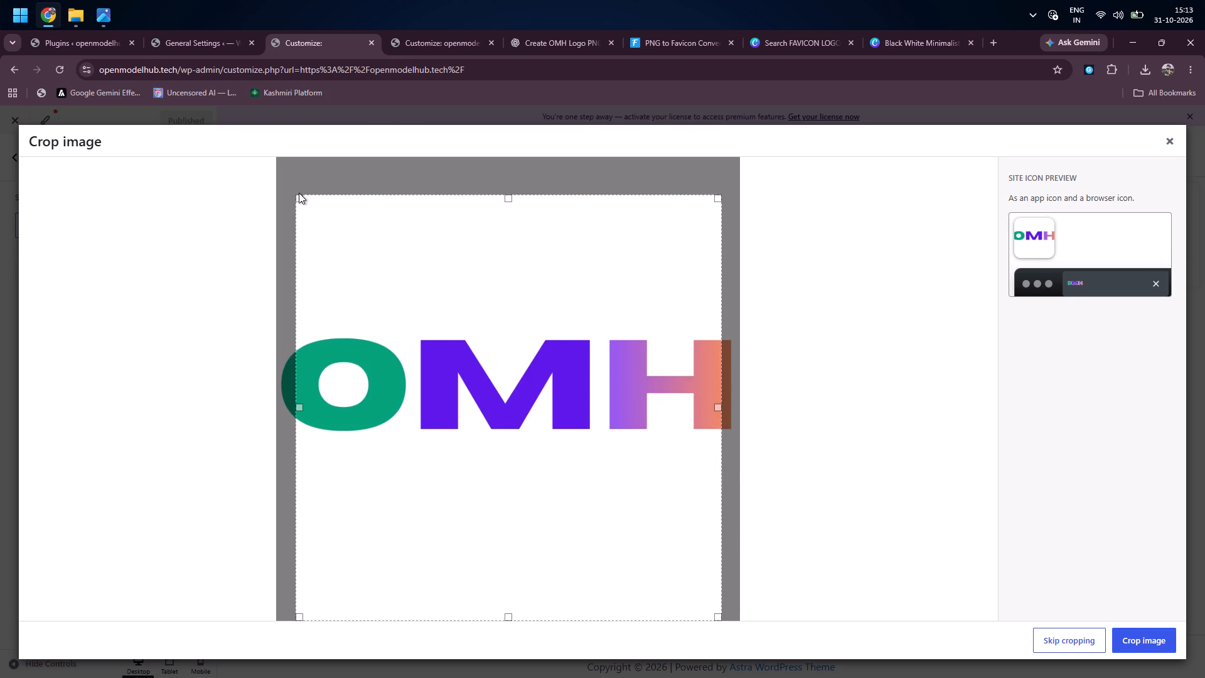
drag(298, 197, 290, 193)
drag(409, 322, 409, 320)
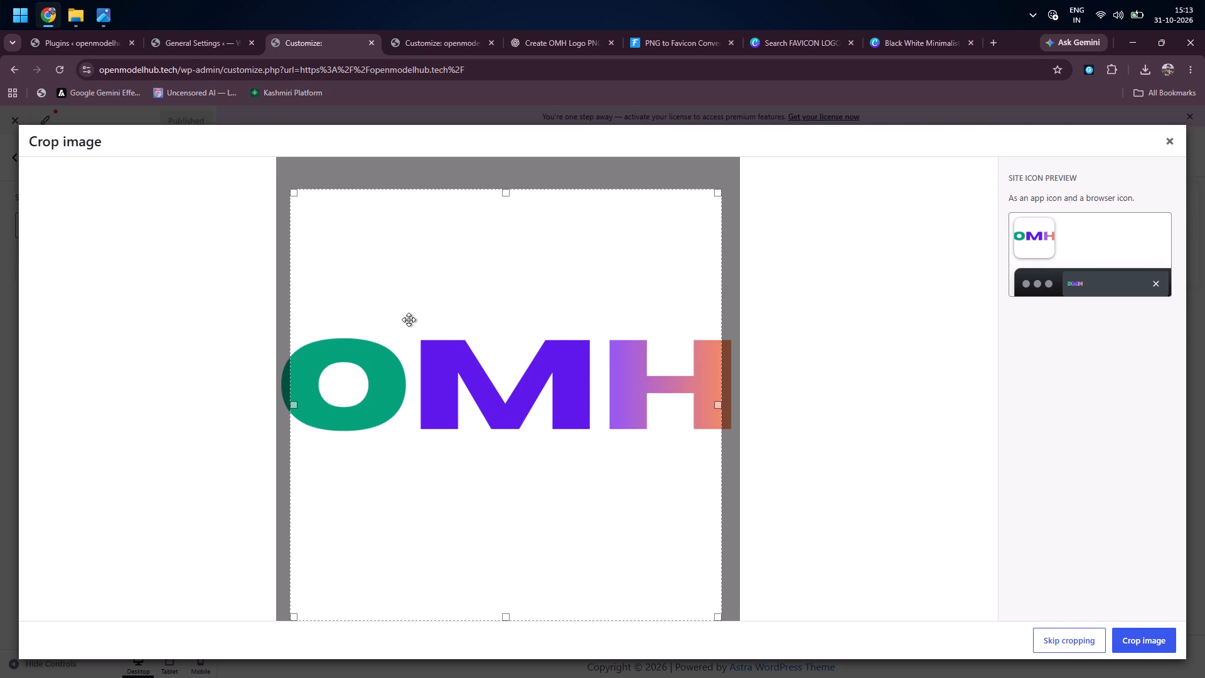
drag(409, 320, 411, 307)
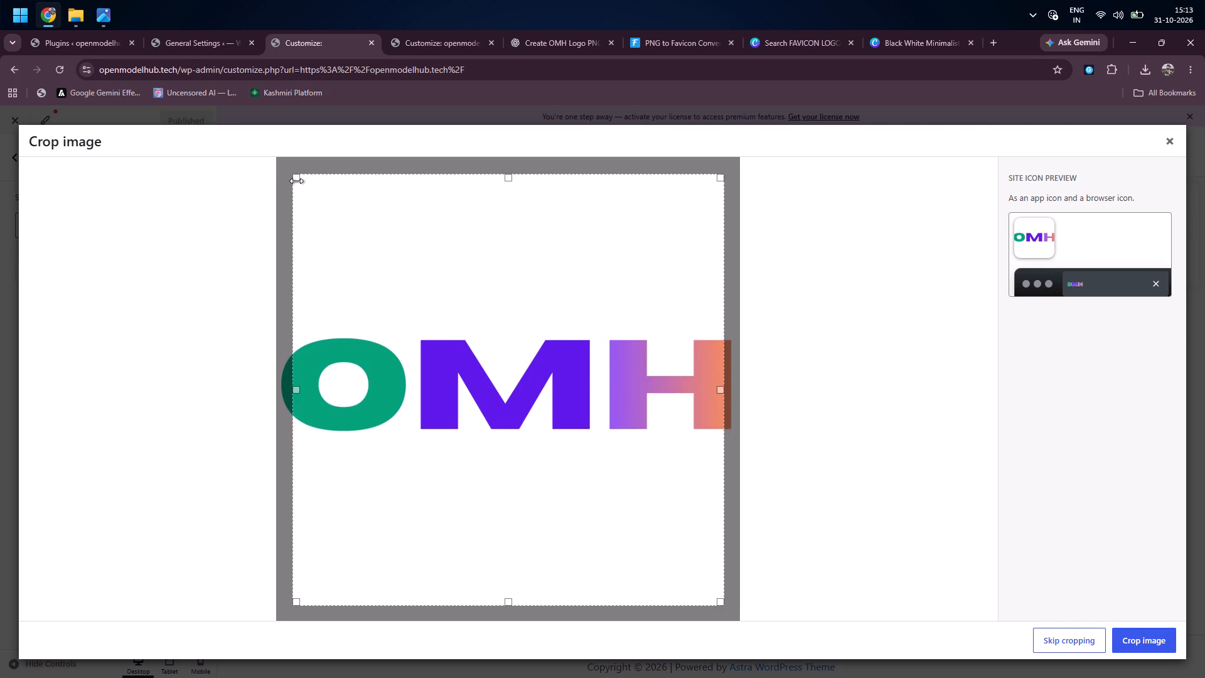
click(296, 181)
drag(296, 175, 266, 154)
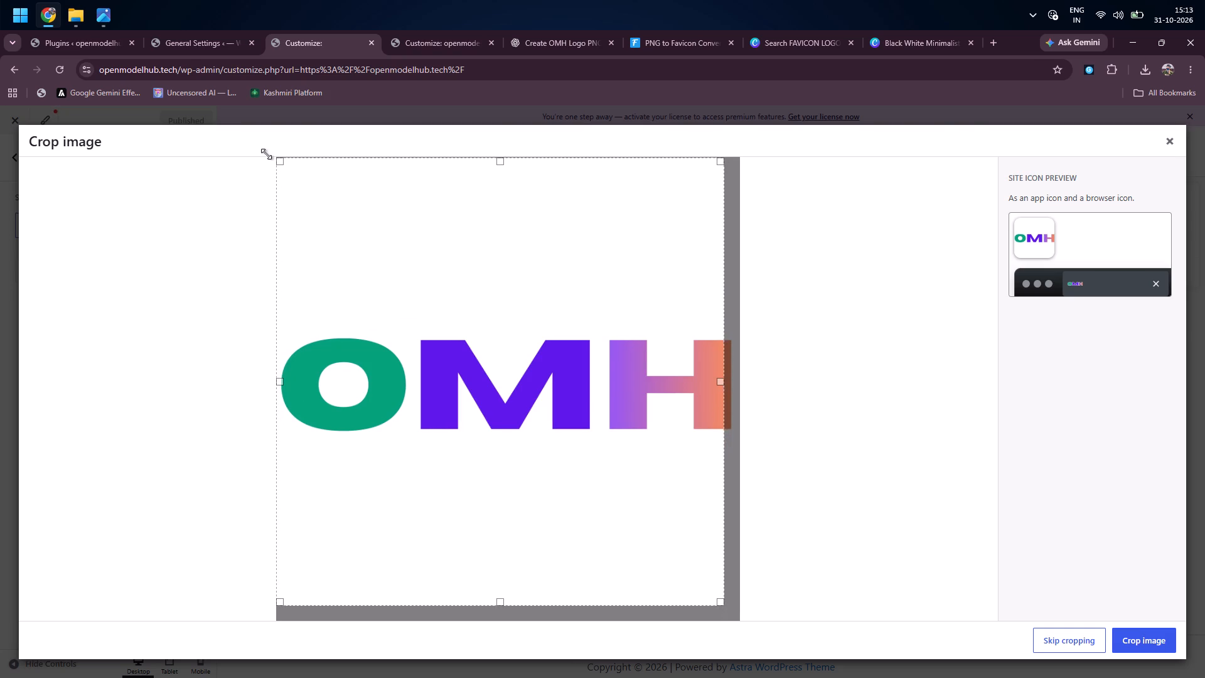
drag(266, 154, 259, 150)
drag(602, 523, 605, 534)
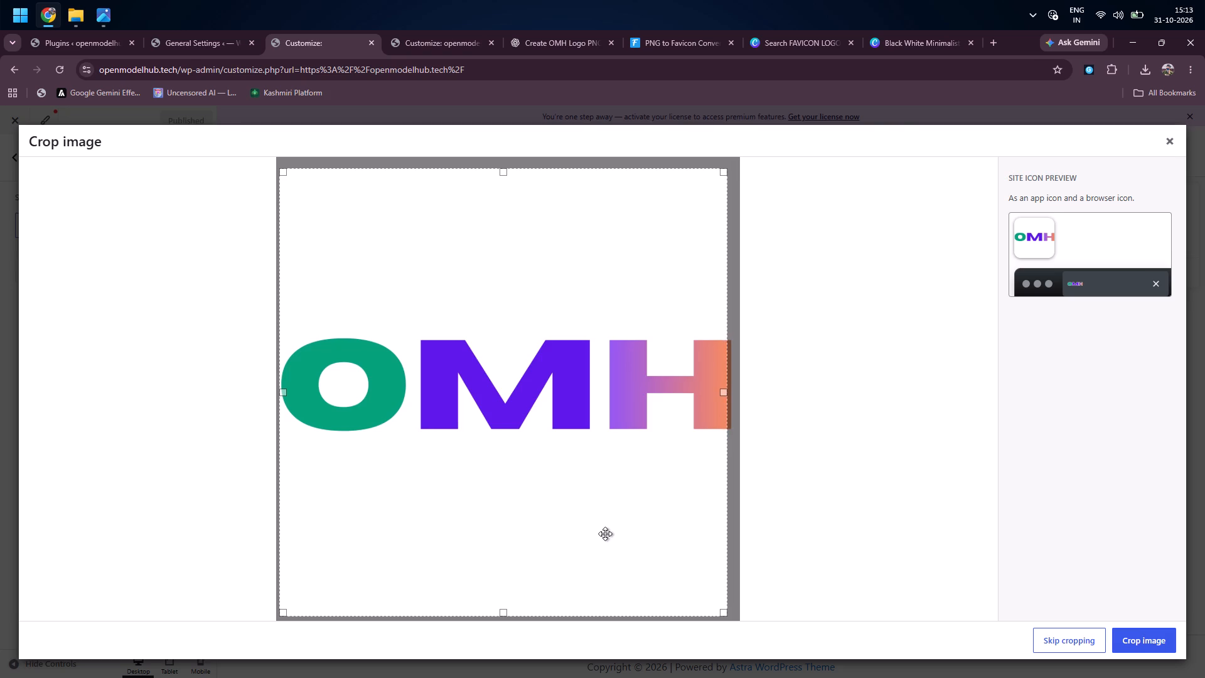
Skip cropping so the full OMH image is used as the site icon, and publish the change.
click(1079, 646)
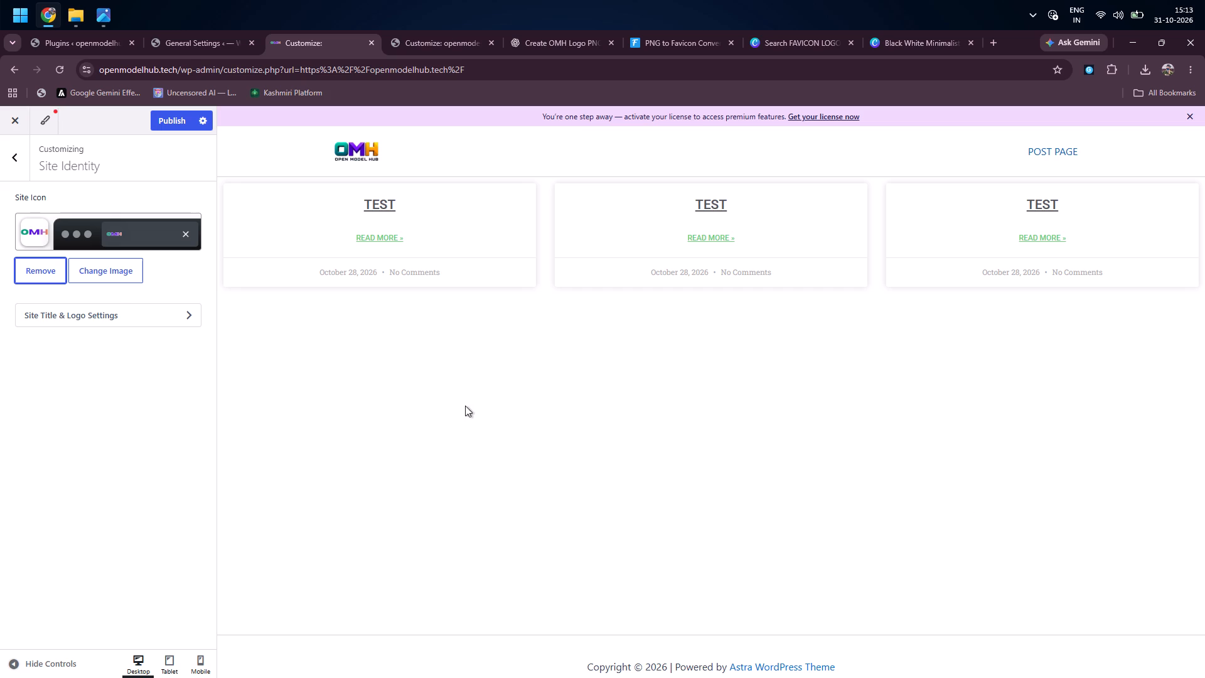
click(158, 117)
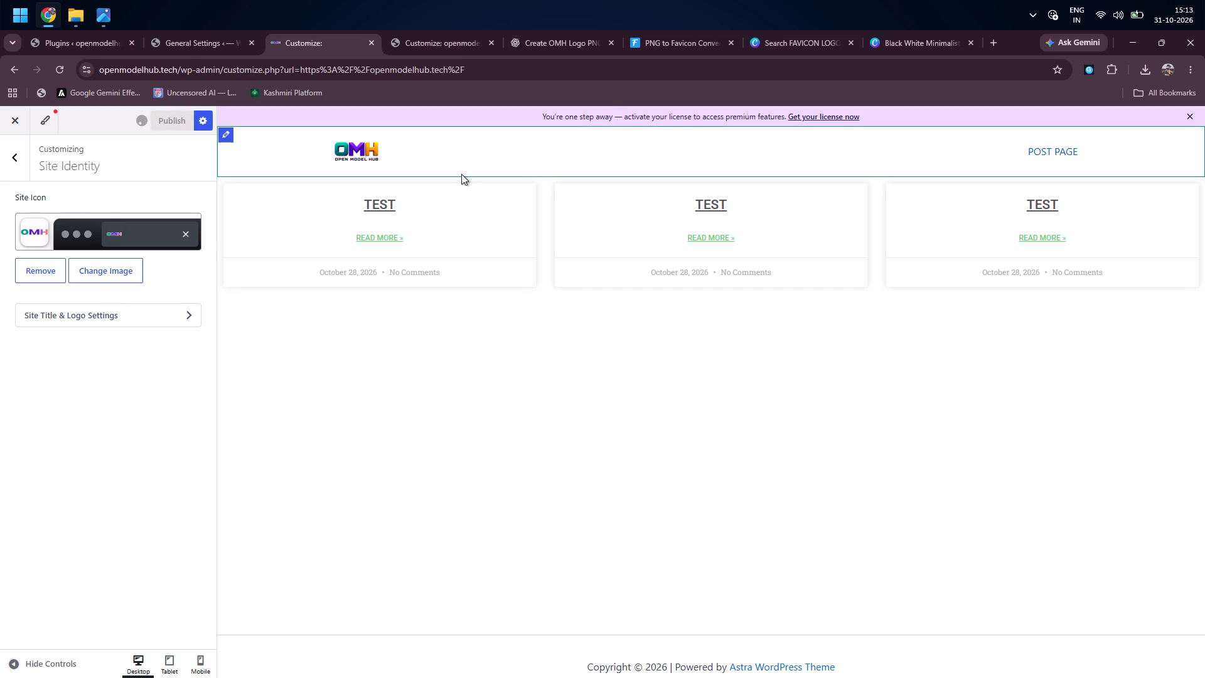
Close the PNG to Favicon Converter, Canva and ChatGPT tabs, and exit the second Customizer showing Additional CSS.
click(434, 50)
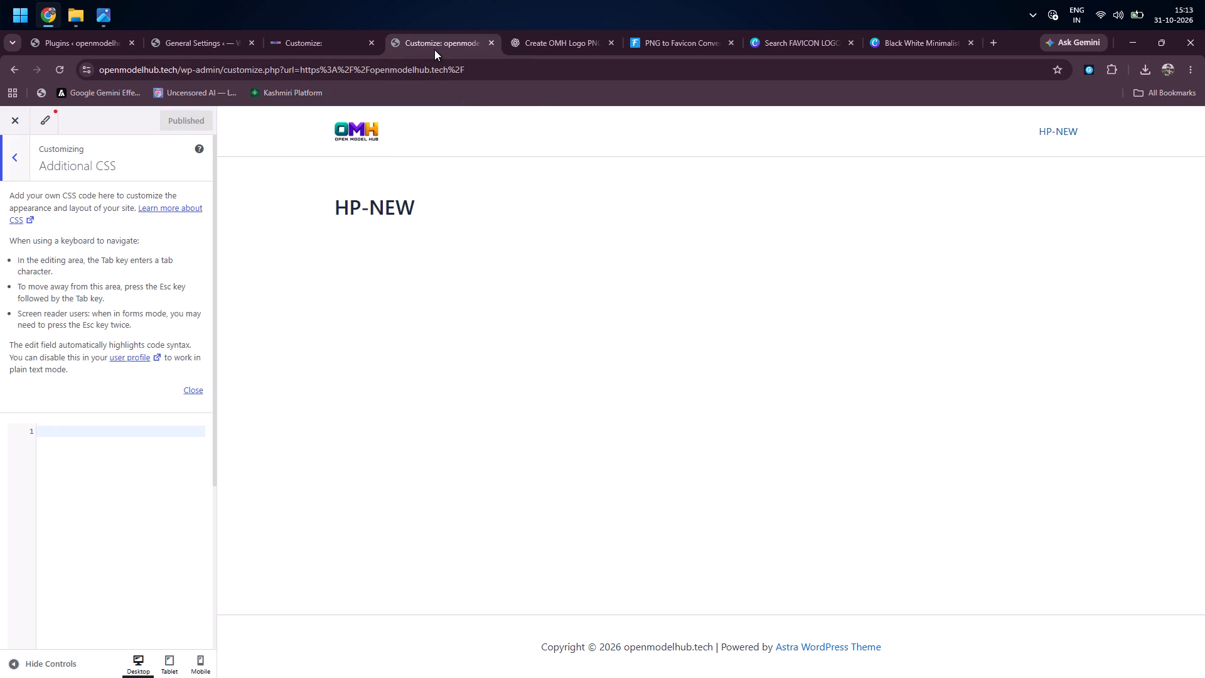
click(728, 43)
click(728, 43)
click(728, 43)
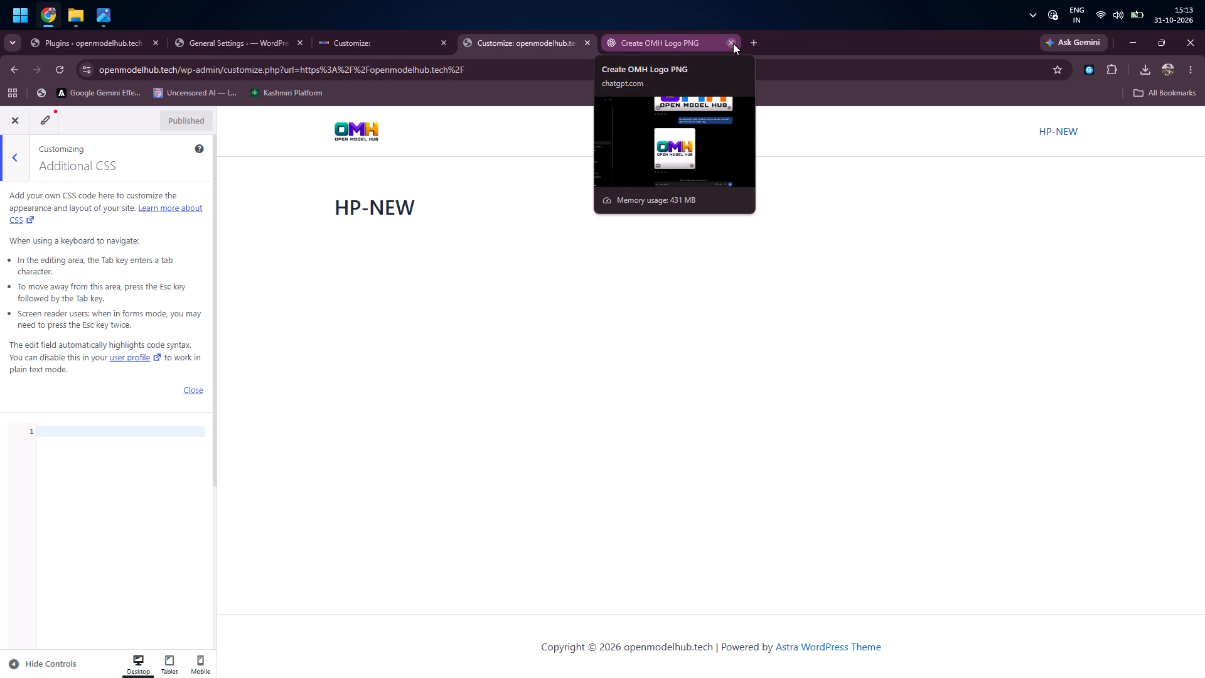
click(733, 43)
click(11, 114)
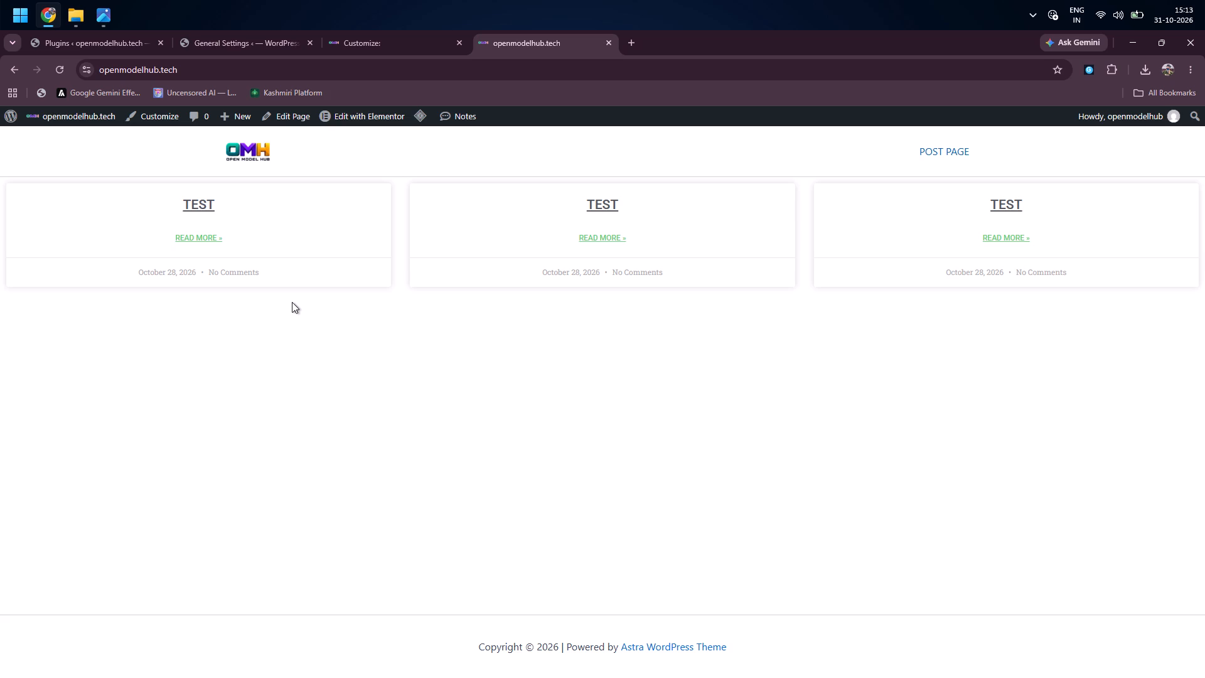
In the remaining Customizer, open the footer's Copyright element and delete "Powered by [theme_author]" from its text.
click(377, 41)
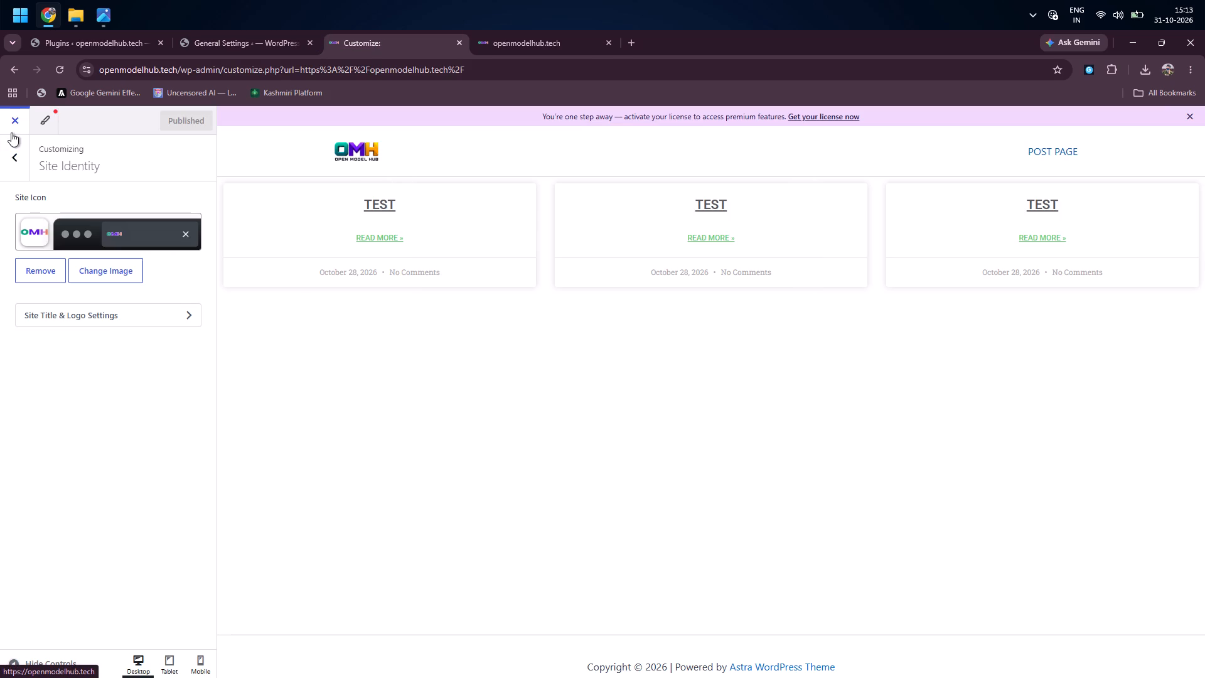
click(19, 168)
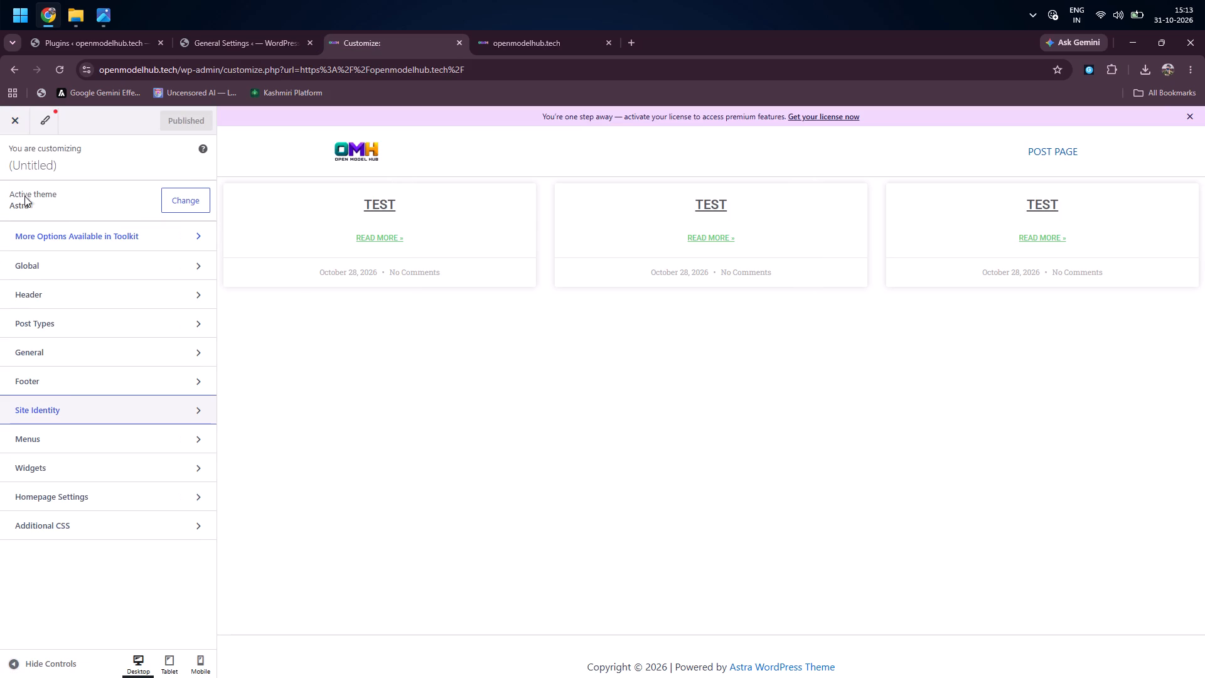
click(94, 386)
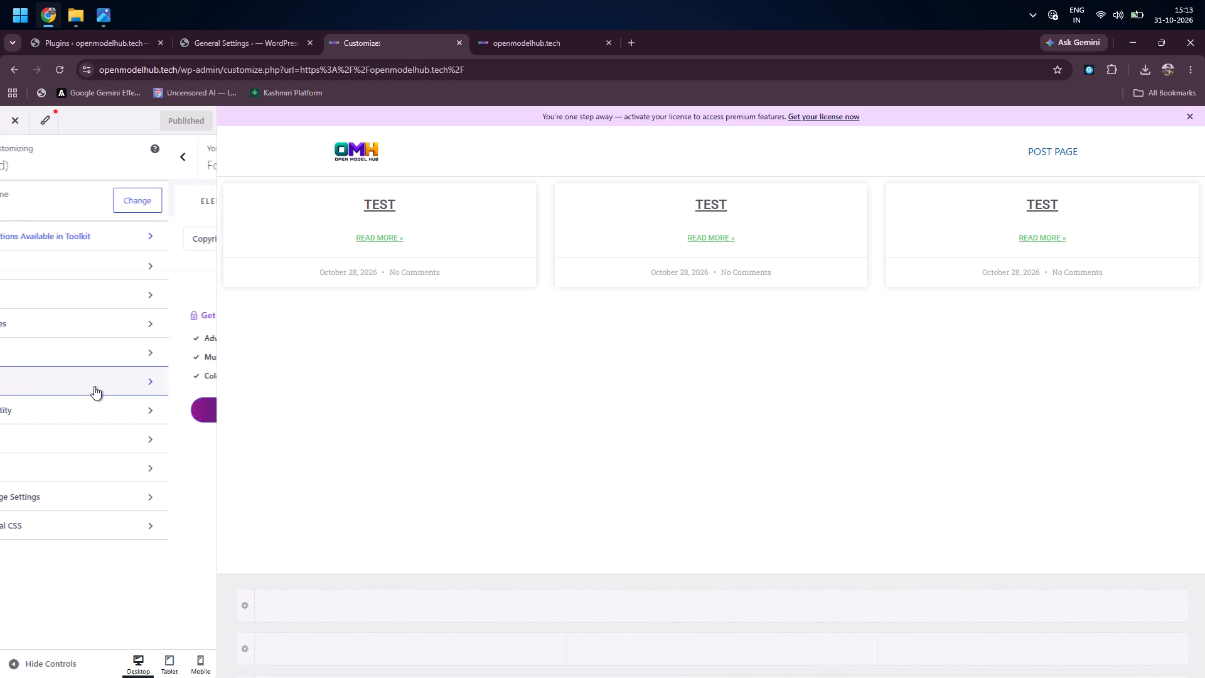
click(165, 232)
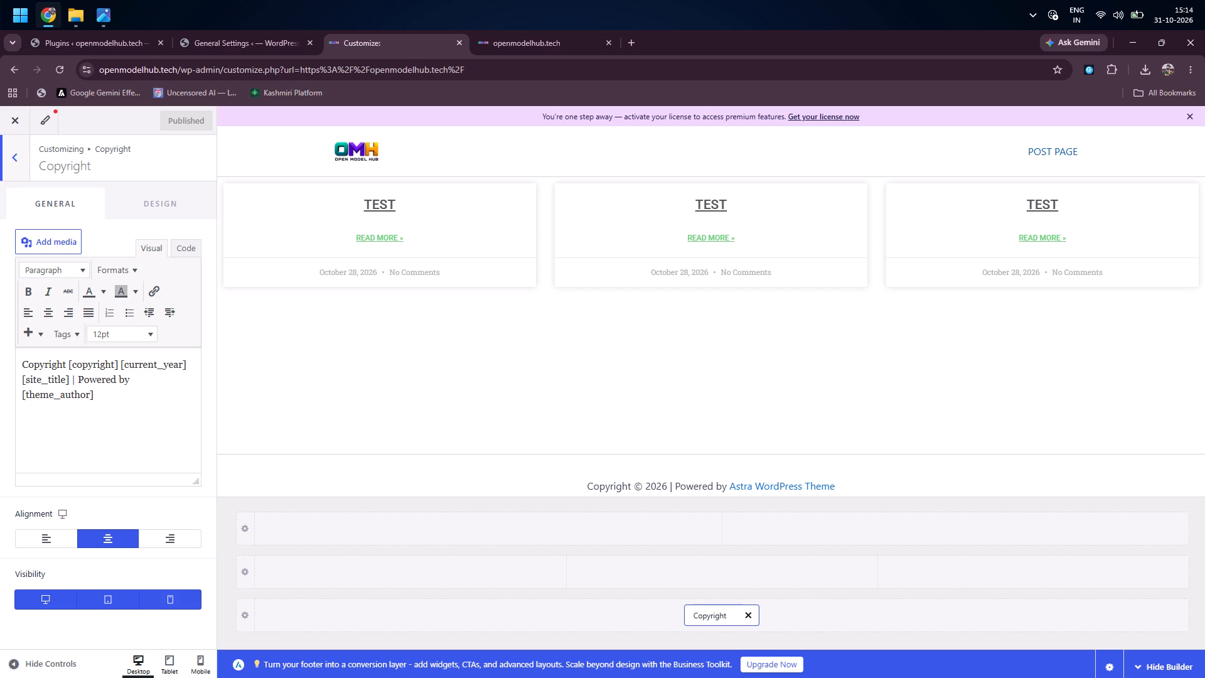
click(99, 392)
drag(99, 392, 76, 382)
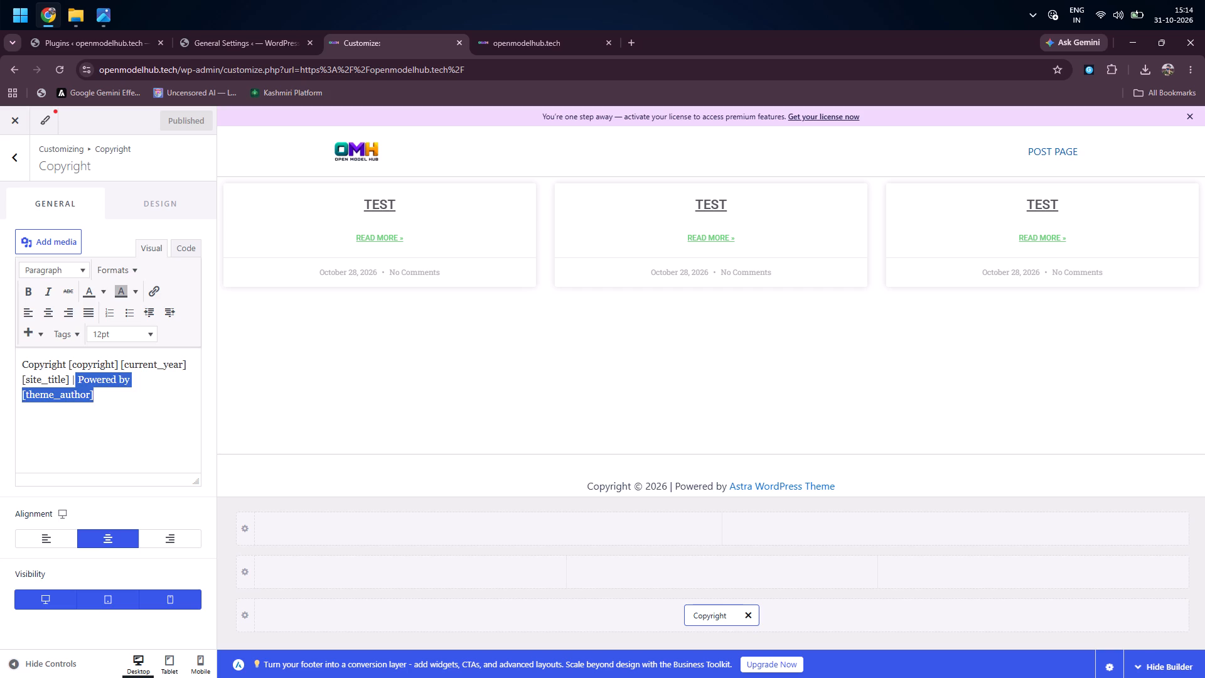
key(BackSpace)
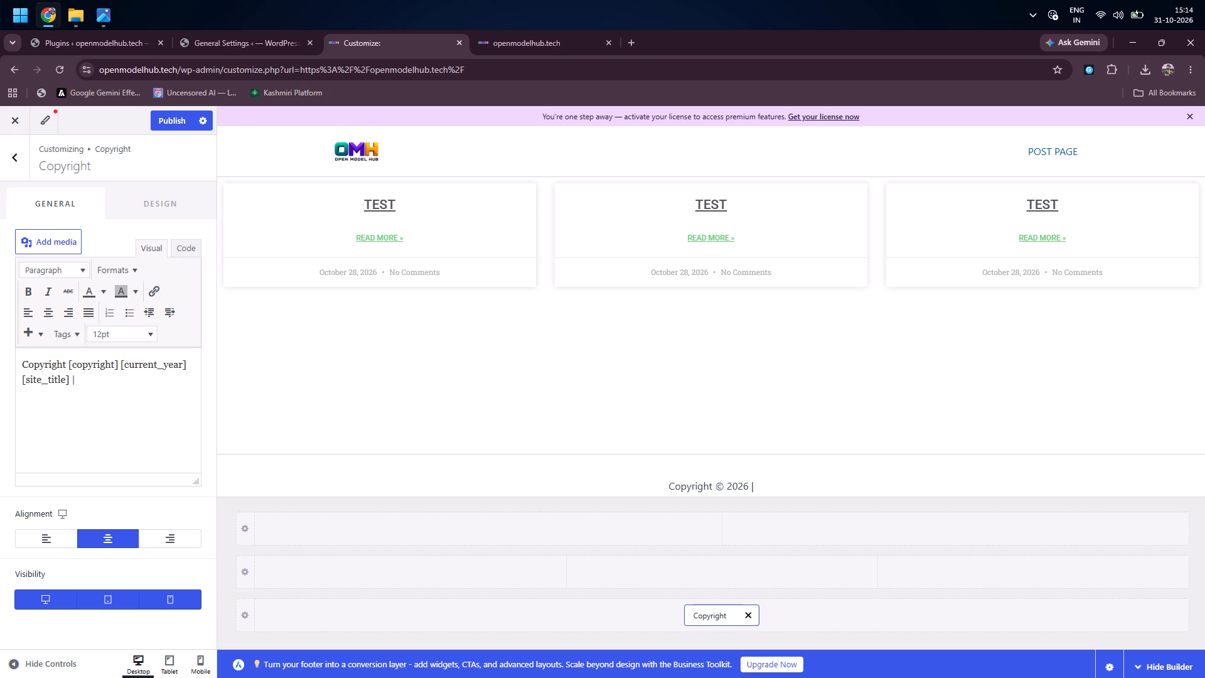
key(BackSpace)
key(BackSpace)
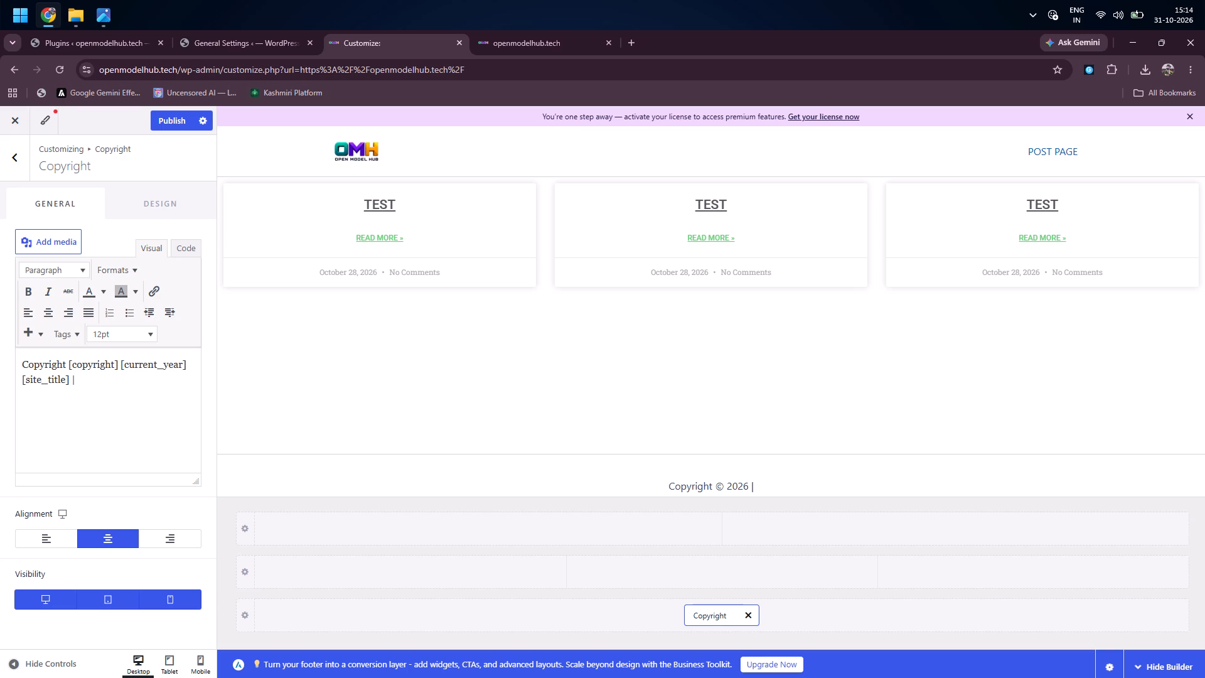
Delete the [site_title] tag from the copyright text, keeping the vertical bar after [current_year].
click(94, 388)
key(Left)
key(Left)
key(BackSpace)
key(BackSpace)
key(BackSpace)
key(BackSpace)
key(BackSpace)
key(BackSpace)
key(BackSpace)
key(BackSpace)
key(BackSpace)
key(BackSpace)
key(BackSpace)
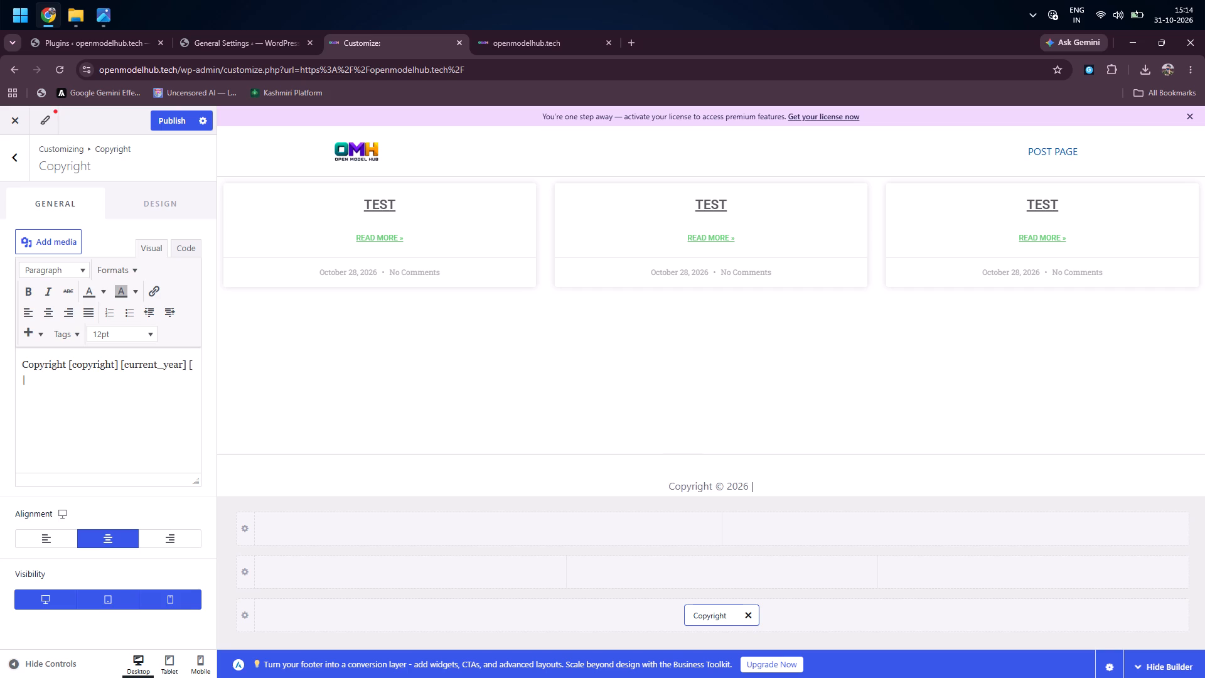
key(BackSpace)
key(BackSpace)
Add OMH after the vertical bar at the end of the copyright text.
key(Right)
key(Right)
key(Right)
key(space)
text(OM)
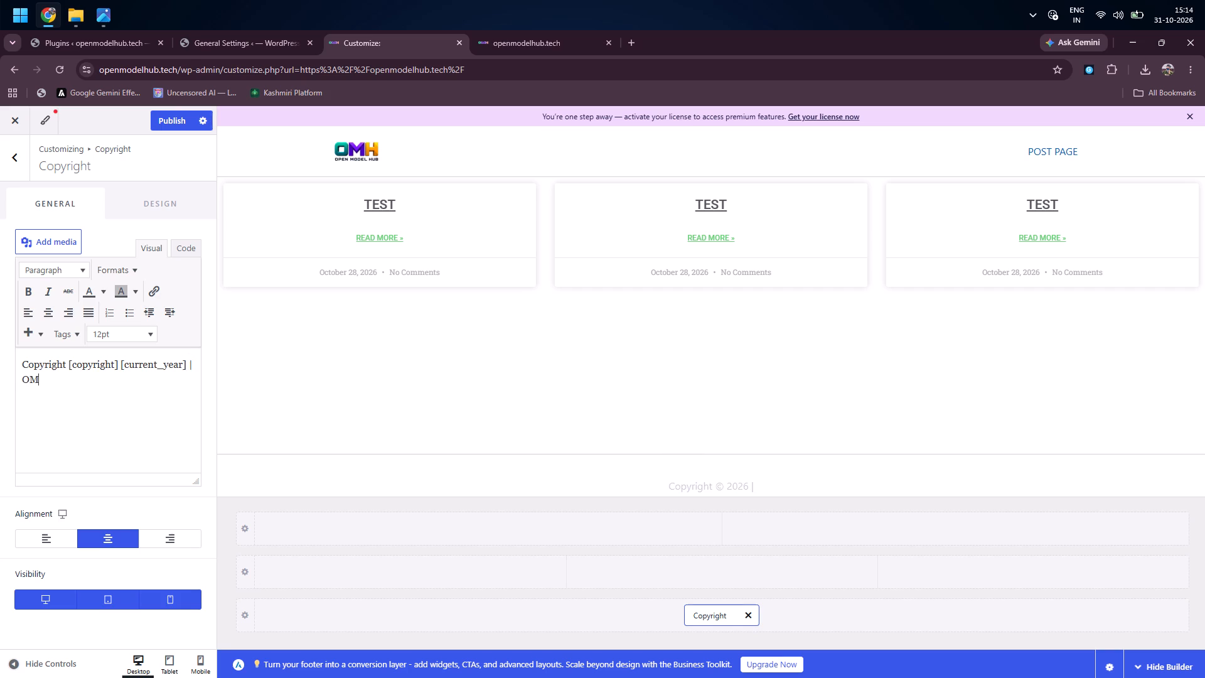
key(h)
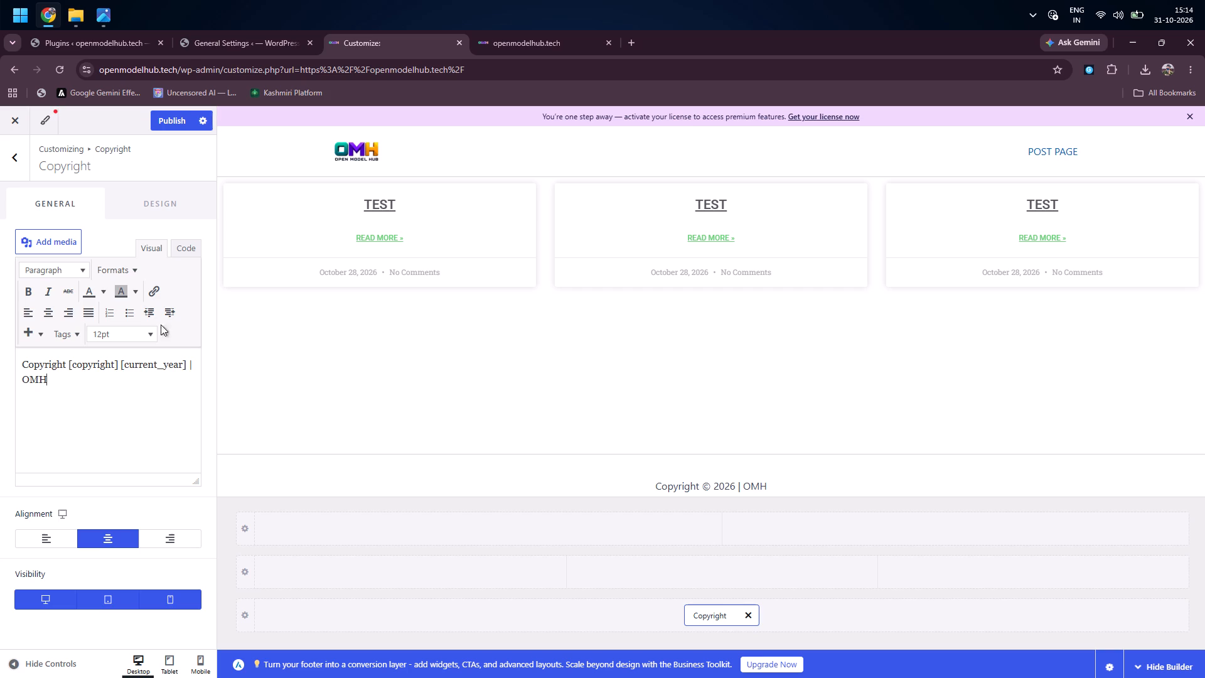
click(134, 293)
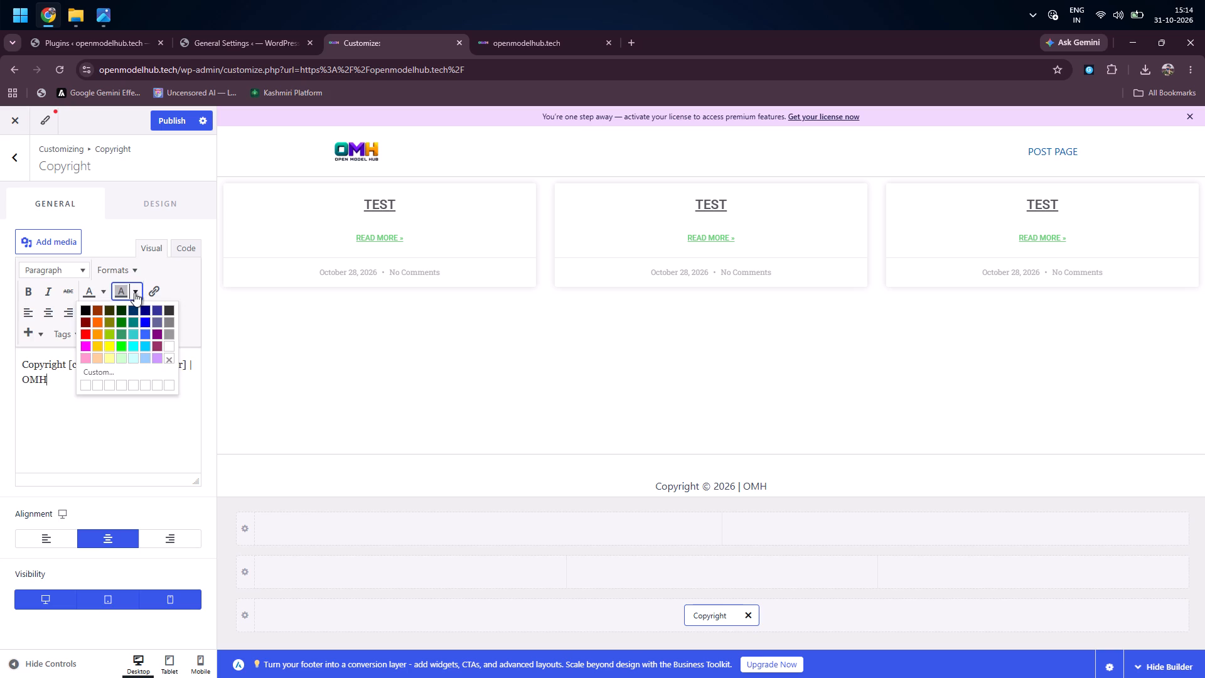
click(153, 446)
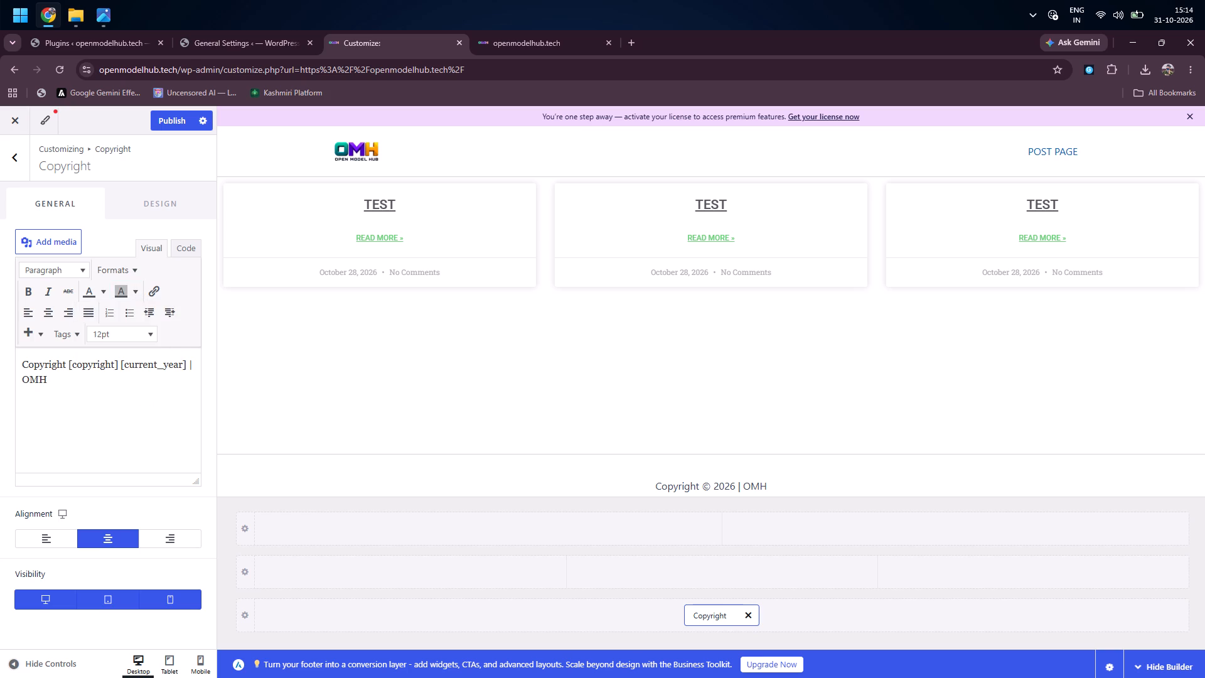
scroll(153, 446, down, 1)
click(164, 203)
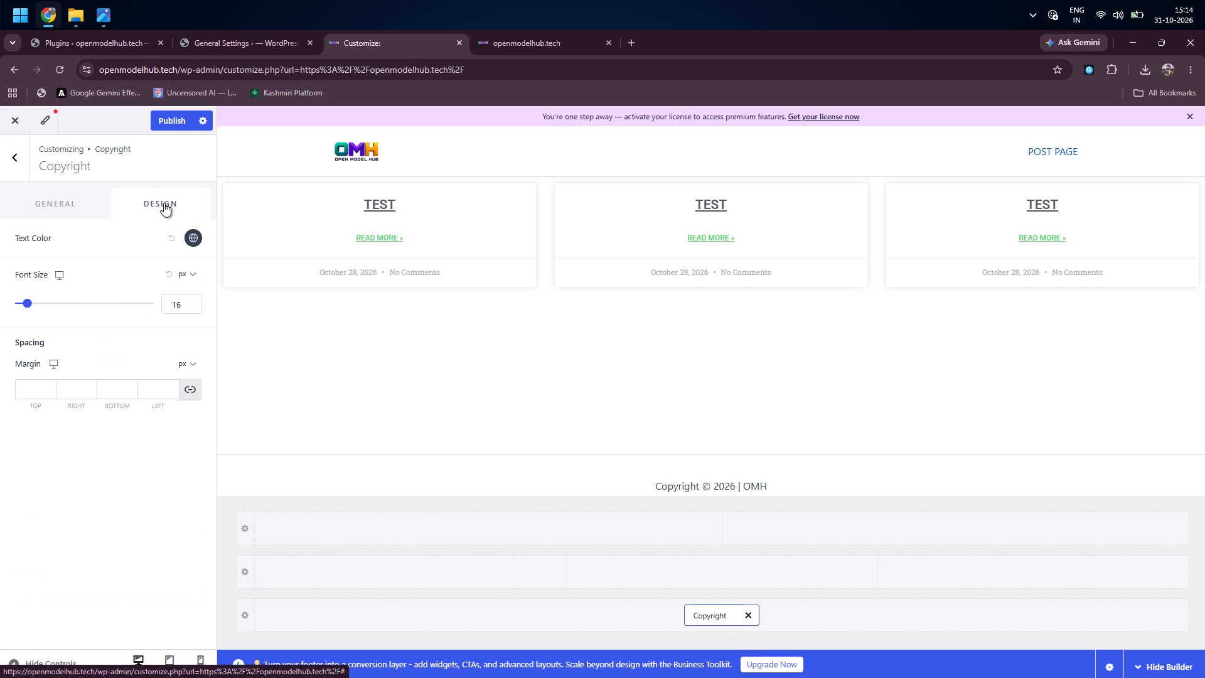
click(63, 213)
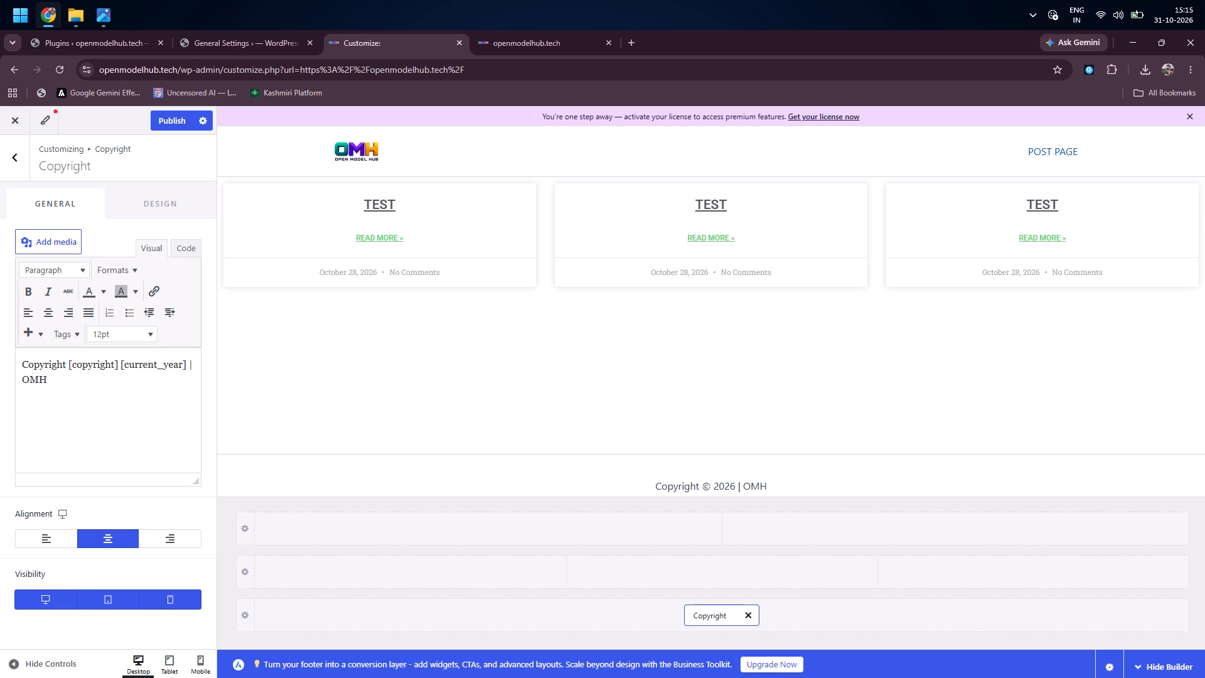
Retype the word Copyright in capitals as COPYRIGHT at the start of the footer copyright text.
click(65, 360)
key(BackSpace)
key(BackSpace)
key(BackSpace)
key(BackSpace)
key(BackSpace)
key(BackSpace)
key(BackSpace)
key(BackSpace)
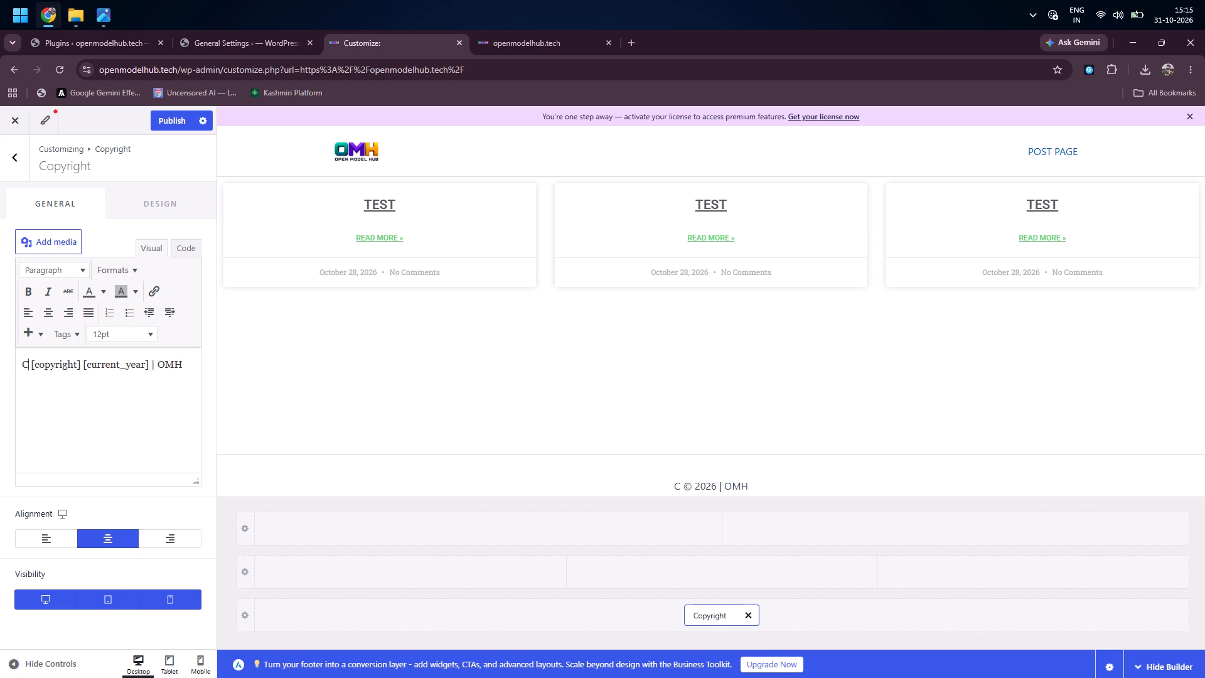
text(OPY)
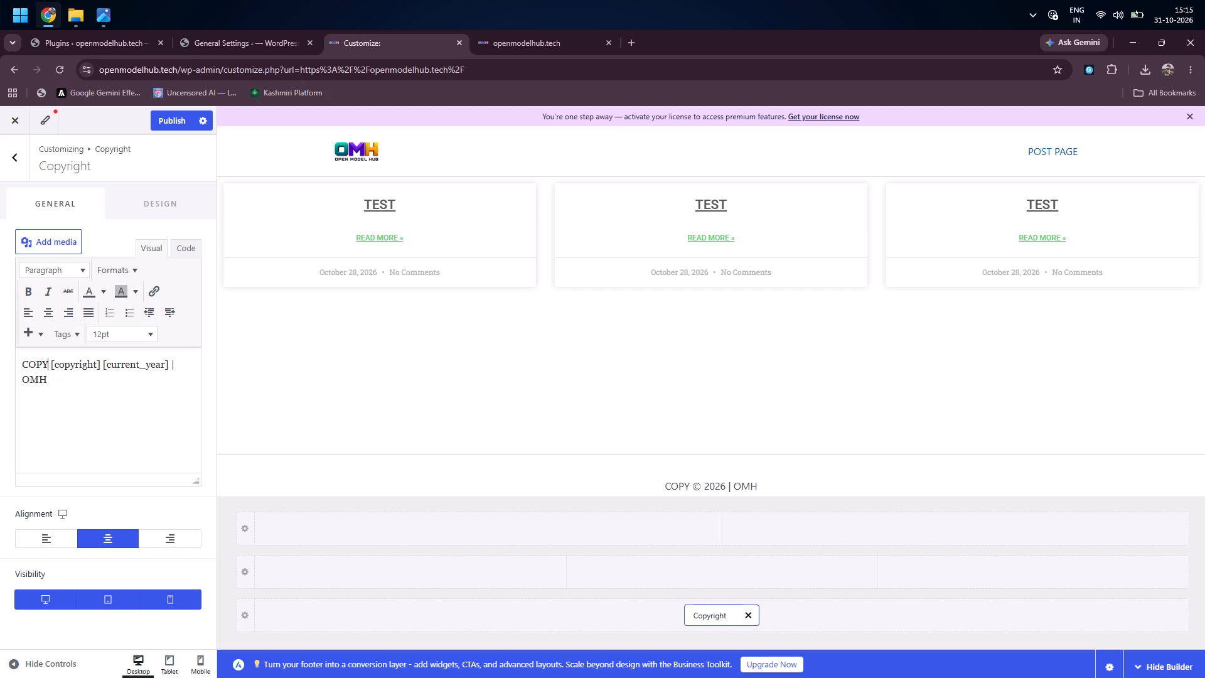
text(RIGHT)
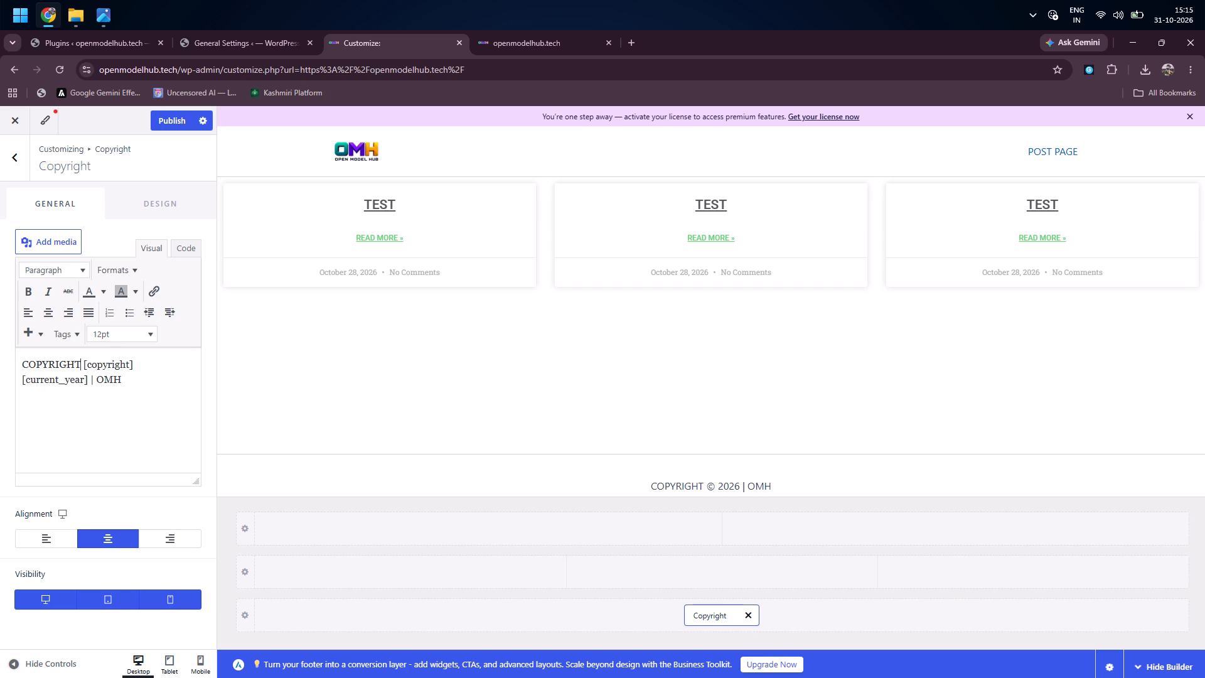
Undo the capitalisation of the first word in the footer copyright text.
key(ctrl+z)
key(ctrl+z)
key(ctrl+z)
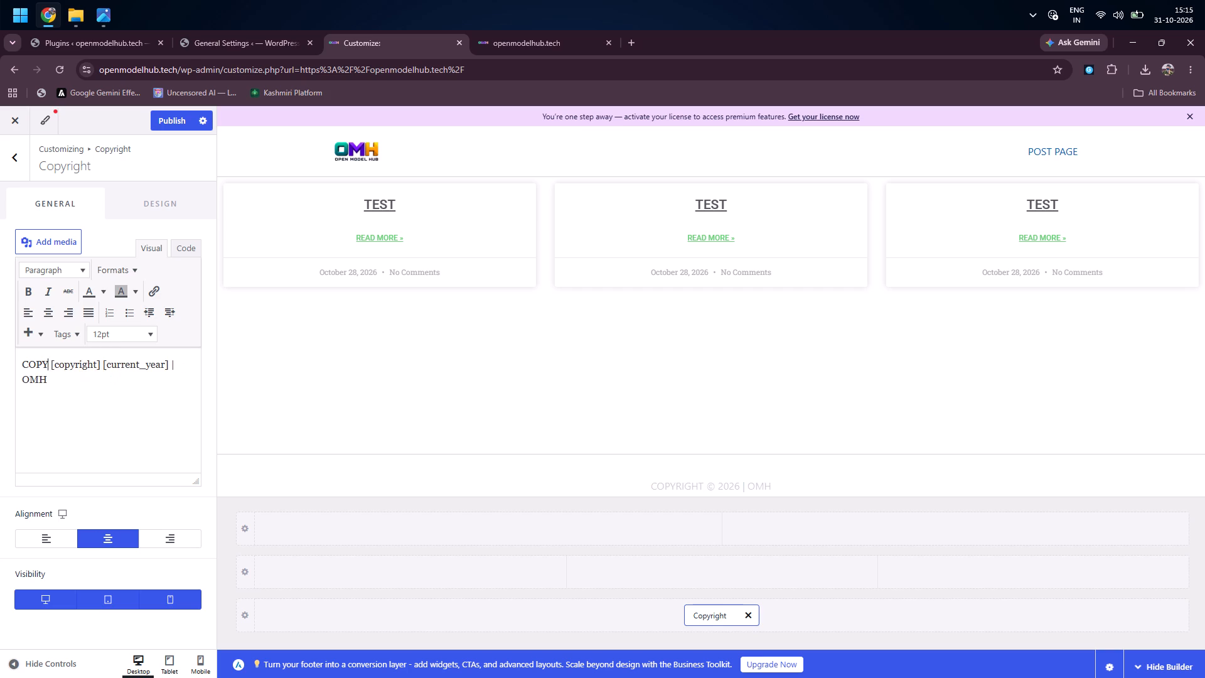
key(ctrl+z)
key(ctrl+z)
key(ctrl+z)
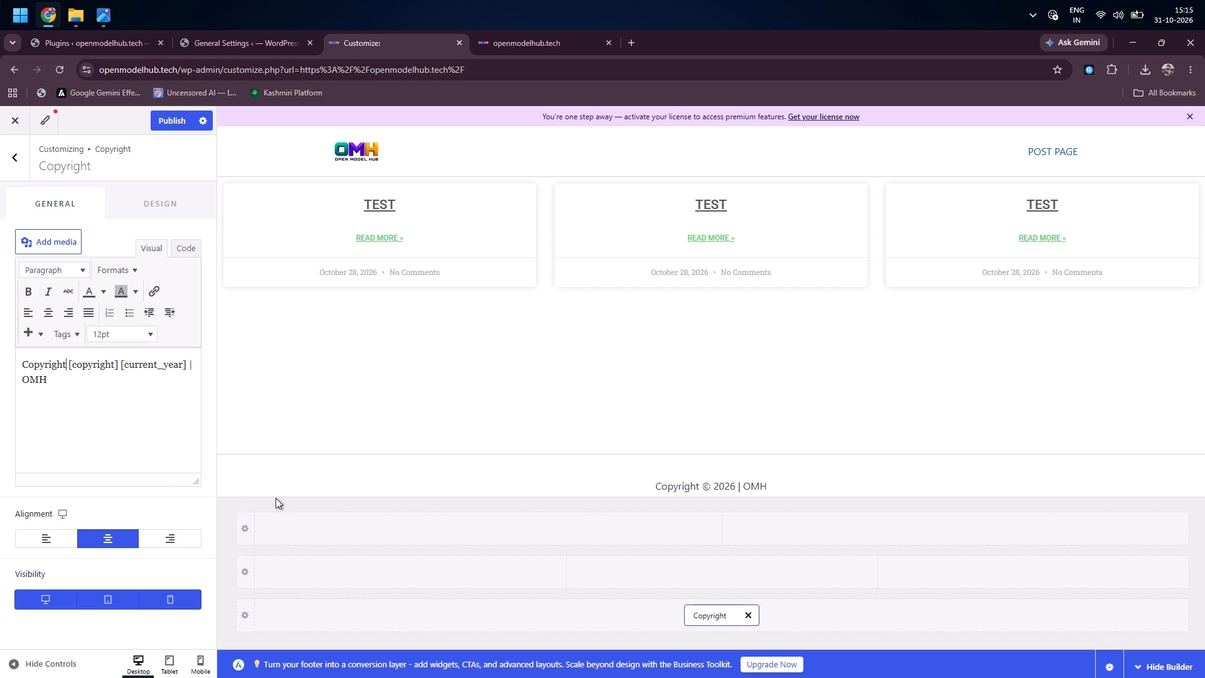
Publish the Customizer changes with the edited footer copyright text.
double_click(177, 113)
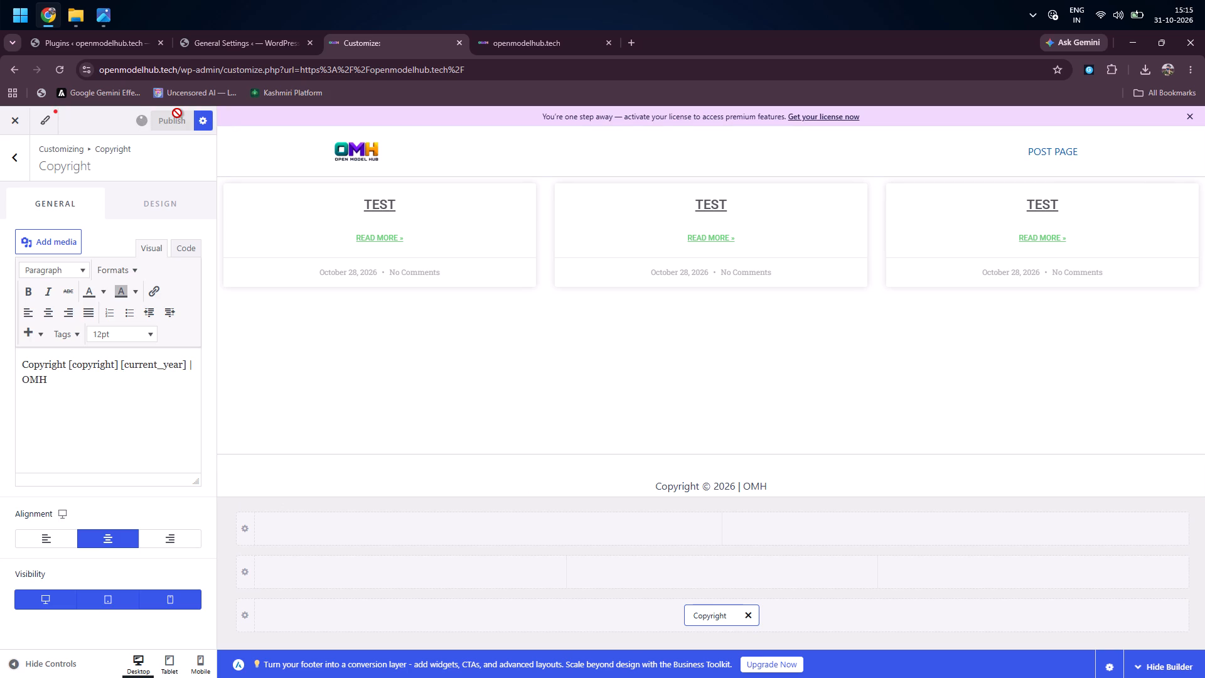
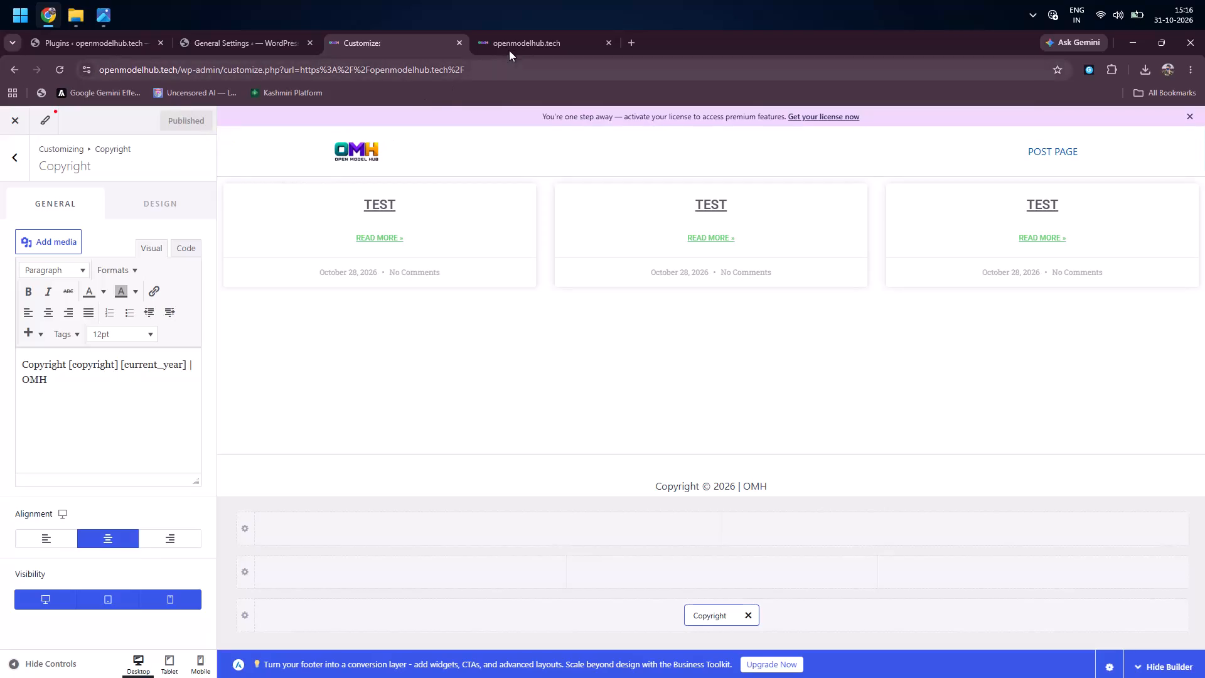
Reload the live openmodelhub.tech homepage to check the published footer copyright text.
click(525, 41)
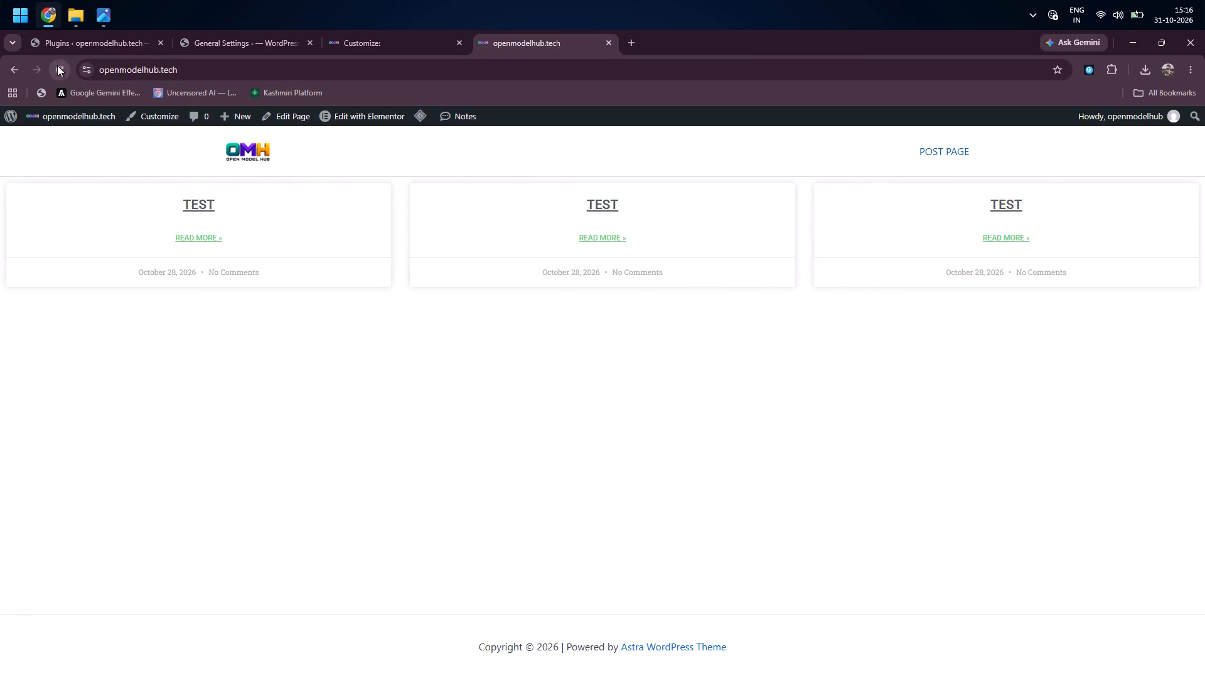
key(F5)
key(F5)
Close the Customizer session that holds the edited footer copyright text and return to the site.
click(365, 43)
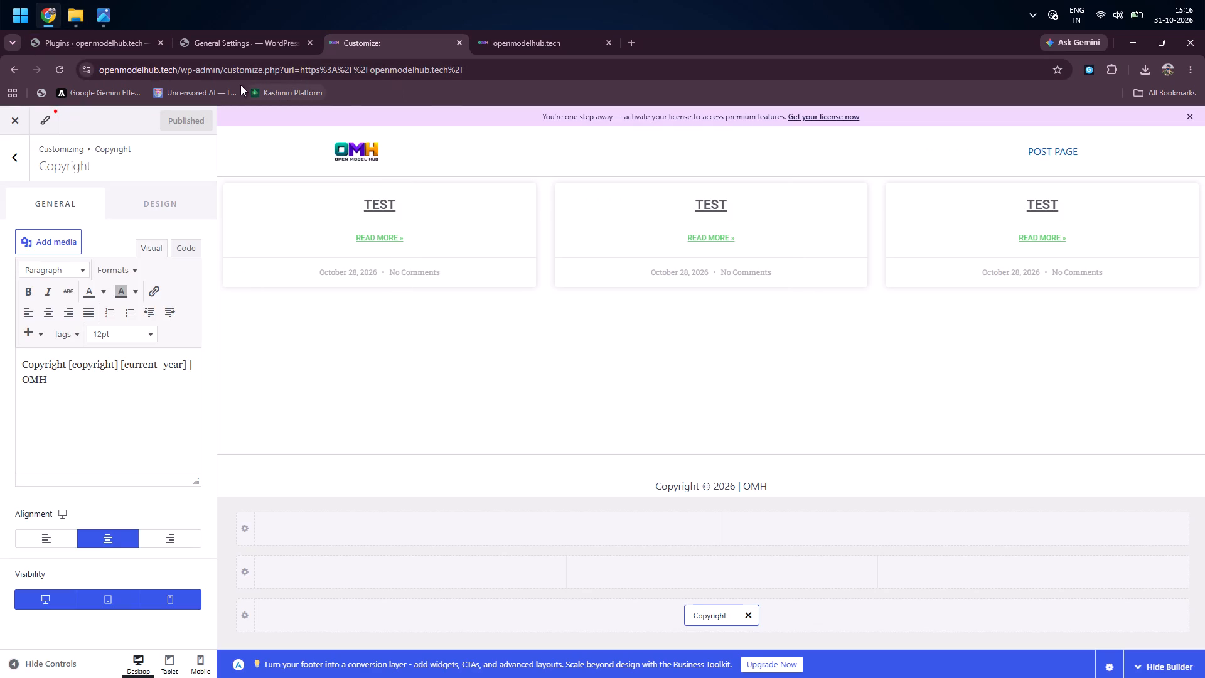
click(17, 126)
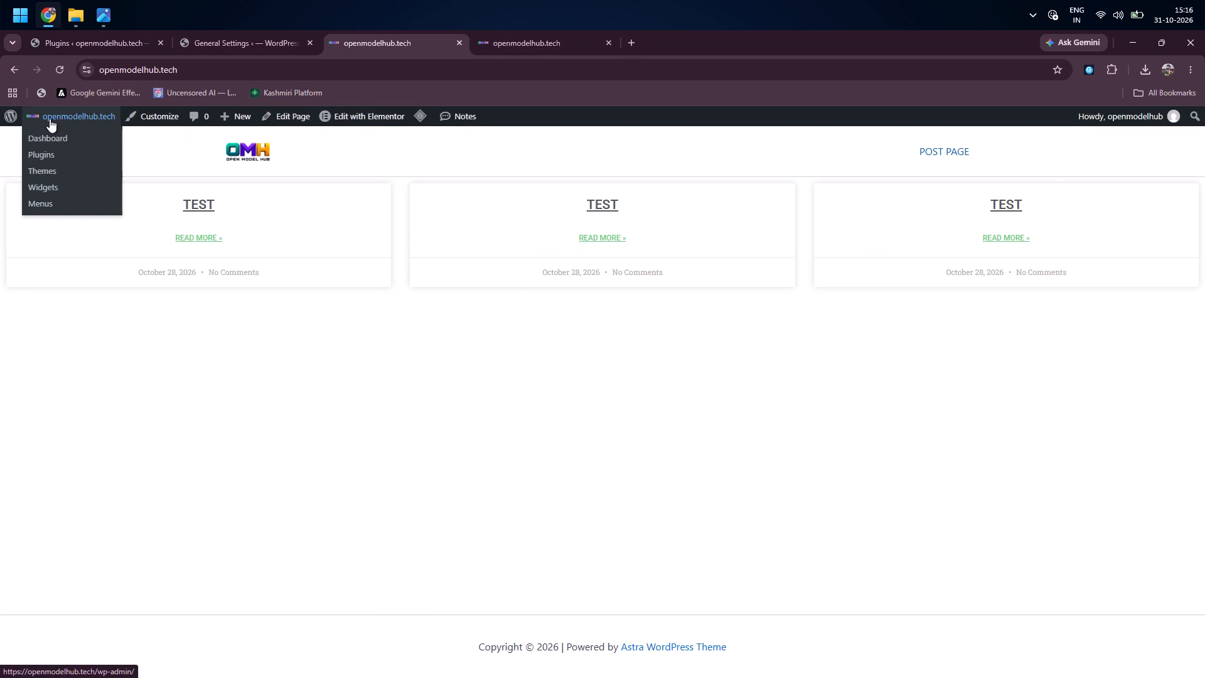
Reopen the footer's Copyright element in the Customizer and replace "Powered by [theme_author]" after the vertical bar with OHM.
click(120, 42)
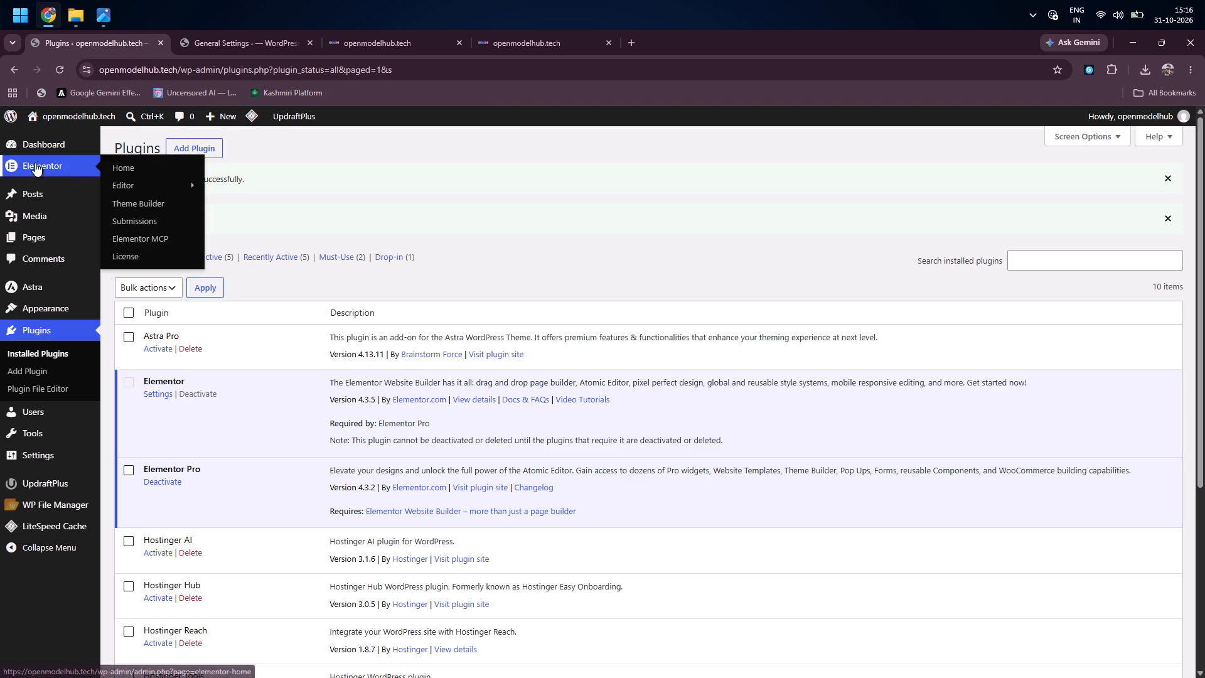
click(549, 56)
click(563, 46)
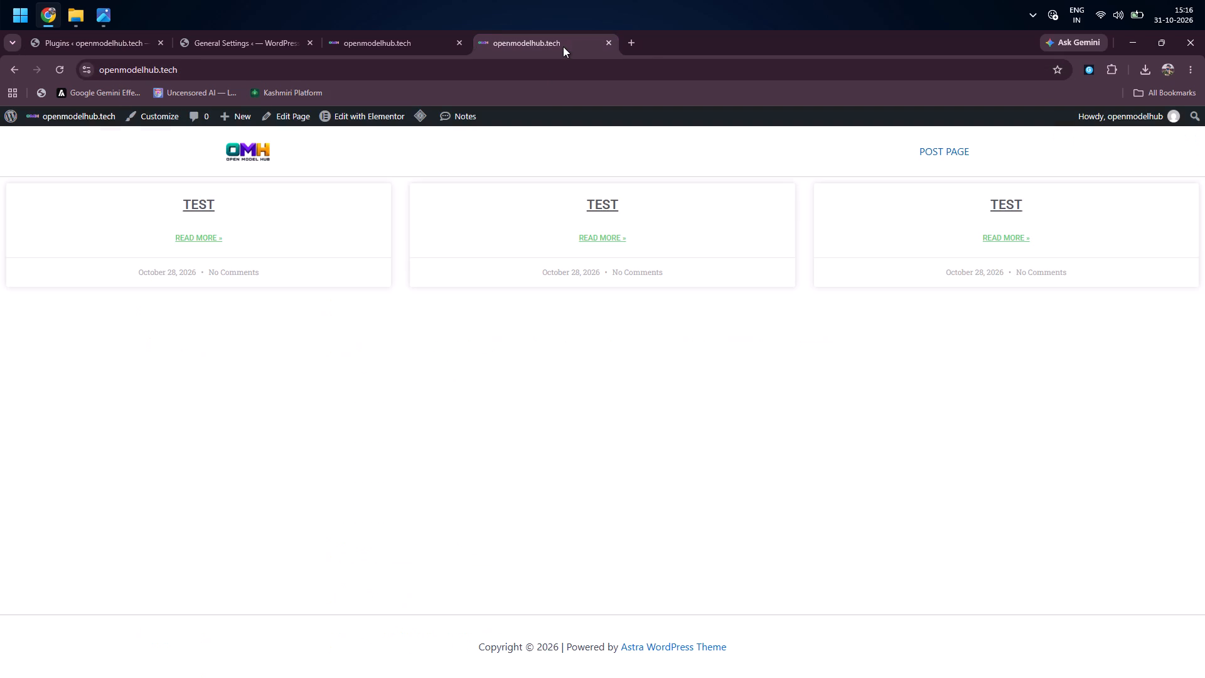
click(158, 107)
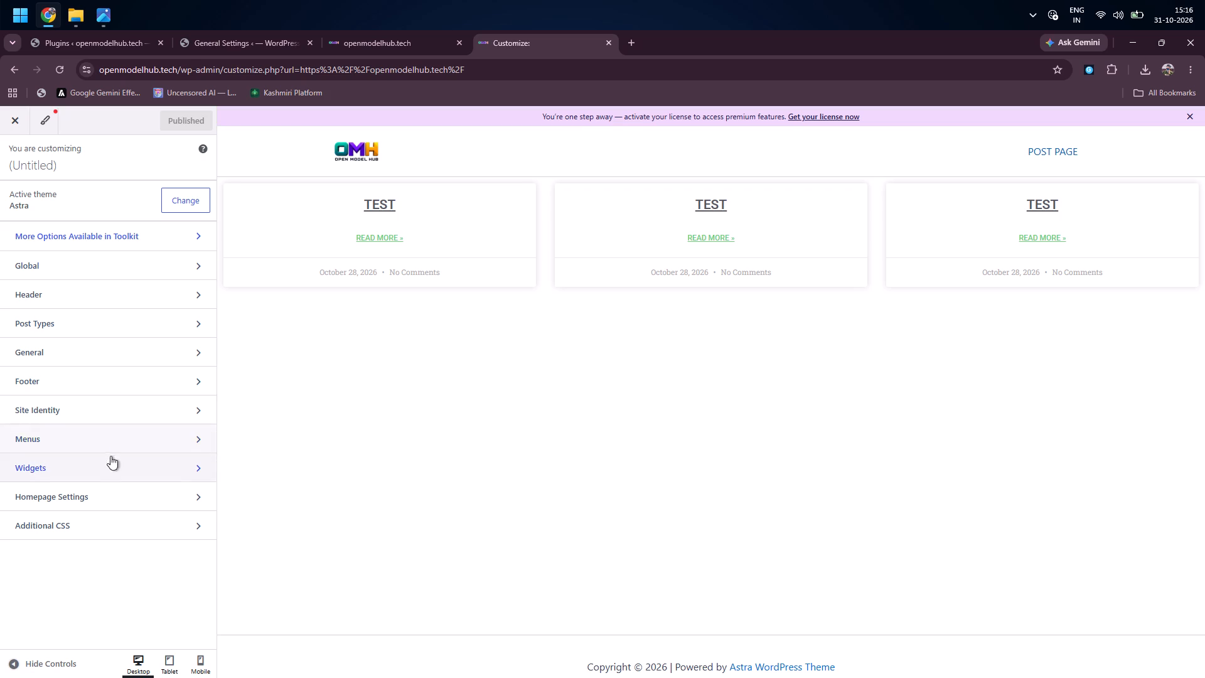
click(119, 387)
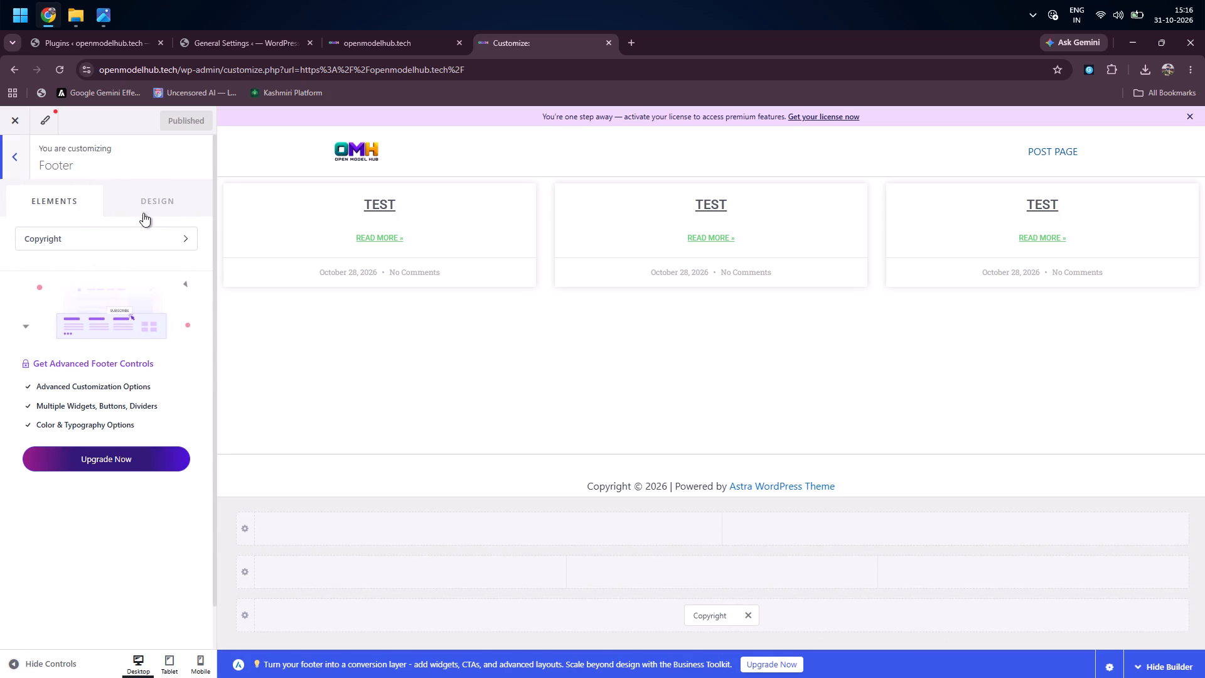
click(172, 195)
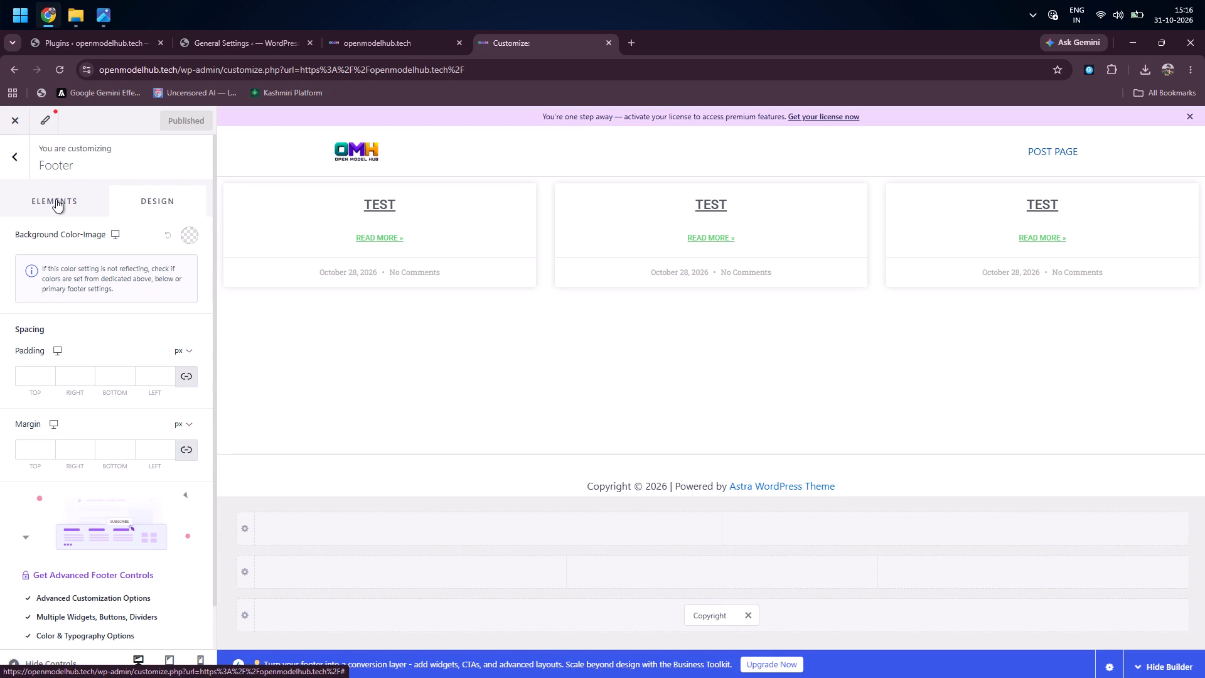
click(56, 199)
click(67, 239)
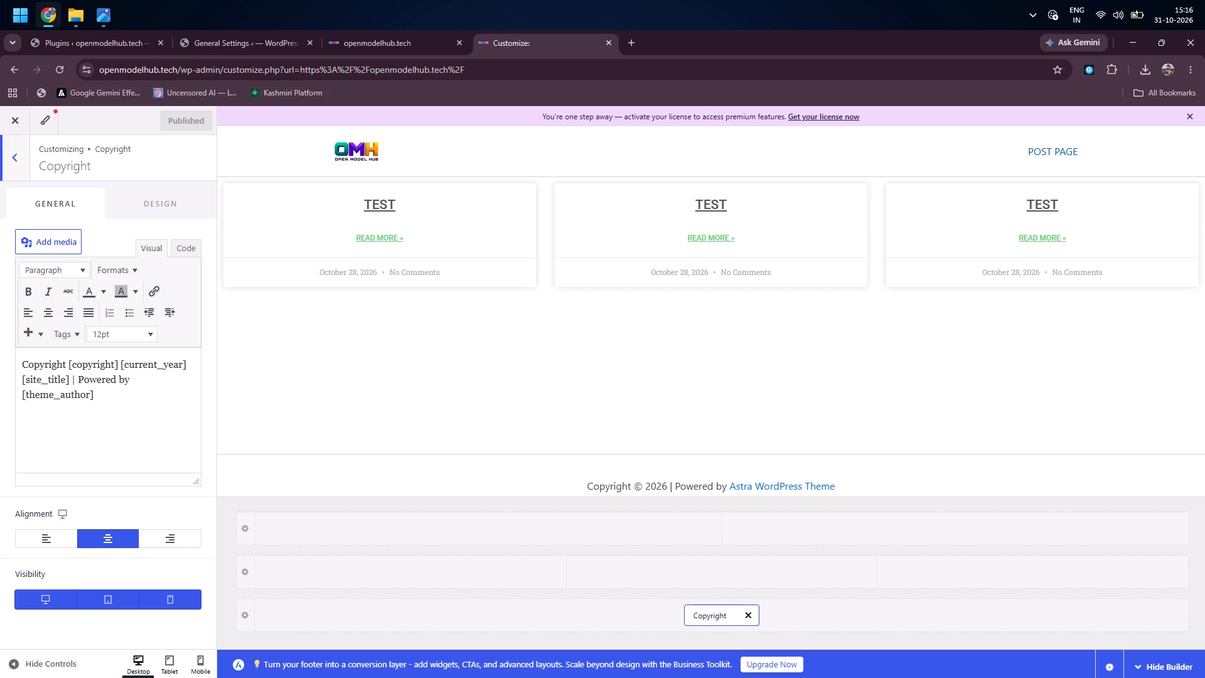
drag(109, 402, 73, 375)
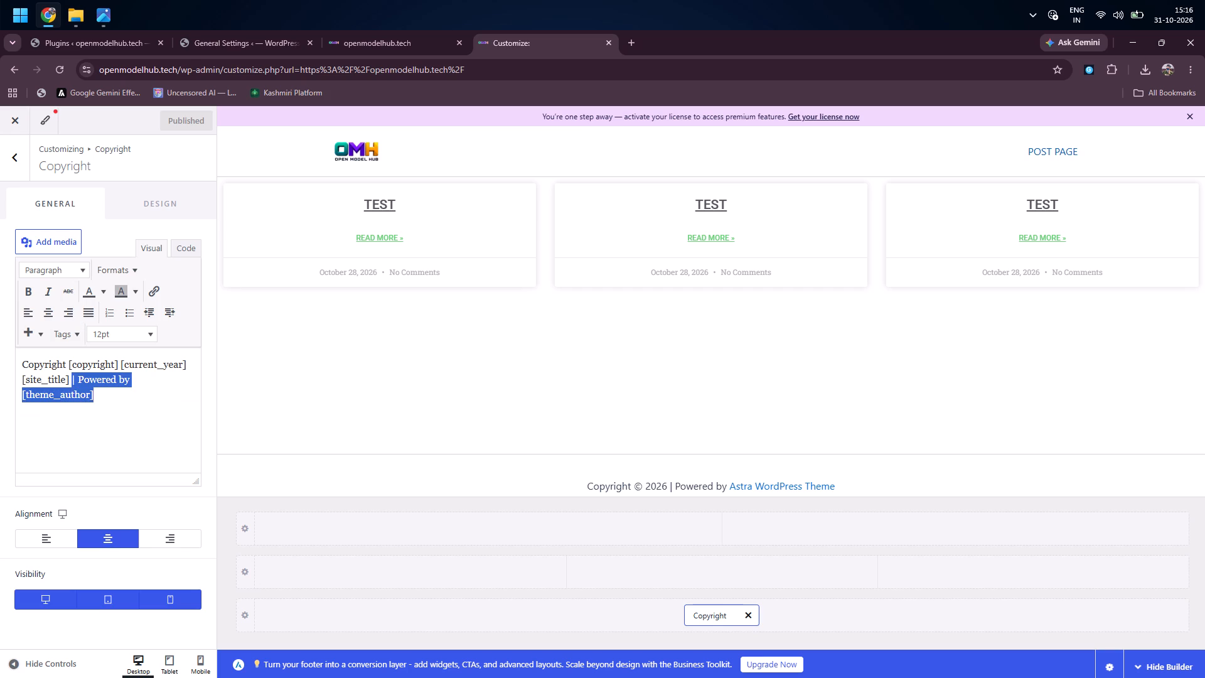
drag(73, 375, 80, 375)
key(BackSpace)
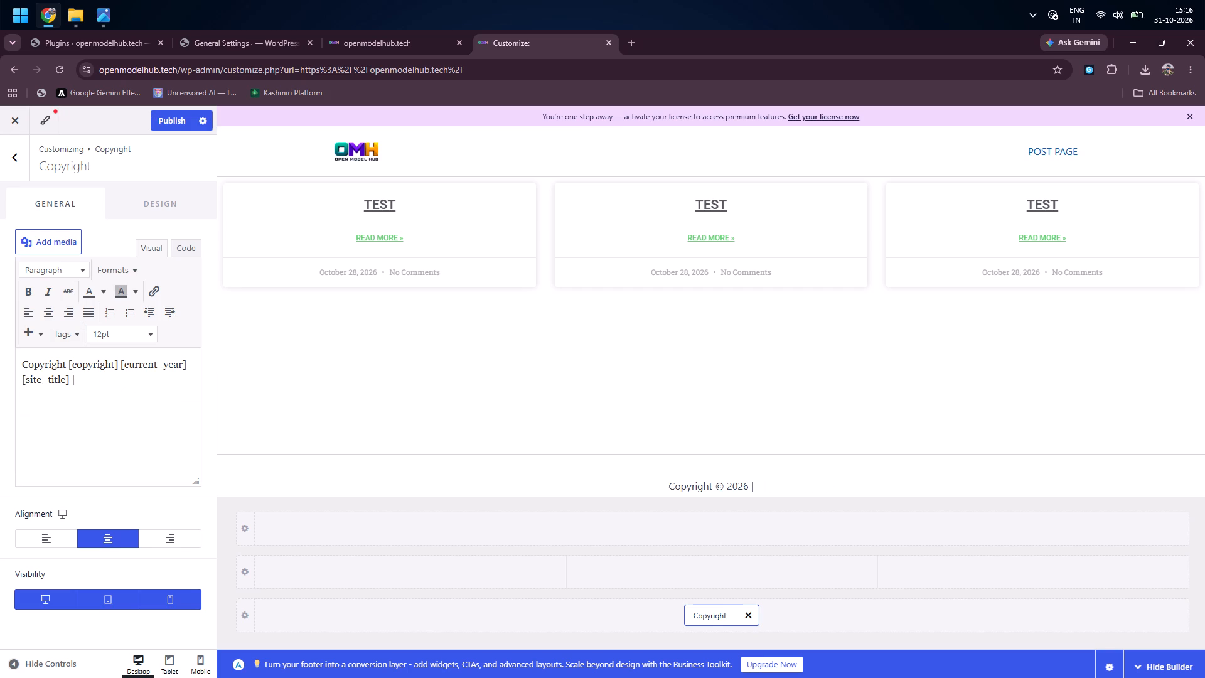
text(OHM)
click(106, 379)
text(OHM)
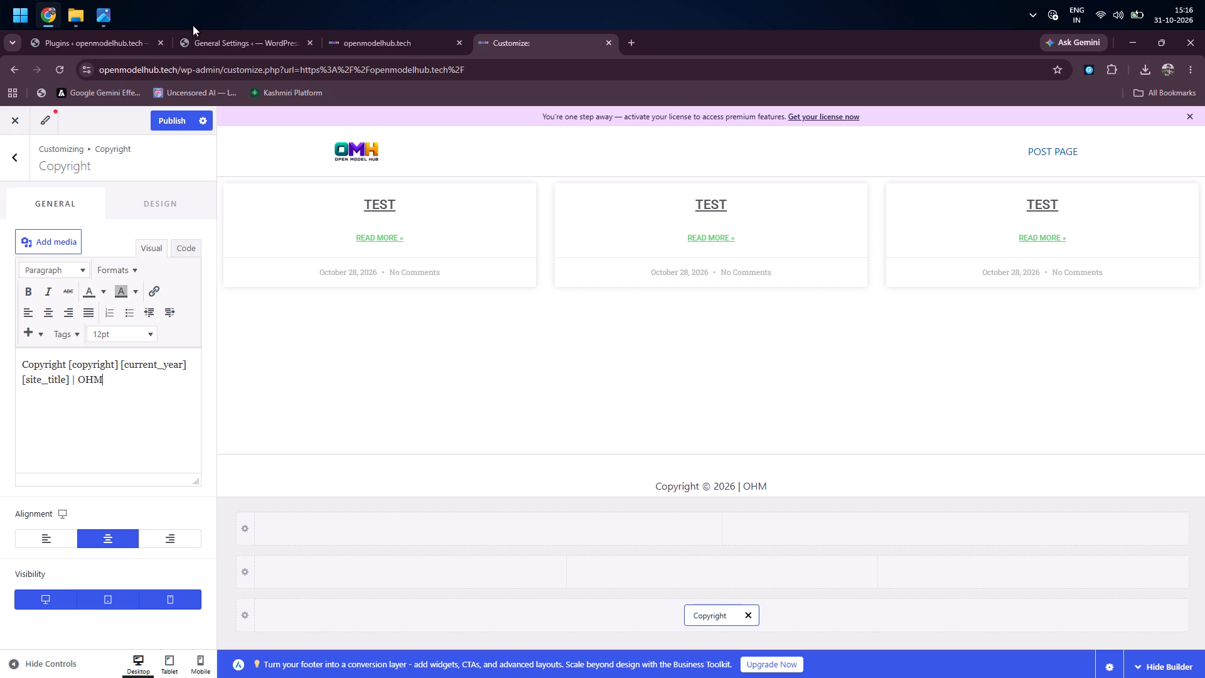
Publish the Customizer changes to the footer copyright text.
click(165, 132)
click(177, 116)
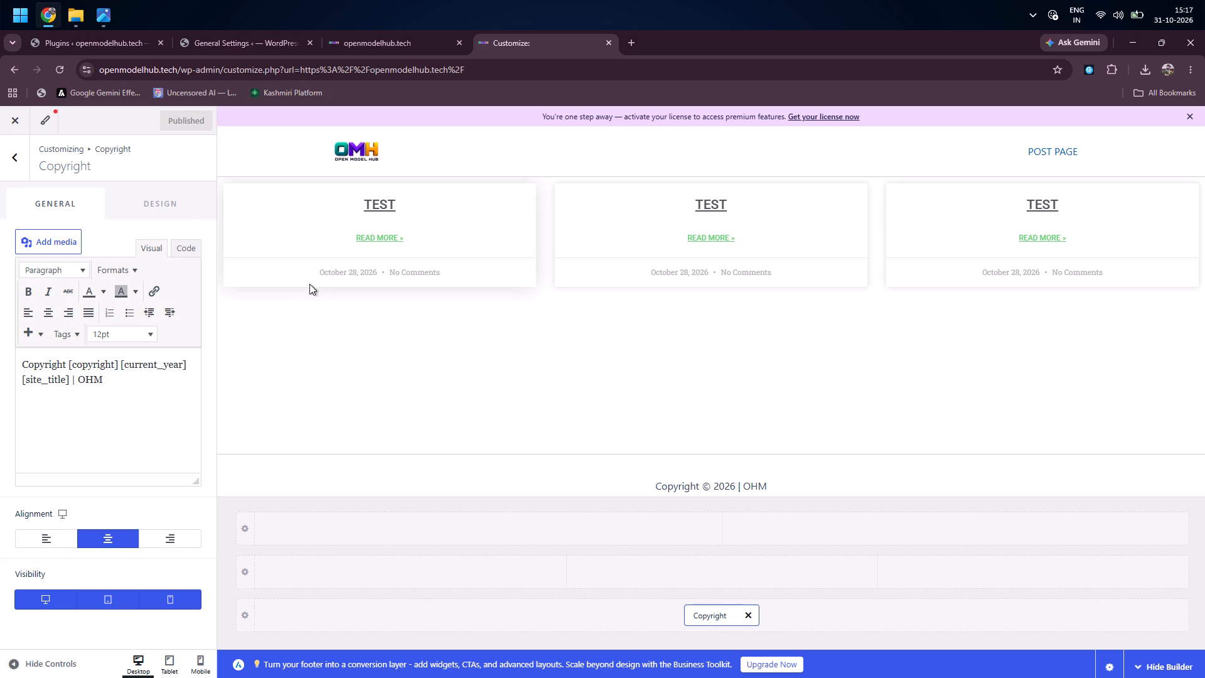
Reload the homepage in the other open site tab to check the footer copyright text.
click(384, 40)
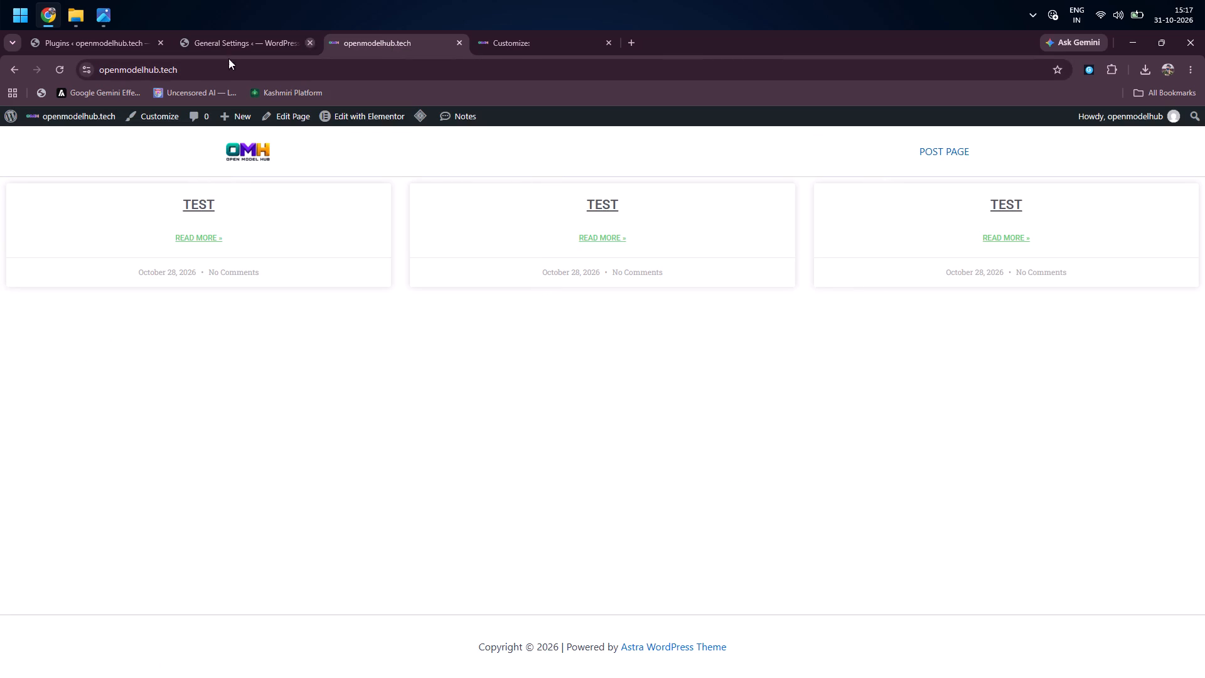
click(60, 73)
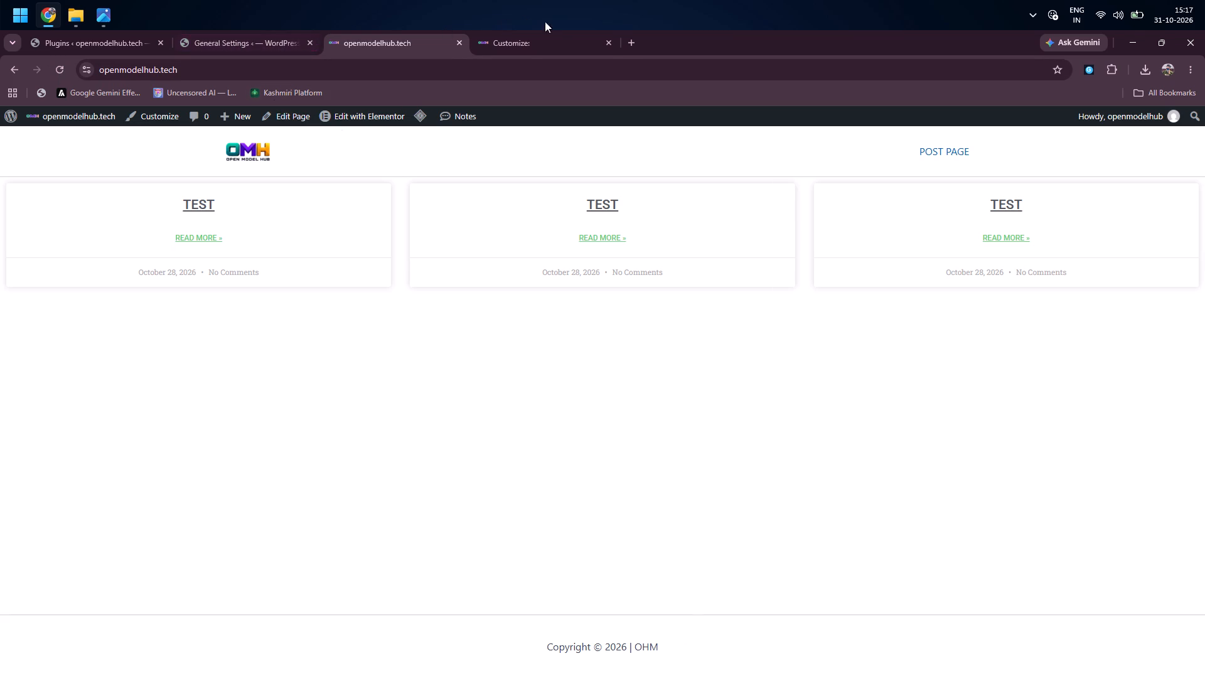
Leave the Customizer and open POST PAGE for editing in Elementor with the mobile preview.
click(526, 43)
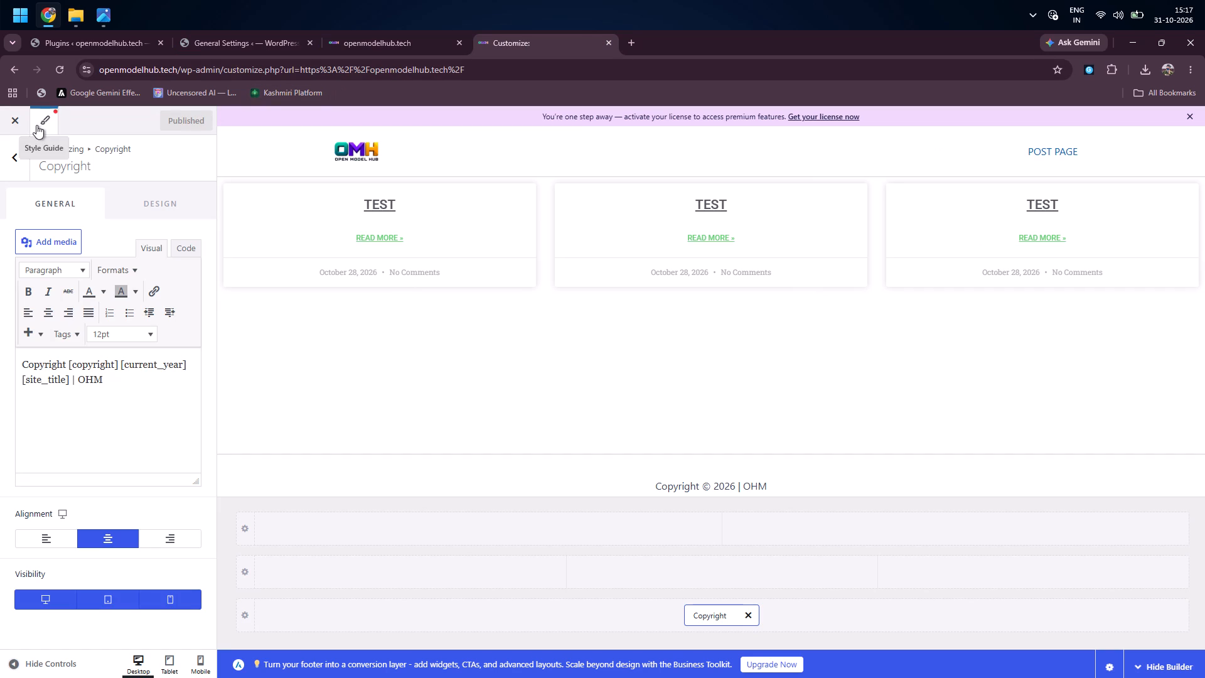
click(16, 124)
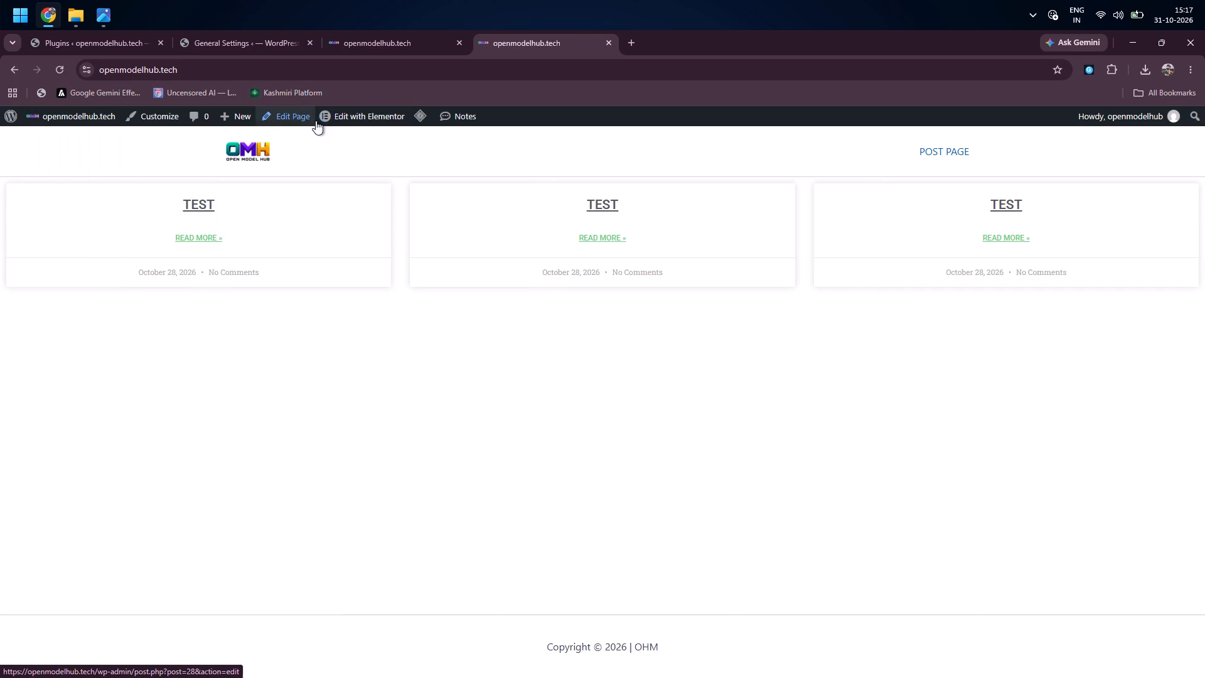
click(360, 121)
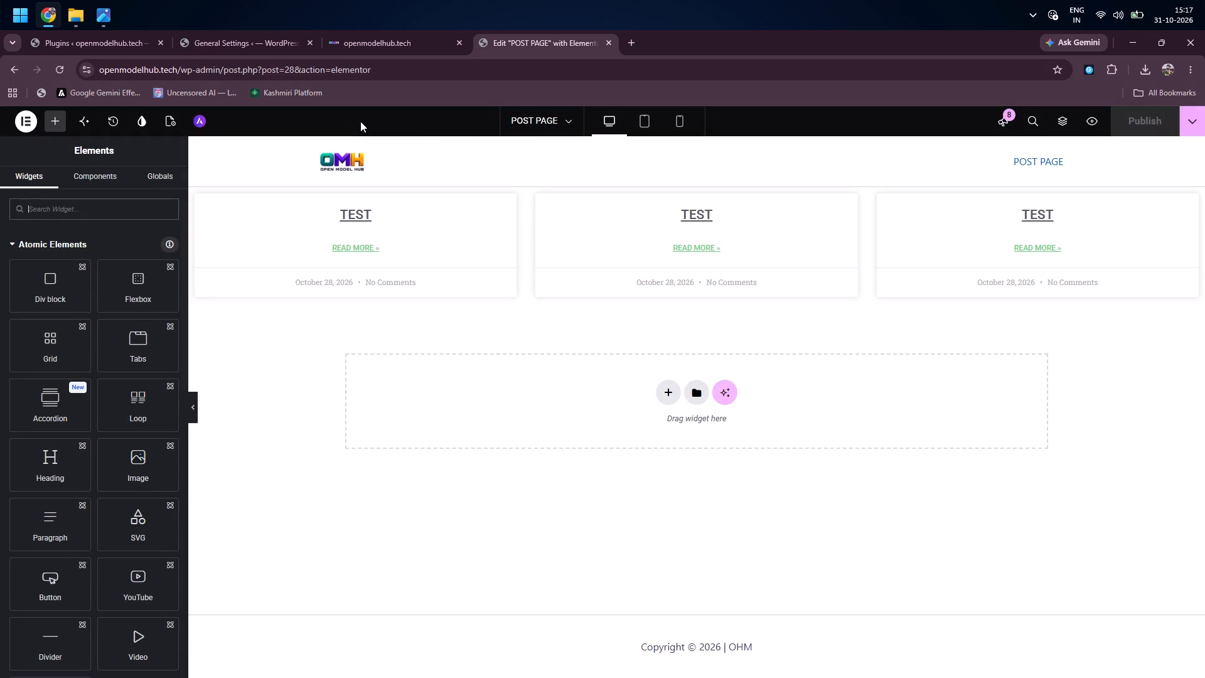
click(682, 117)
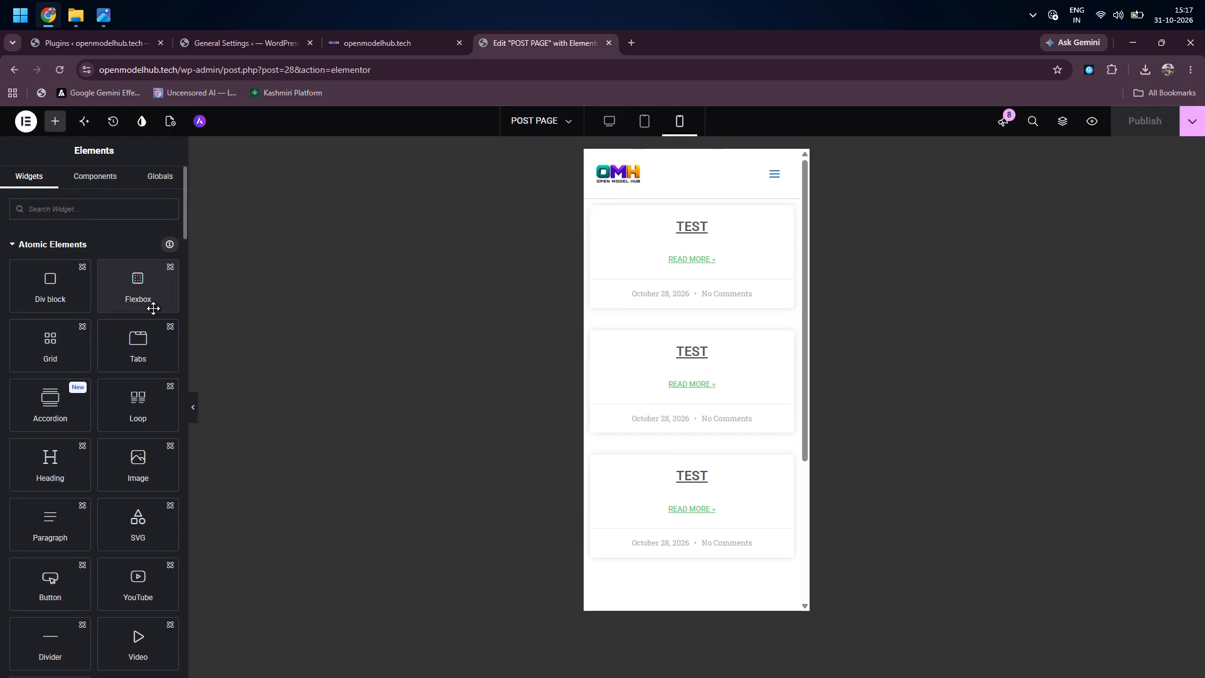
Change the Posts widget's skin to Classic and publish the page.
click(748, 249)
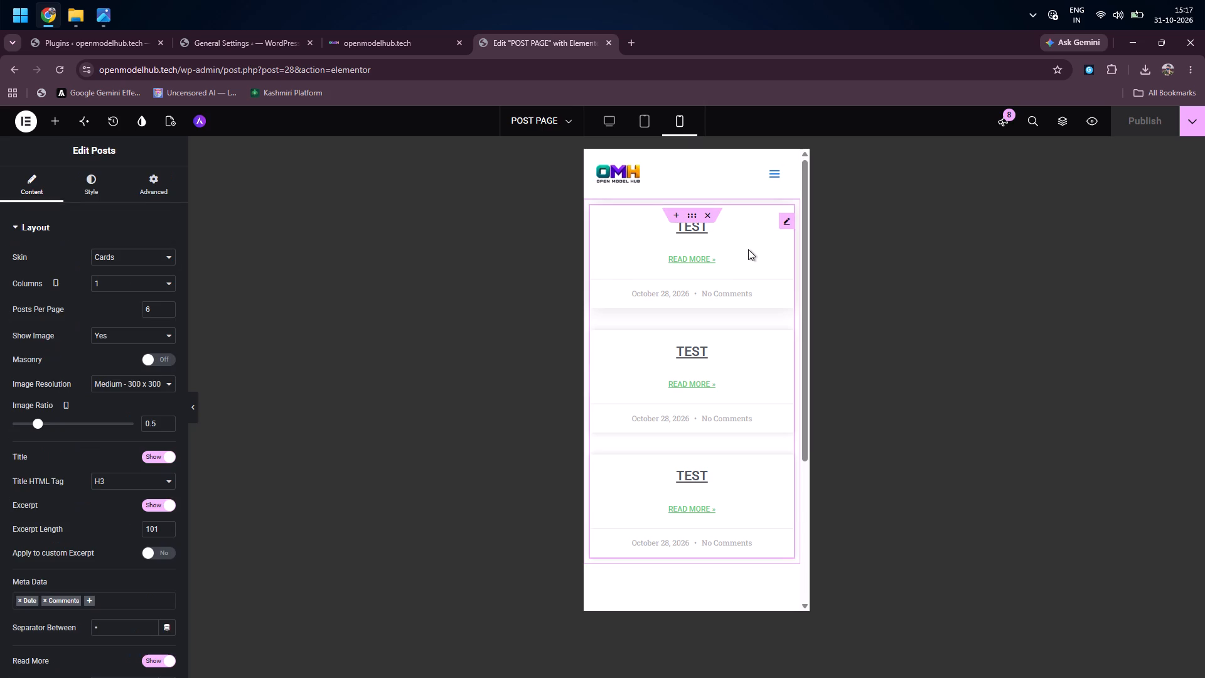
click(151, 257)
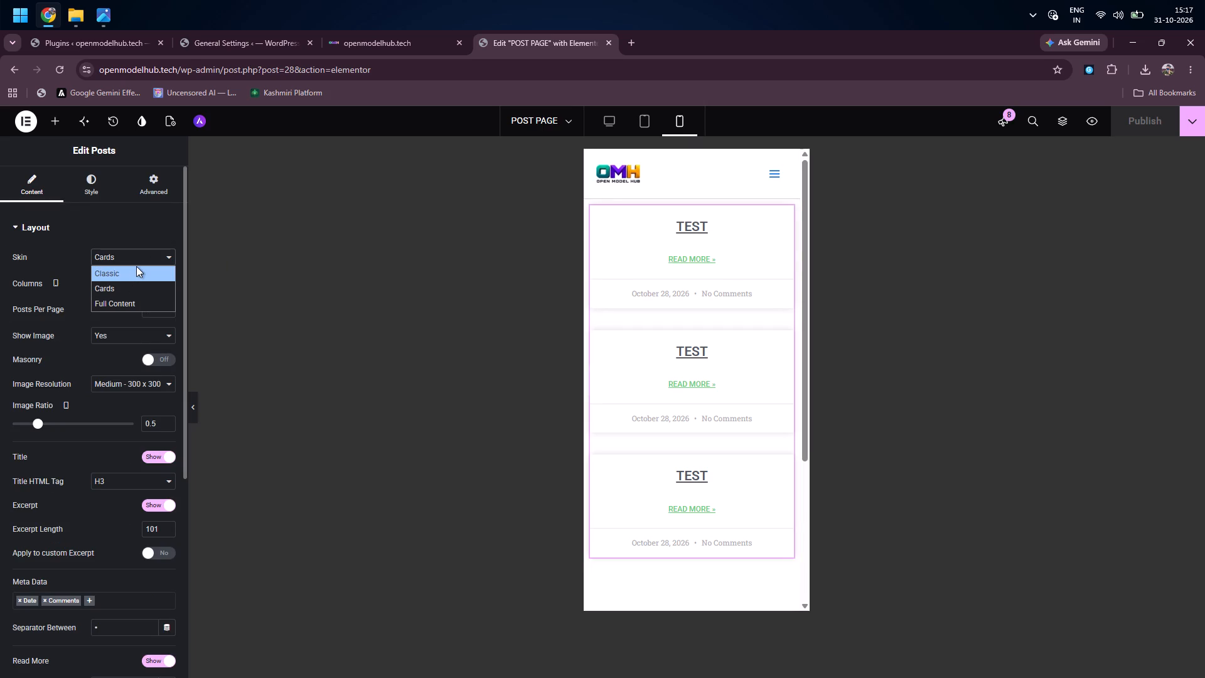
click(126, 272)
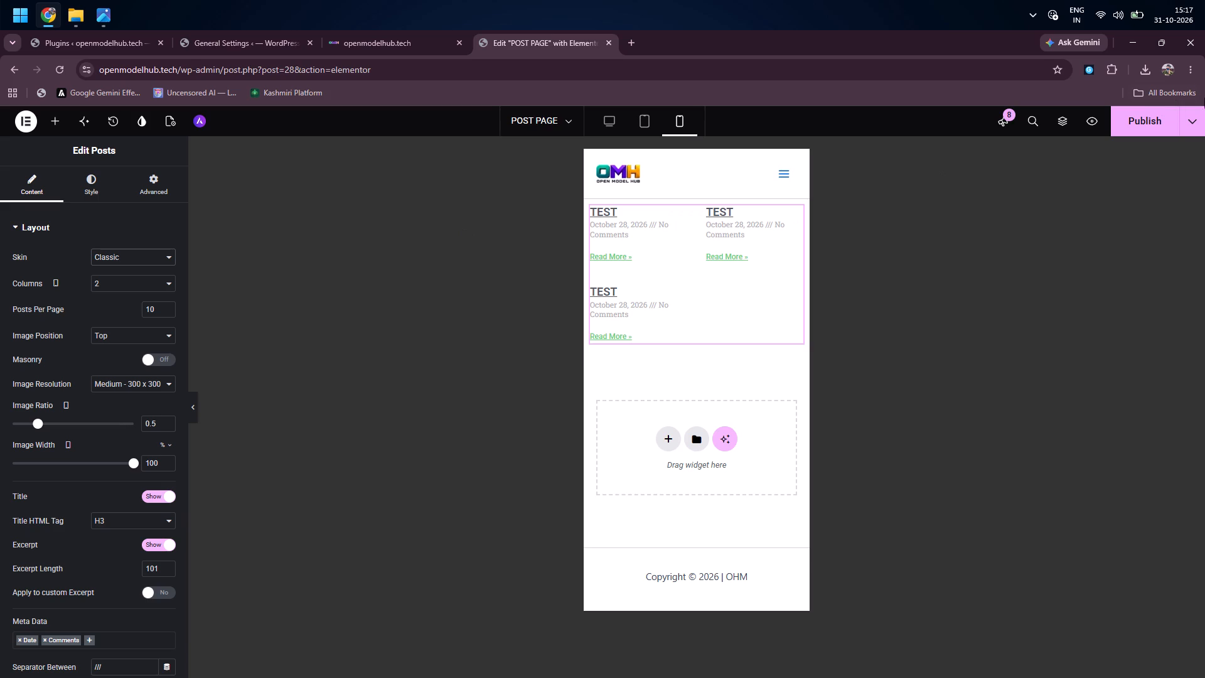
click(1143, 112)
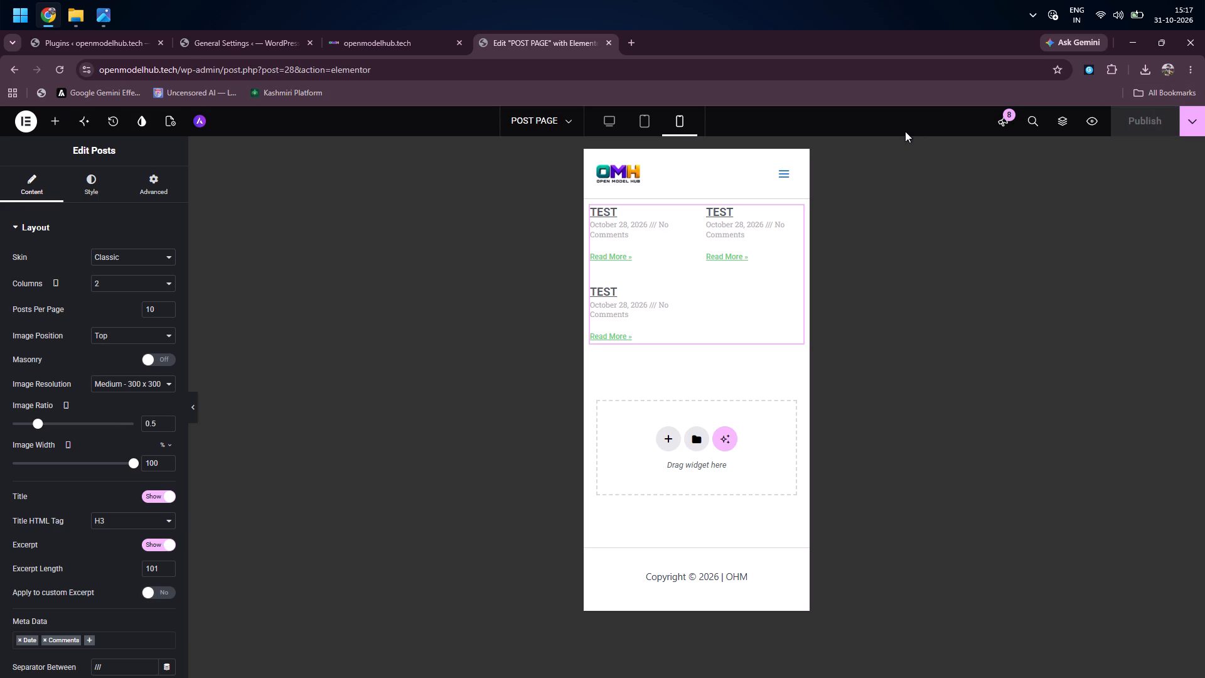
Centre the alignment of the Posts widget's layout and publish the page.
click(97, 185)
click(151, 338)
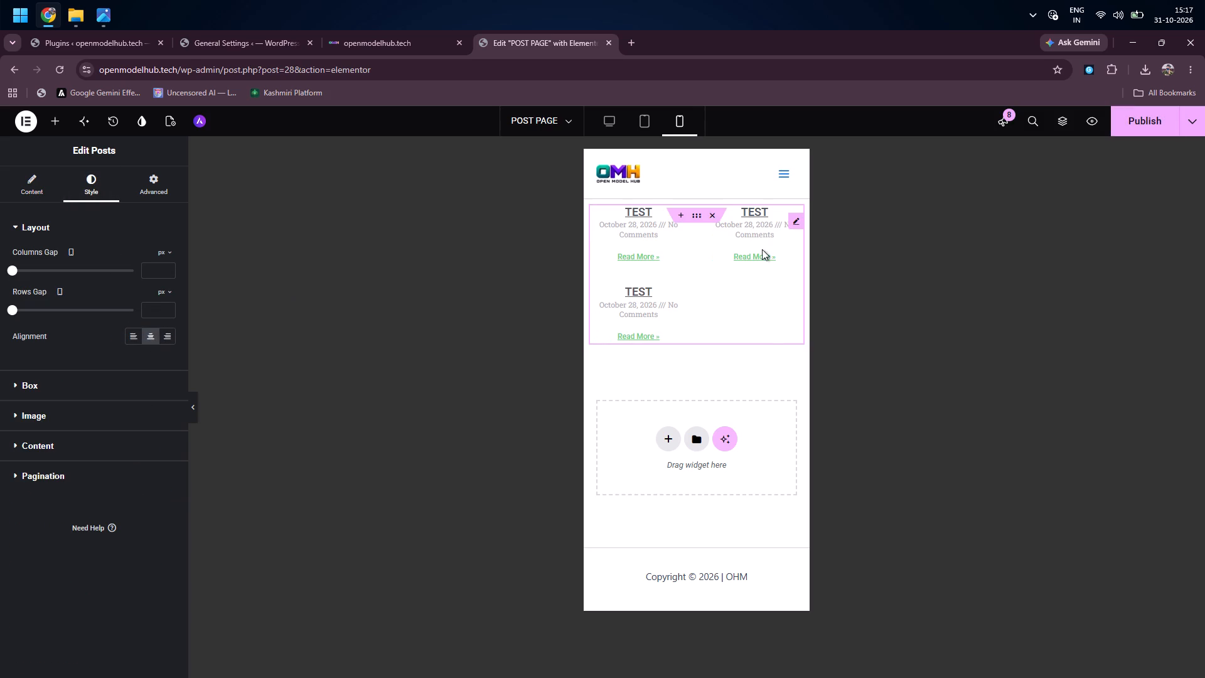
click(1145, 127)
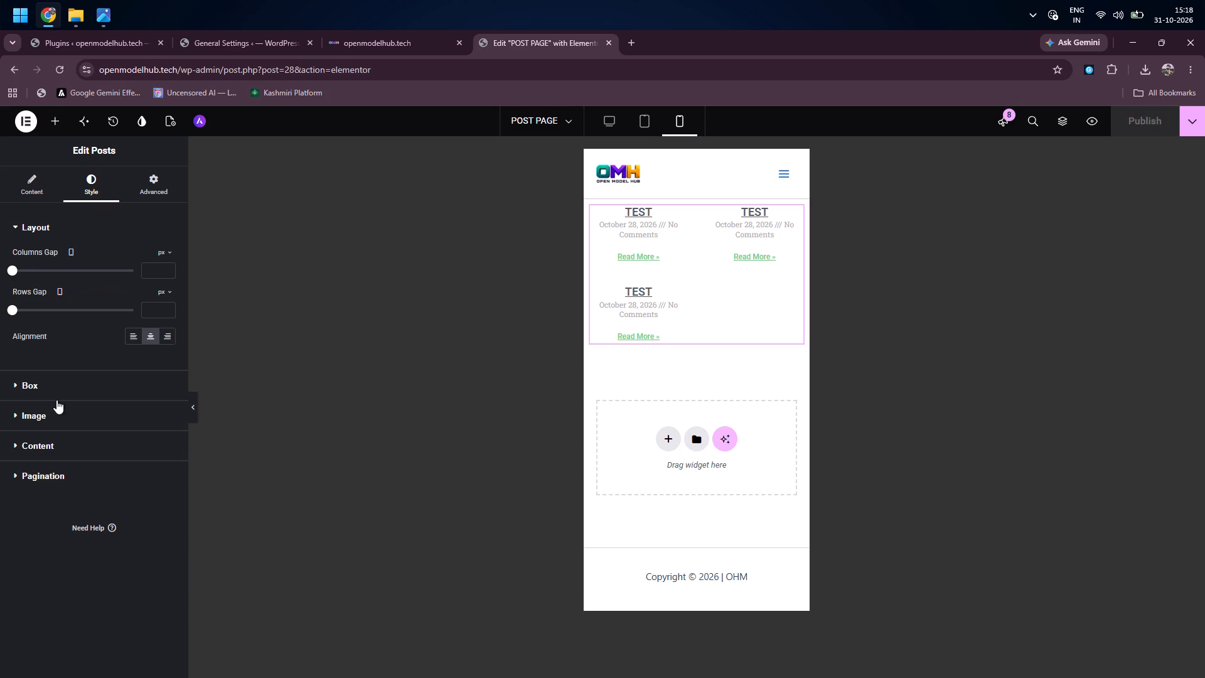
Unlink the Posts widget's mobile content padding, set only its top value to 20 px, and publish the page.
click(28, 183)
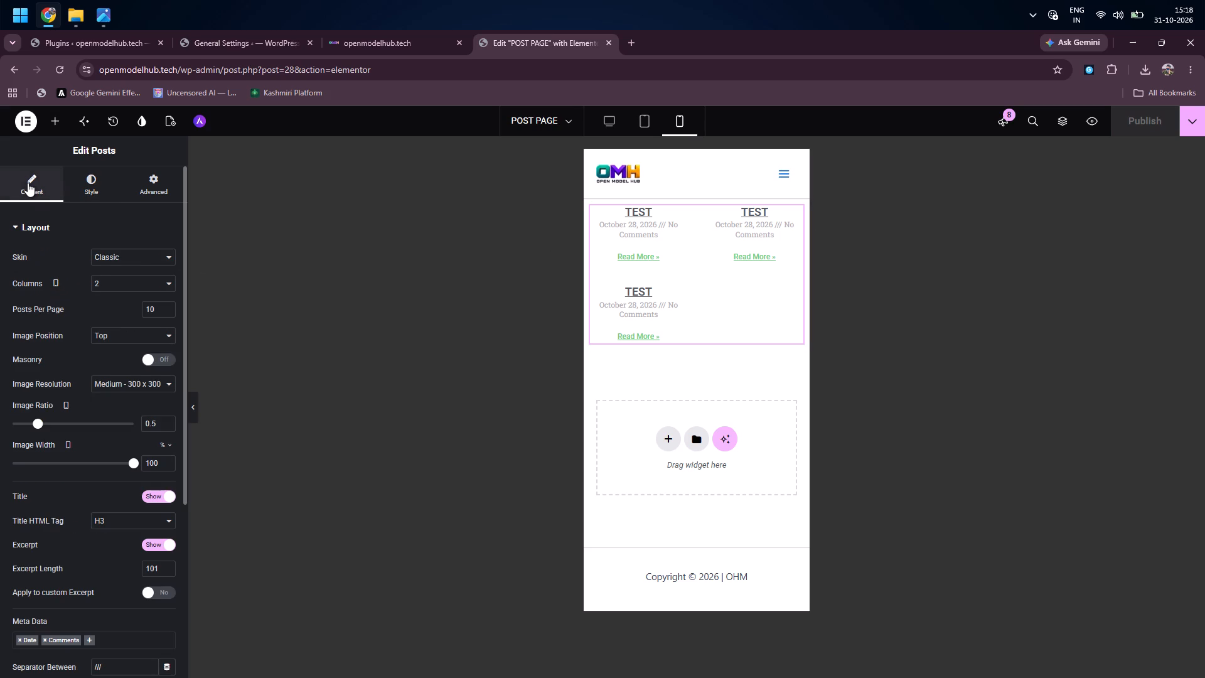
click(81, 173)
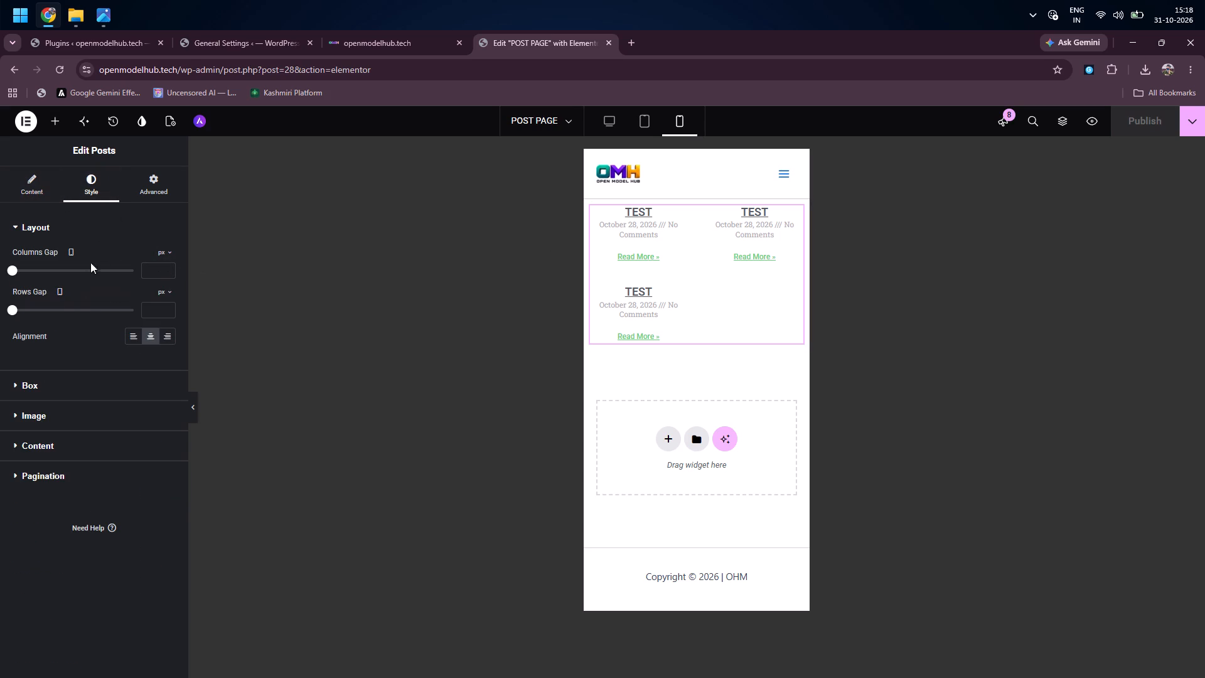
click(94, 382)
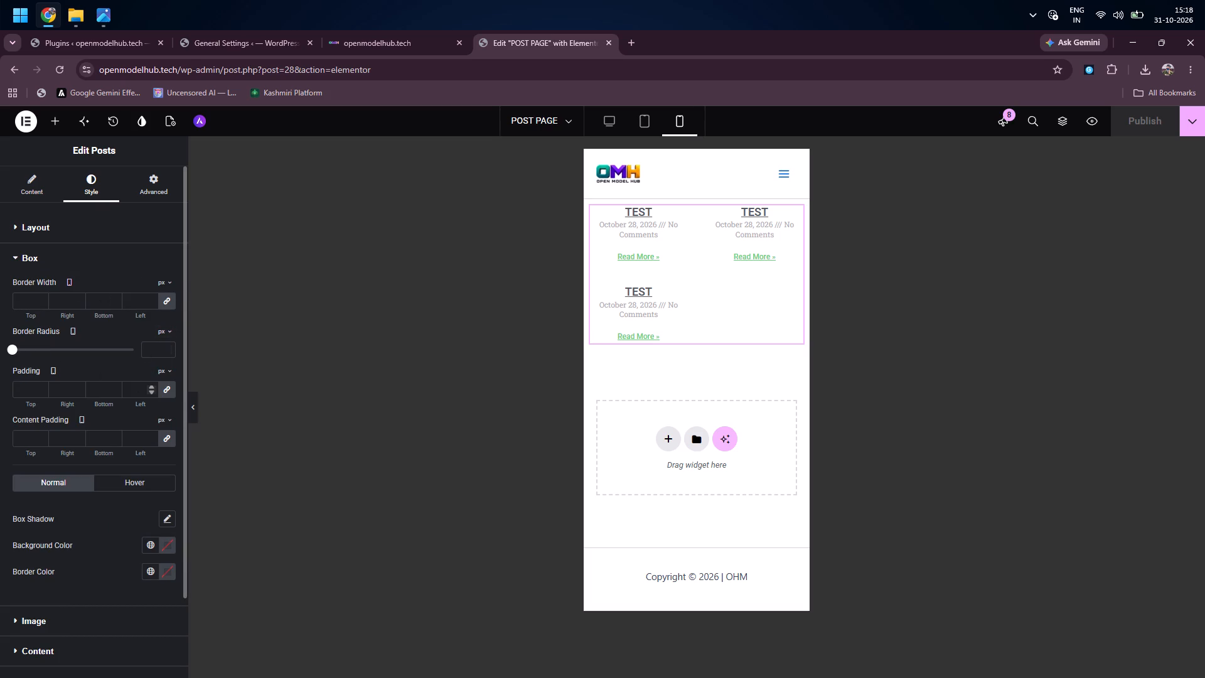
click(170, 441)
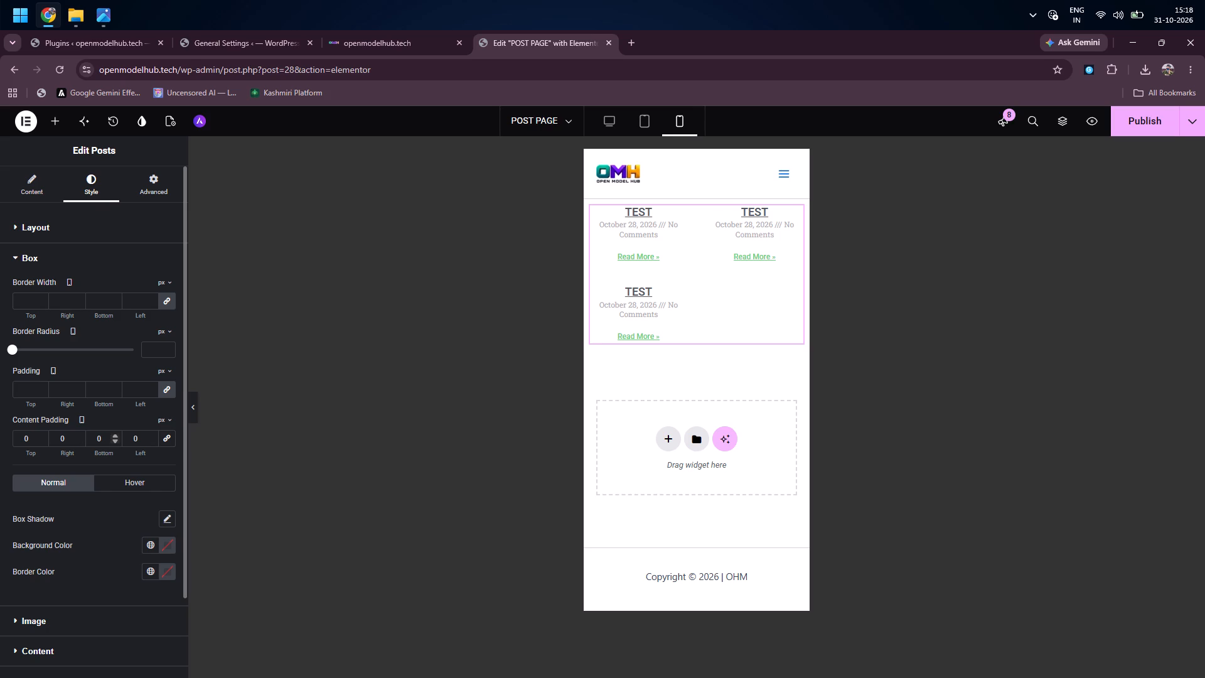
triple_click(38, 436)
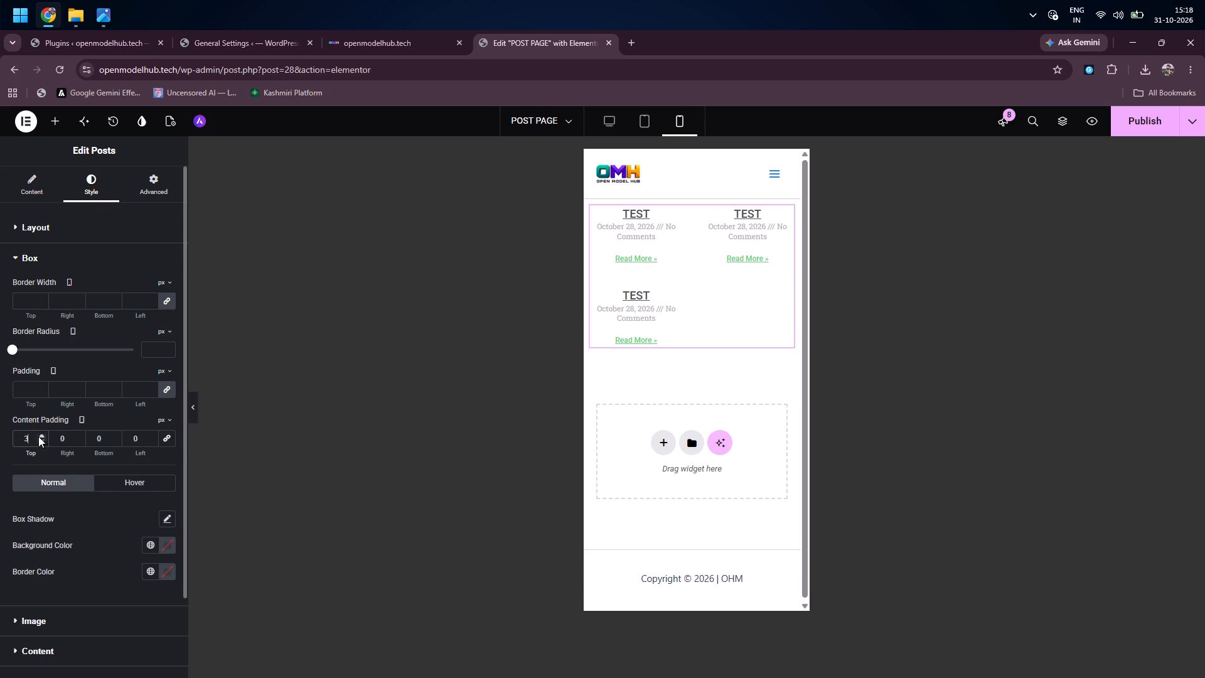
click(38, 436)
triple_click(38, 436)
triple_click(38, 436)
triple_click(38, 436)
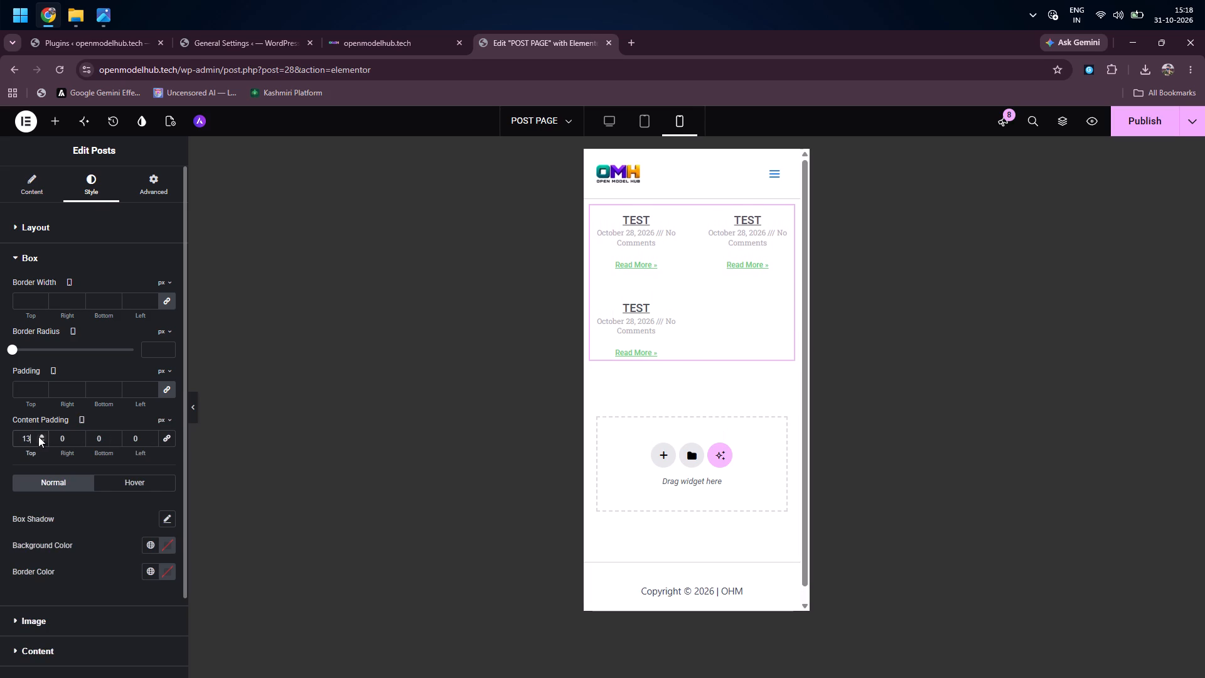
triple_click(38, 436)
triple_click(38, 436)
click(38, 436)
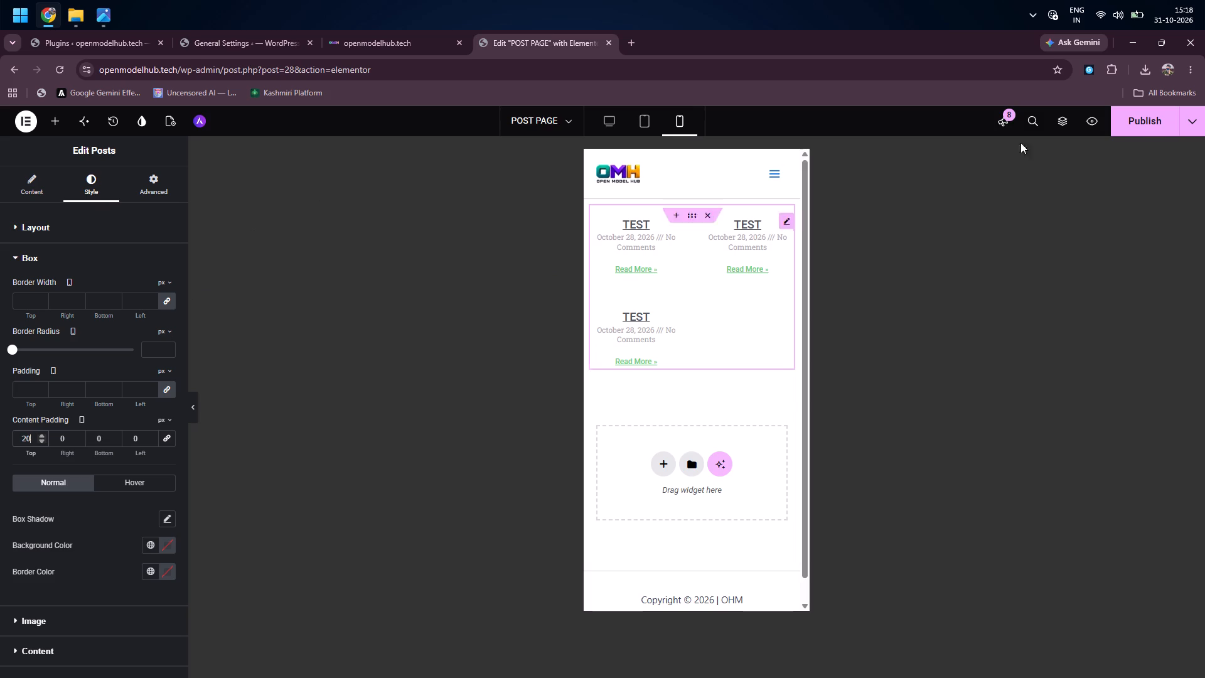
click(1149, 120)
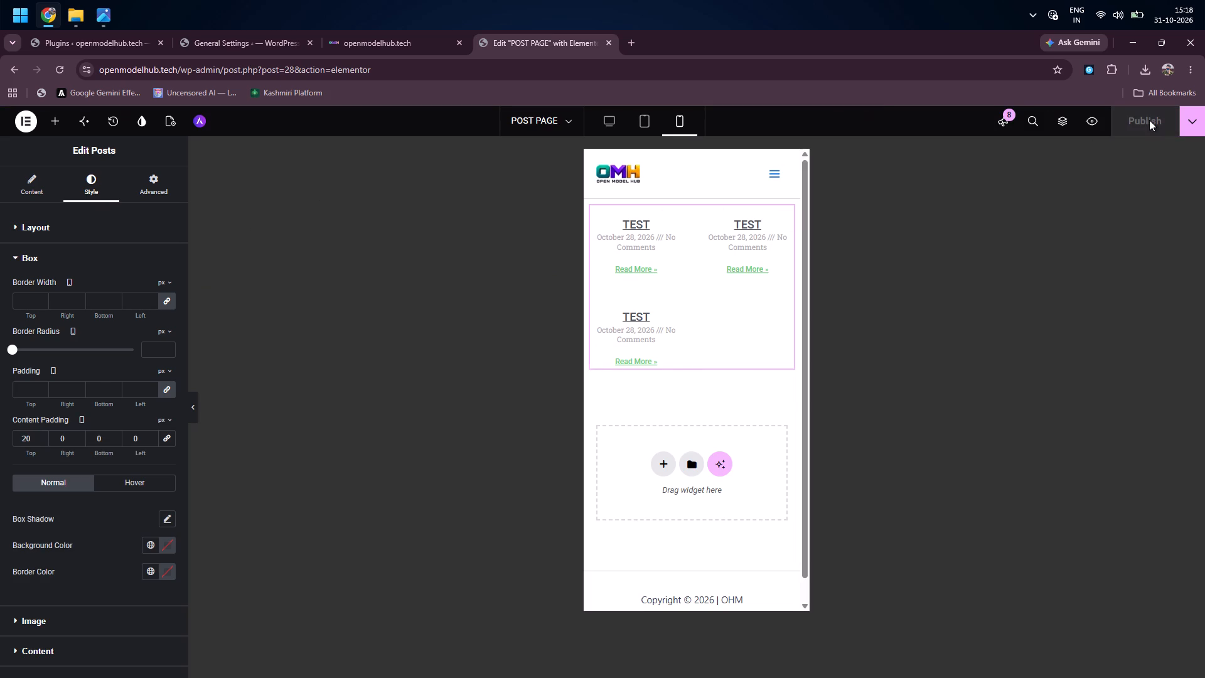
Compare the page's desktop and mobile previews, and reload the live homepage to check the posts layout.
click(614, 120)
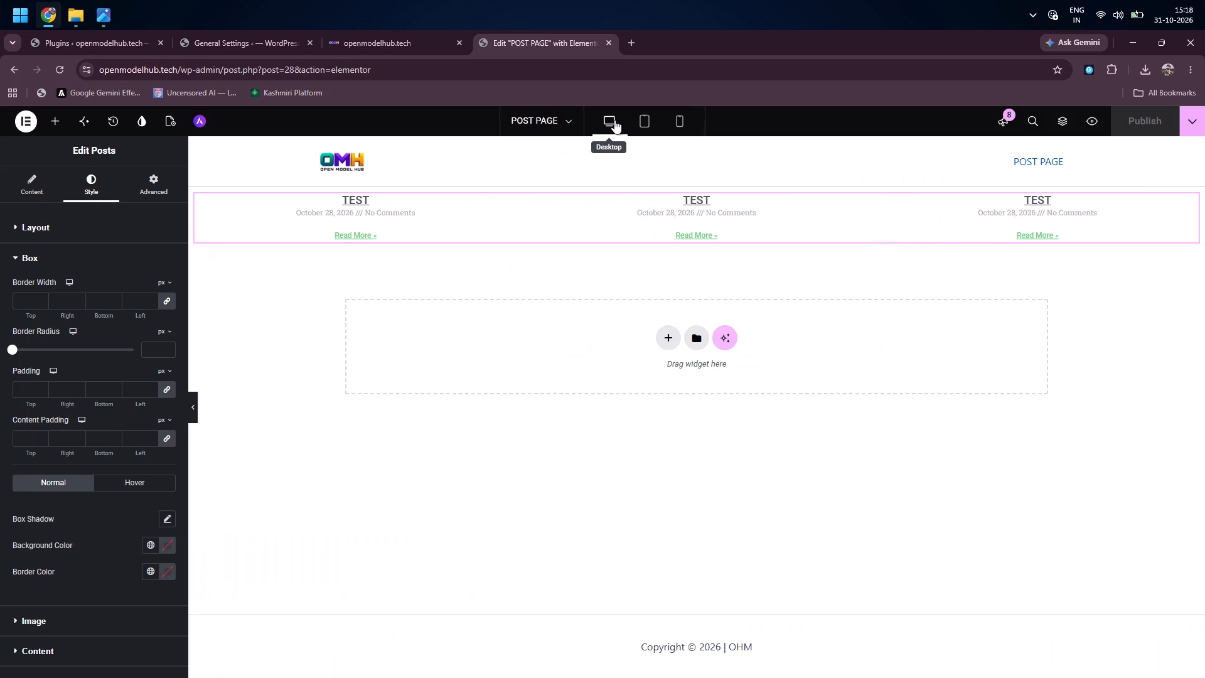
click(641, 118)
click(673, 118)
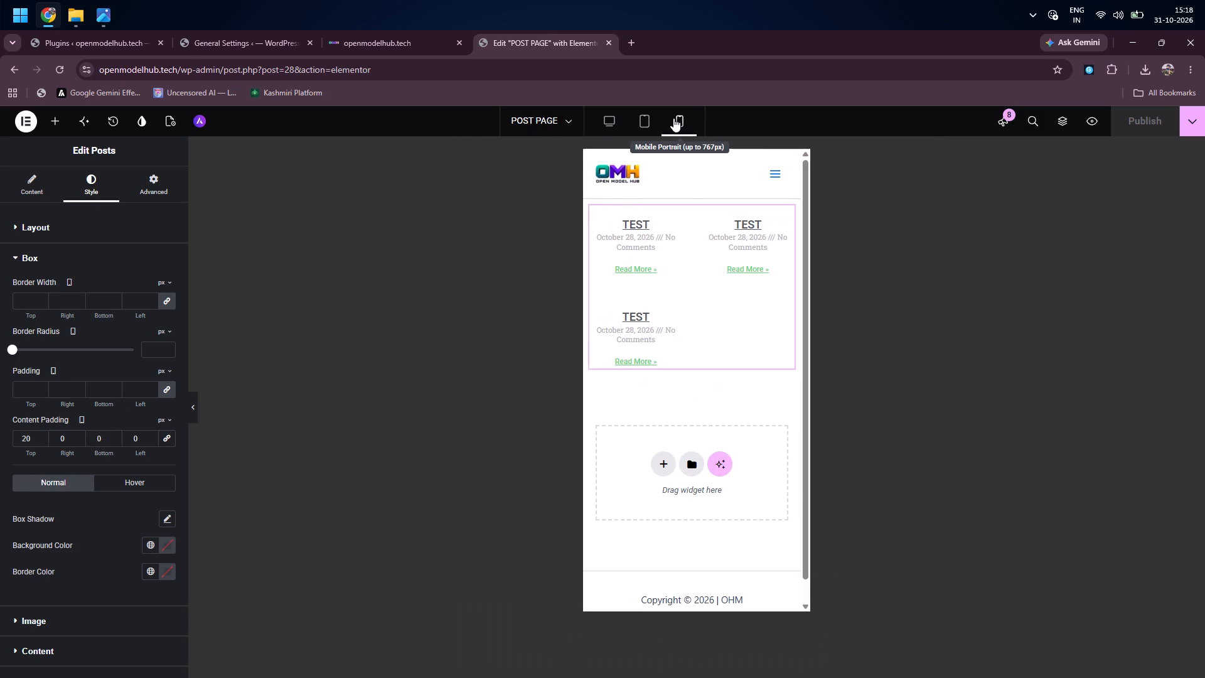
click(614, 110)
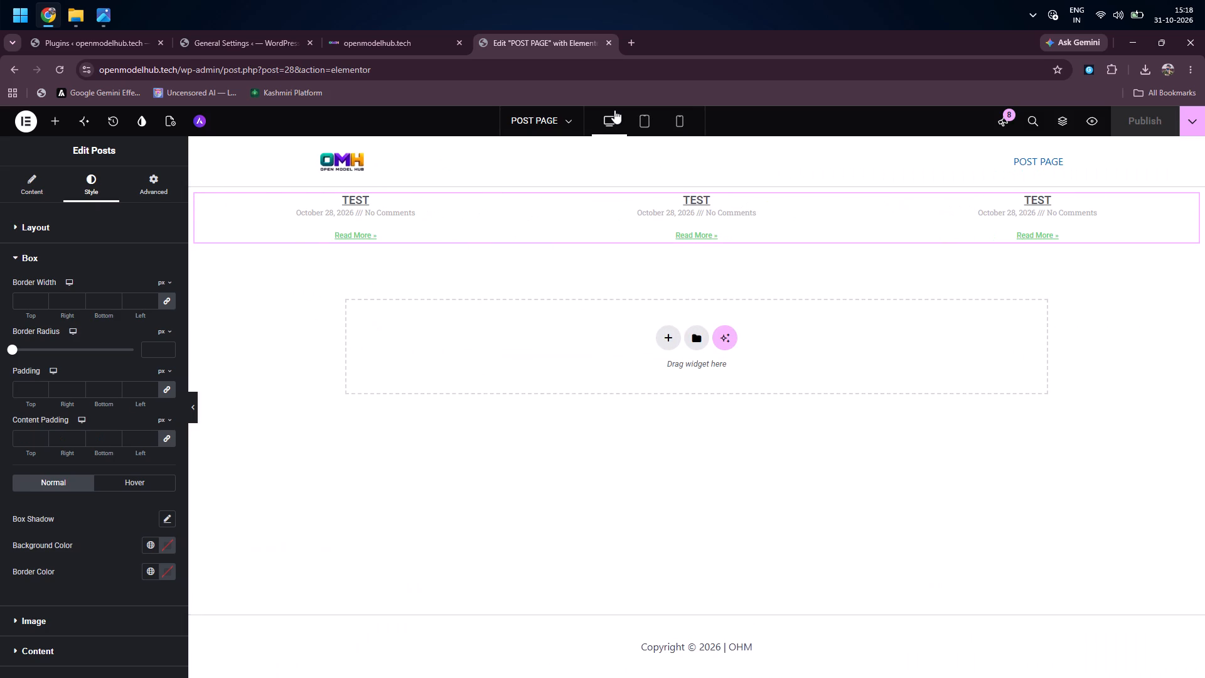
click(385, 36)
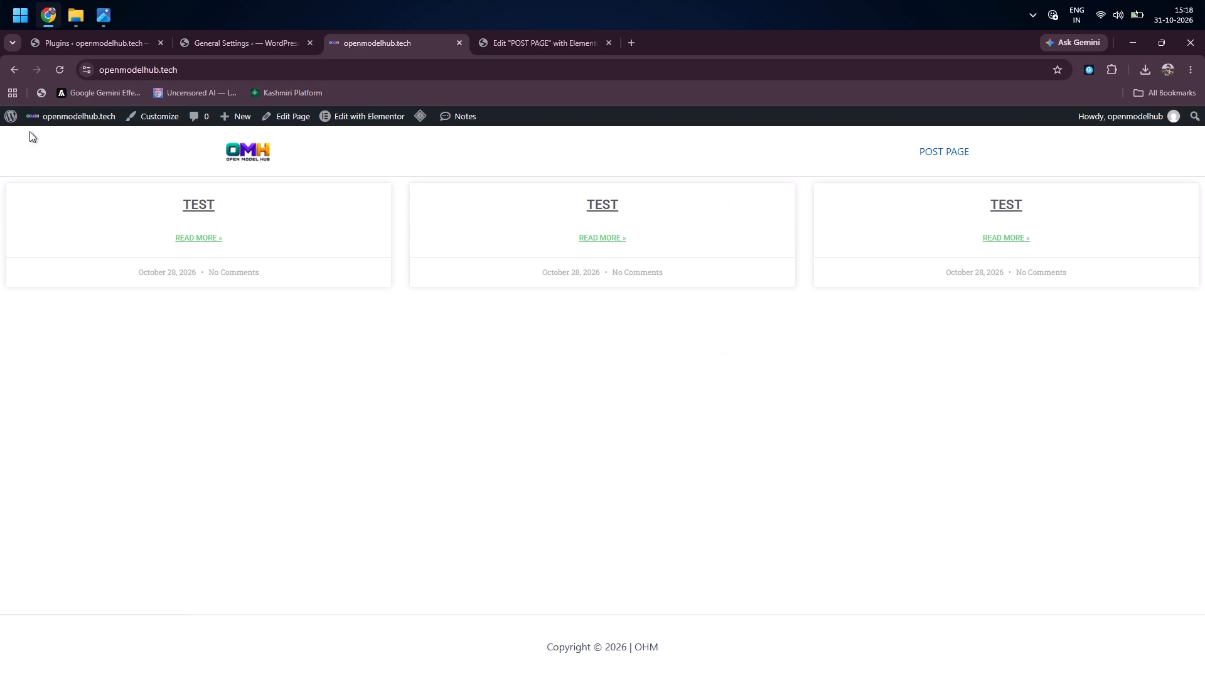
click(60, 70)
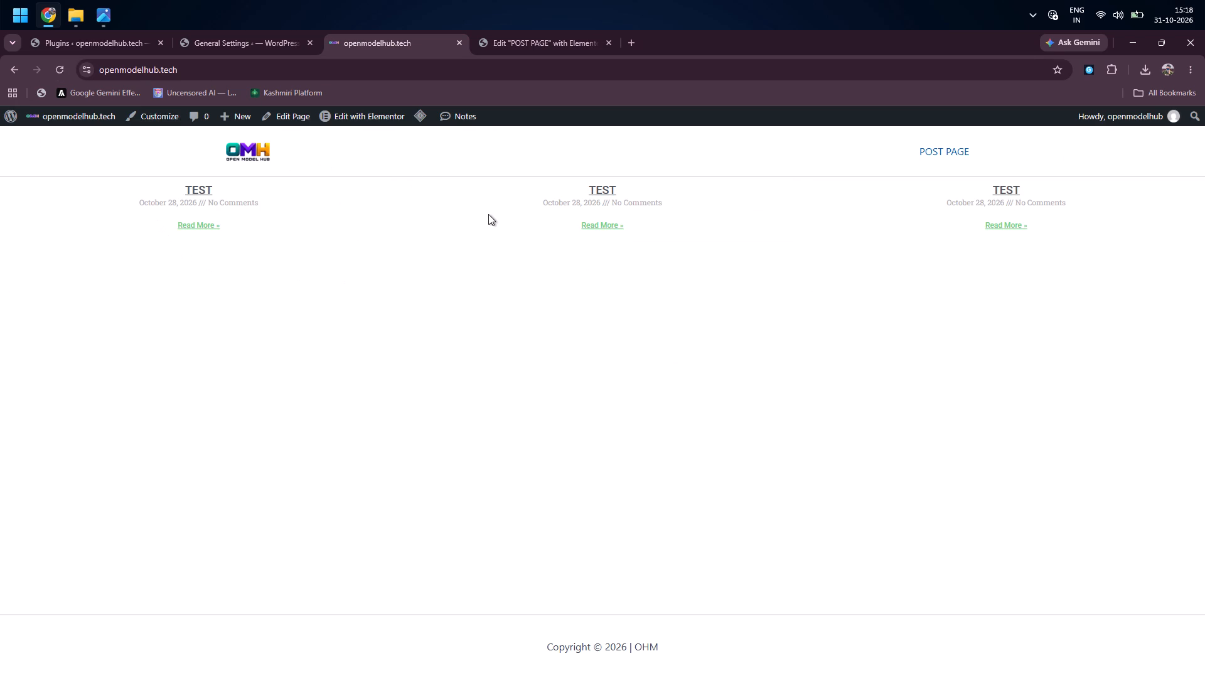
click(528, 43)
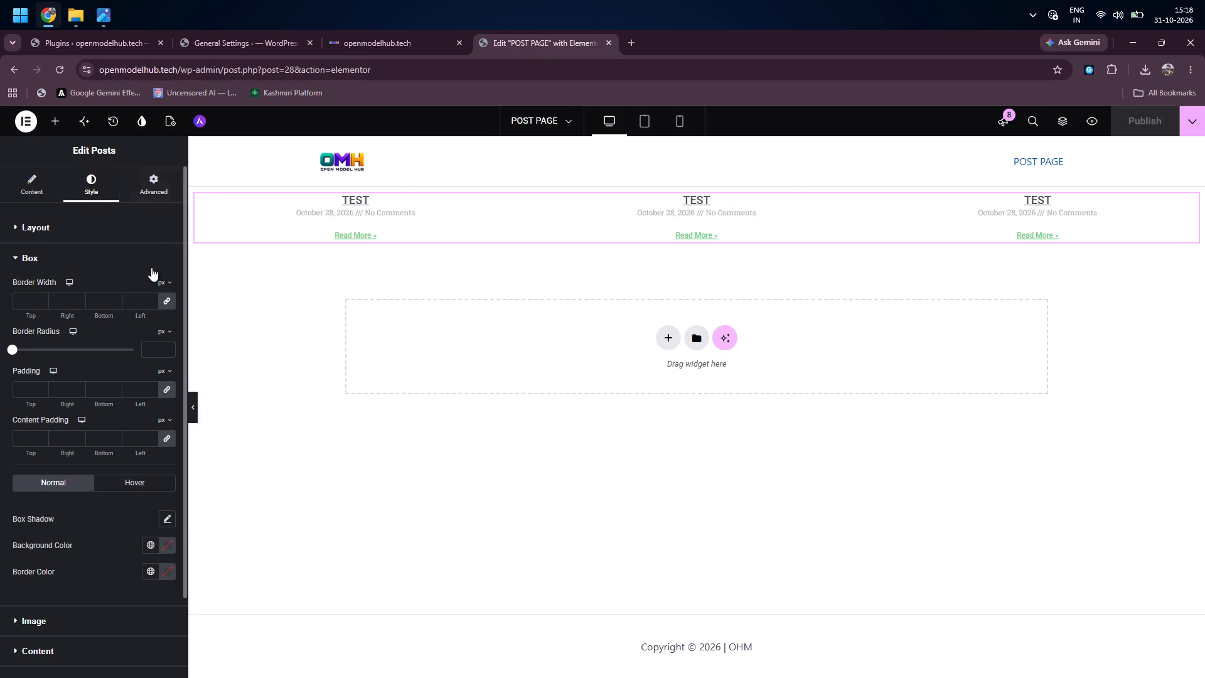
In the mobile preview, hide the Posts widget on desktop and tablet portrait, keep it shown on mobile portrait, and publish.
click(684, 124)
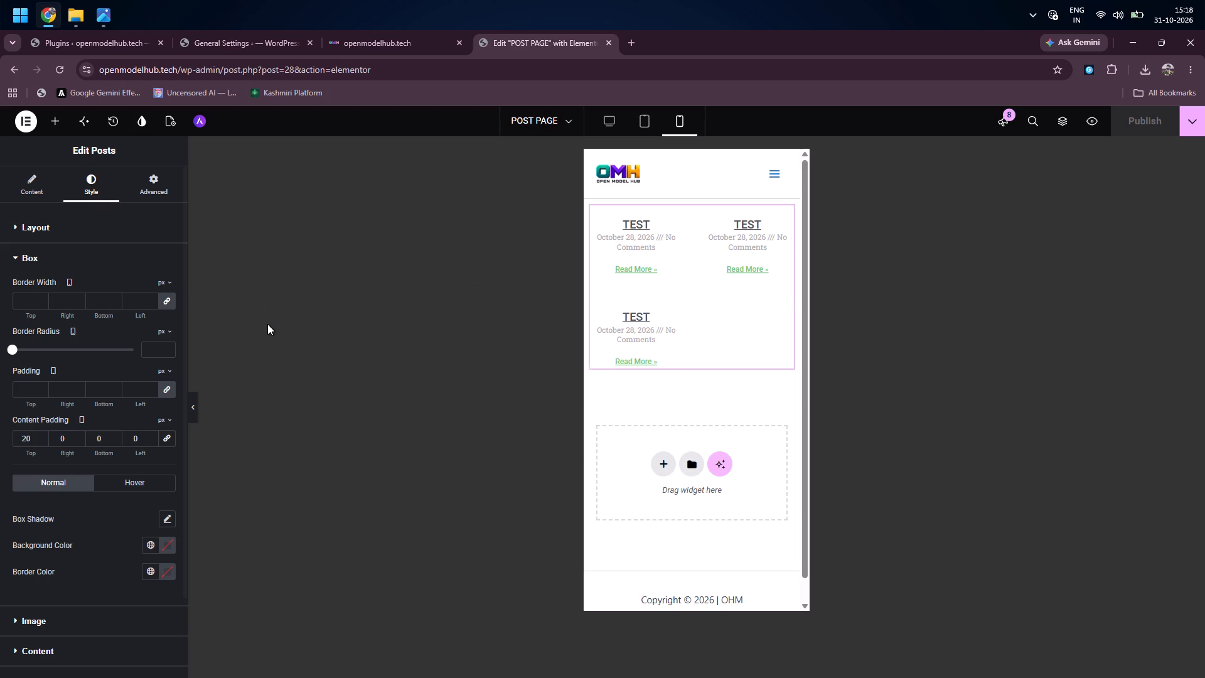
scroll(105, 406, down, 2)
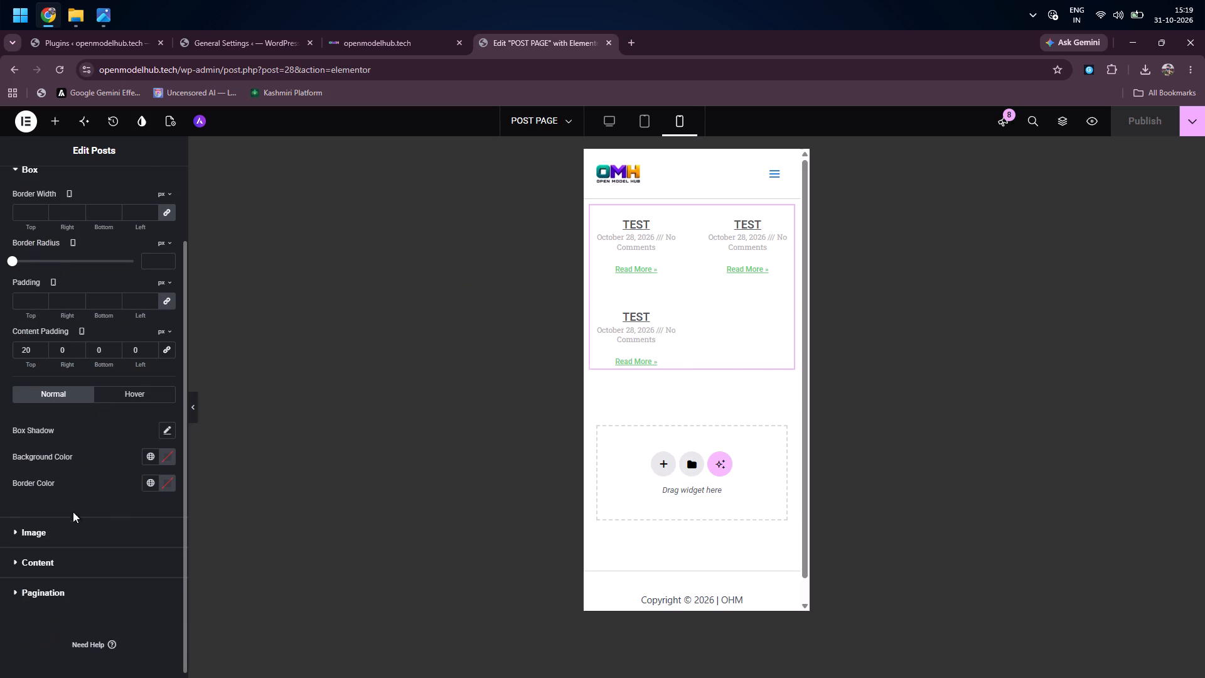
scroll(160, 271, up, 4)
click(147, 175)
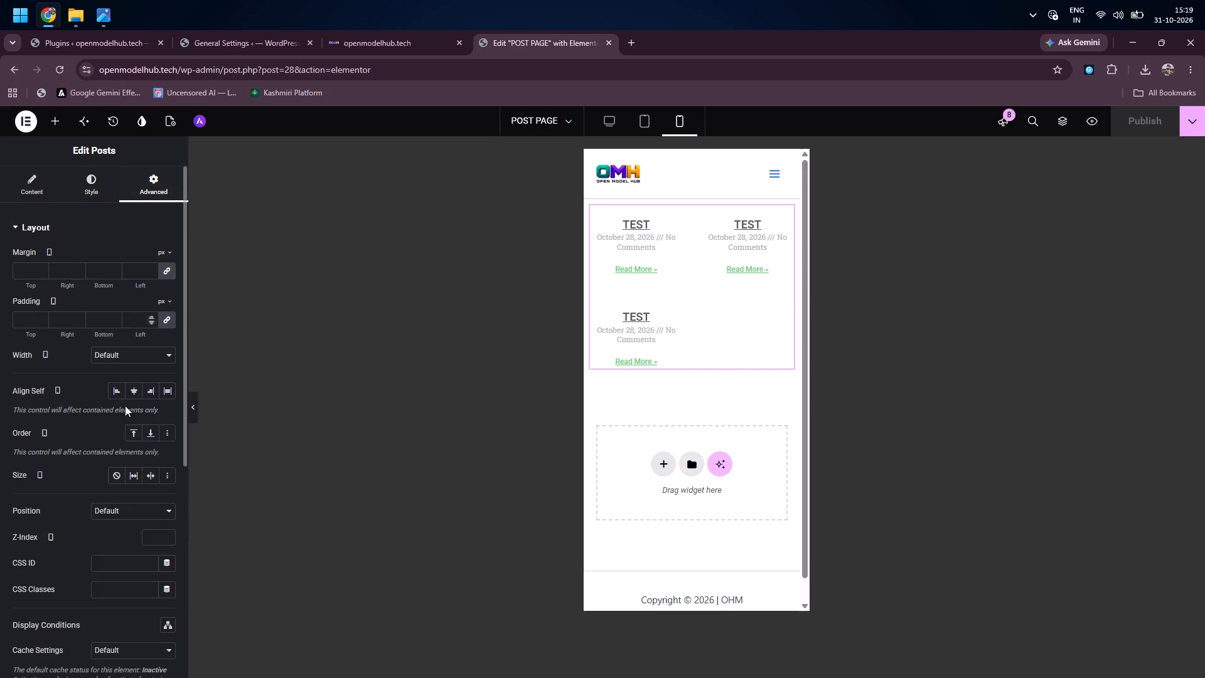
scroll(125, 423, down, 5)
click(67, 527)
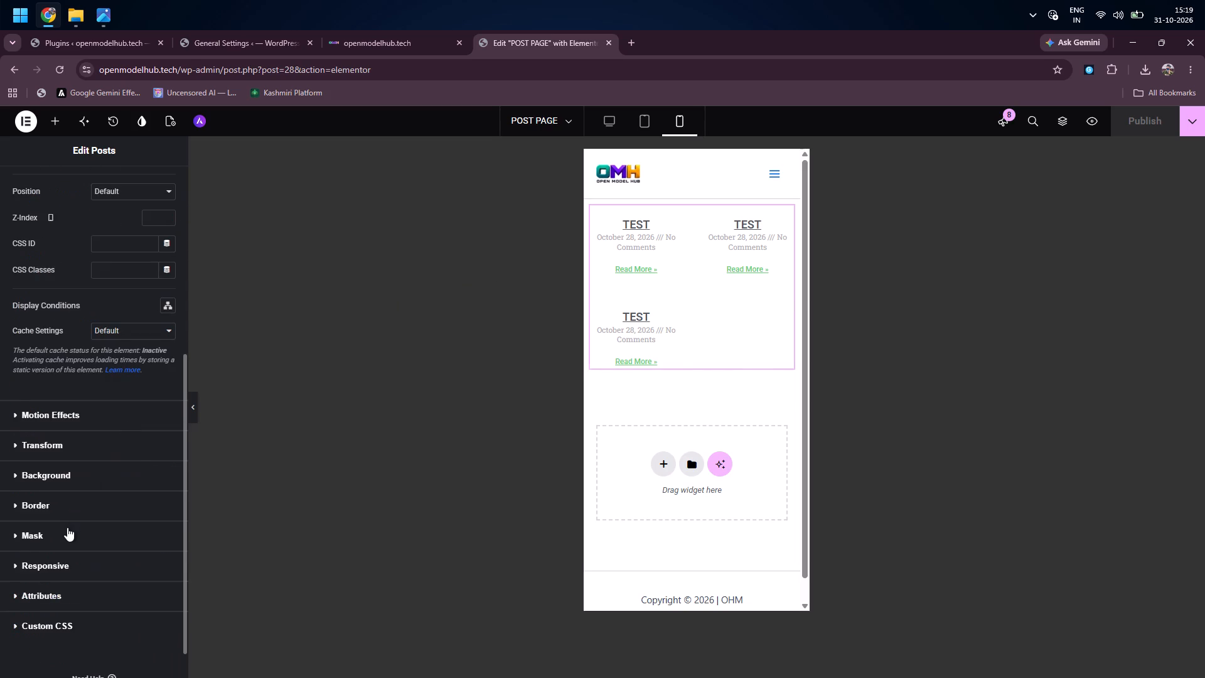
click(153, 488)
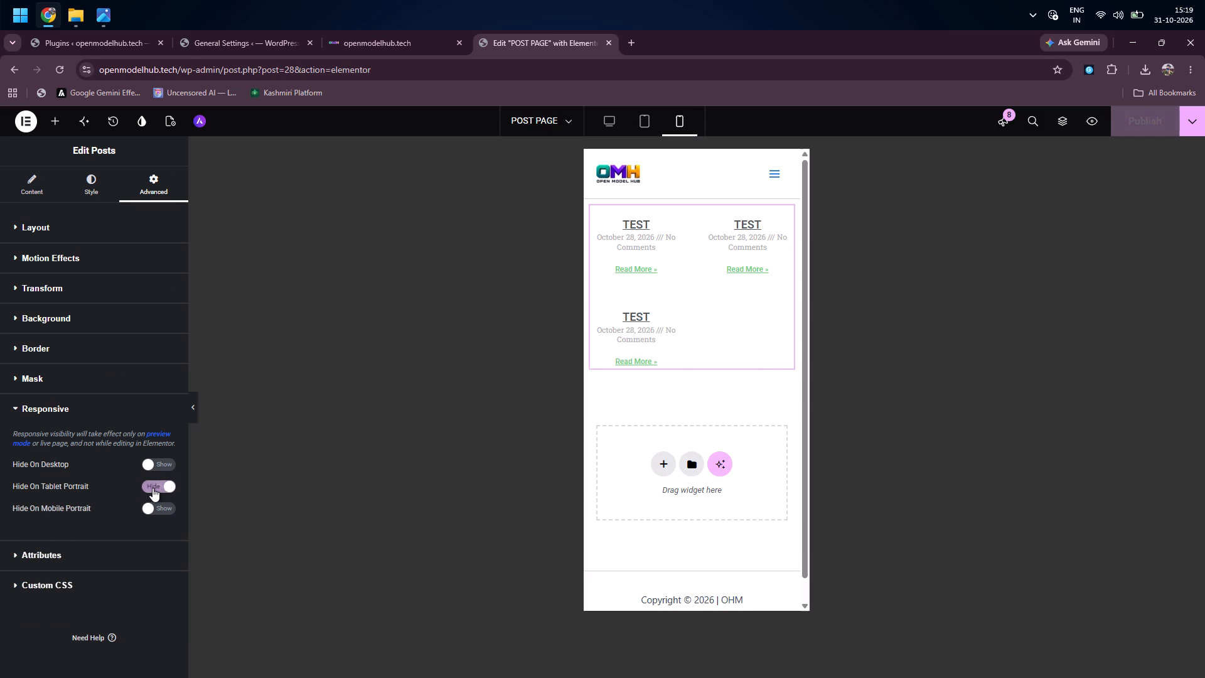
click(158, 511)
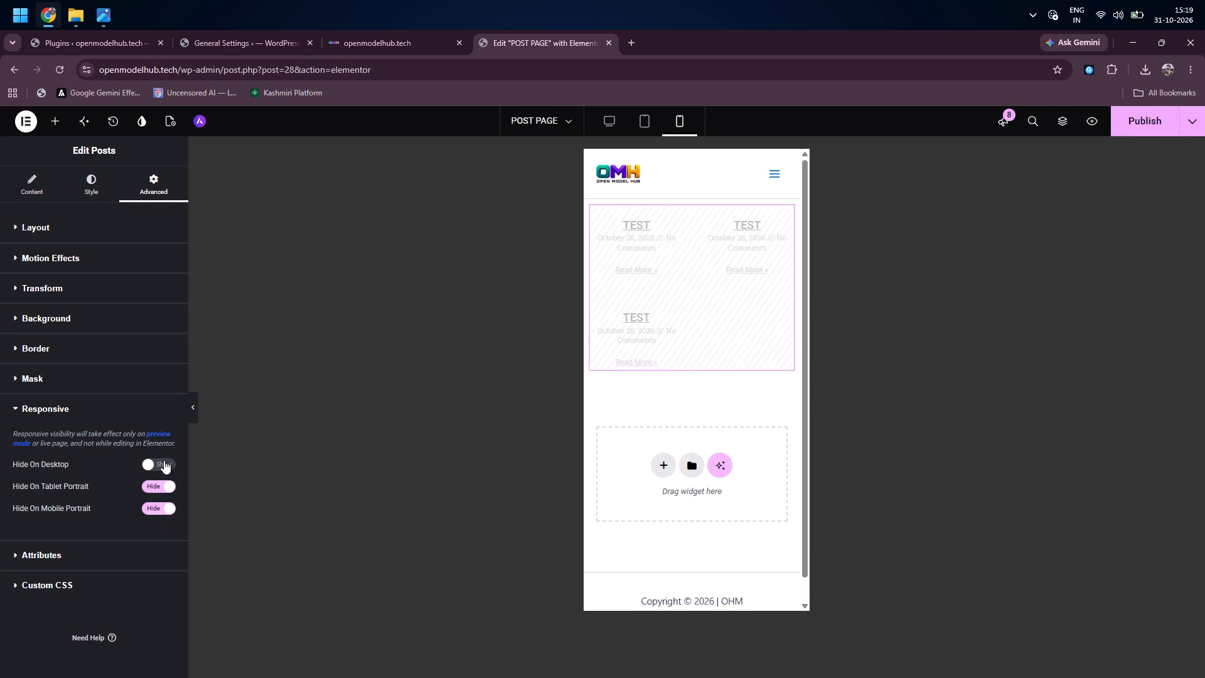
click(164, 460)
click(160, 508)
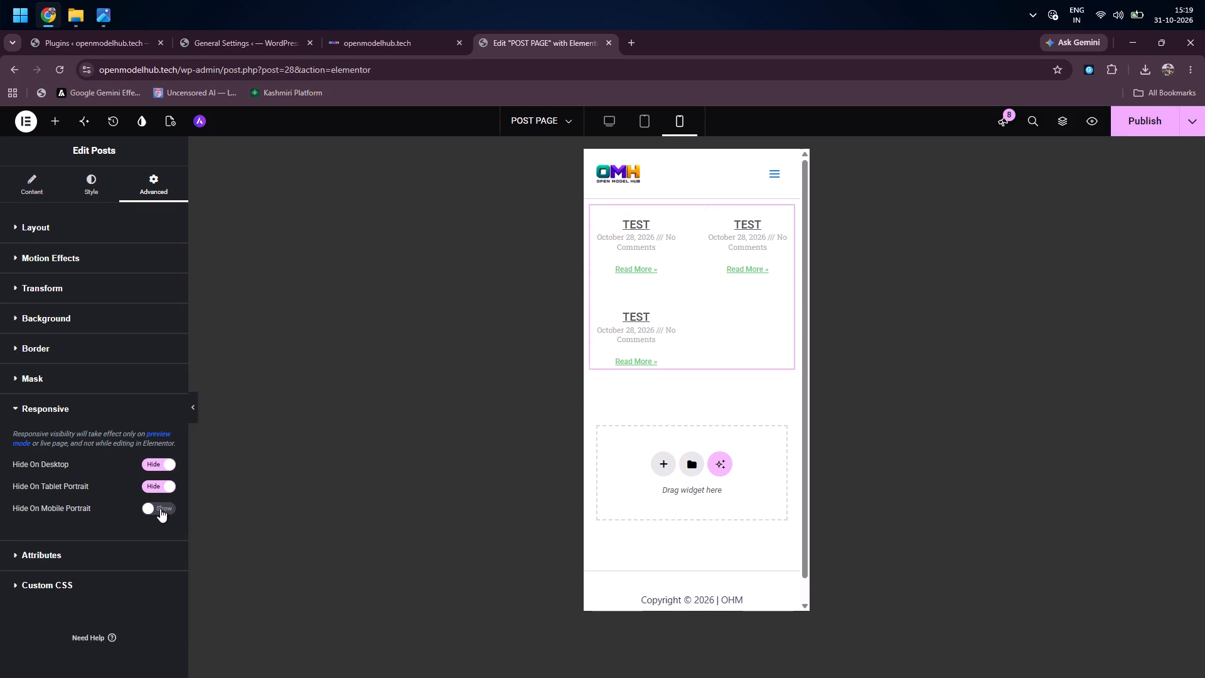
click(1119, 130)
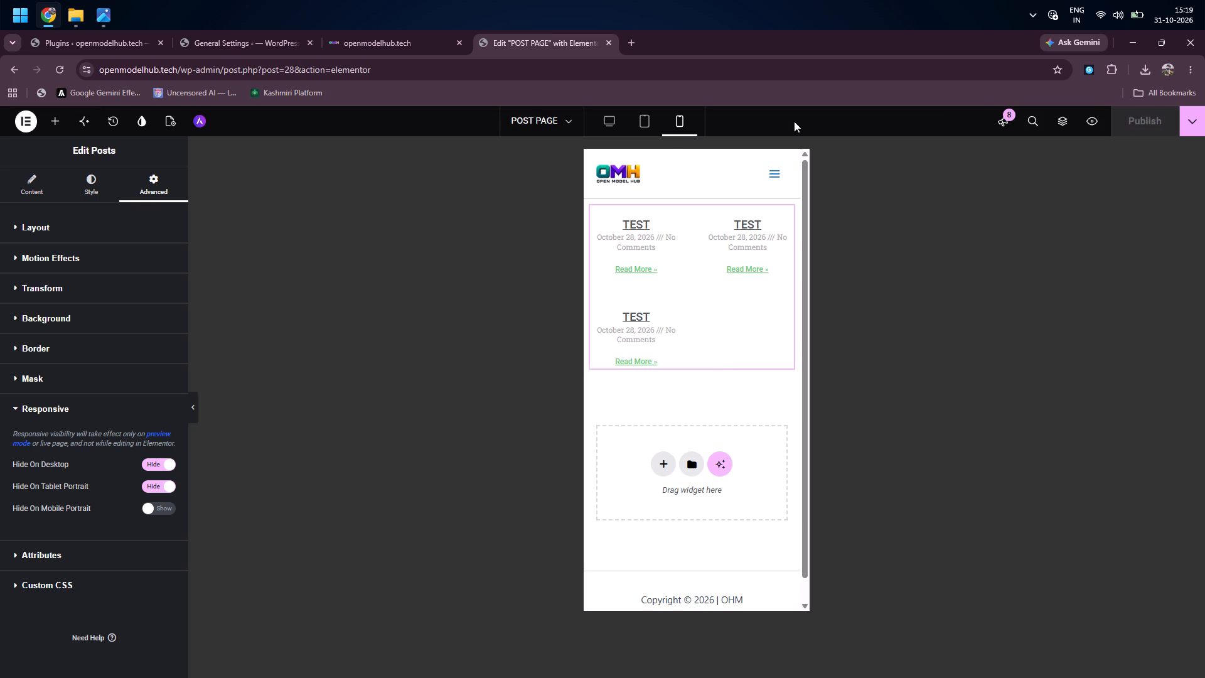
In the desktop preview, duplicate the container that holds the Posts widget.
click(616, 118)
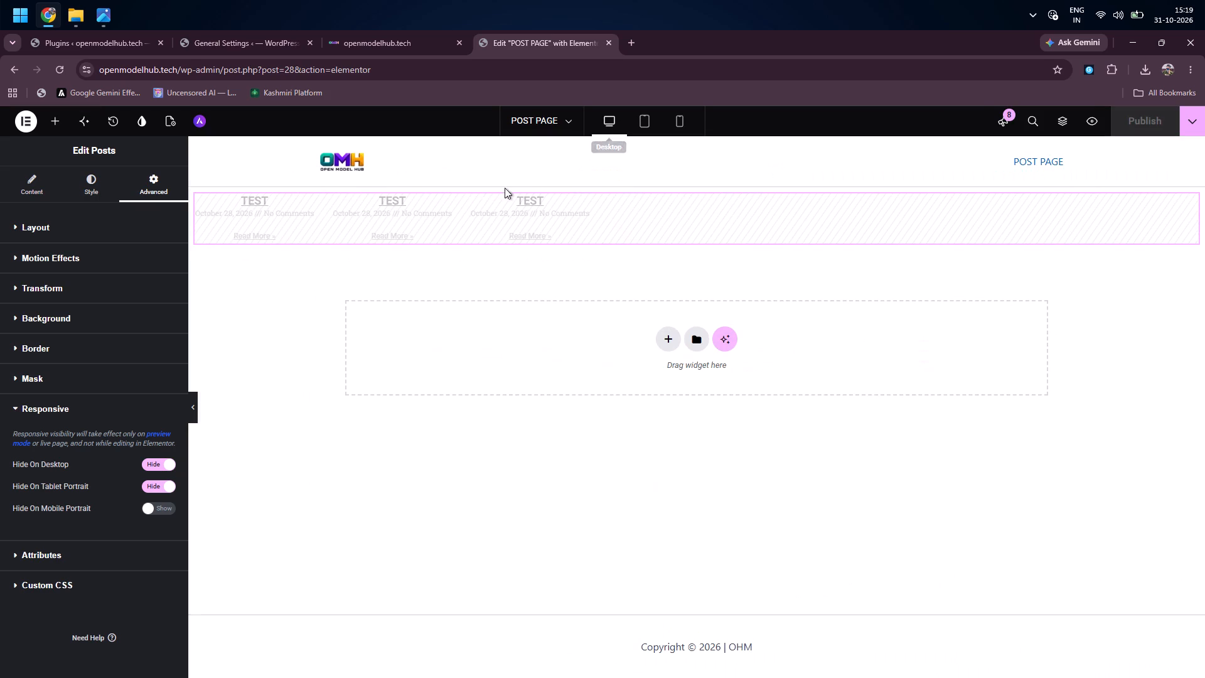
click(456, 195)
click(499, 215)
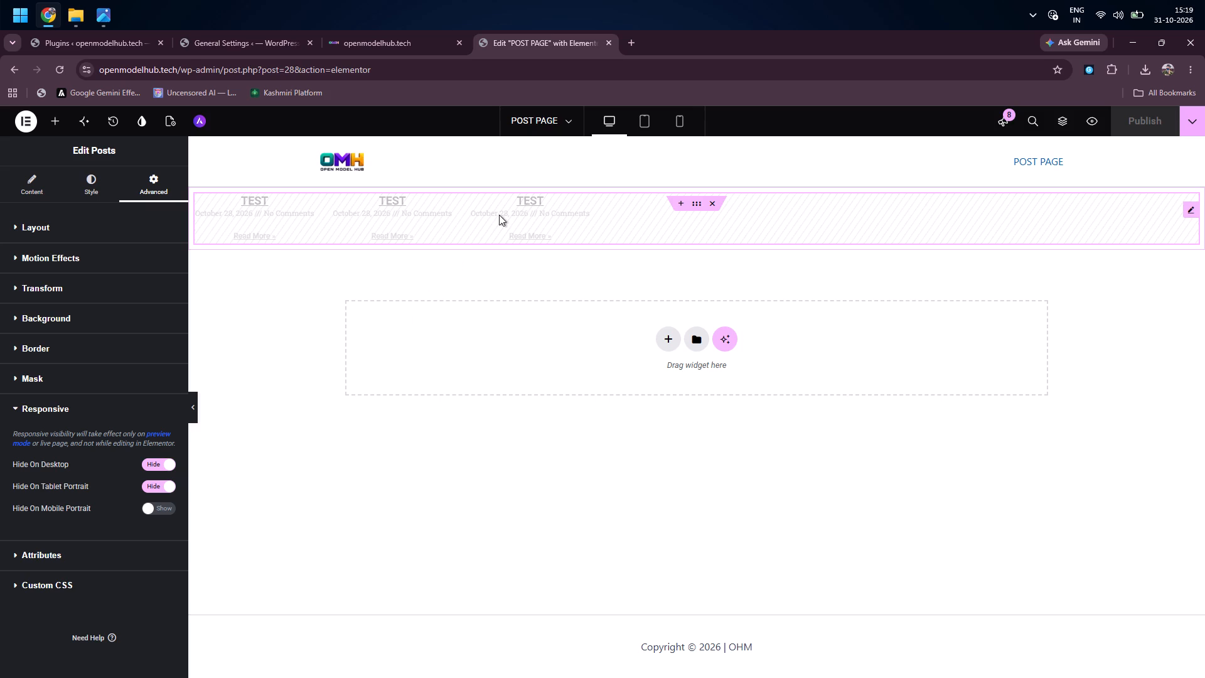
click(691, 205)
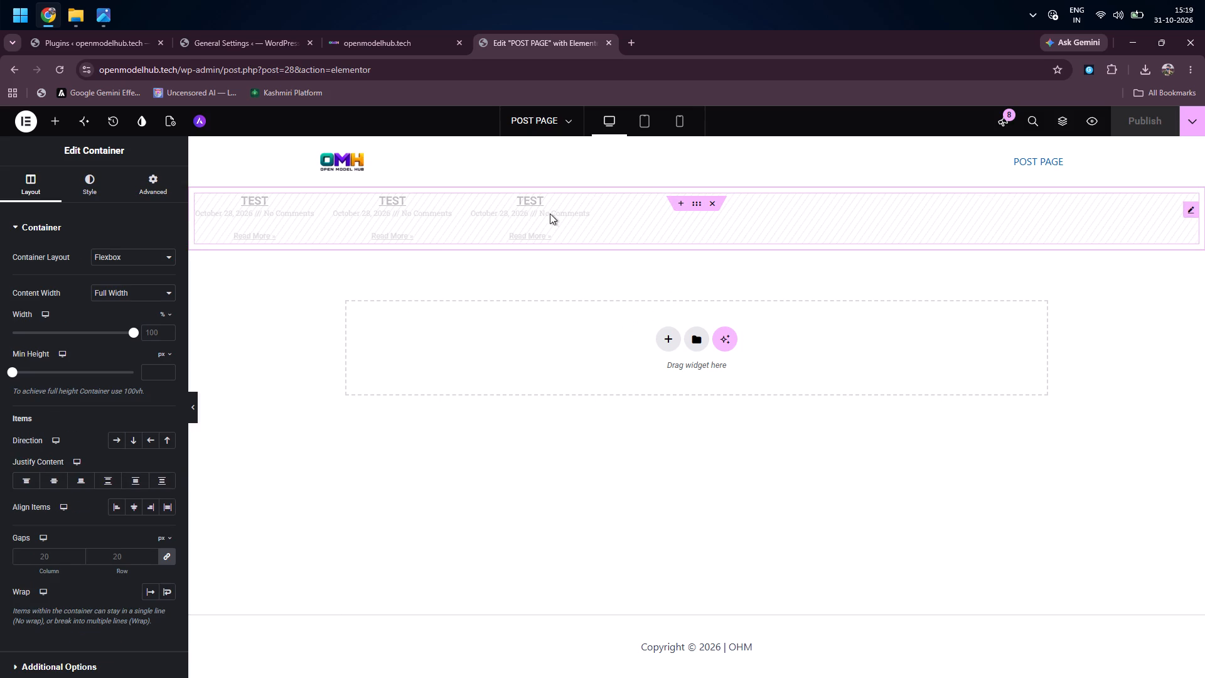
click(697, 205)
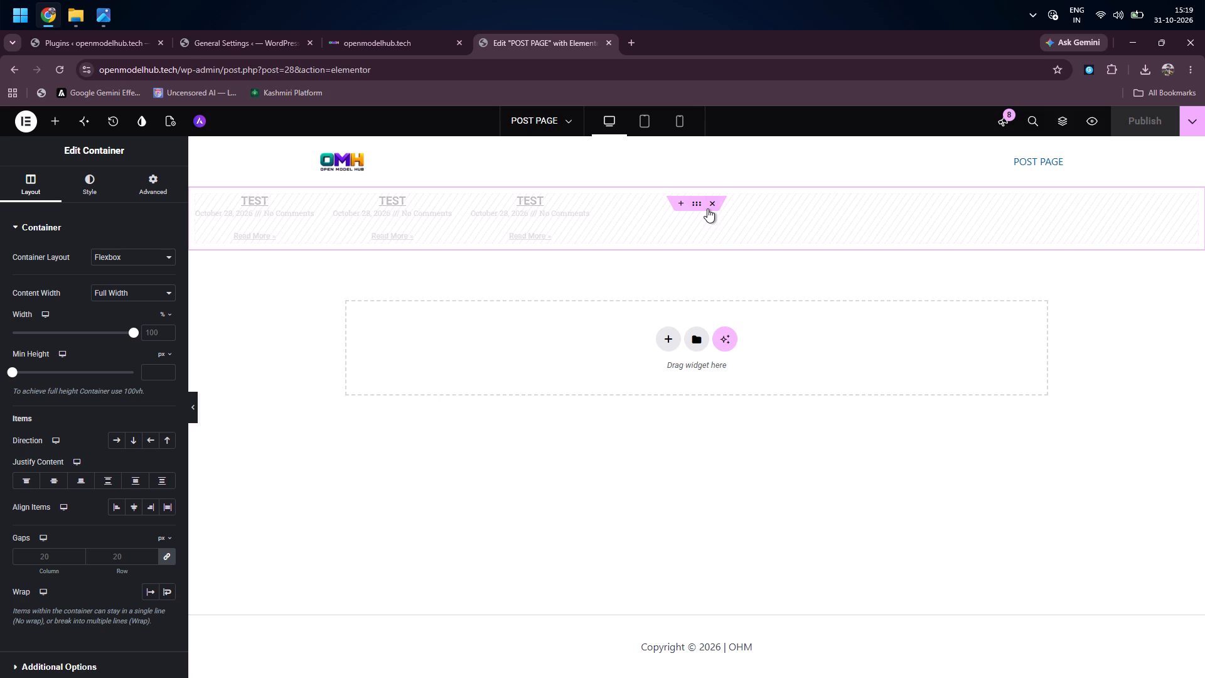
click(691, 202)
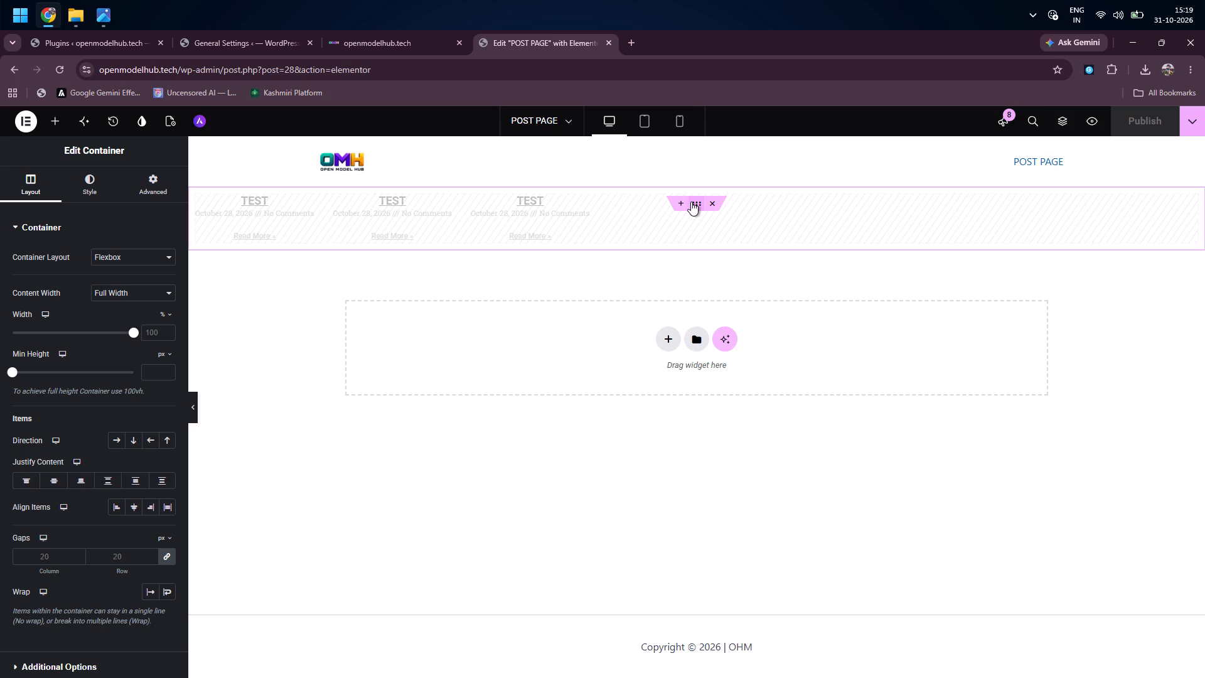
right_click(691, 202)
click(715, 239)
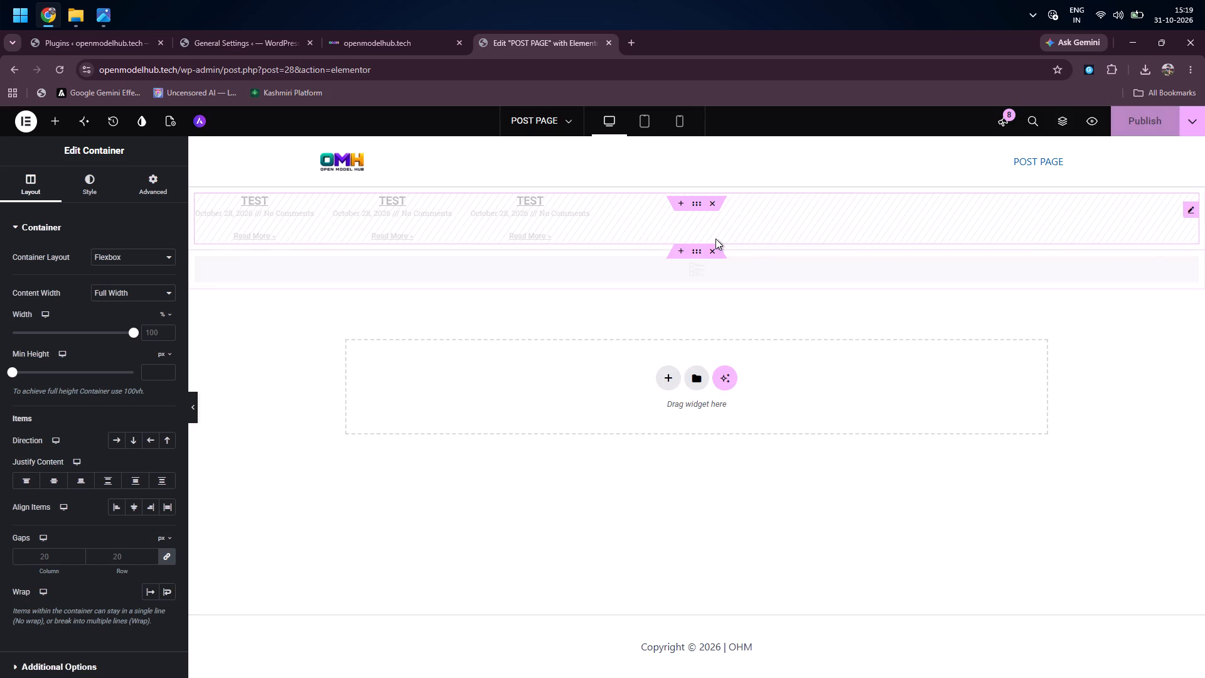
Set the duplicated Posts widget to hide on mobile portrait and show on desktop and tablet portrait.
click(599, 295)
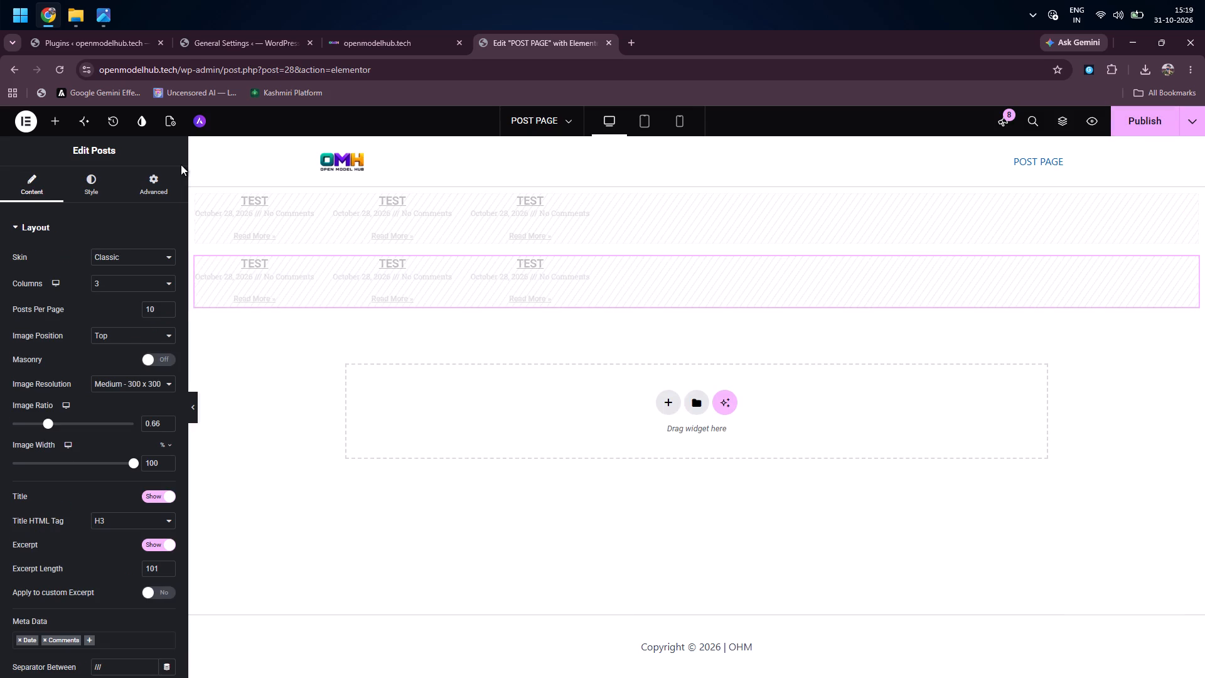
click(154, 194)
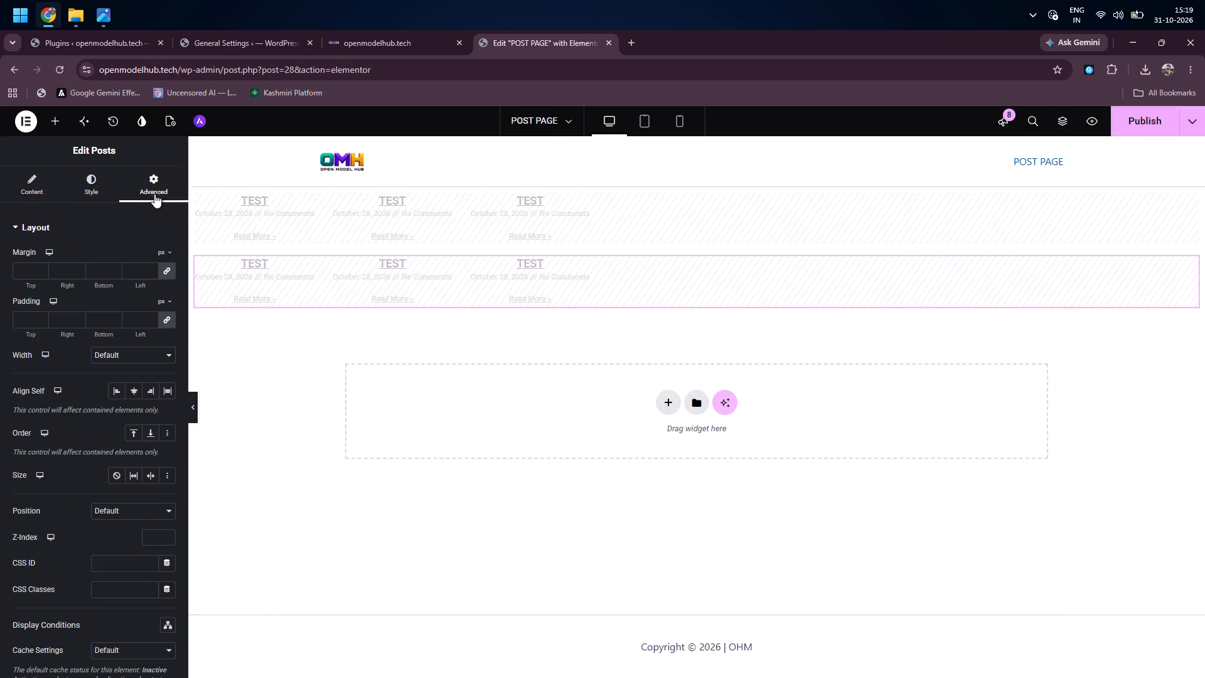
scroll(144, 421, down, 3)
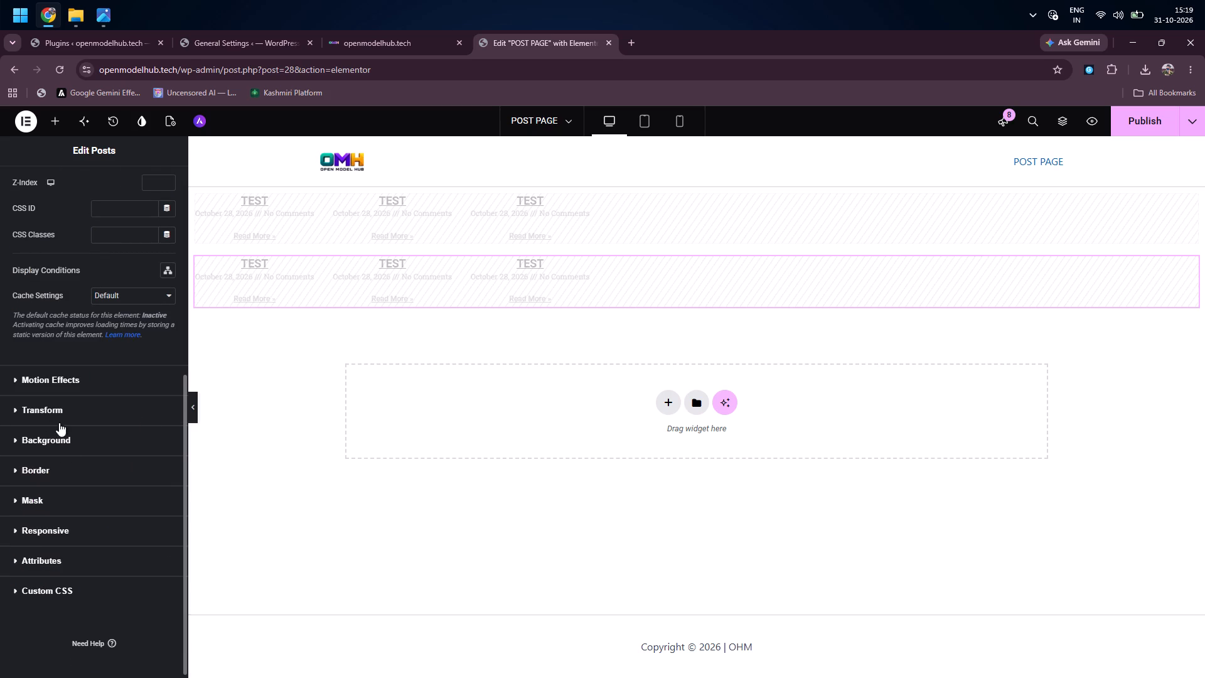
click(52, 519)
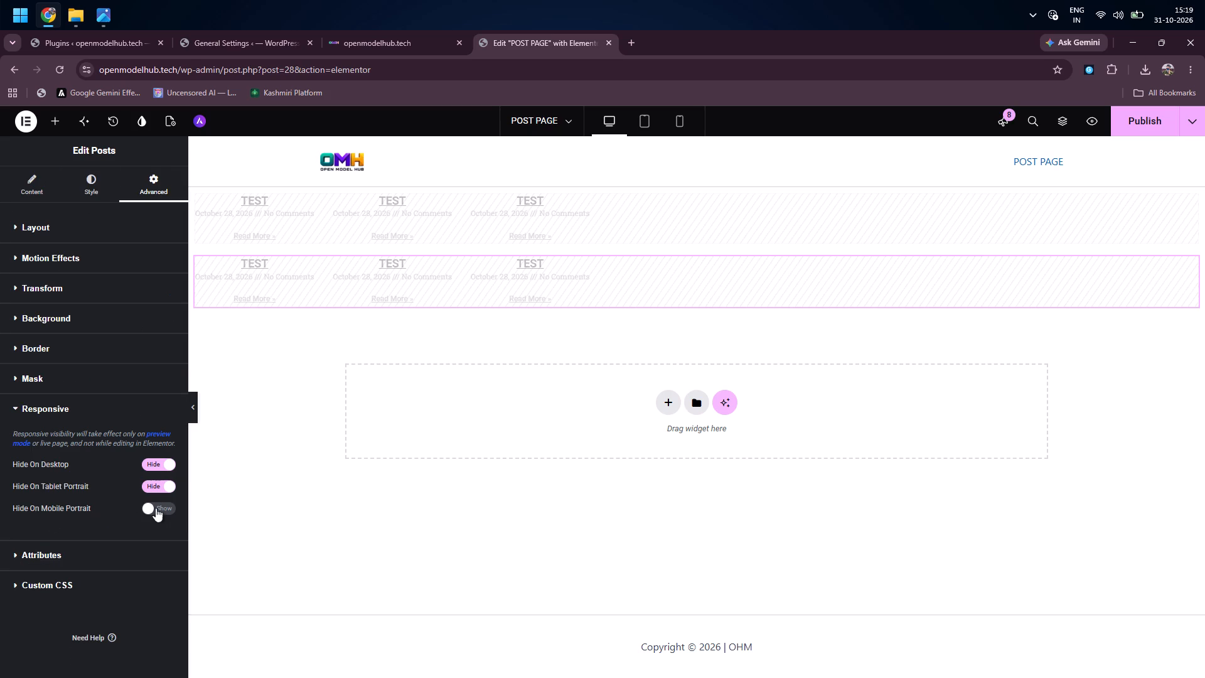
click(159, 509)
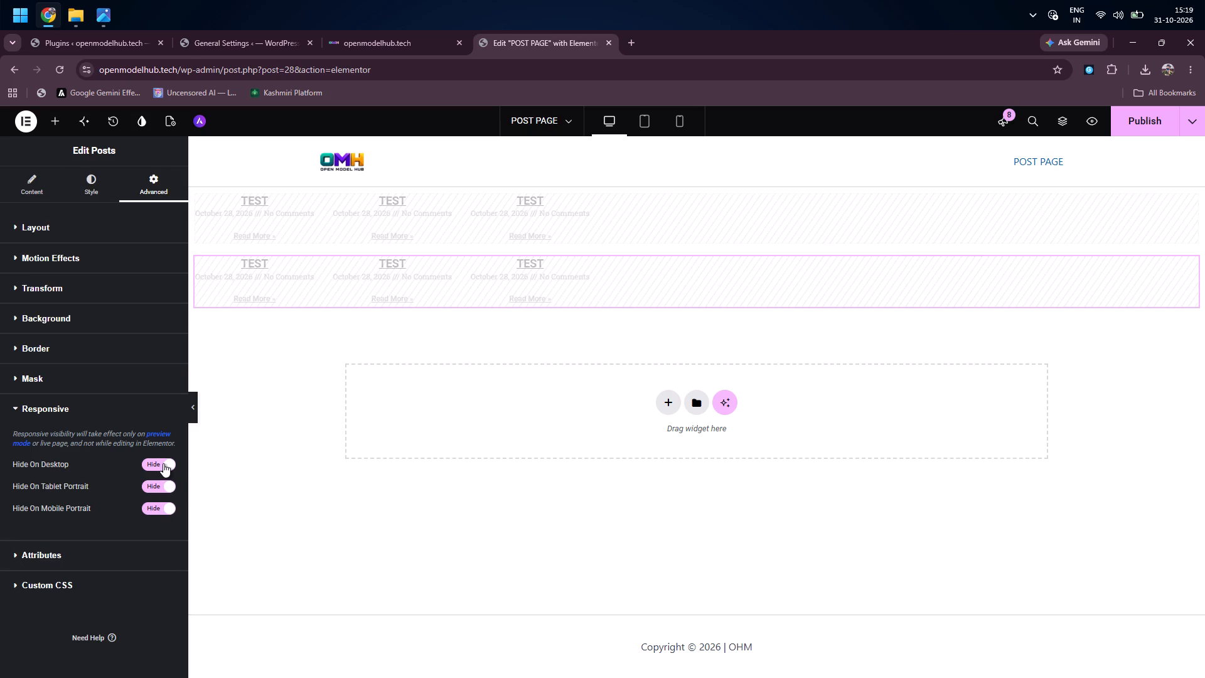
click(163, 463)
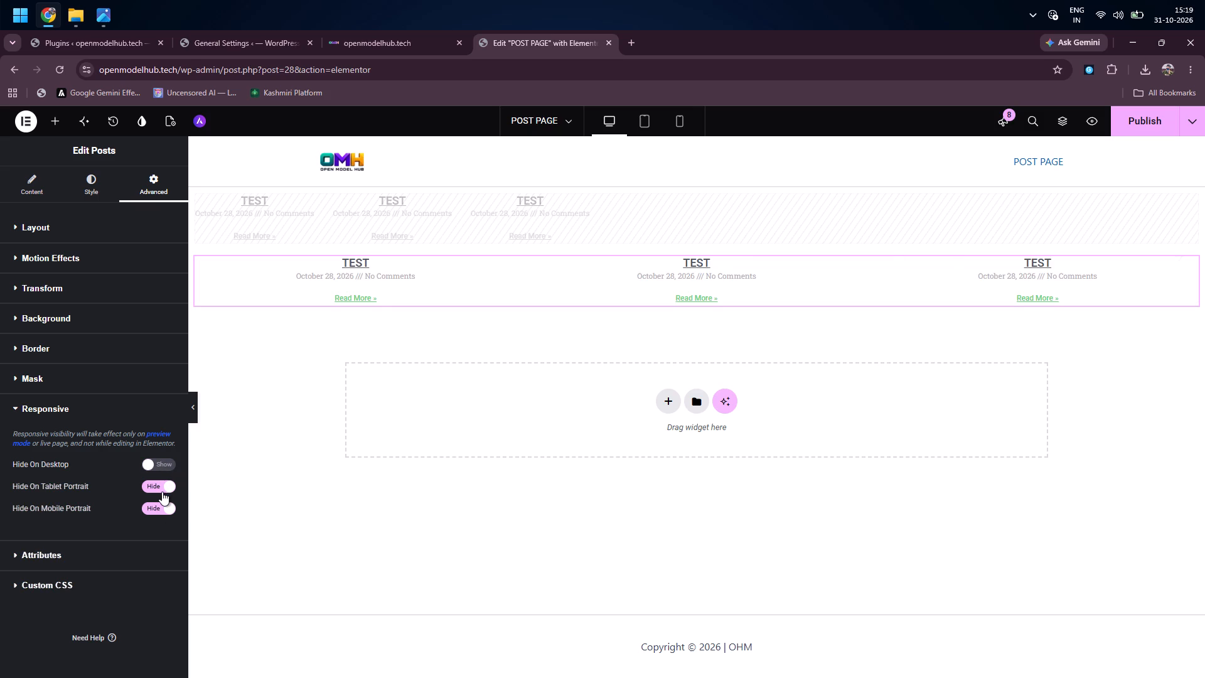
click(162, 492)
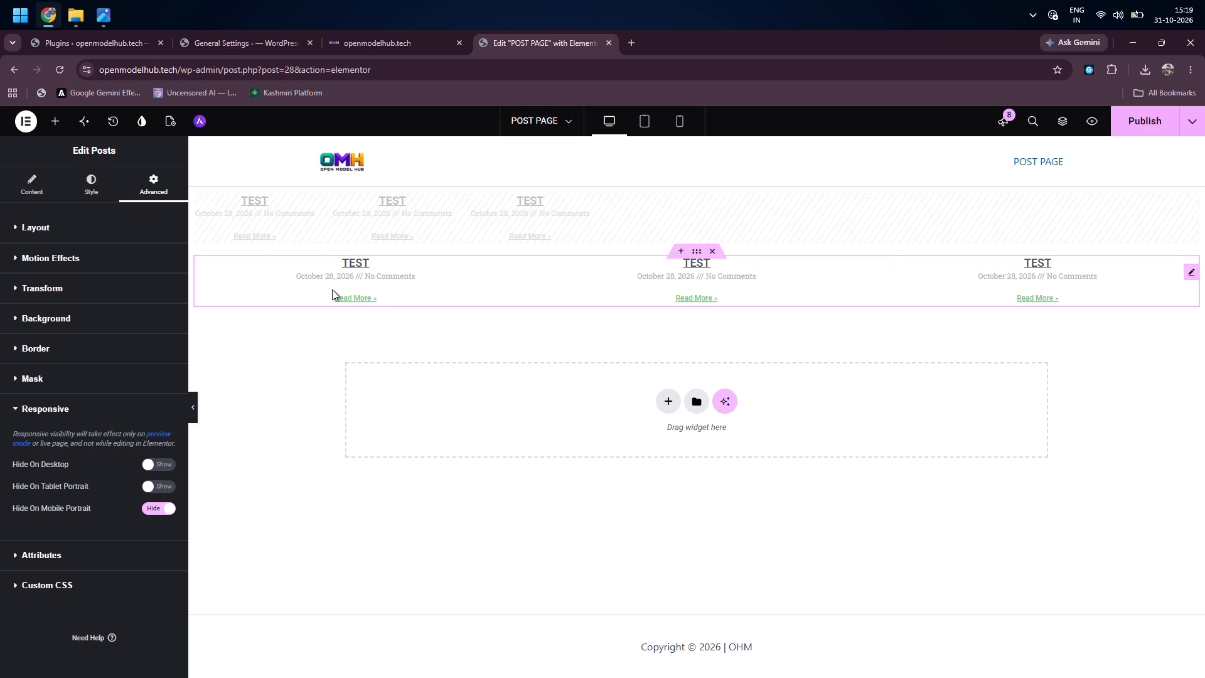
Change the duplicated Posts widget's skin to Cards and publish the page.
click(43, 179)
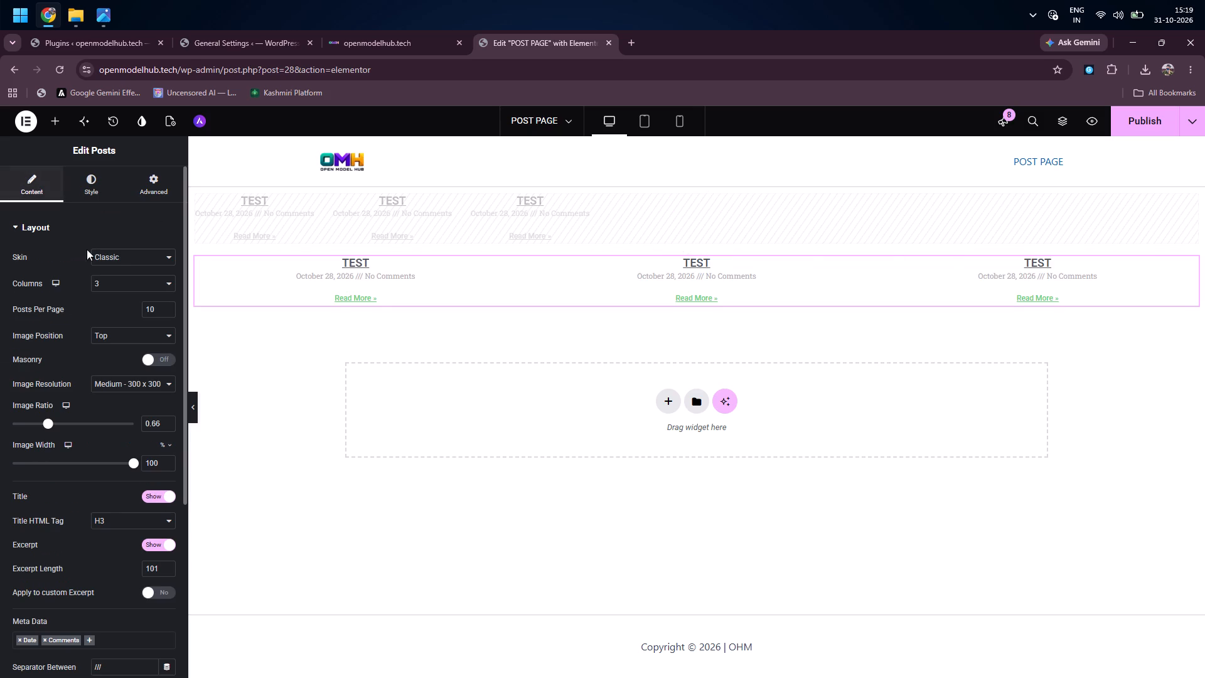
click(112, 254)
click(115, 286)
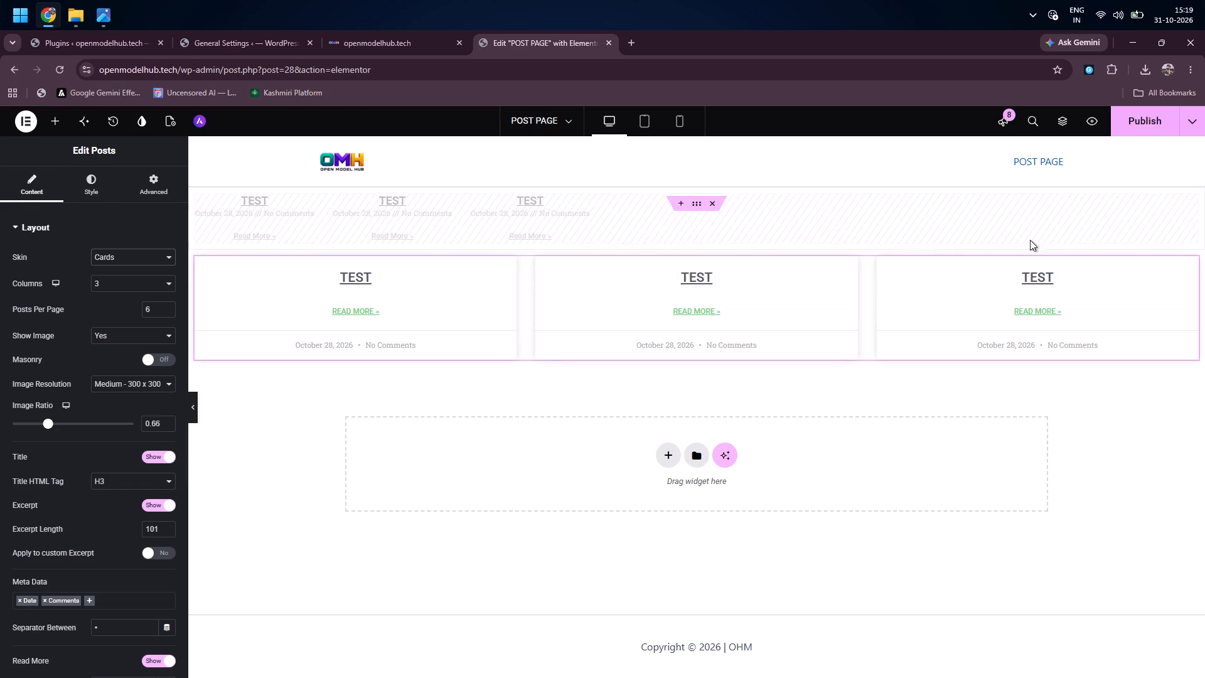
click(1138, 123)
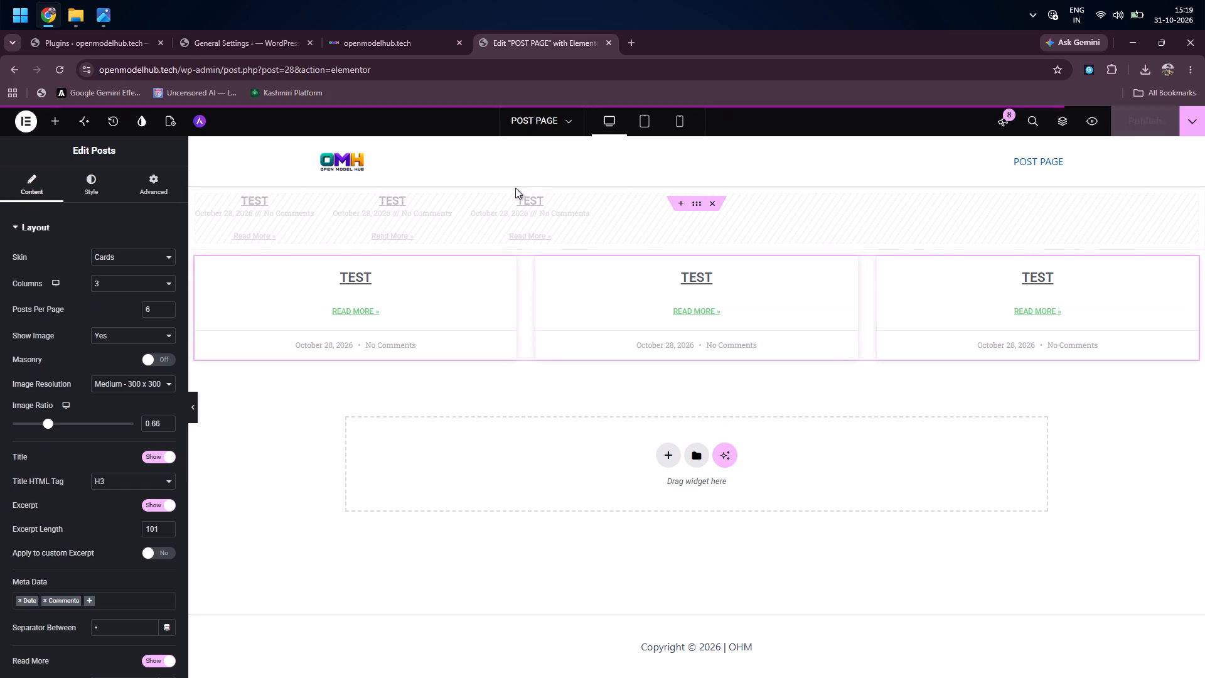
Switch to the tablet preview, and reload the live homepage to check the desktop posts layout.
click(650, 117)
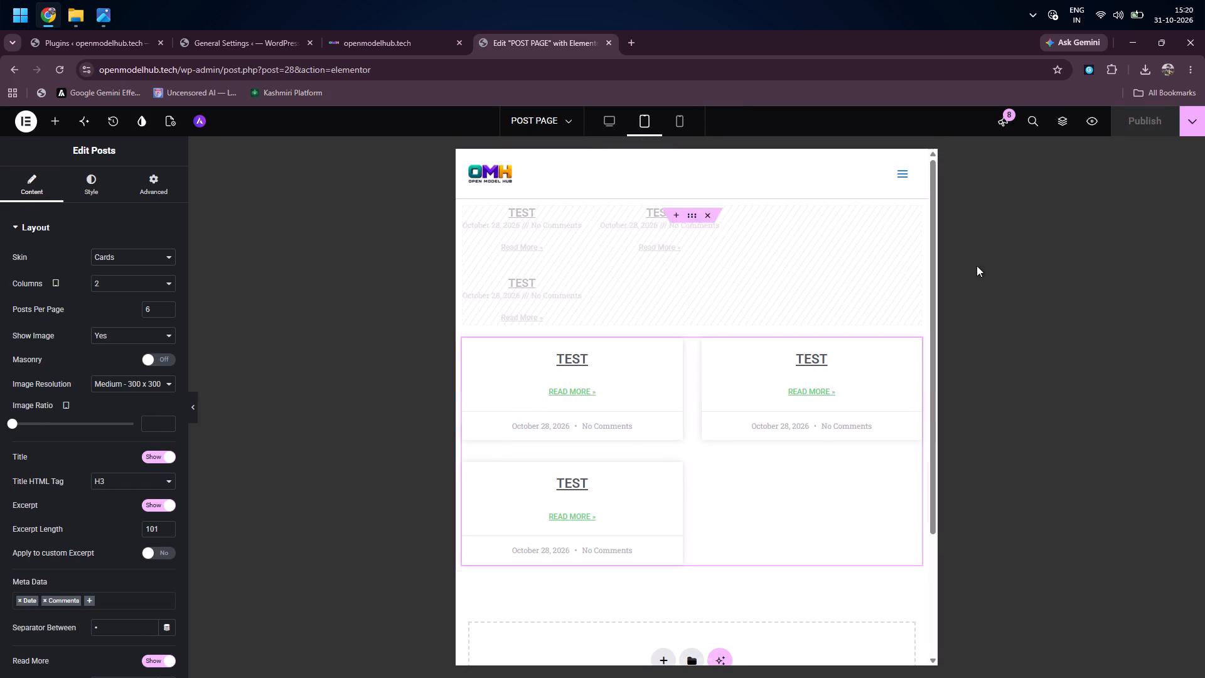
click(360, 39)
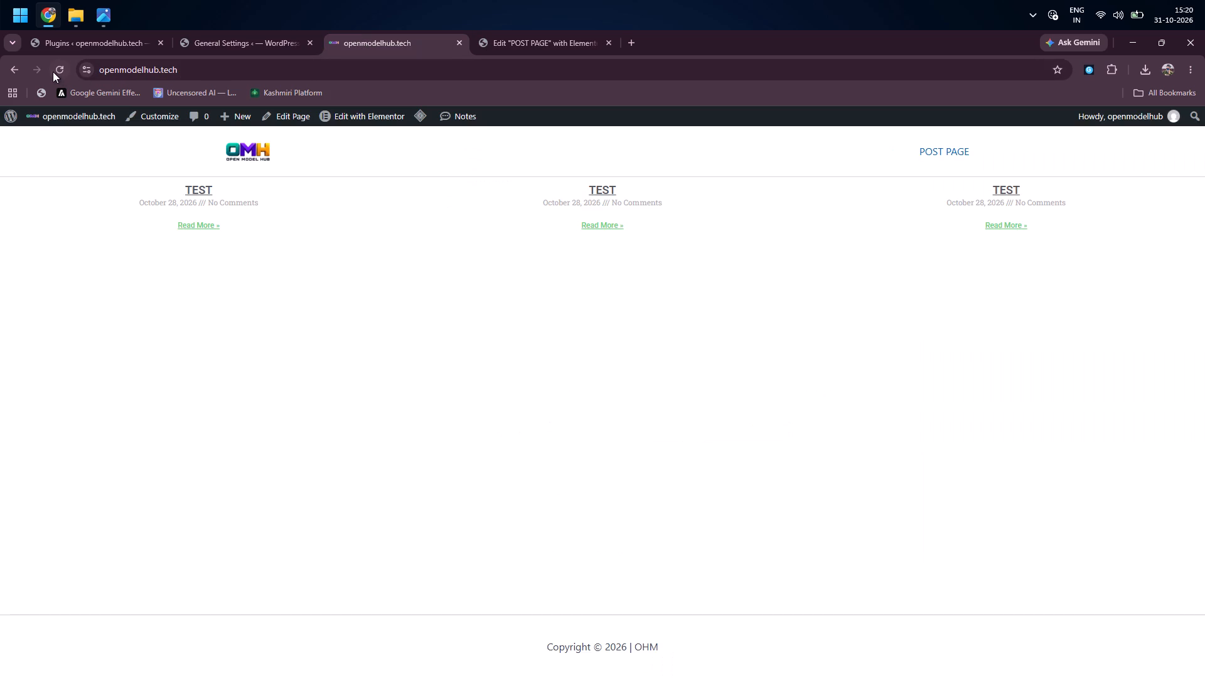
click(53, 72)
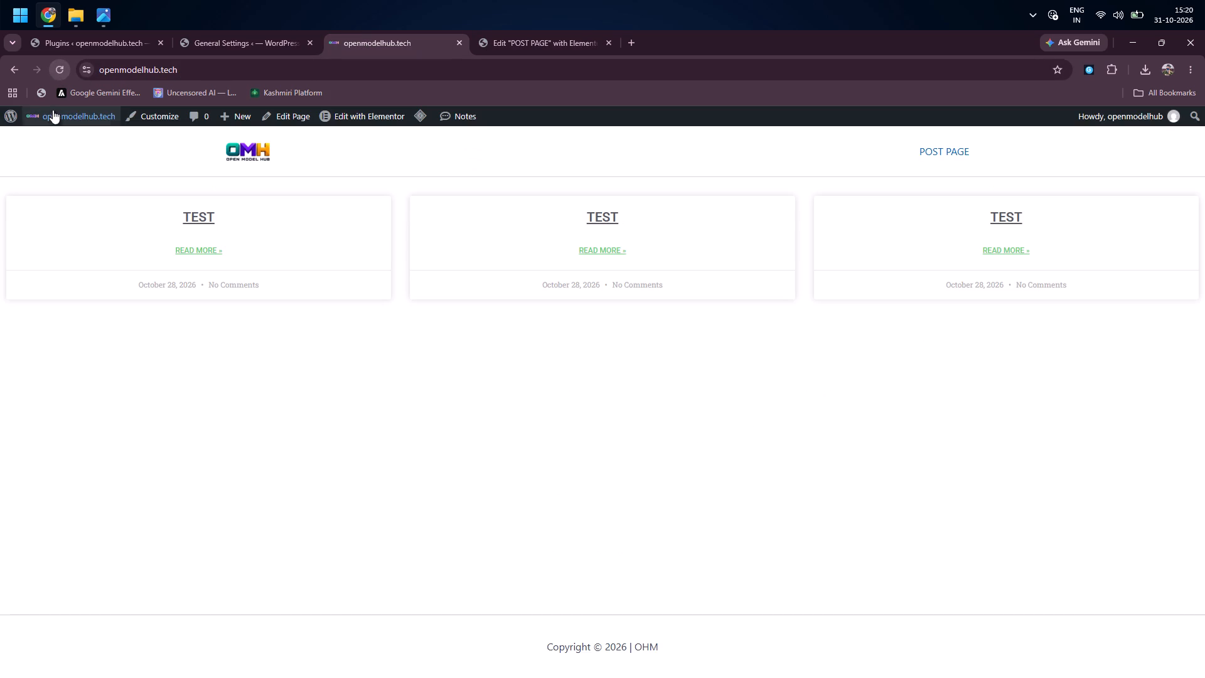
click(57, 76)
click(248, 41)
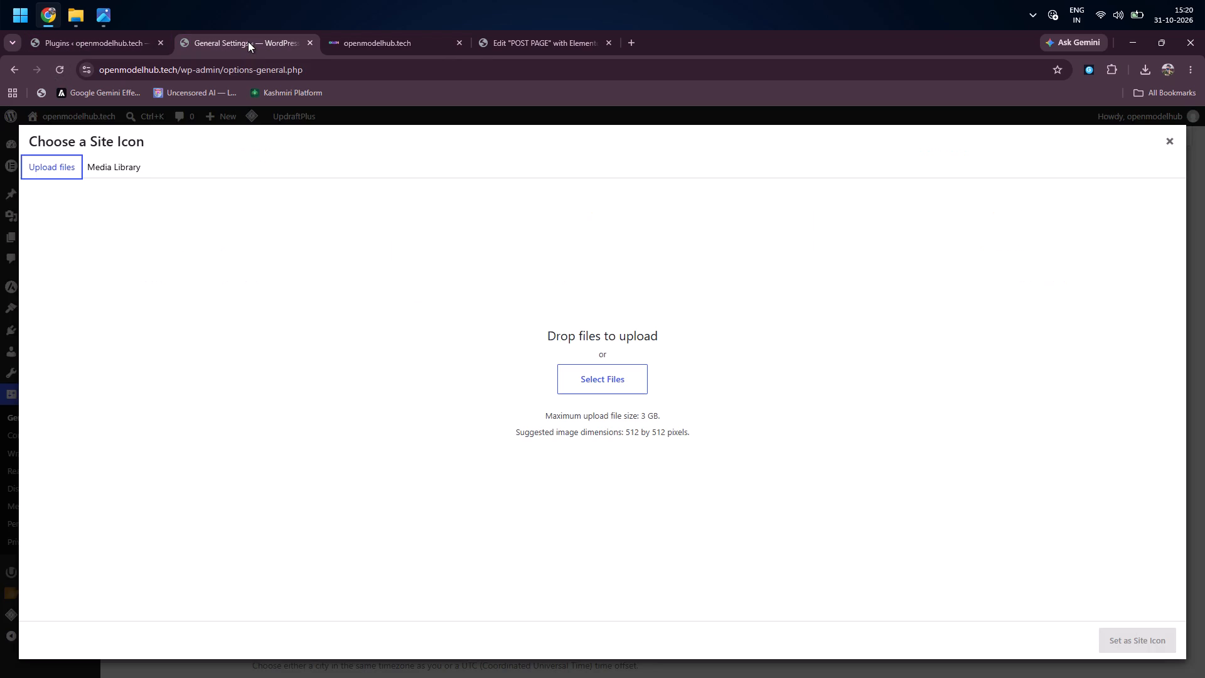
click(367, 39)
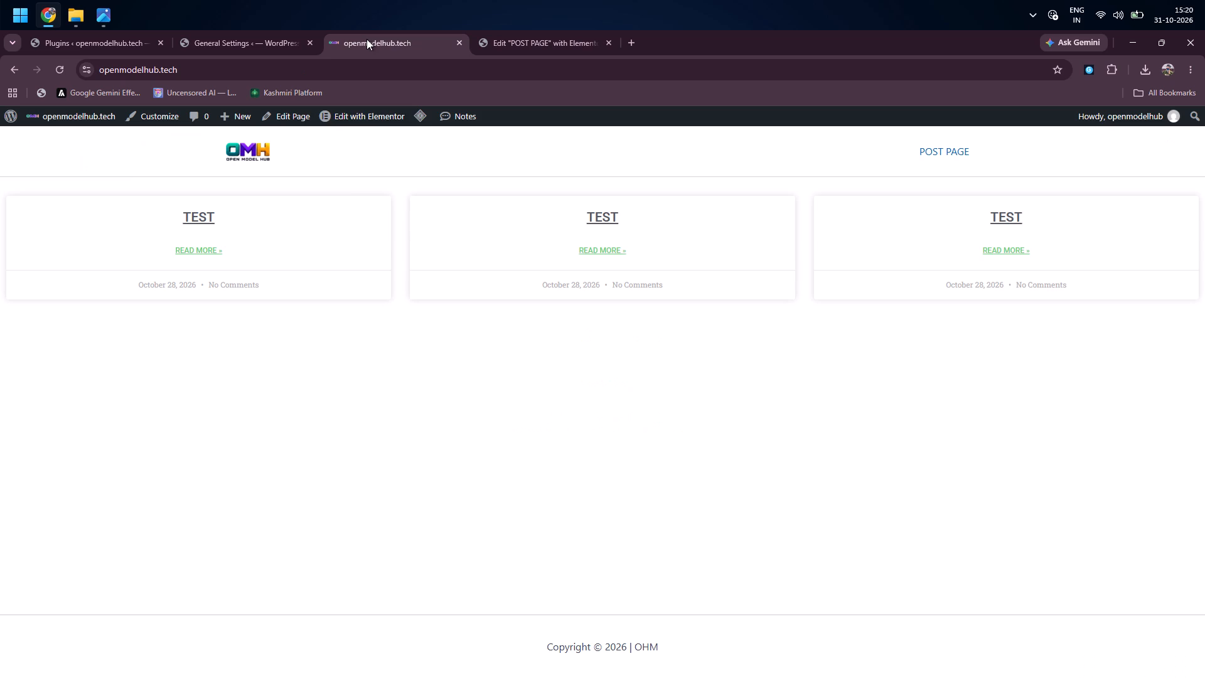
Inspect the tablet preview of POST PAGE, testing the header's collapsible navigation menu, and return to the live homepage.
click(532, 43)
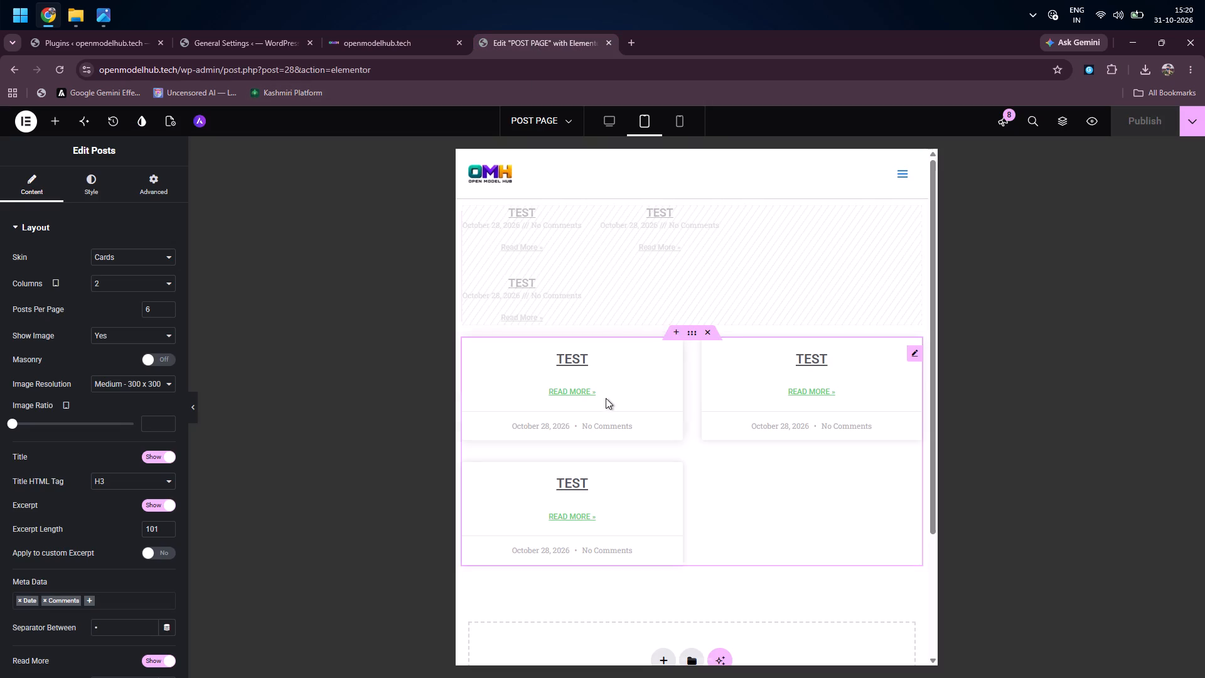
scroll(606, 399, down, 1)
scroll(606, 399, up, 3)
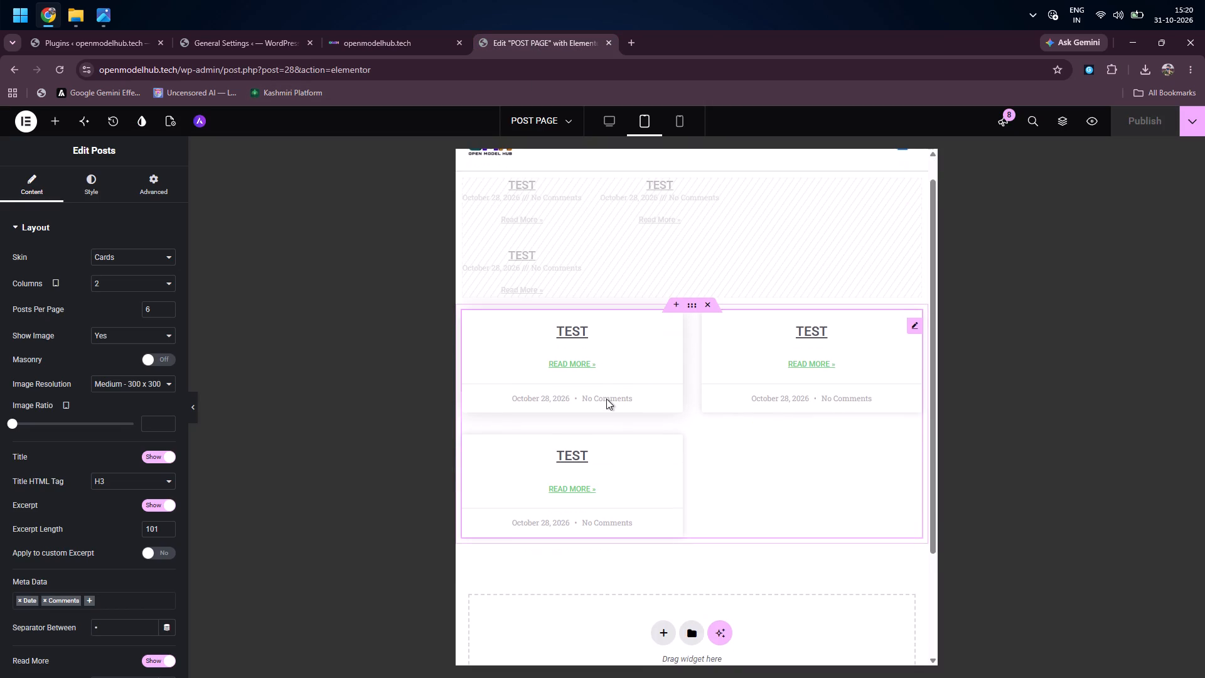
click(898, 175)
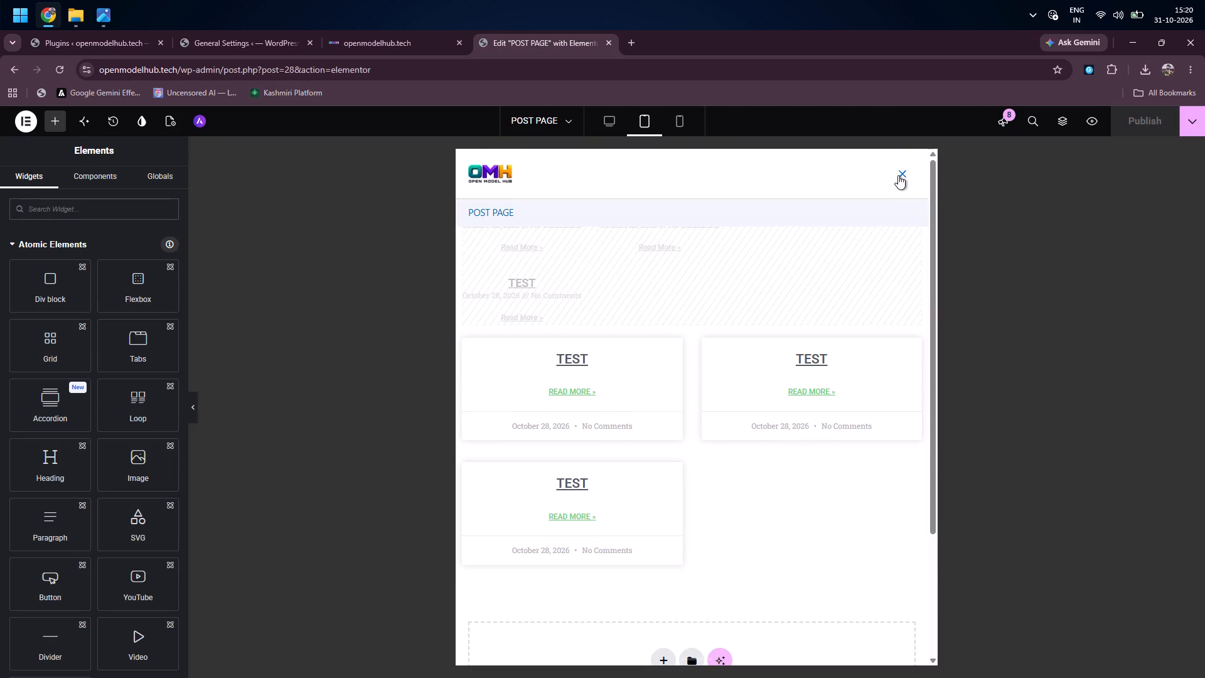
click(898, 175)
click(898, 175)
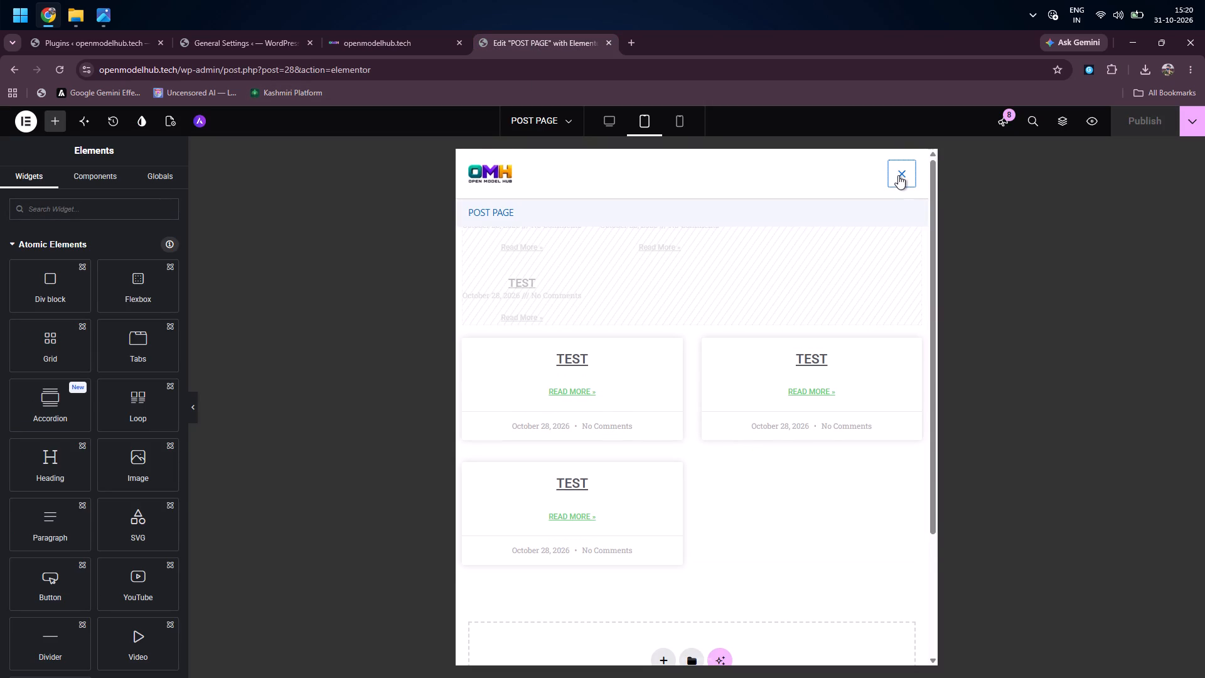
click(898, 175)
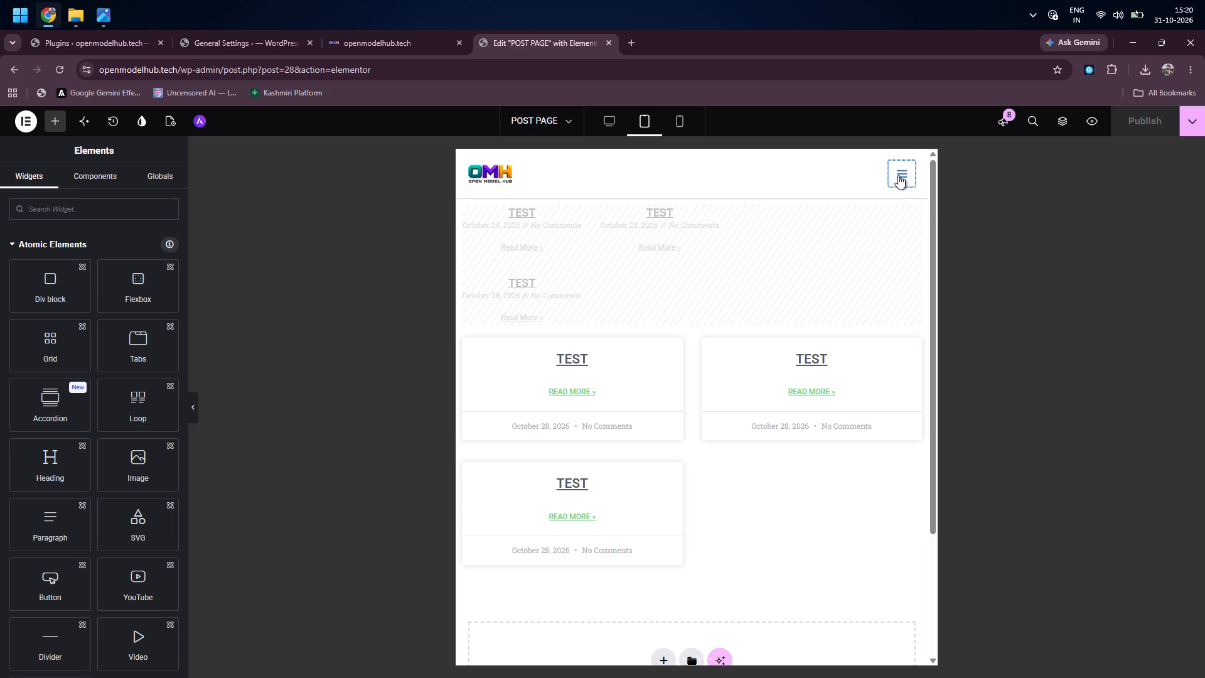
right_click(898, 175)
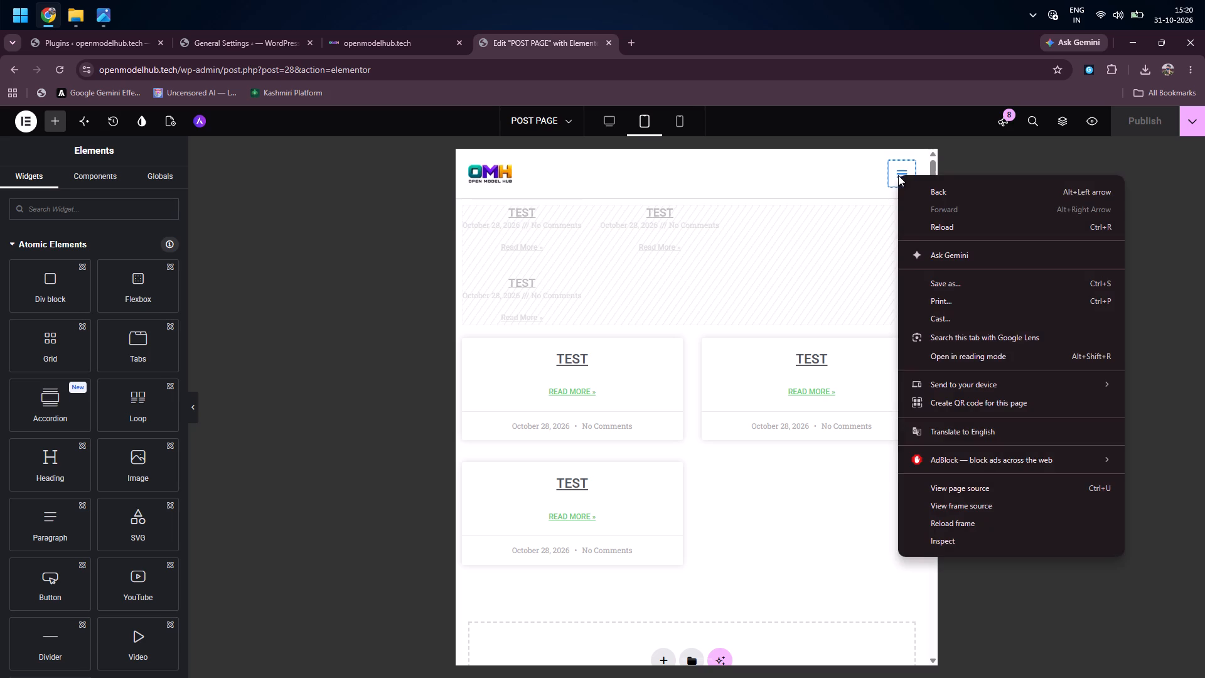
click(804, 153)
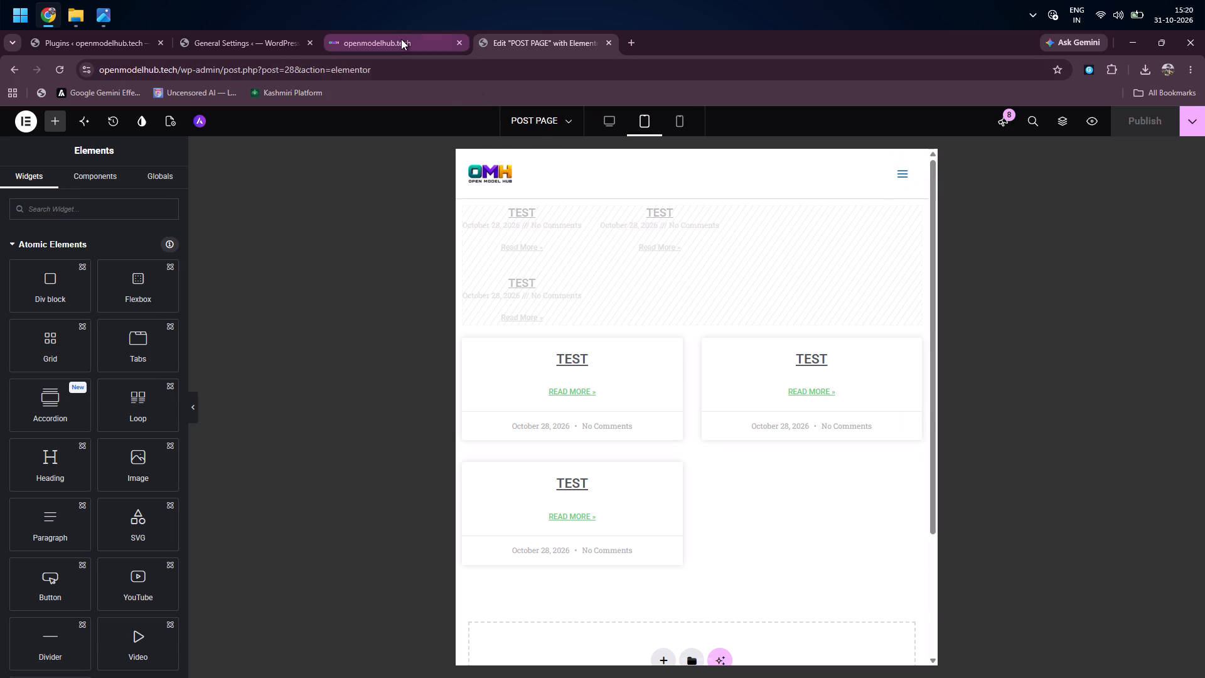
click(401, 39)
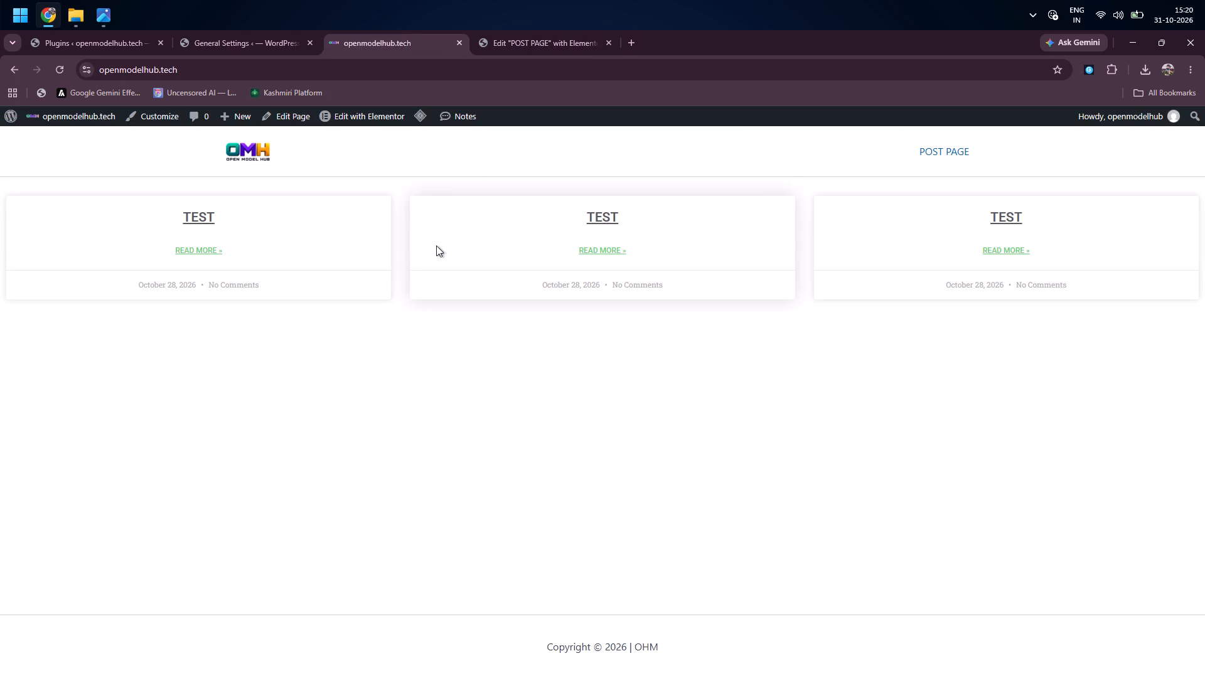
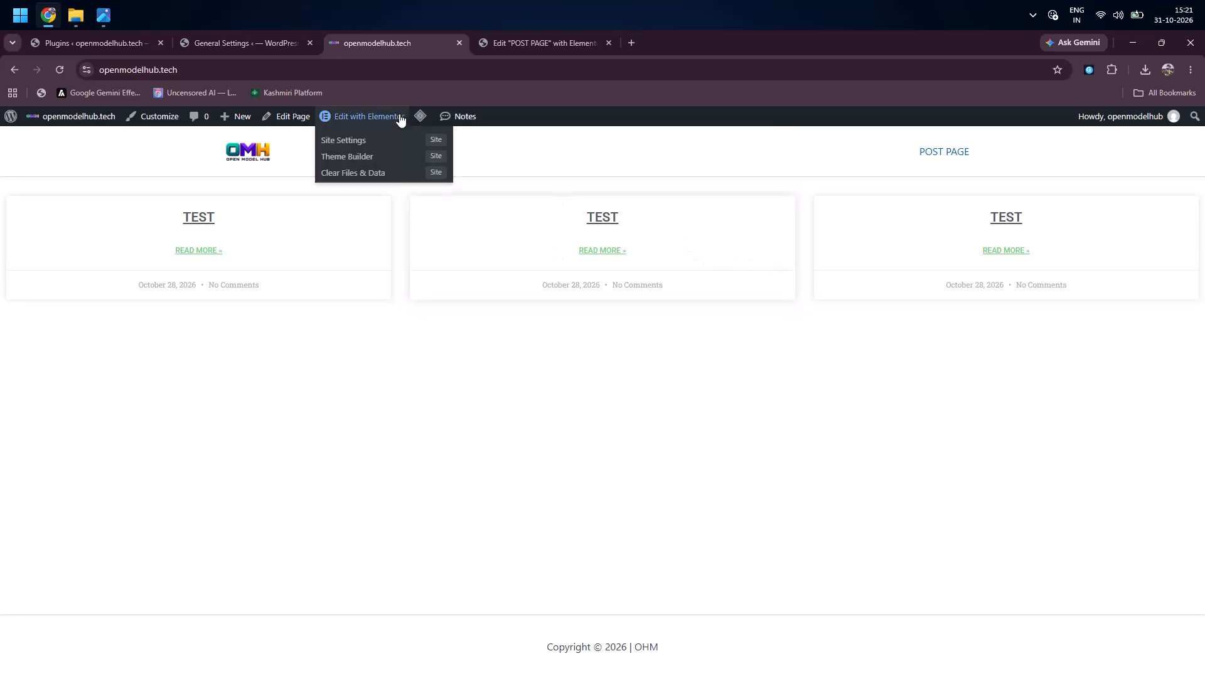
Inspect the lower part of the POST PAGE tablet preview, down to the copyright line in the footer.
click(541, 46)
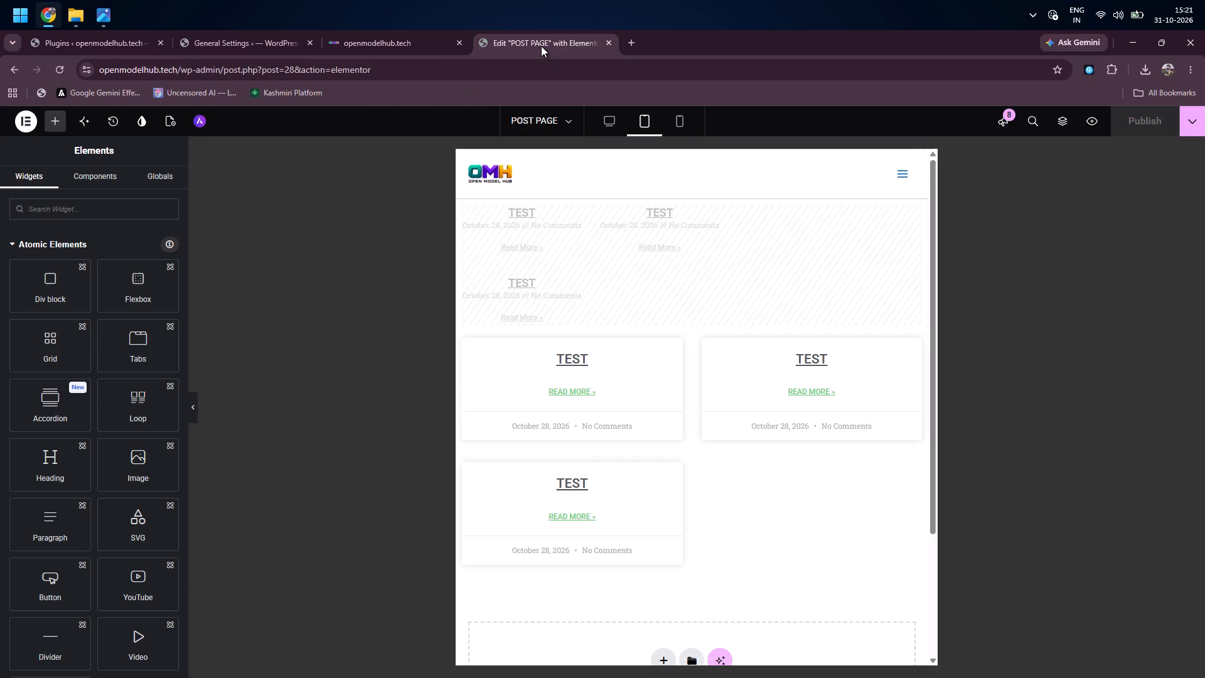
scroll(588, 441, down, 6)
click(698, 628)
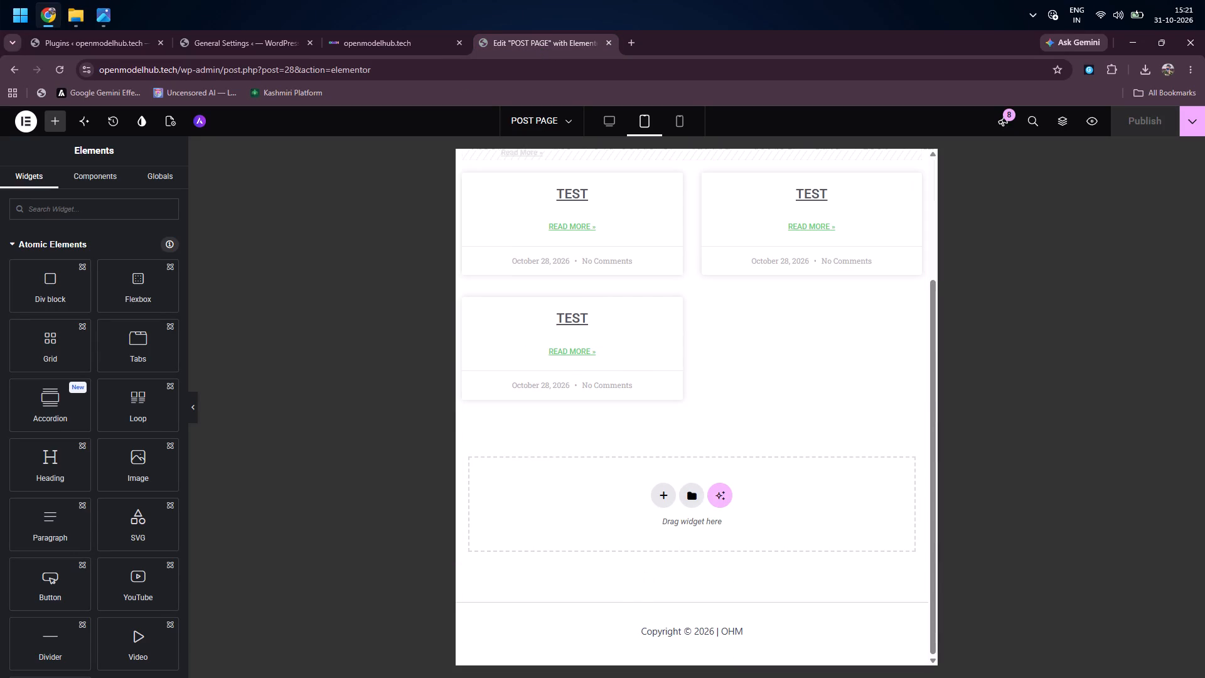
triple_click(698, 628)
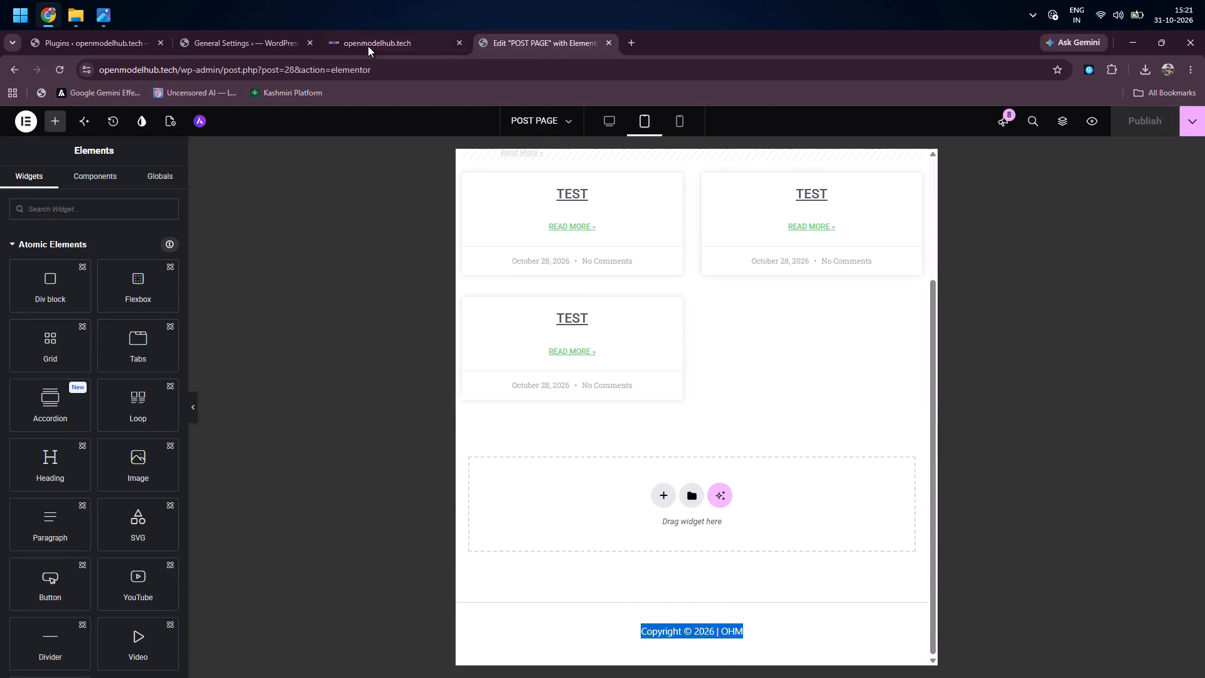
Dismiss the site icon chooser, look through the General Settings page, and view the Connectors settings.
click(368, 47)
click(239, 41)
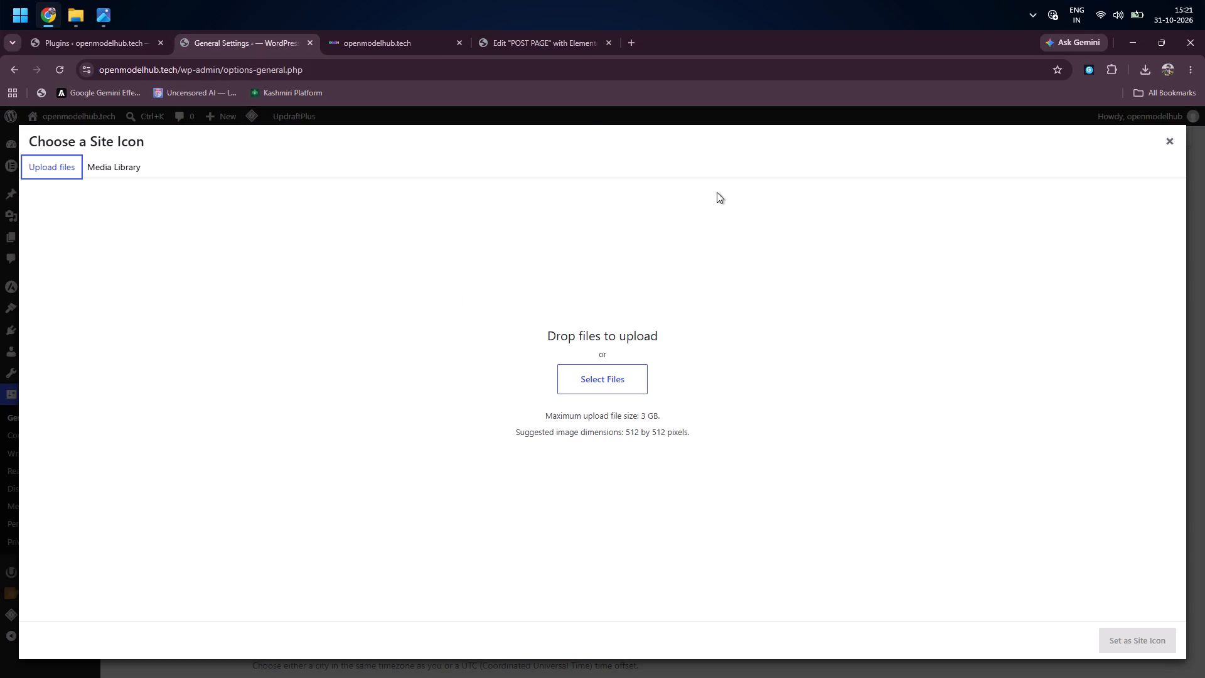
click(1169, 141)
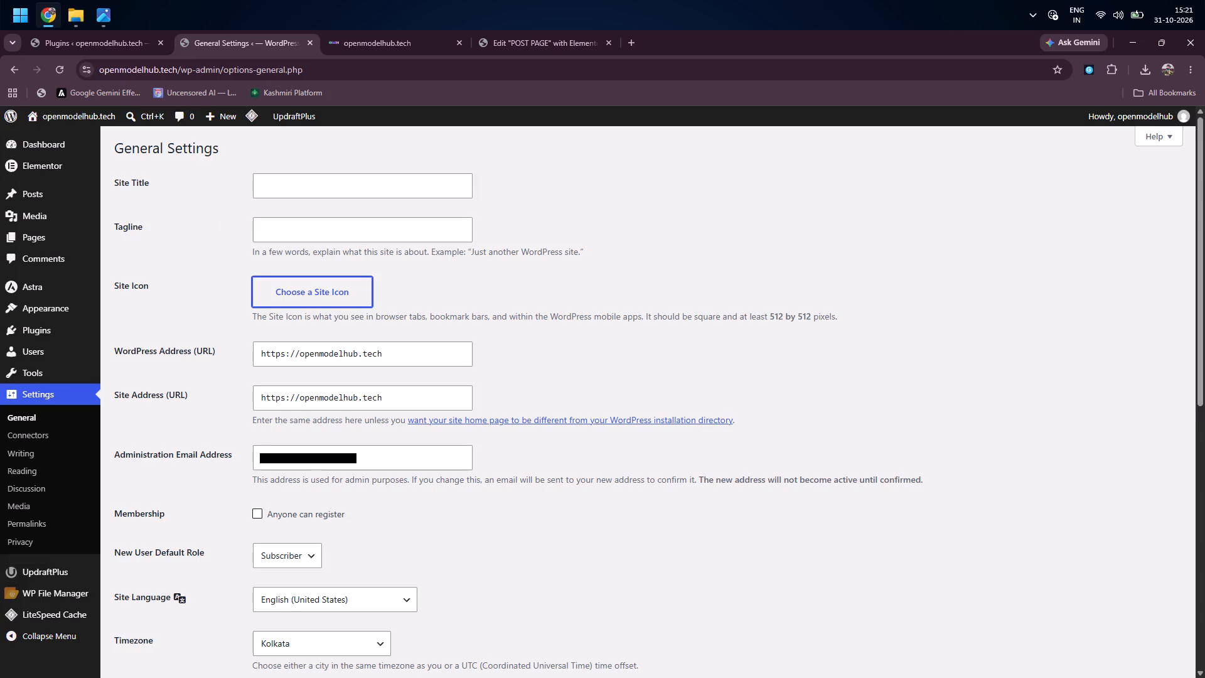
scroll(292, 318, down, 2)
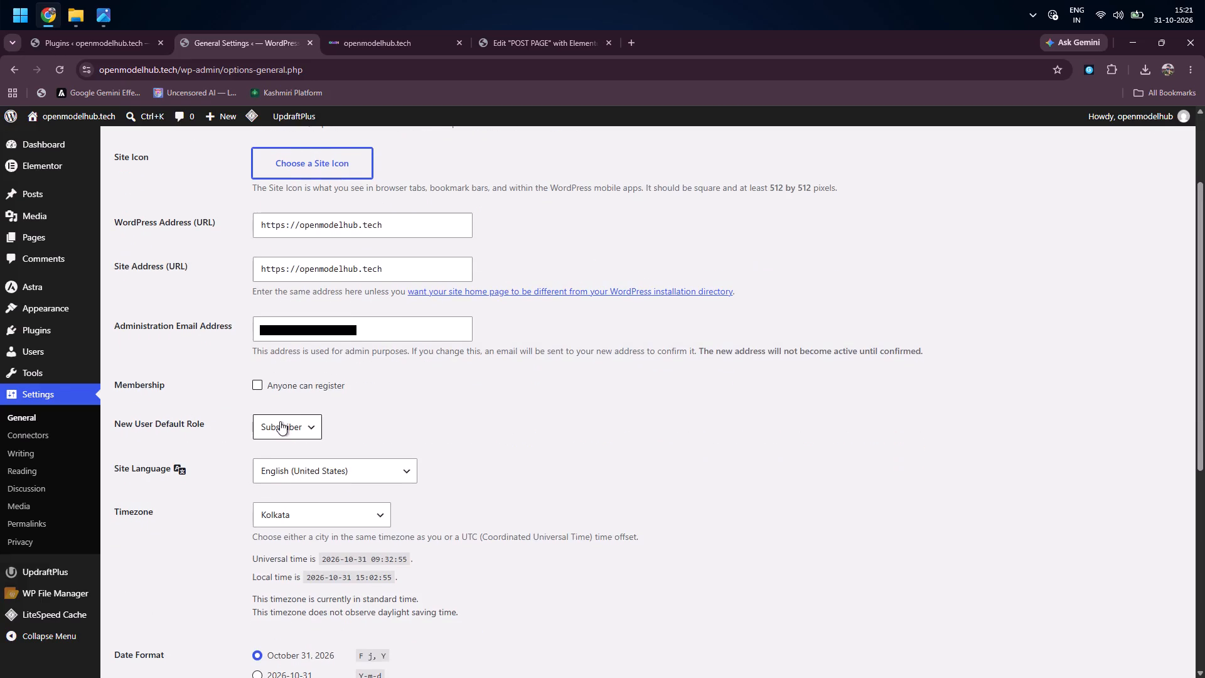
scroll(413, 387, down, 7)
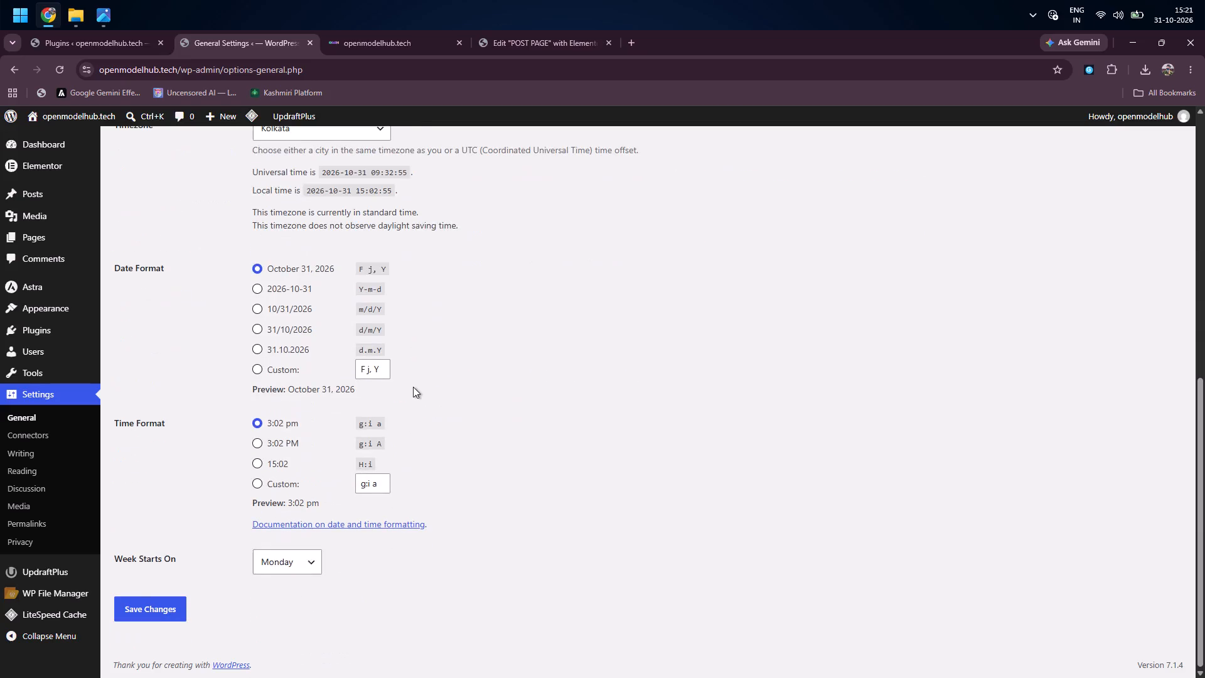
click(68, 438)
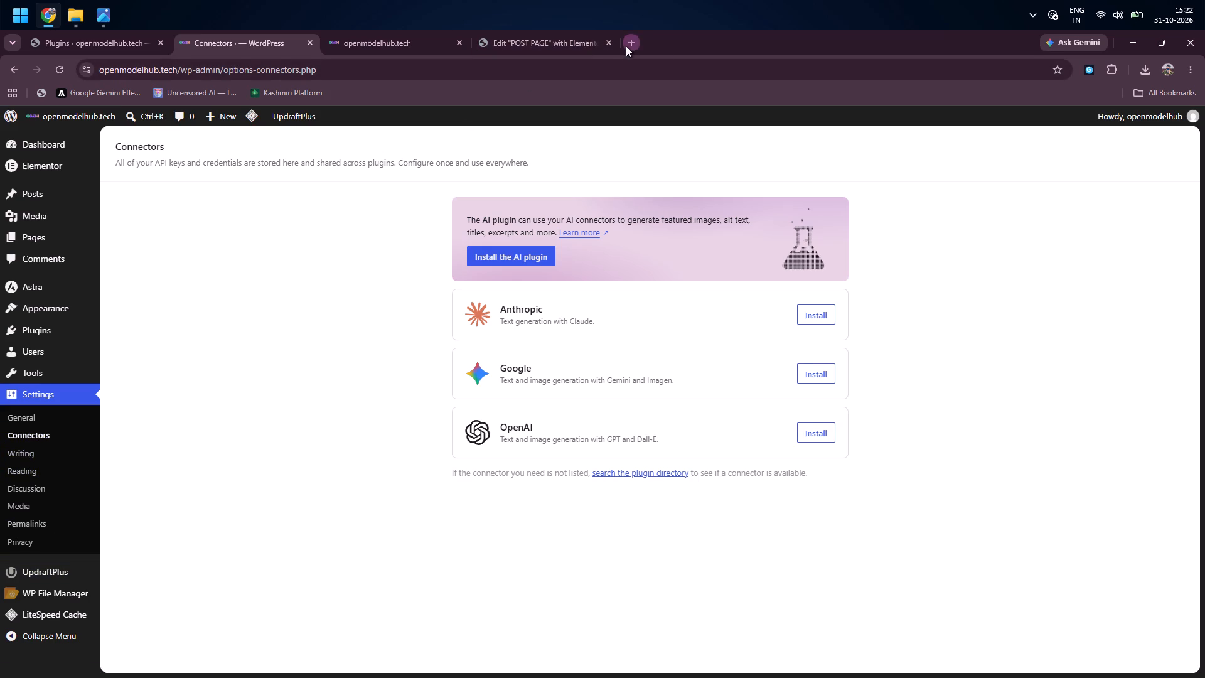
Review the site's full list of installed plugins.
click(61, 334)
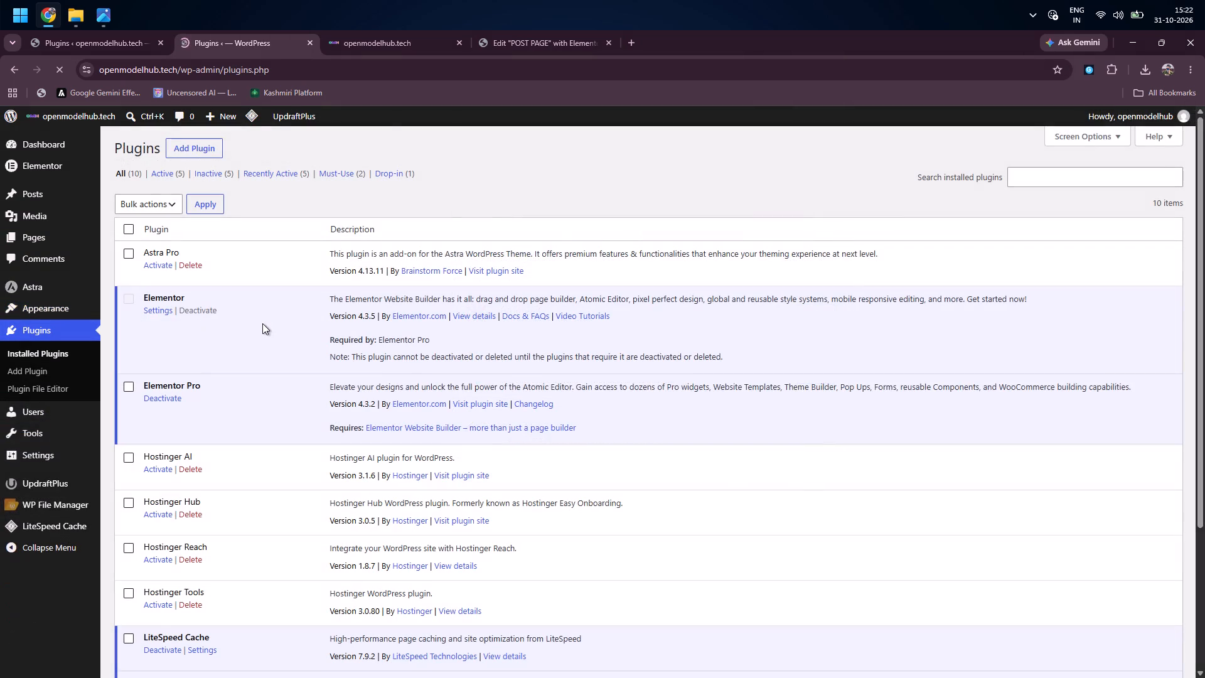
scroll(262, 323, down, 1)
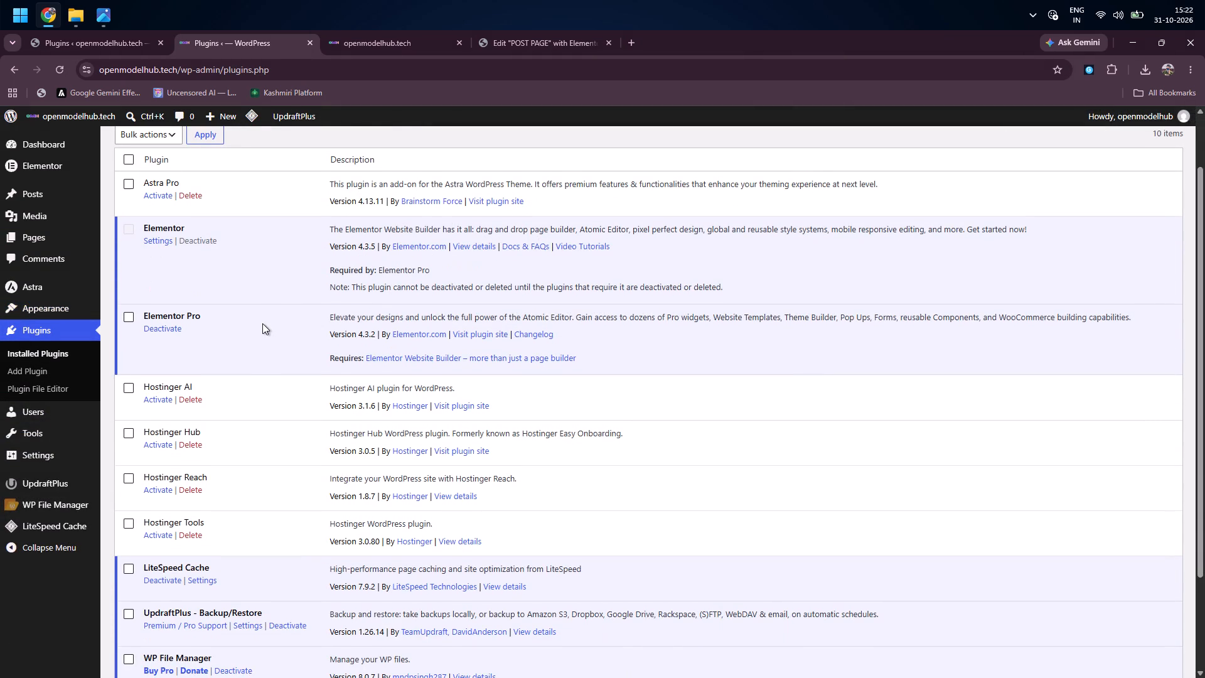
scroll(262, 323, down, 2)
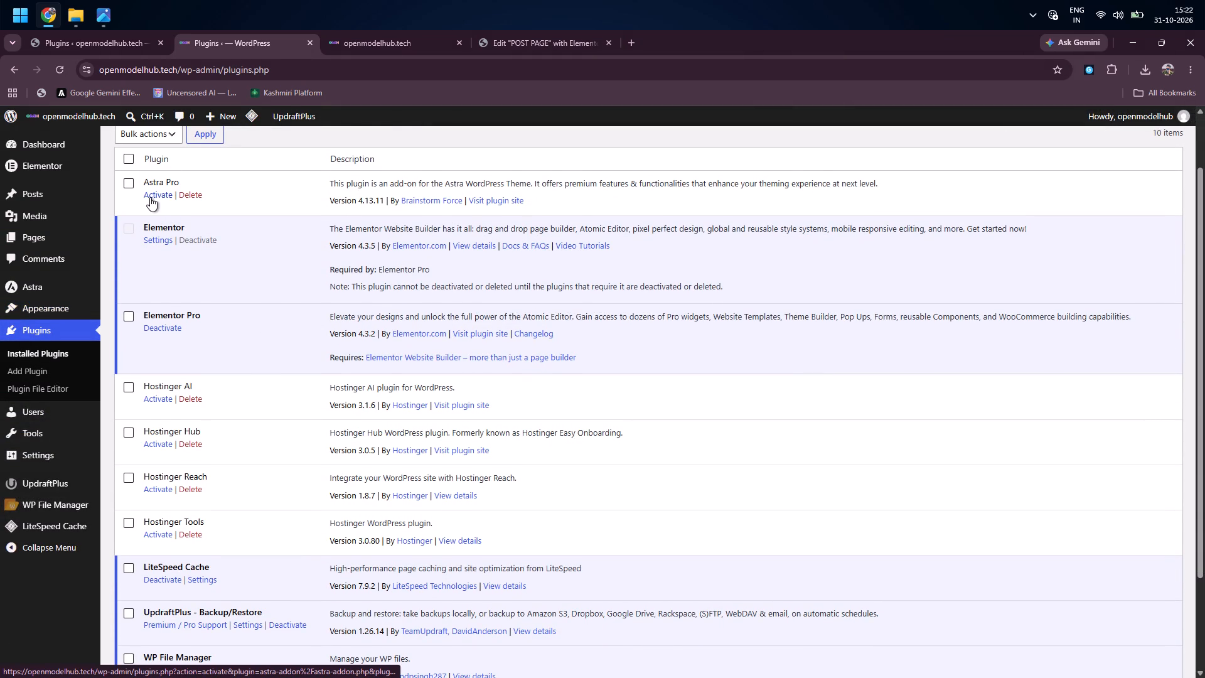
scroll(267, 349, up, 1)
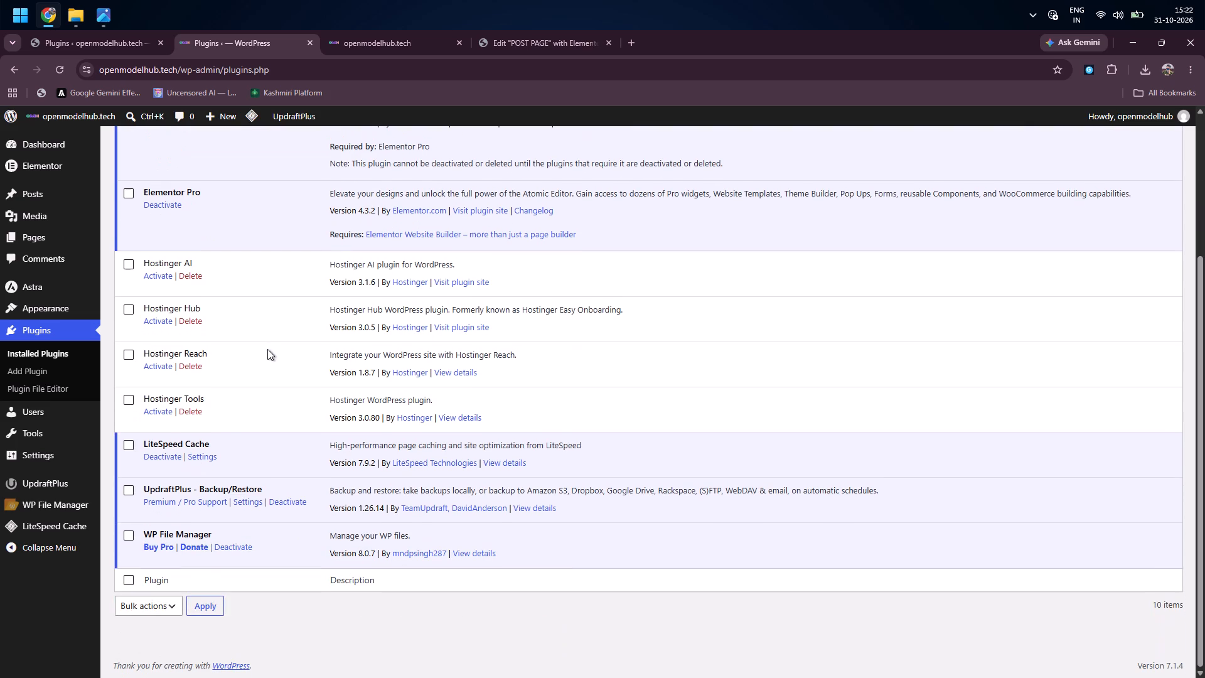
scroll(267, 349, up, 2)
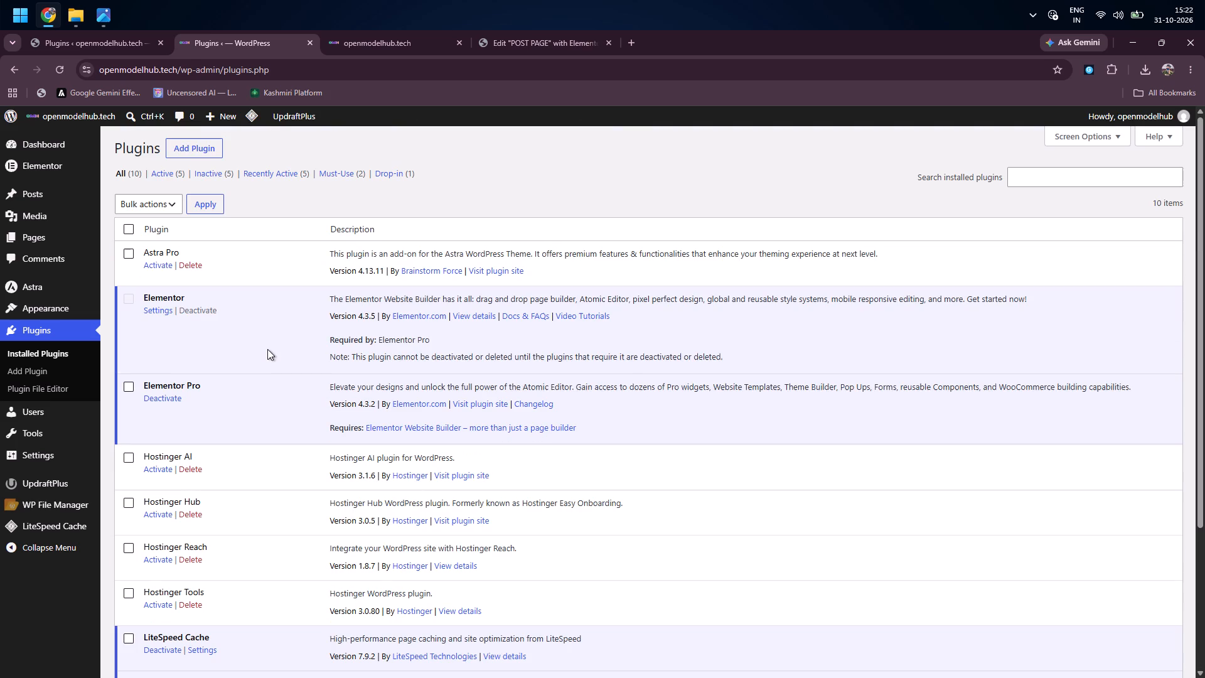
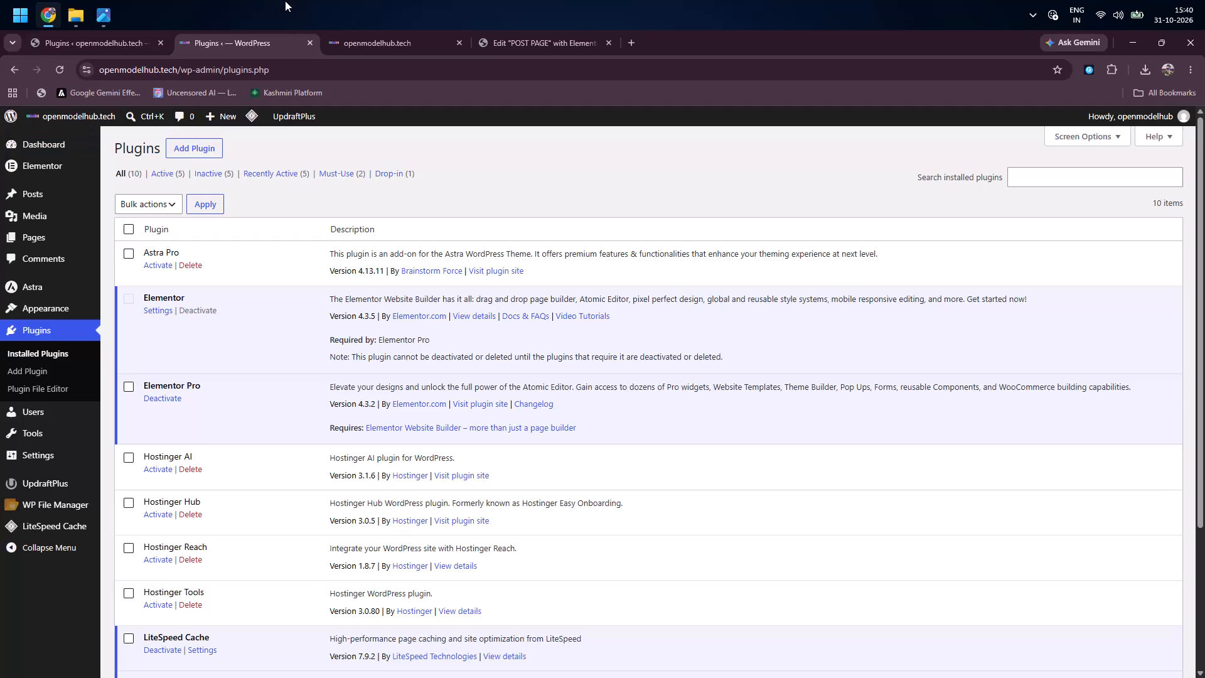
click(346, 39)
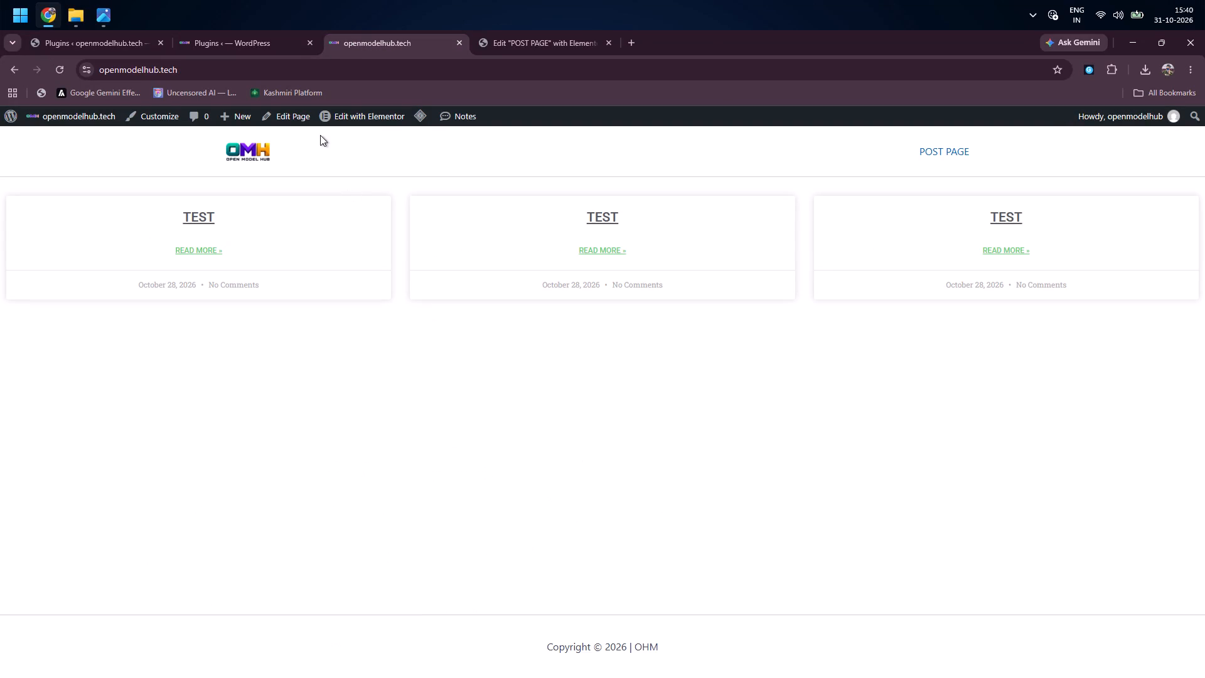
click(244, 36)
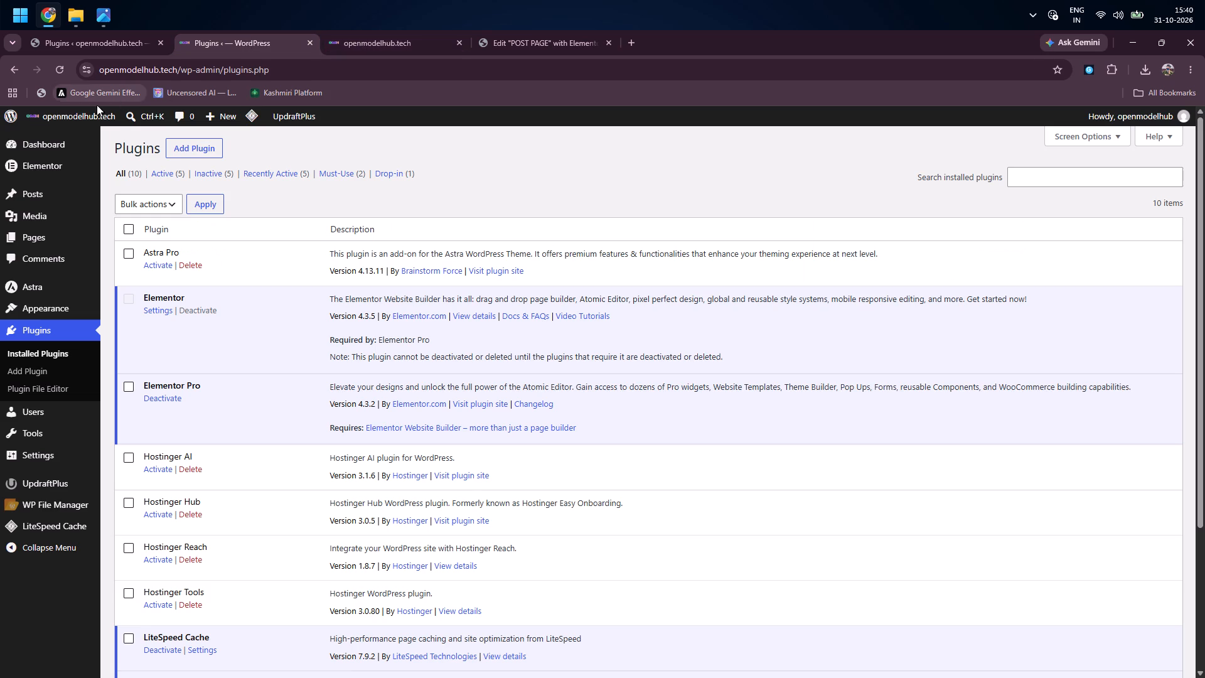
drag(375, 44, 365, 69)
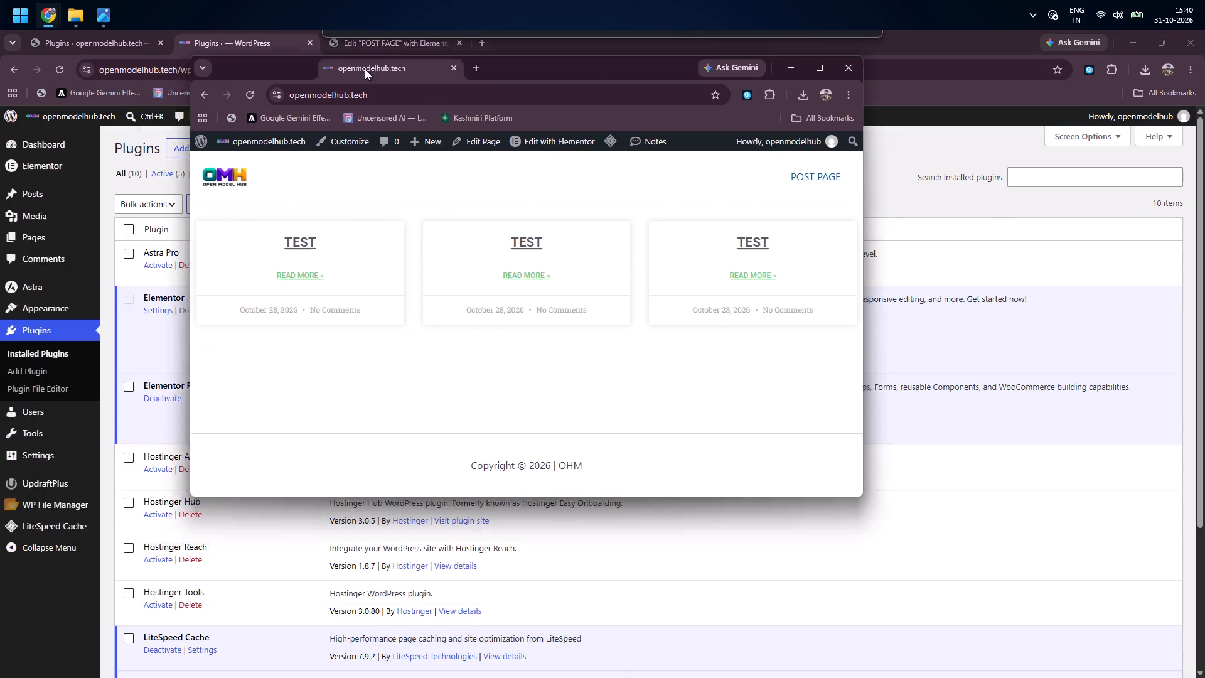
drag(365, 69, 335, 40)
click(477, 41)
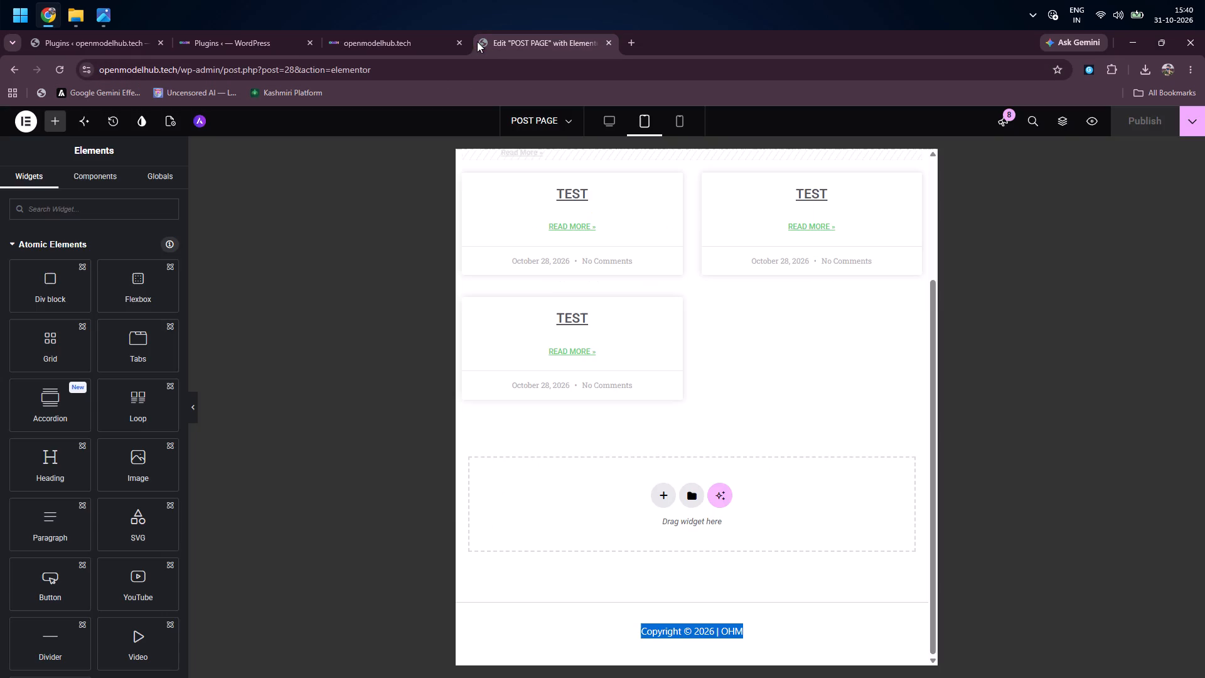
Open the site home page in the theme customizer and bring up the design settings of the footer's Copyright element.
click(406, 35)
click(174, 117)
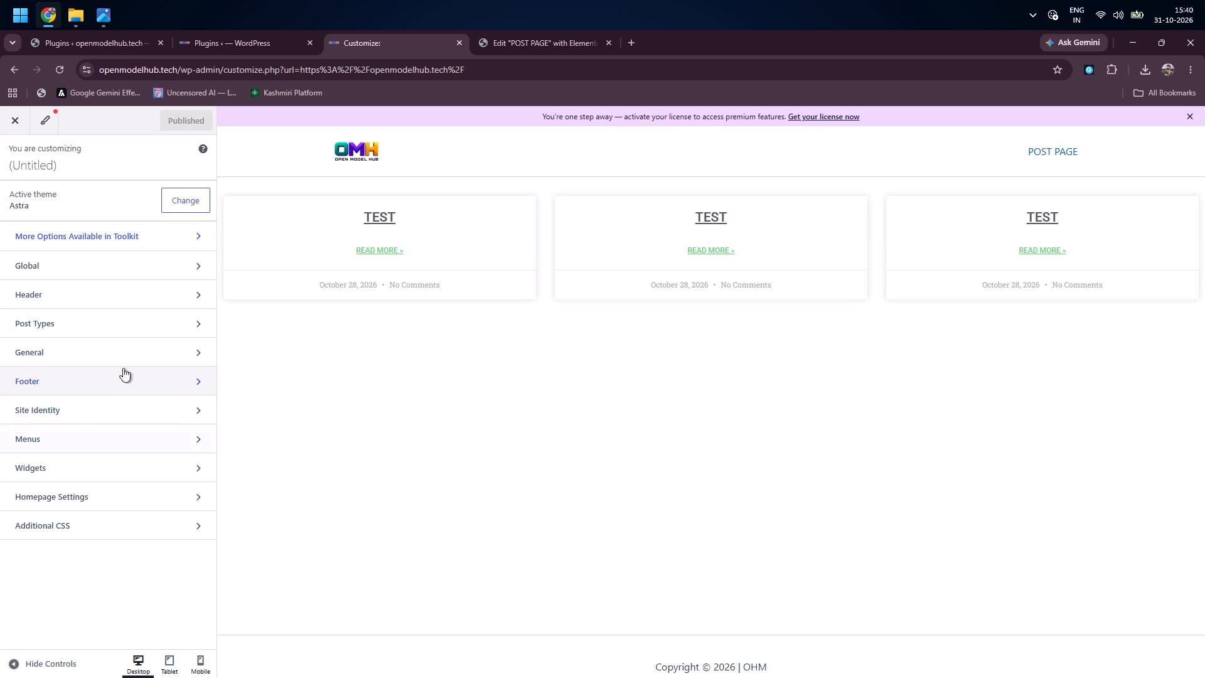
click(124, 368)
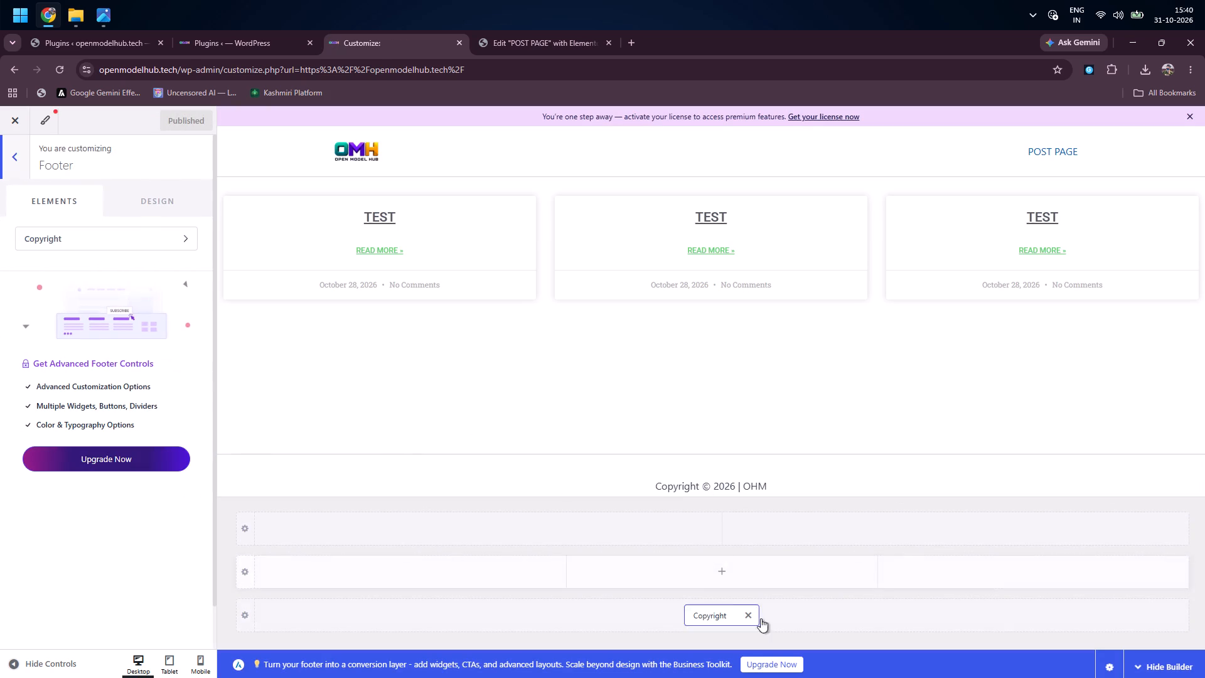
click(710, 618)
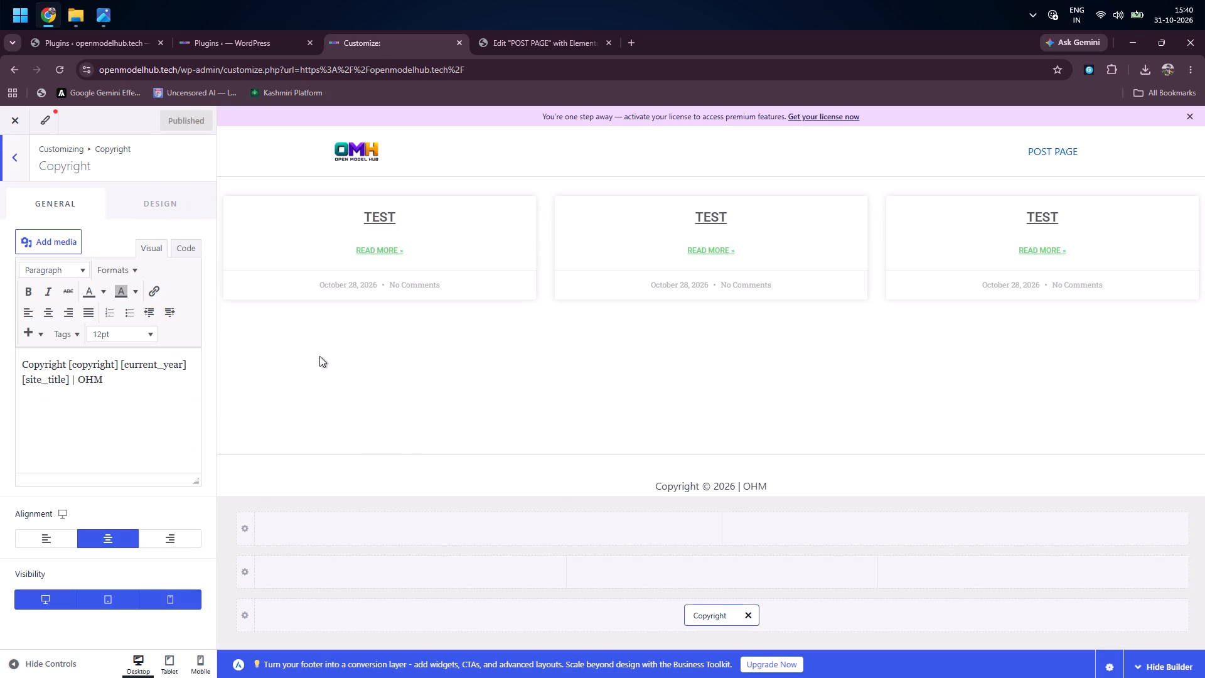
scroll(74, 517, down, 2)
click(141, 213)
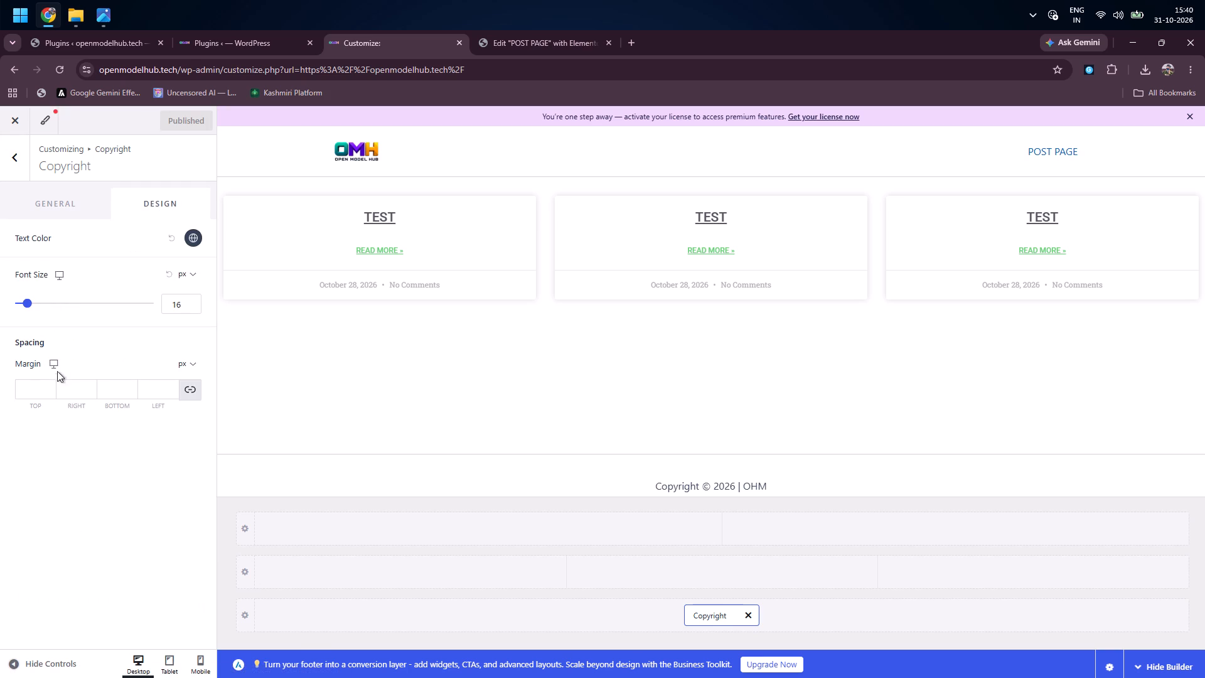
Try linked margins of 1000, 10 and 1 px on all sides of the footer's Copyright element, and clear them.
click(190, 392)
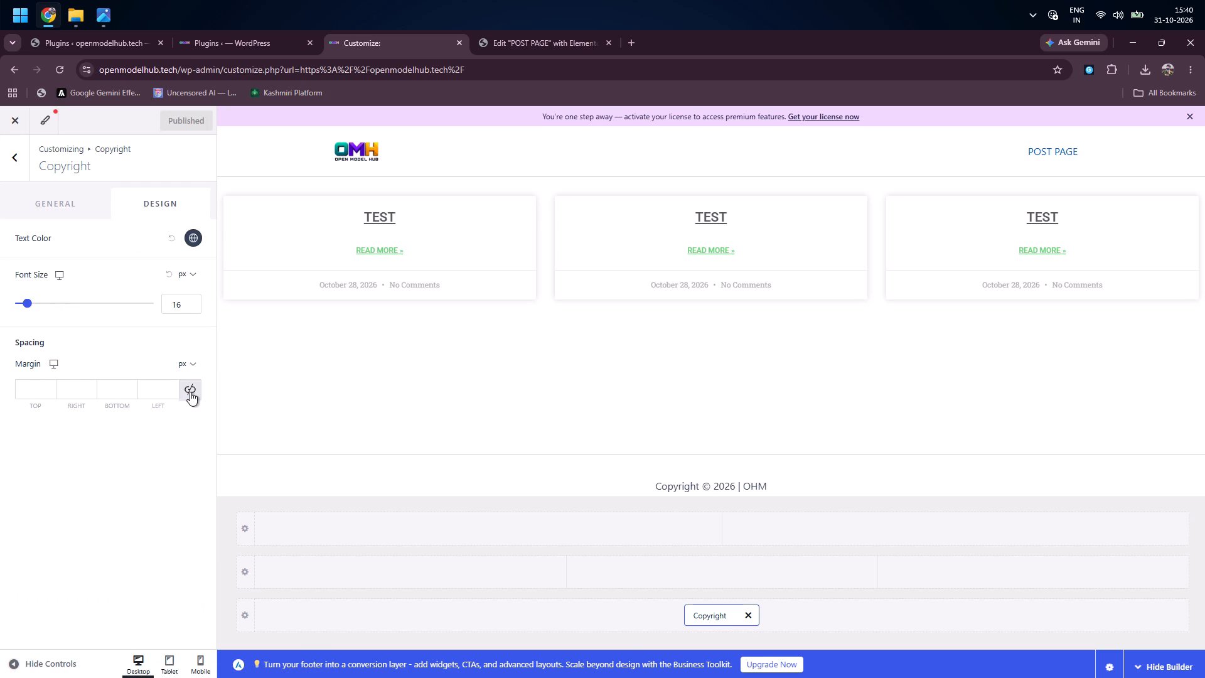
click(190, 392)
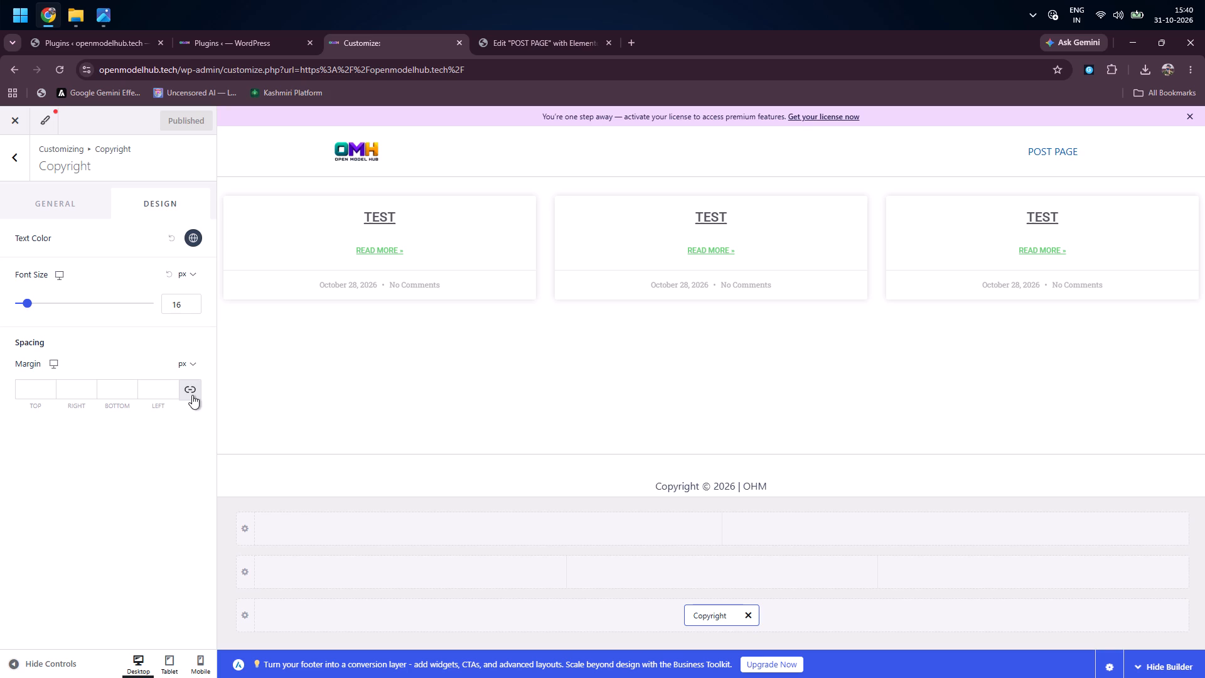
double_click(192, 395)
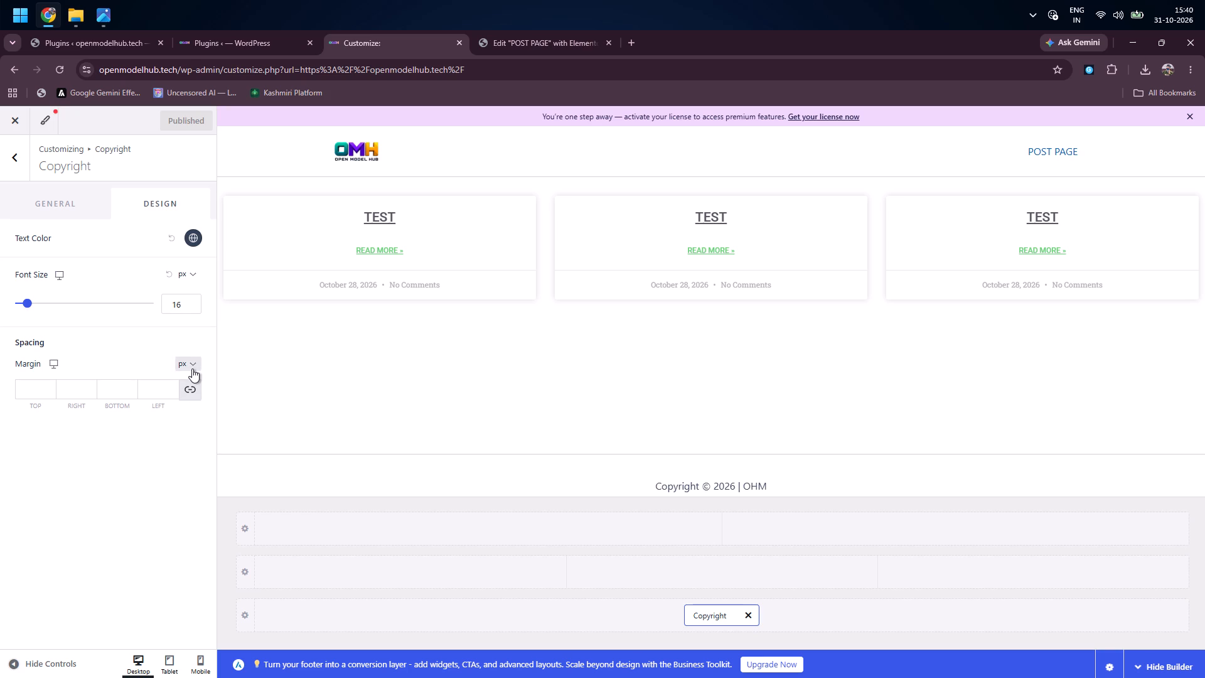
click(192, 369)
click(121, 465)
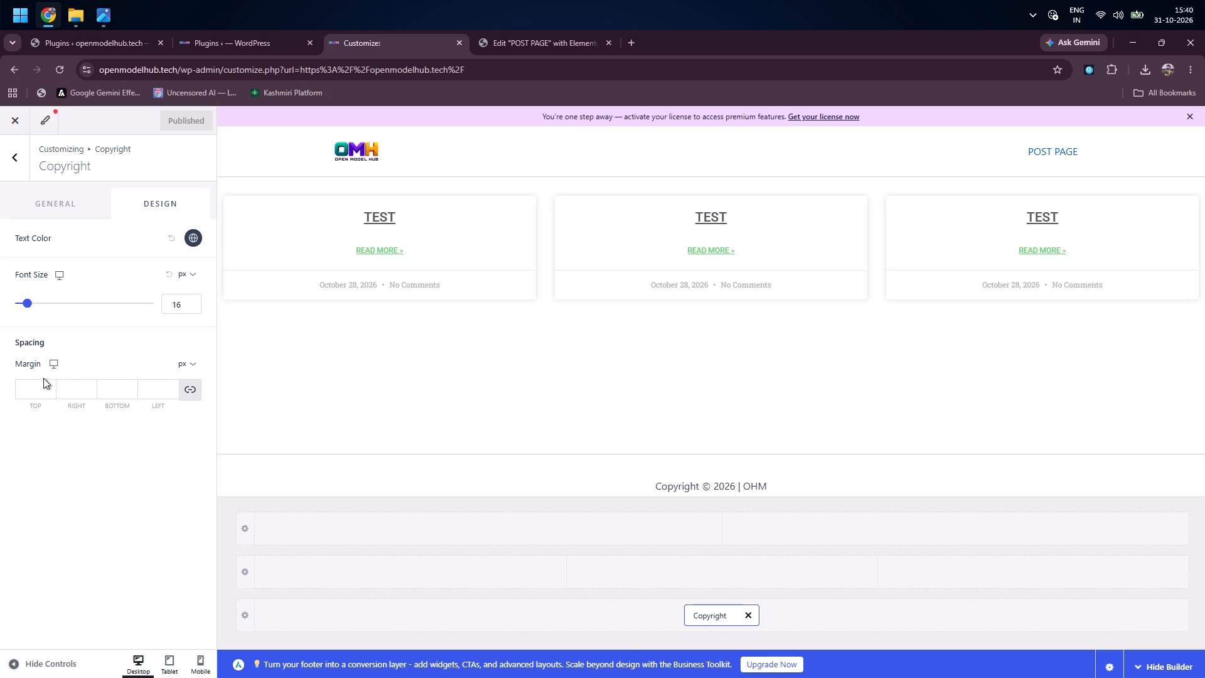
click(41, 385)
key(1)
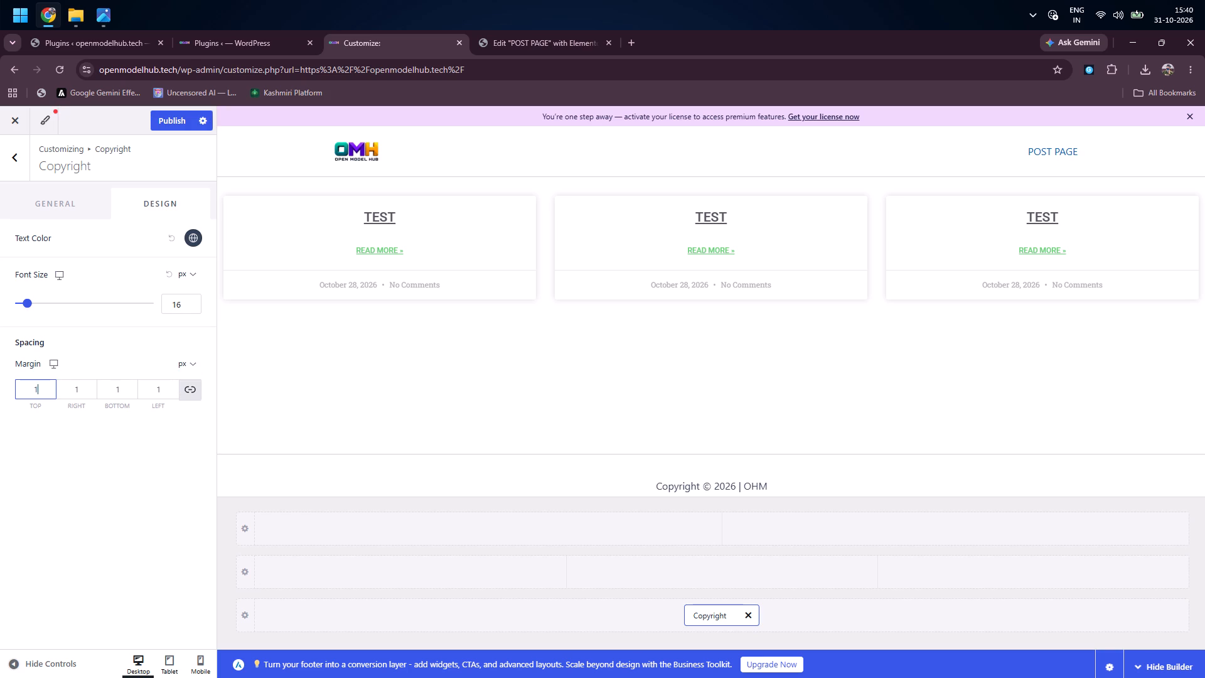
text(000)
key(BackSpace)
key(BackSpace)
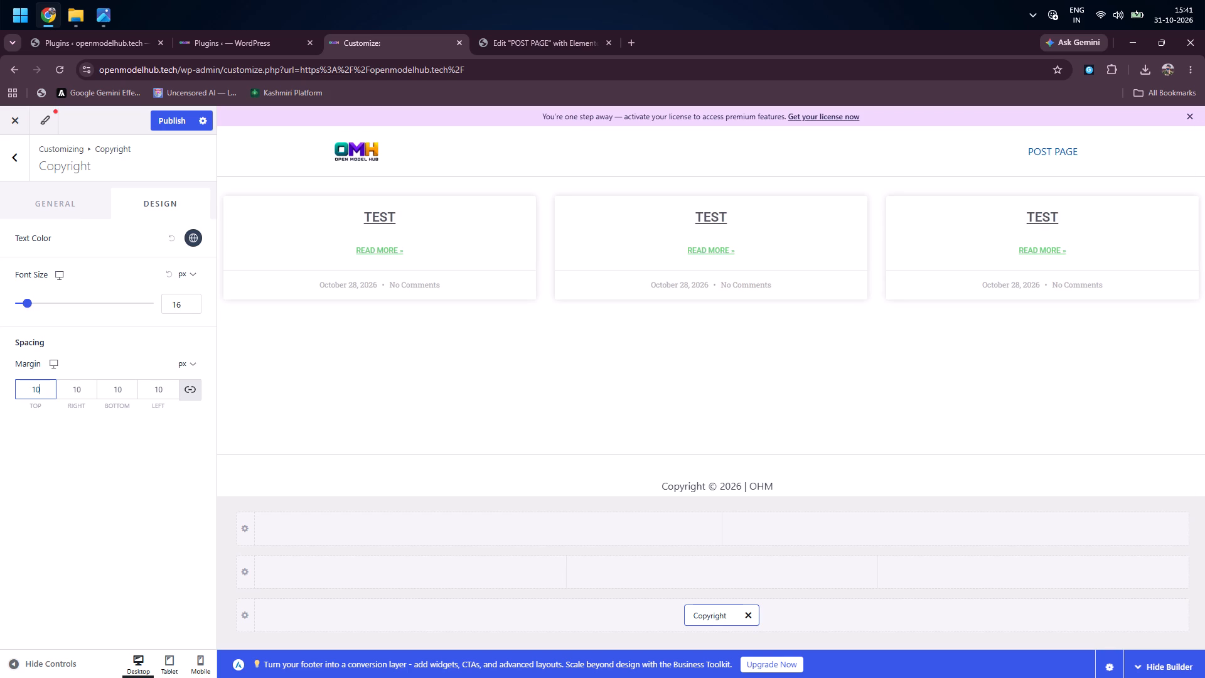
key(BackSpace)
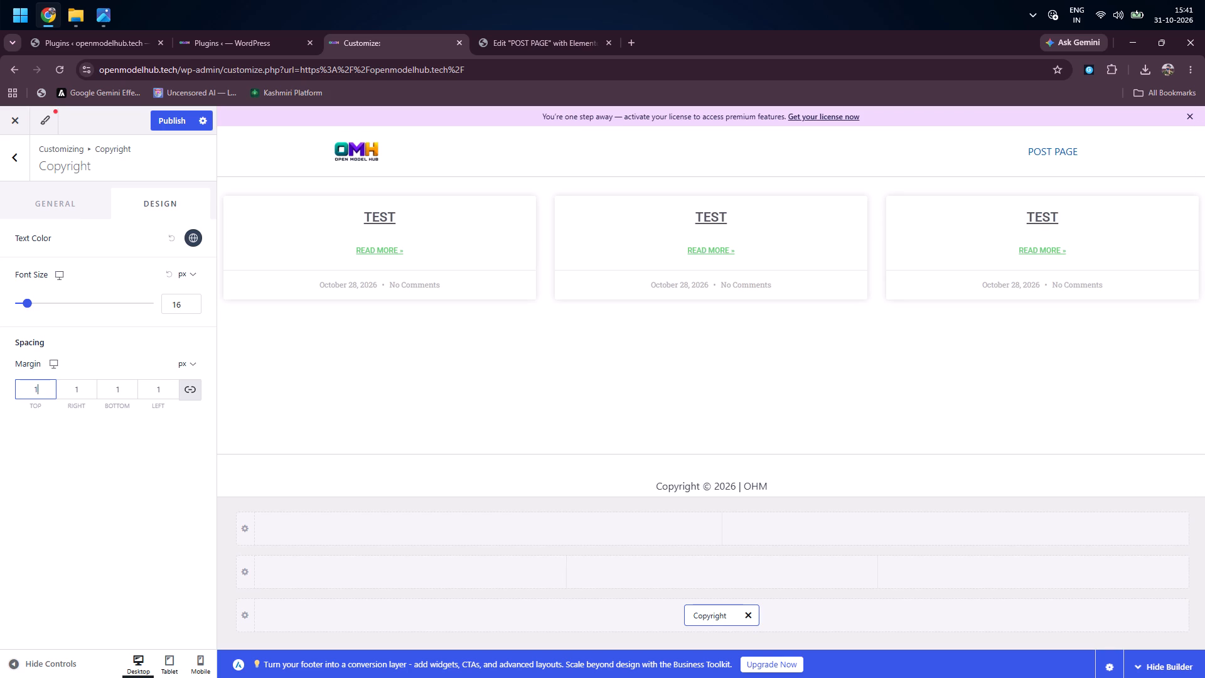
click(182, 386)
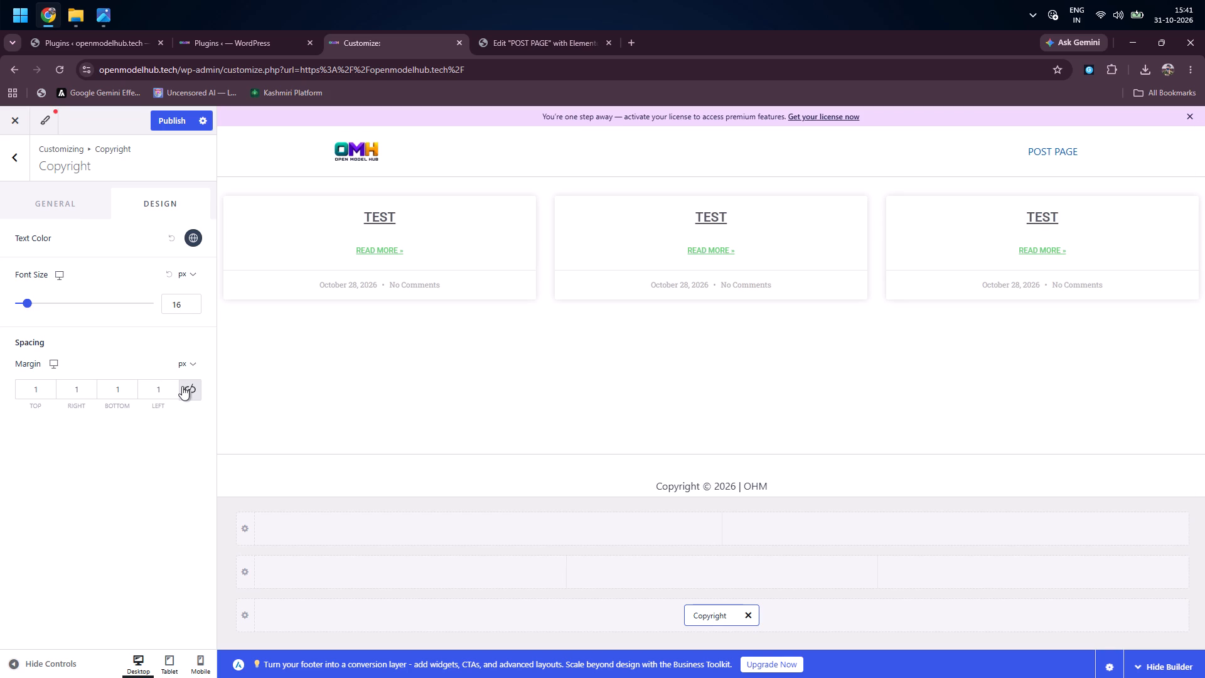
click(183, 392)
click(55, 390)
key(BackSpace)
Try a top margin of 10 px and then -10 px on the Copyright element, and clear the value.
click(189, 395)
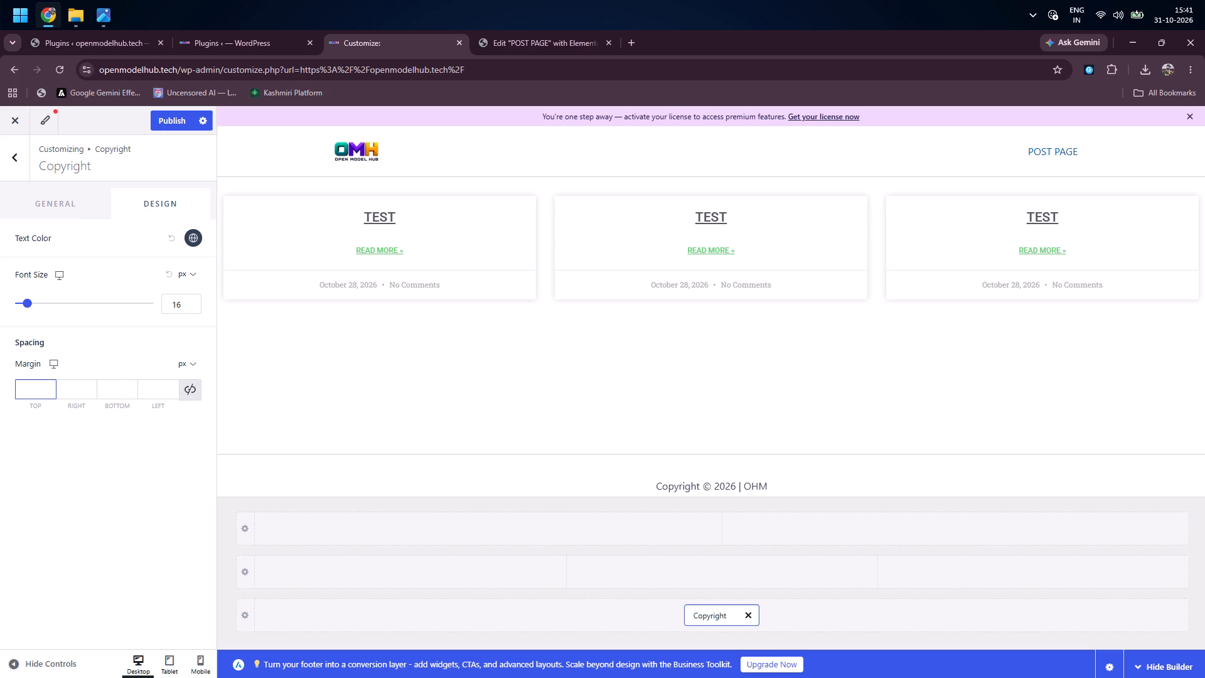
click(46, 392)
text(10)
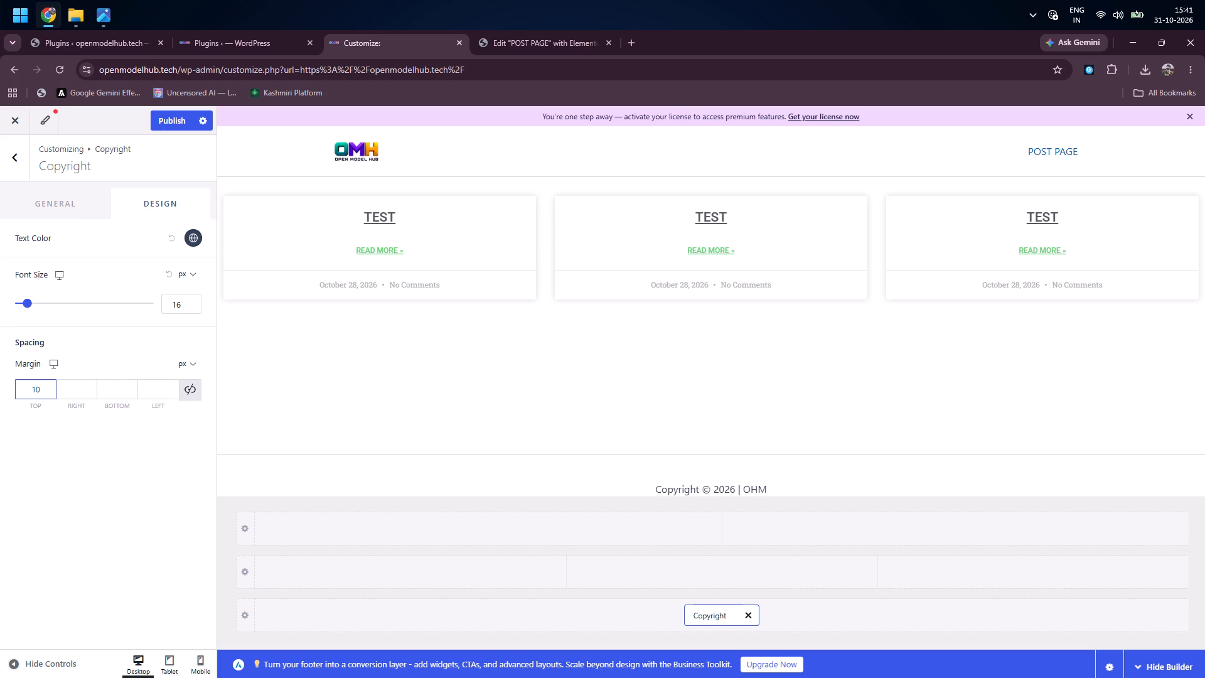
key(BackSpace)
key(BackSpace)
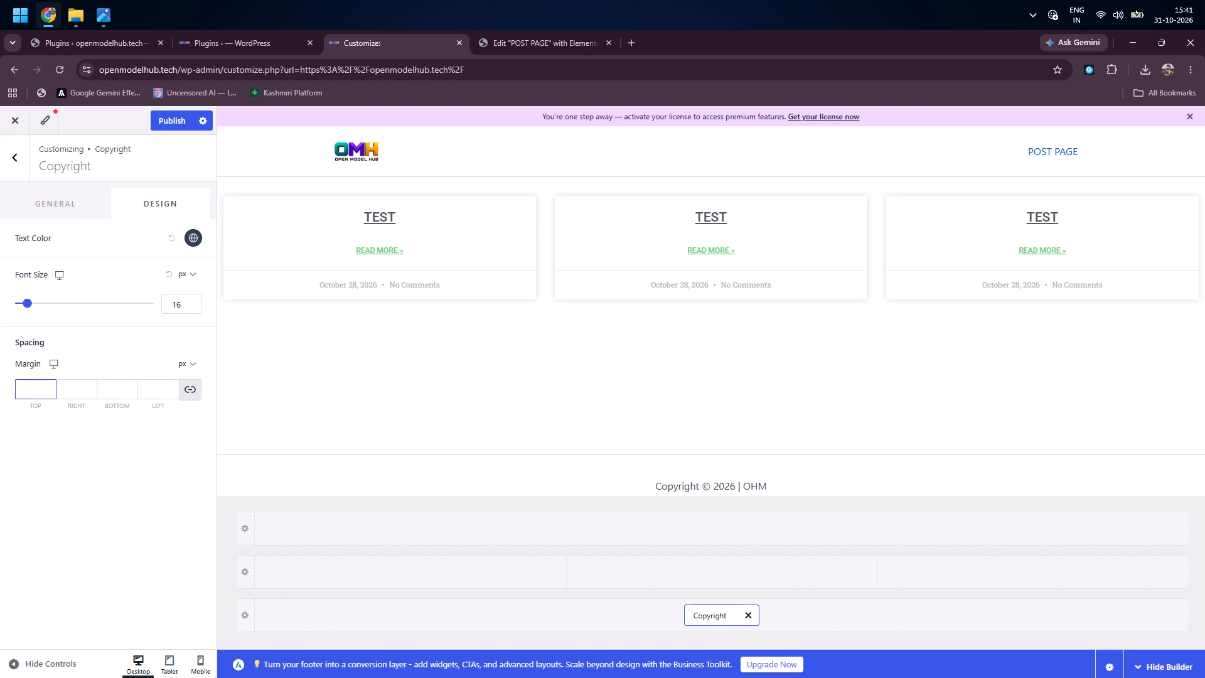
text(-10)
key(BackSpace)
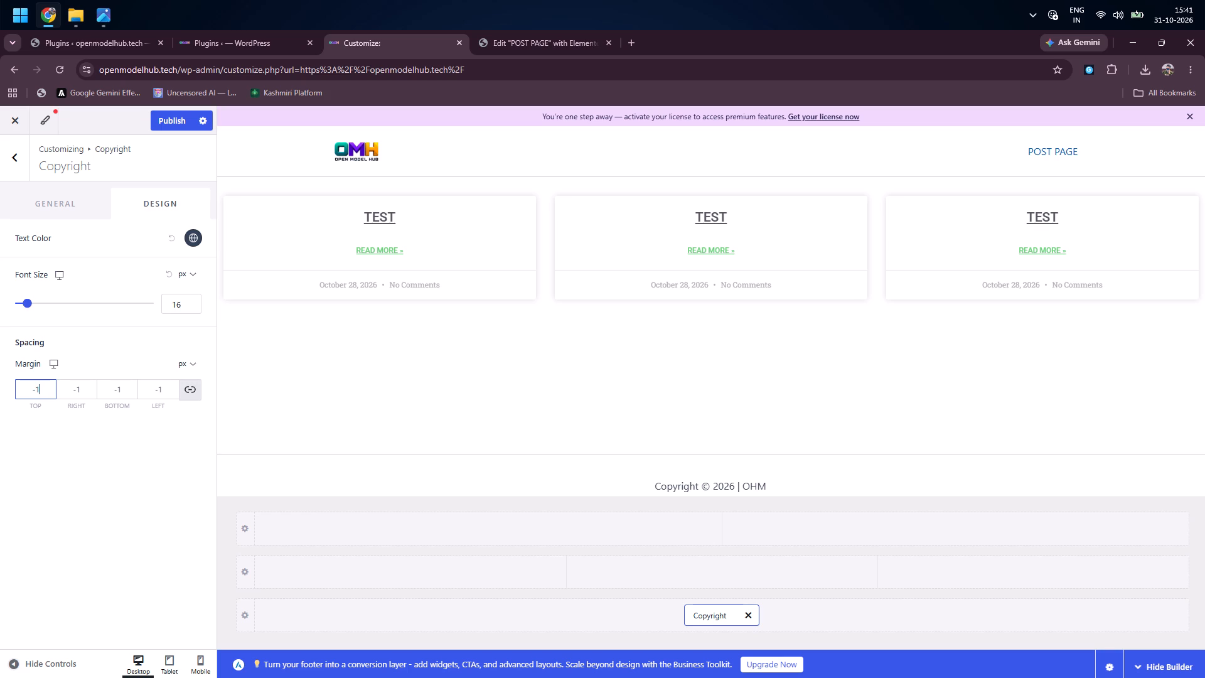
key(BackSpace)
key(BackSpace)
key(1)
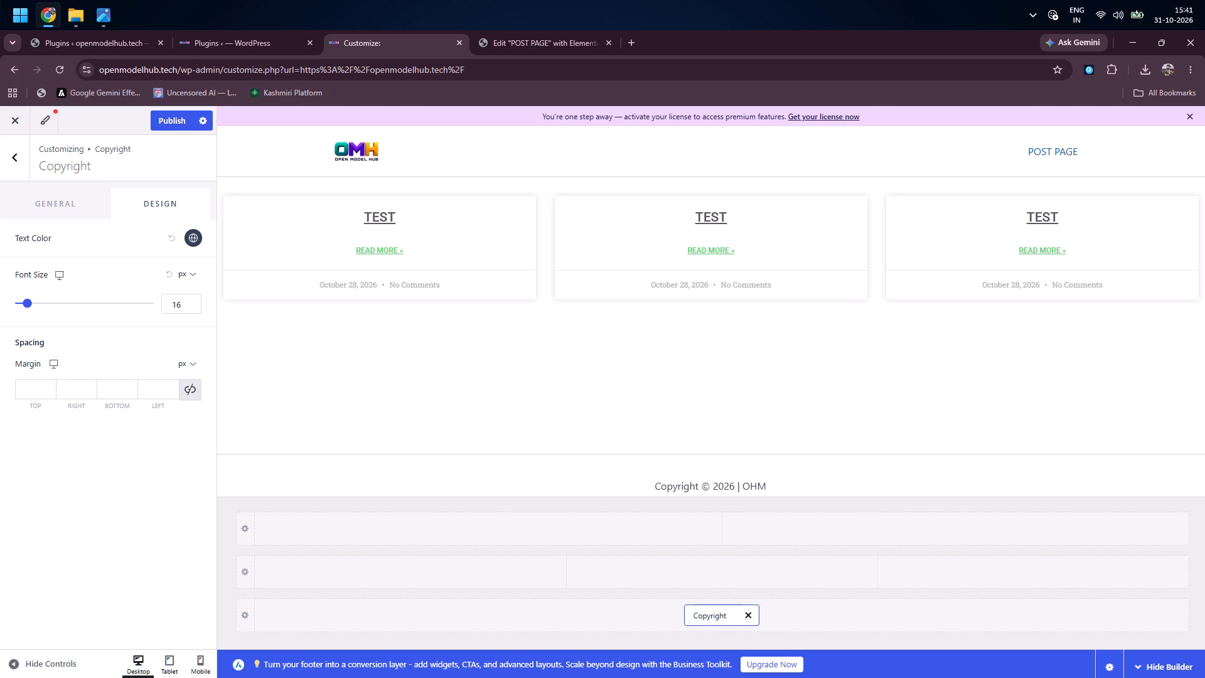
Set the Copyright element's margin to -35 px, after trying -100, -30 and -25 px.
click(41, 390)
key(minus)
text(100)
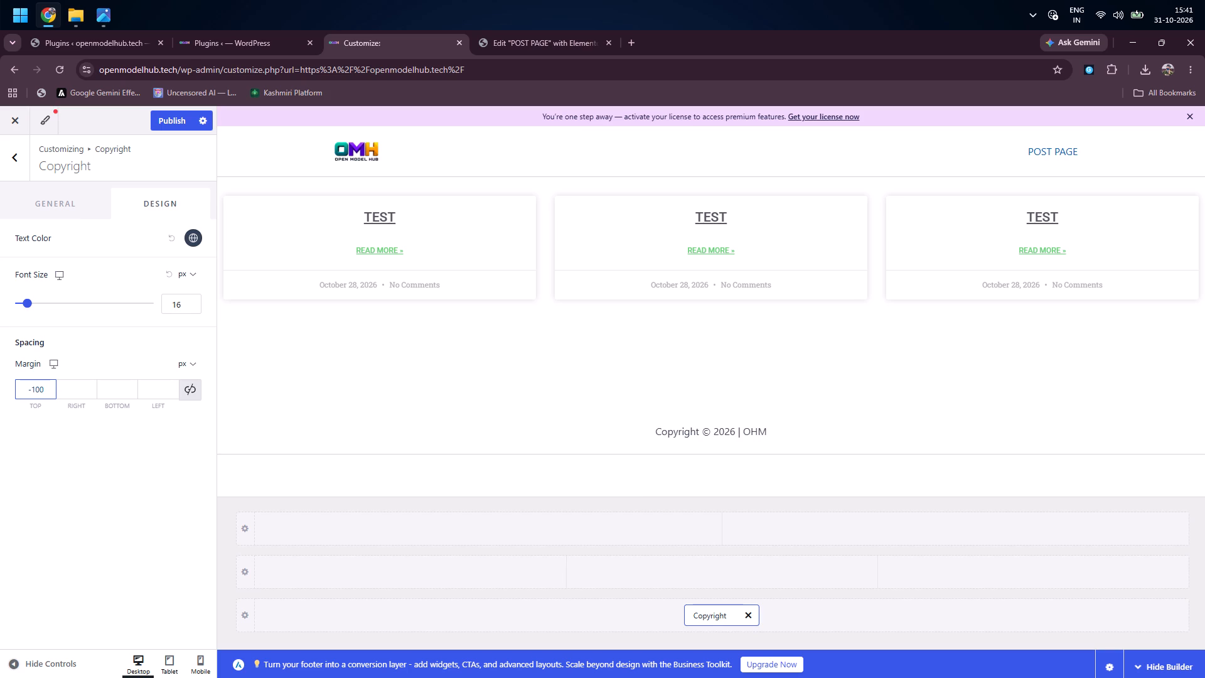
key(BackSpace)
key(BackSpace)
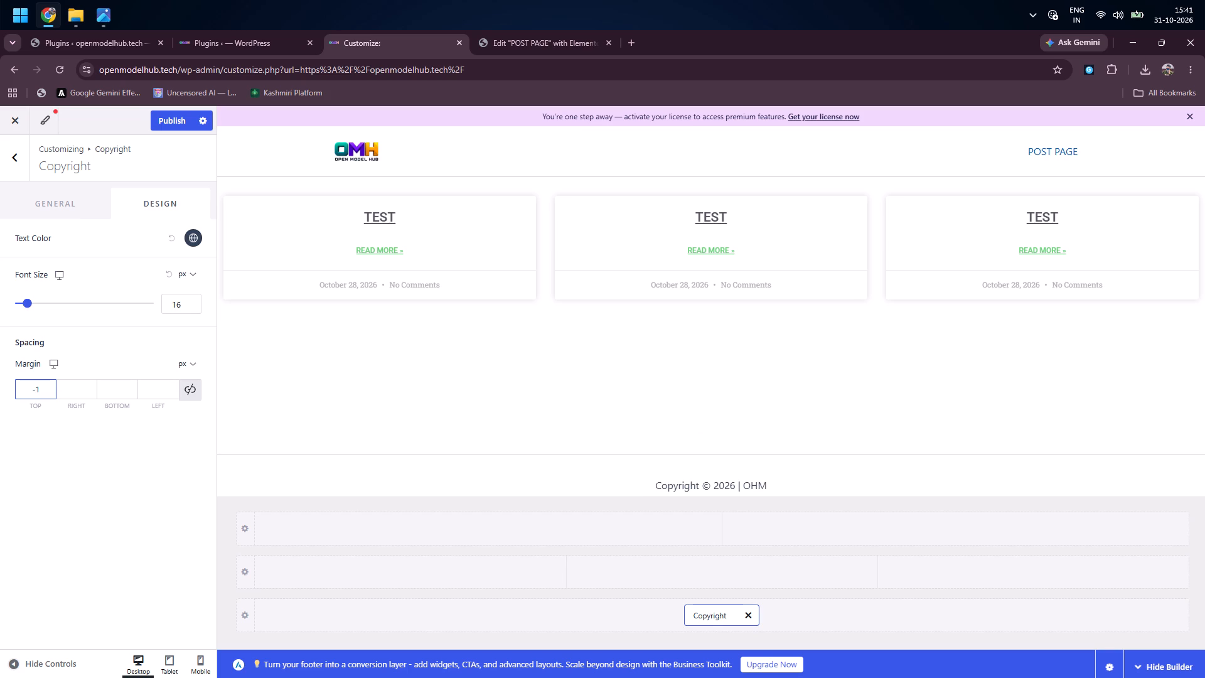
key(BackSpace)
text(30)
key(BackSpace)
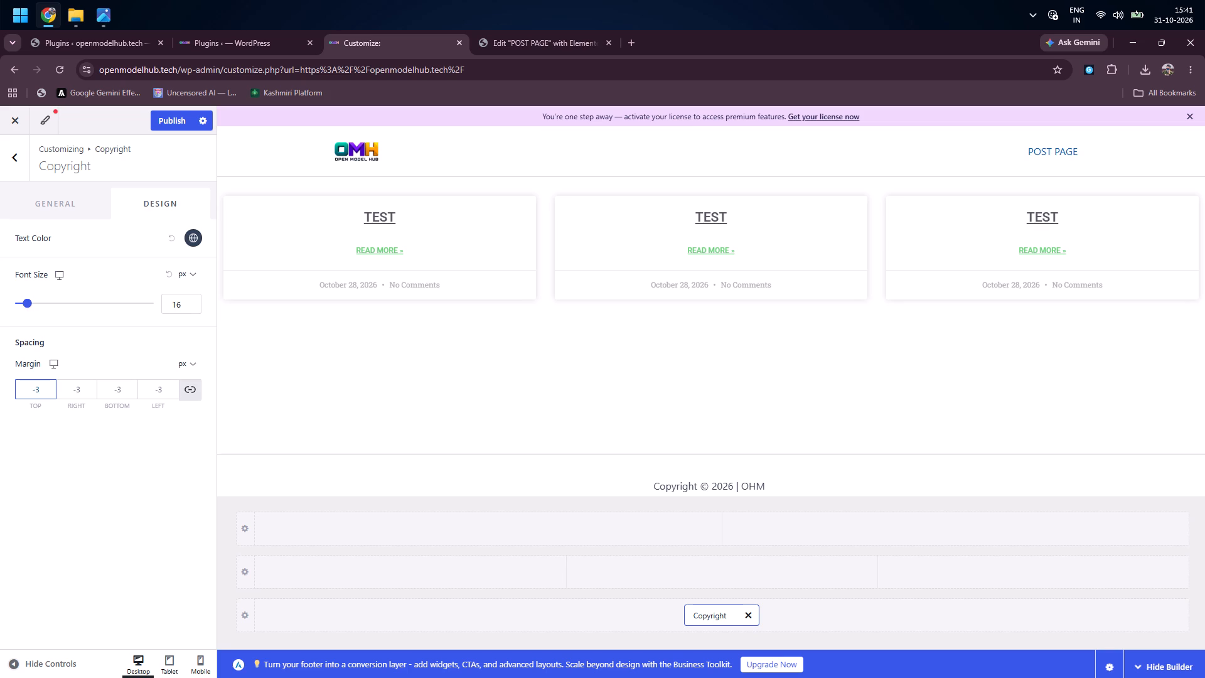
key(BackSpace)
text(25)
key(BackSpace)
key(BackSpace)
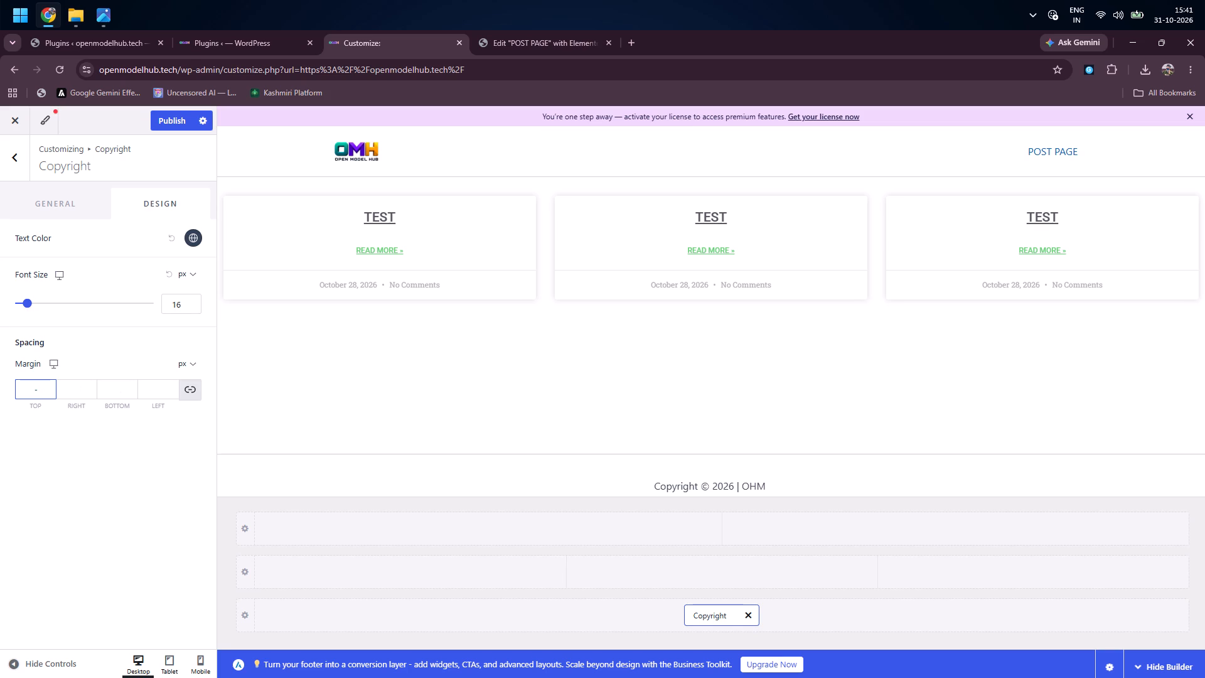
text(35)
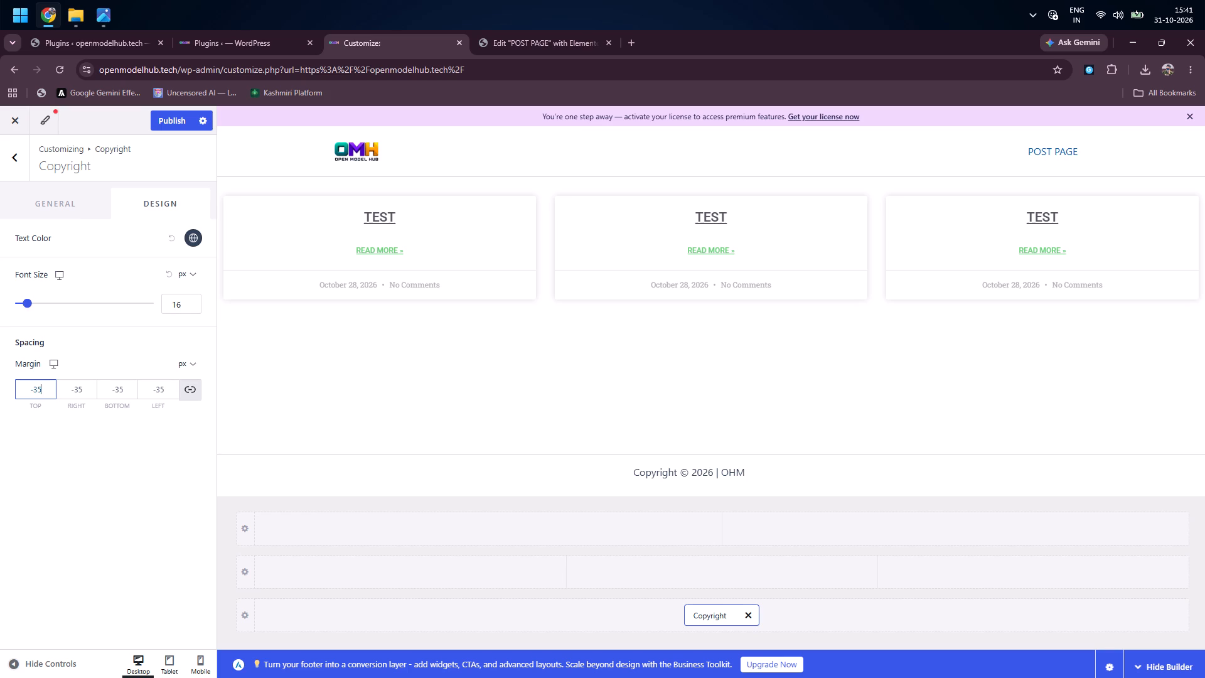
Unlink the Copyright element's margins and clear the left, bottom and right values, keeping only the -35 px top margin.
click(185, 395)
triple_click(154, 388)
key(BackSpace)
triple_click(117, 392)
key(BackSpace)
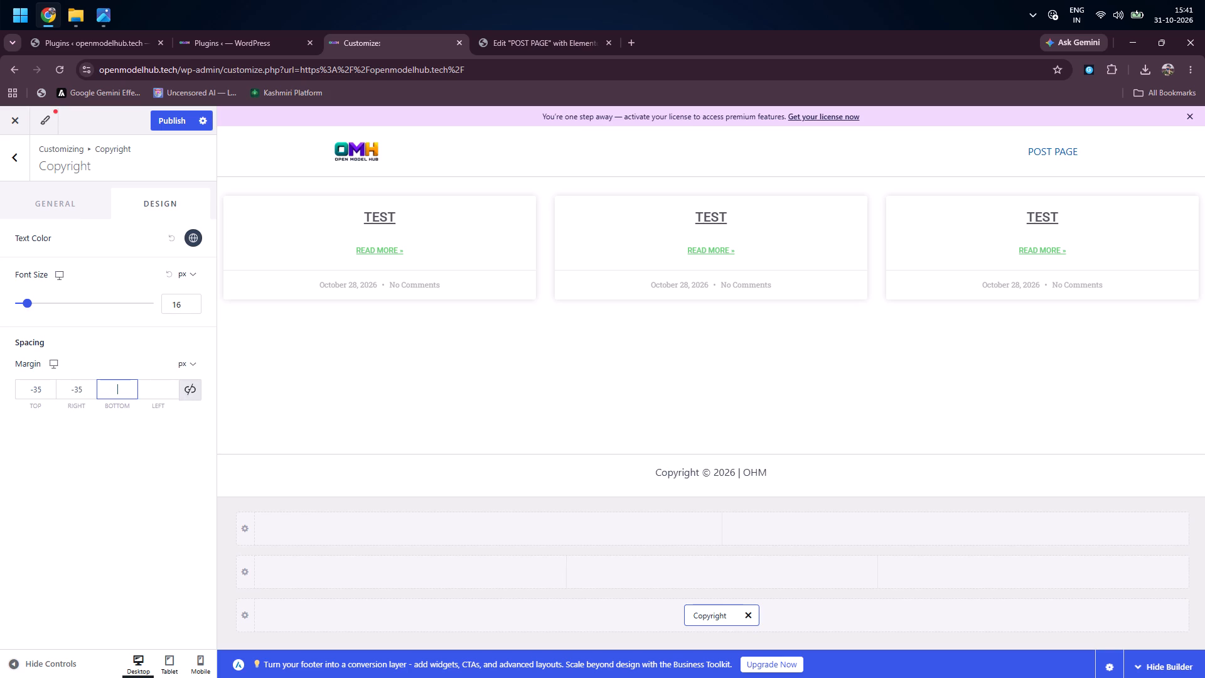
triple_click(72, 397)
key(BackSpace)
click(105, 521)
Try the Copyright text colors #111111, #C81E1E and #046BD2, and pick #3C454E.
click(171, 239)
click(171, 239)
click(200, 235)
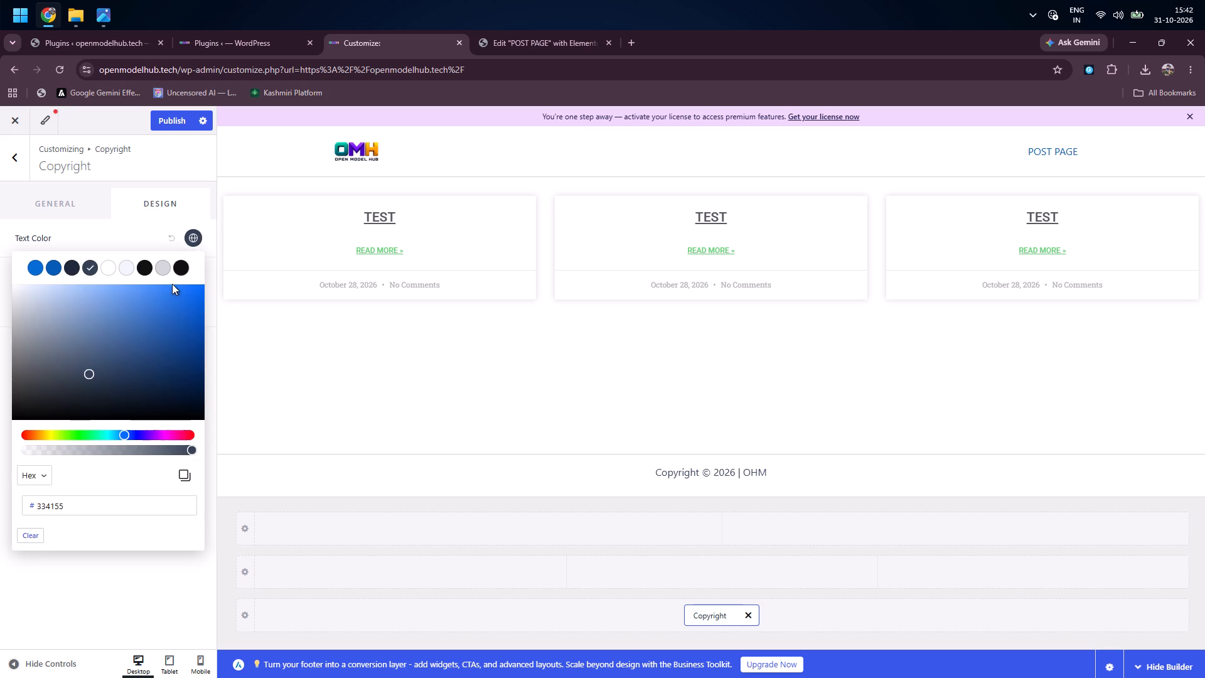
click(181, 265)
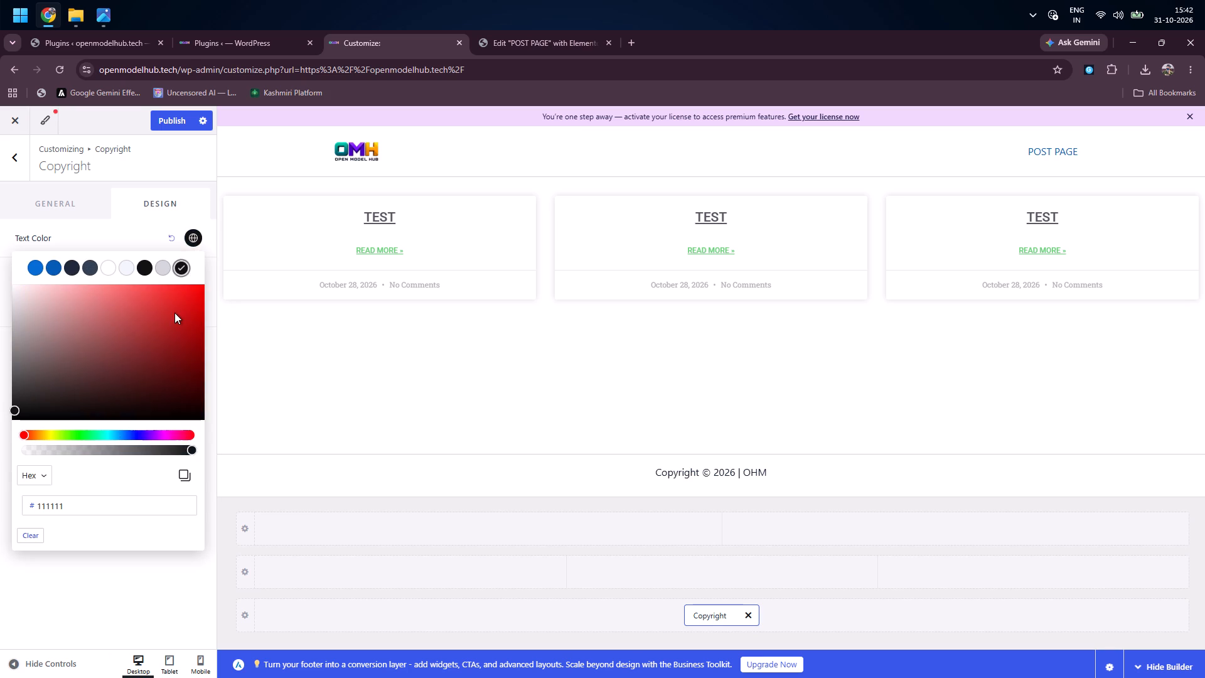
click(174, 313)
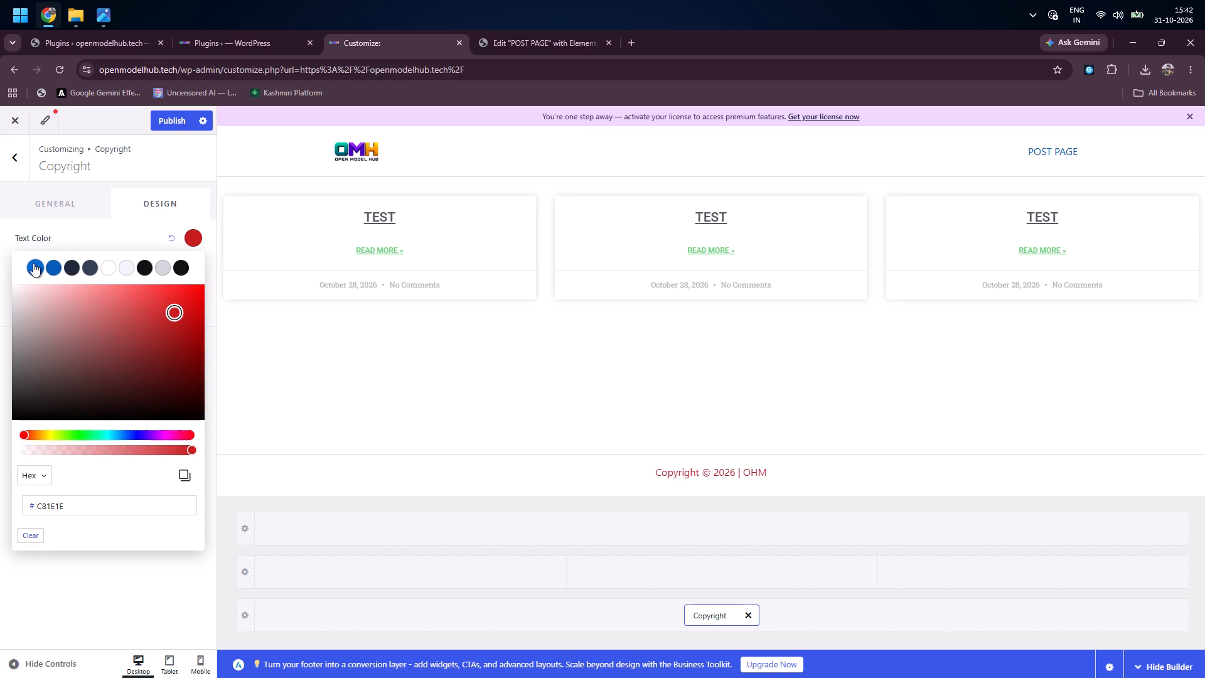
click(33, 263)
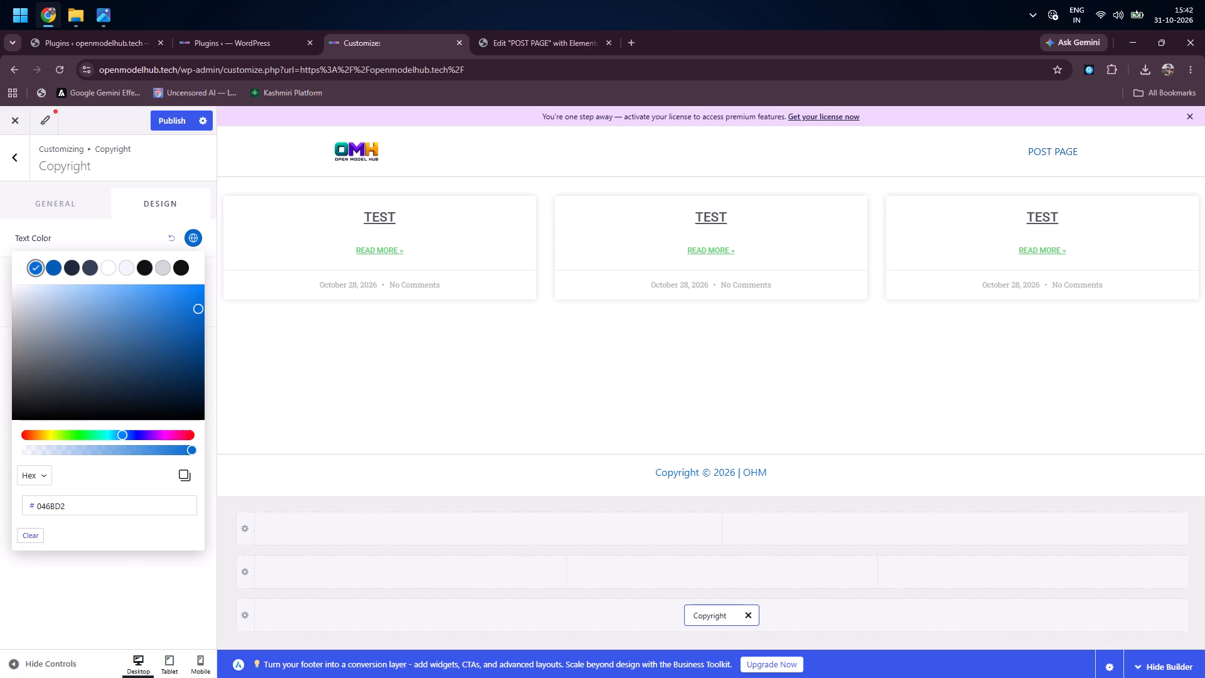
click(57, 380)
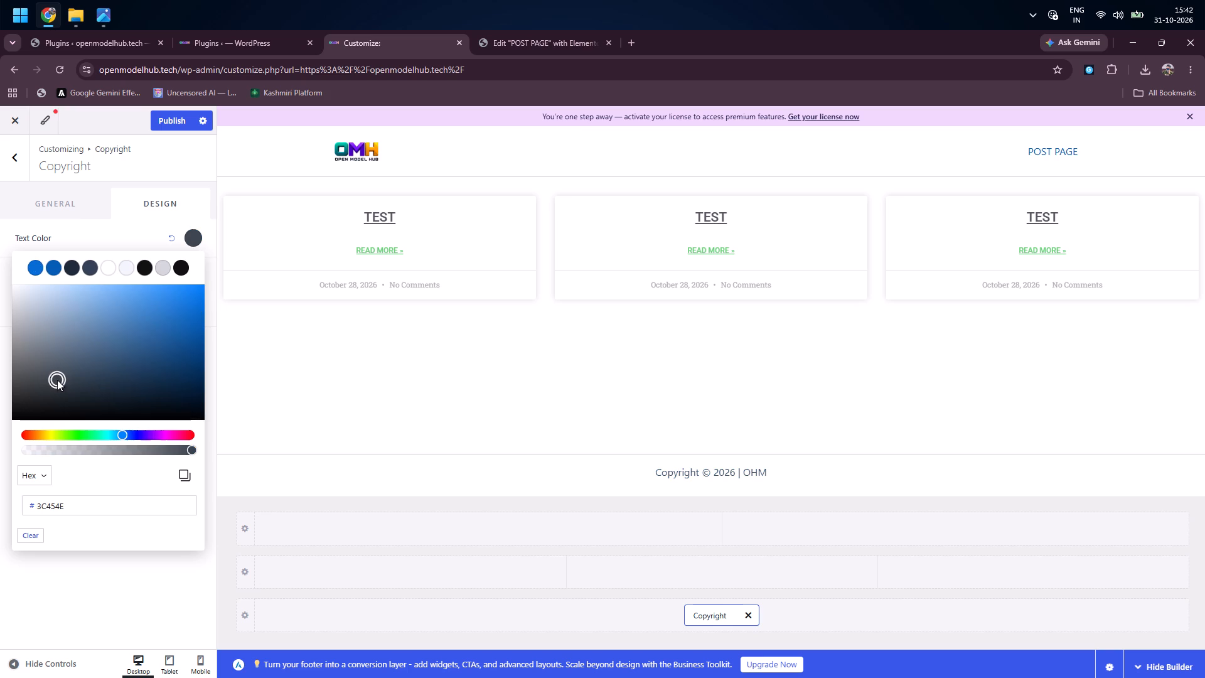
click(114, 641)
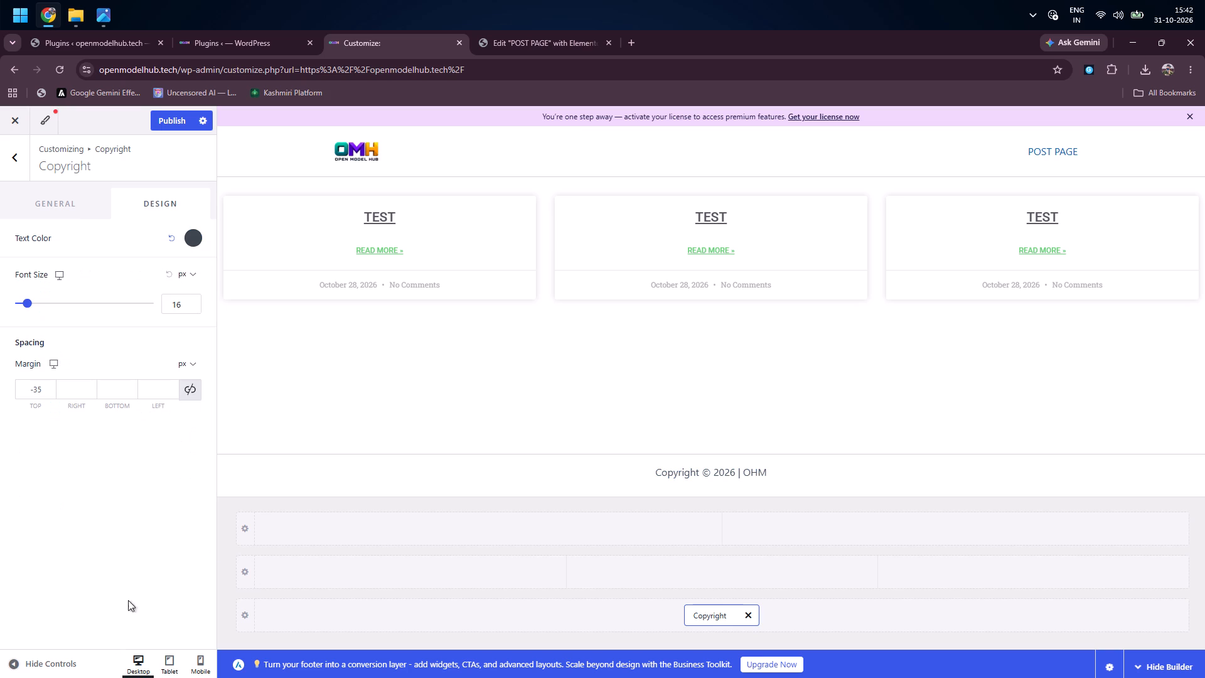
Check the footer copyright and its margin settings in the tablet preview.
click(56, 358)
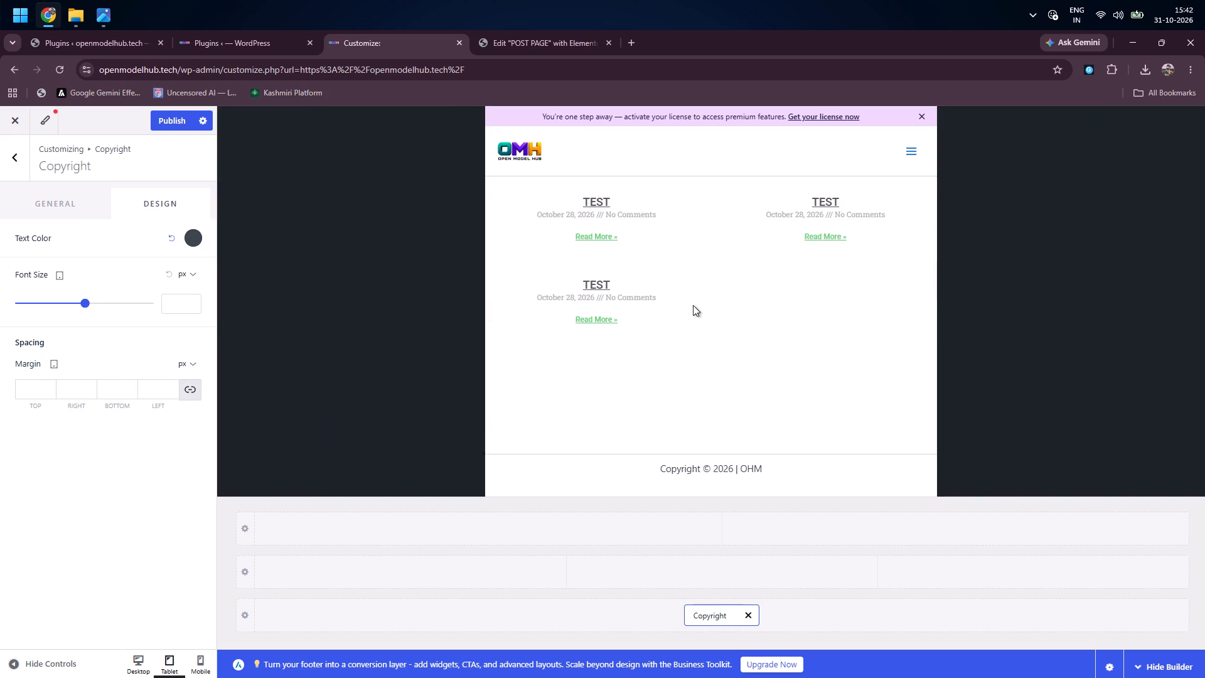
scroll(693, 305, down, 5)
click(192, 392)
click(192, 392)
Leave the customizer for the live home page, discarding the unpublished Copyright changes.
click(17, 119)
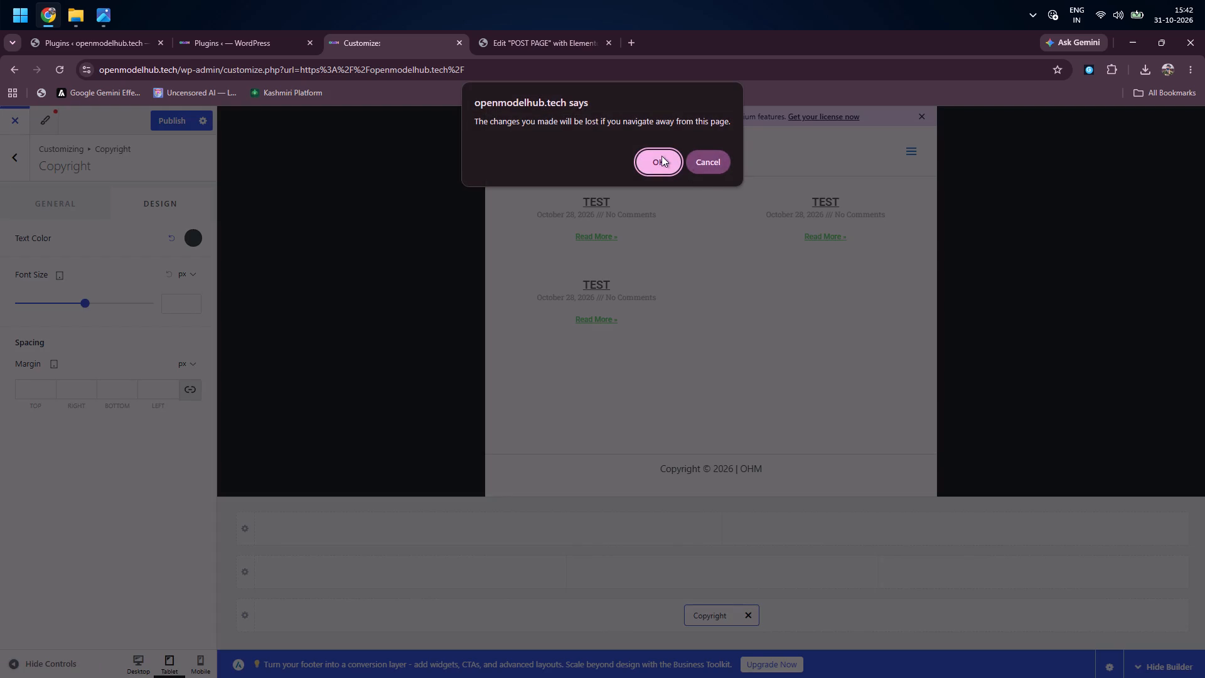
click(657, 156)
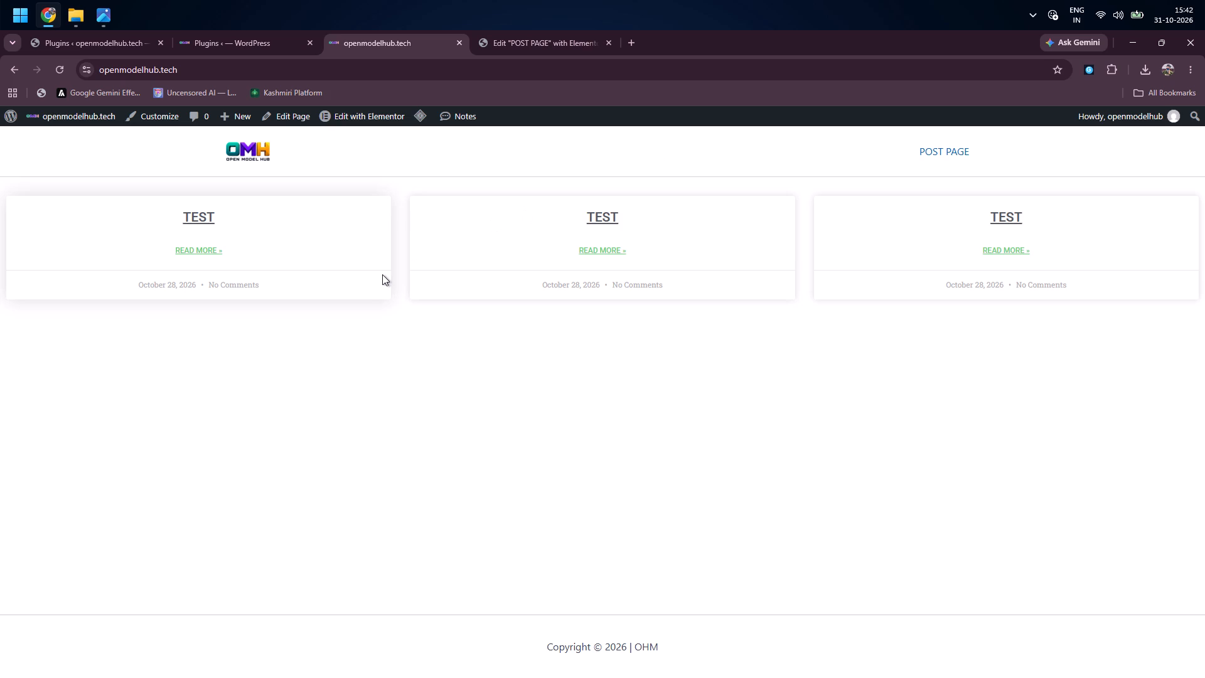
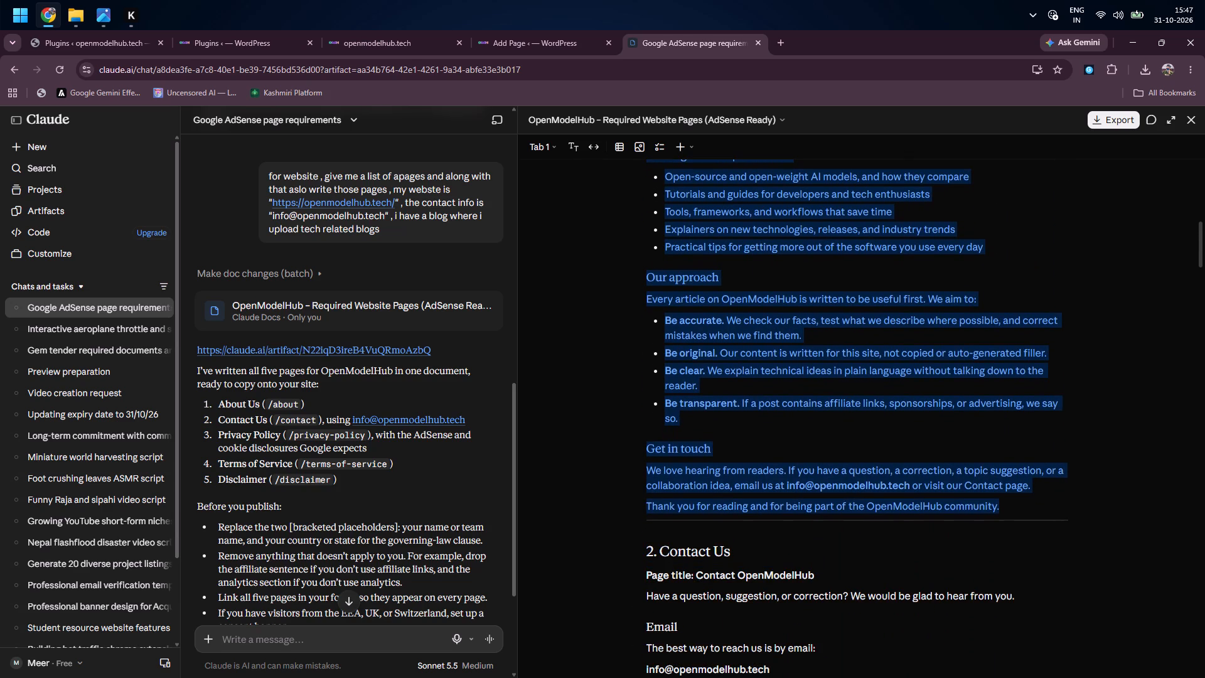
drag(931, 517, 1006, 510)
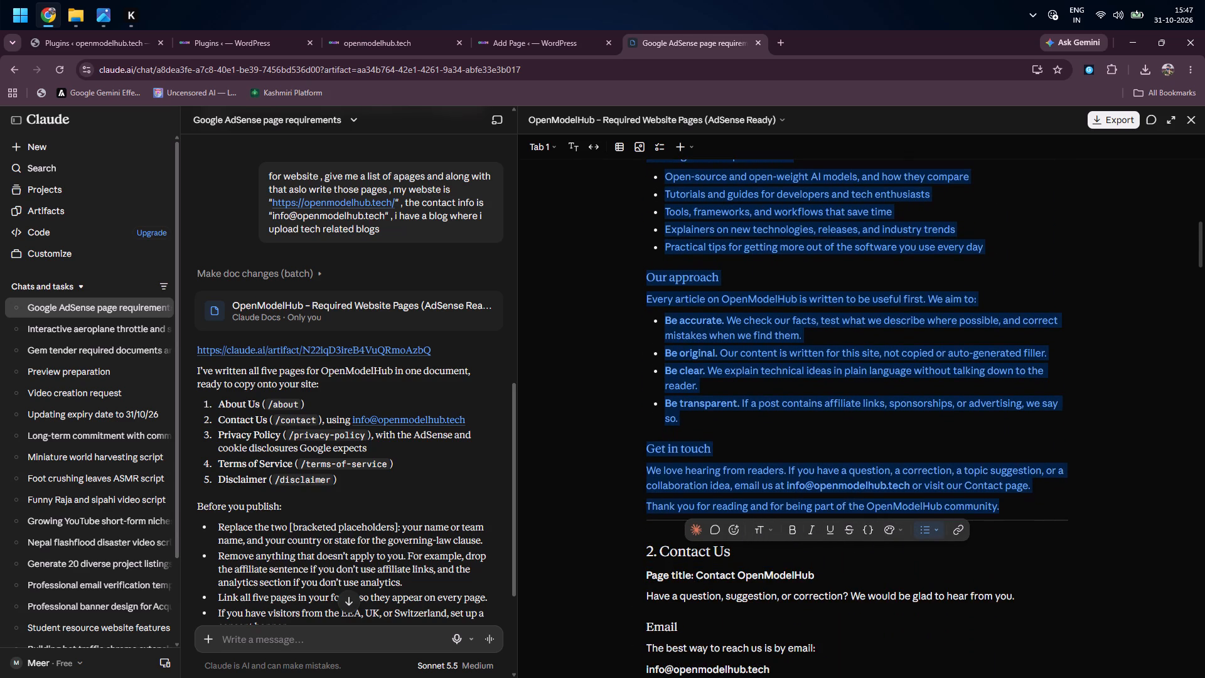
key(ctrl+c)
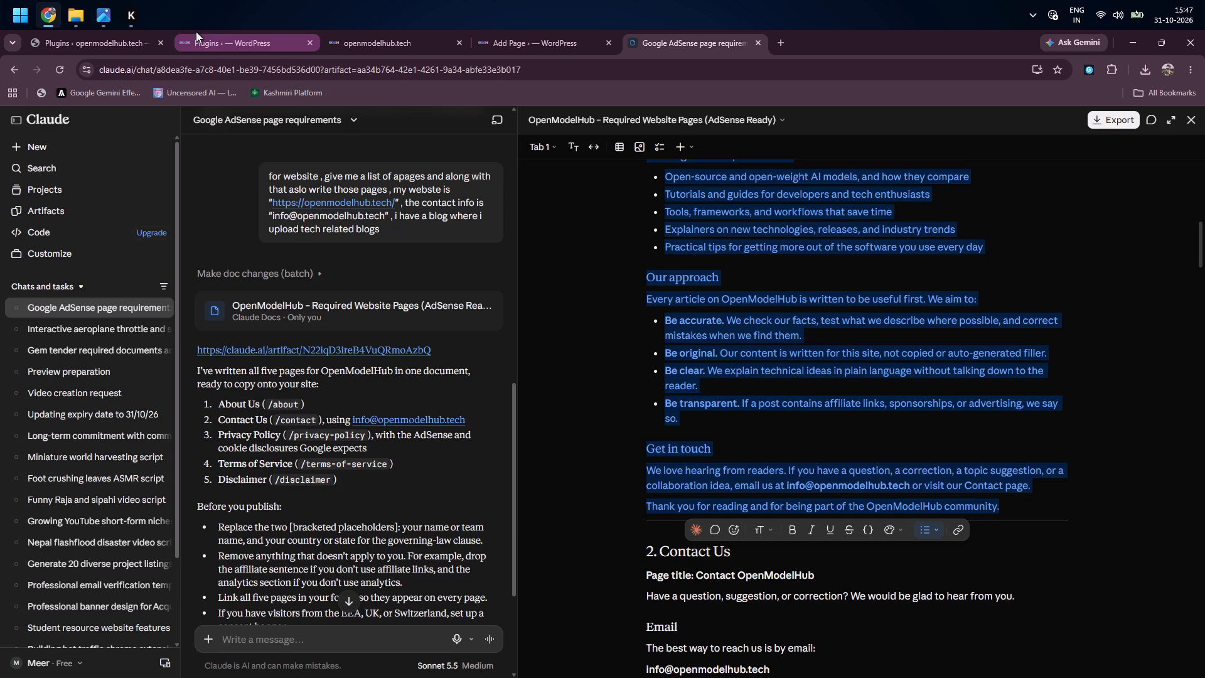
click(247, 45)
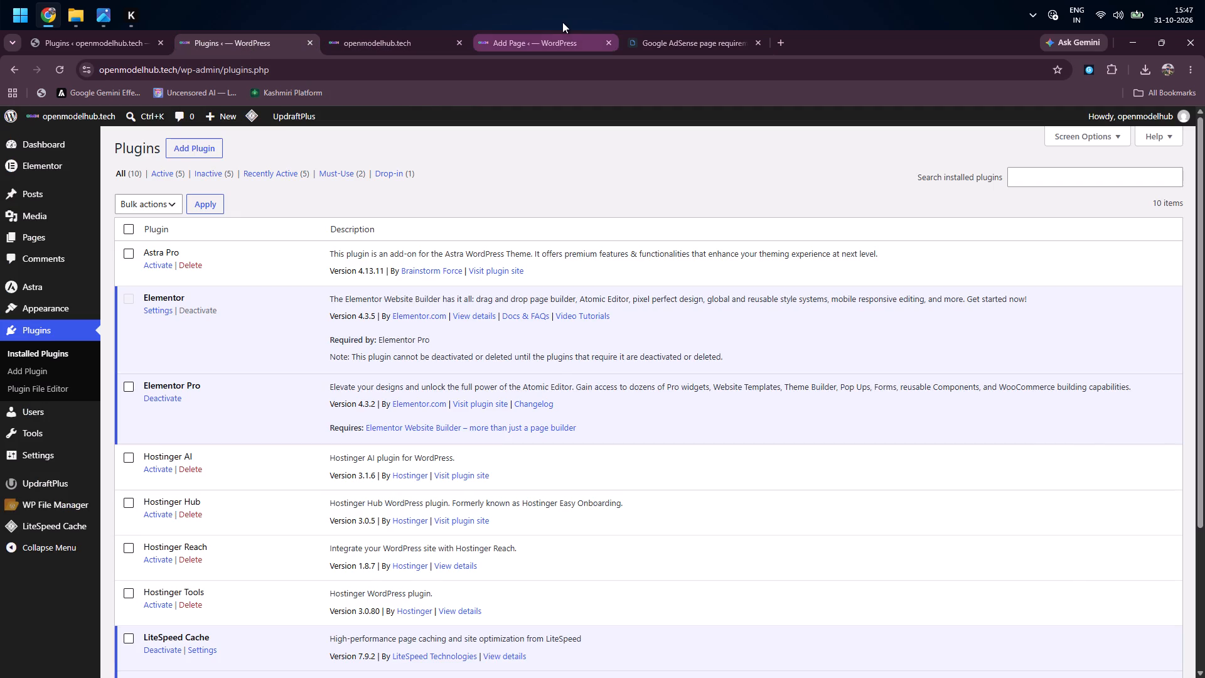
click(517, 43)
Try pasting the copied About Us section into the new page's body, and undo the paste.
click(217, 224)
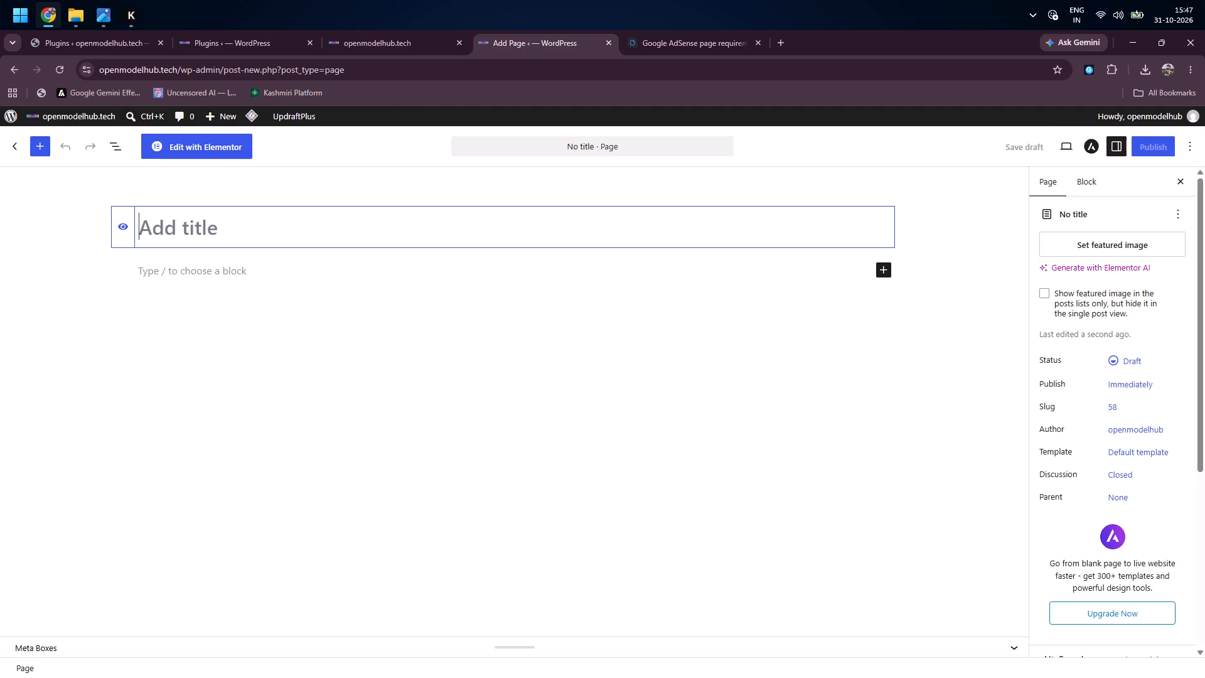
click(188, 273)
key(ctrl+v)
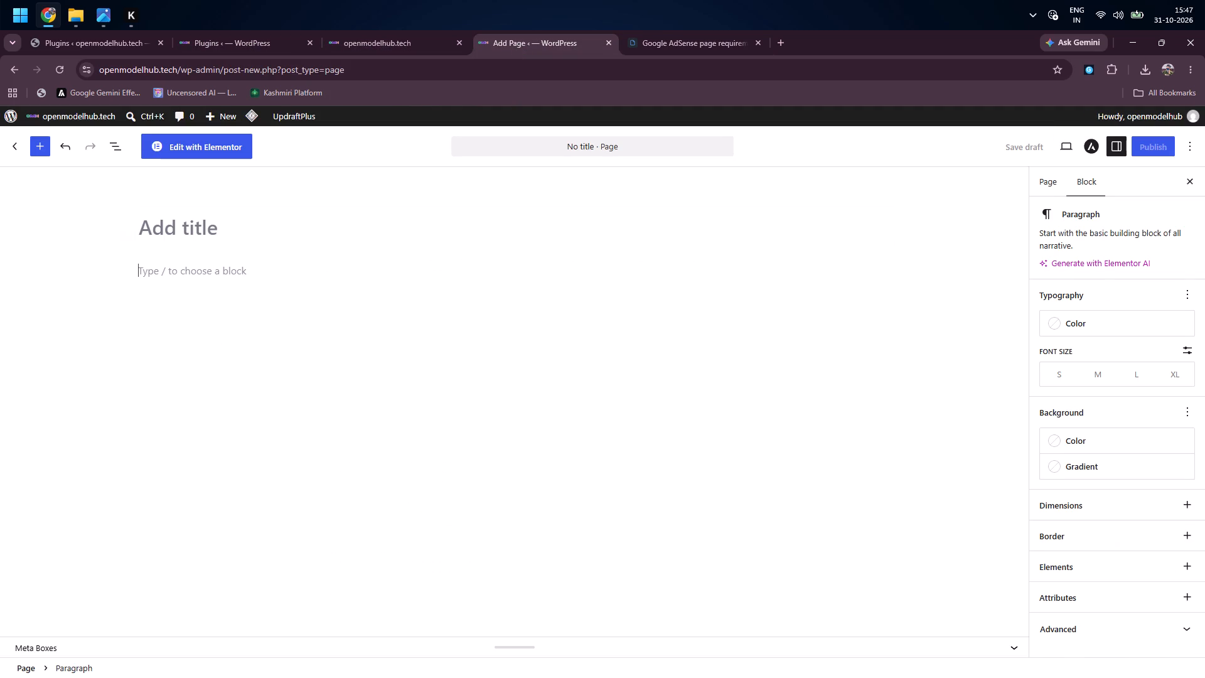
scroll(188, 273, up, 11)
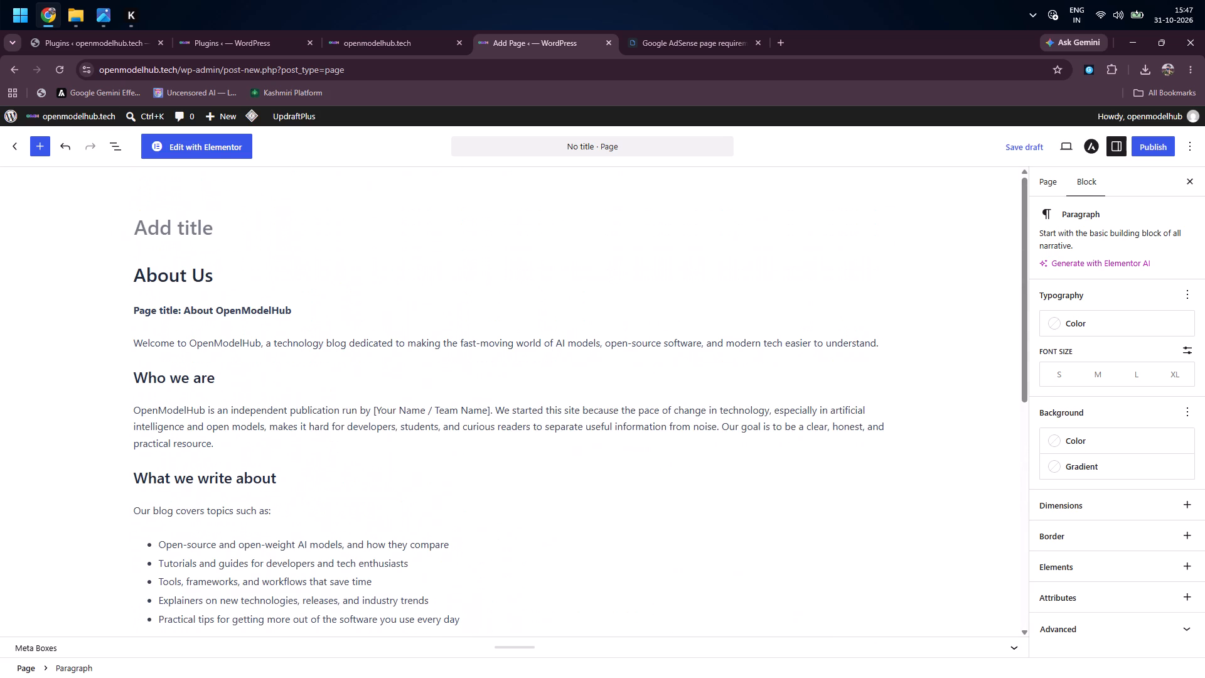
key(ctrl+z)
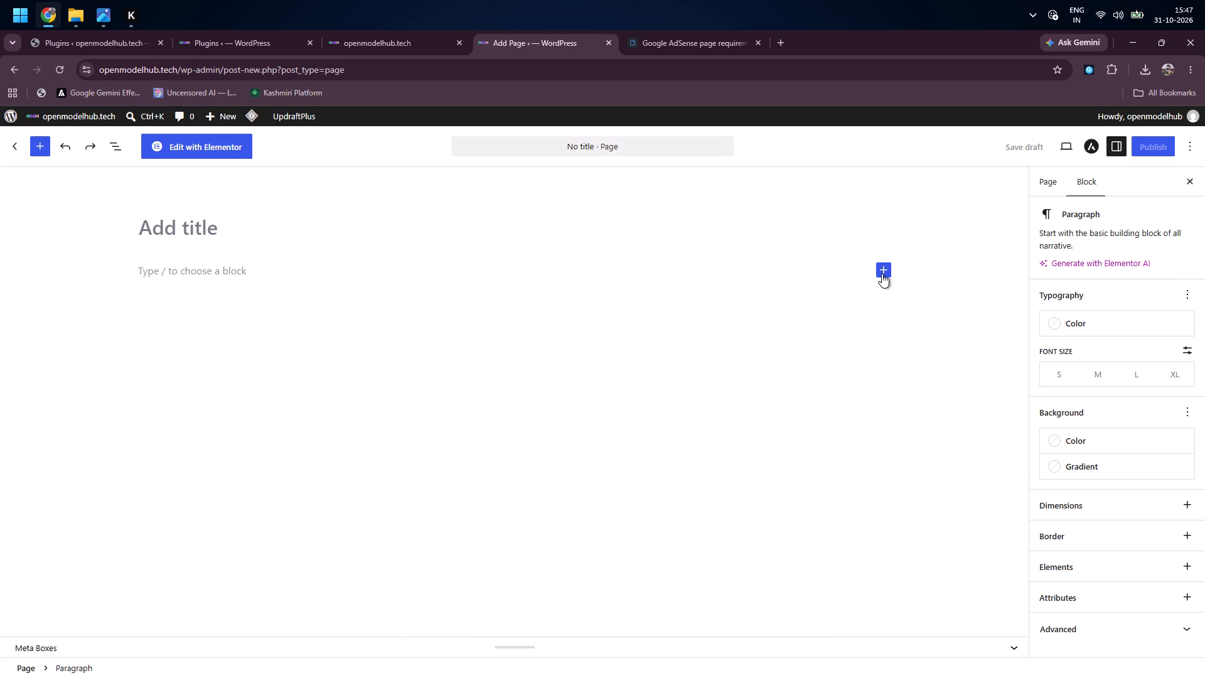
Insert a paragraph block in the page body and paste the copied About Us section into it.
click(882, 274)
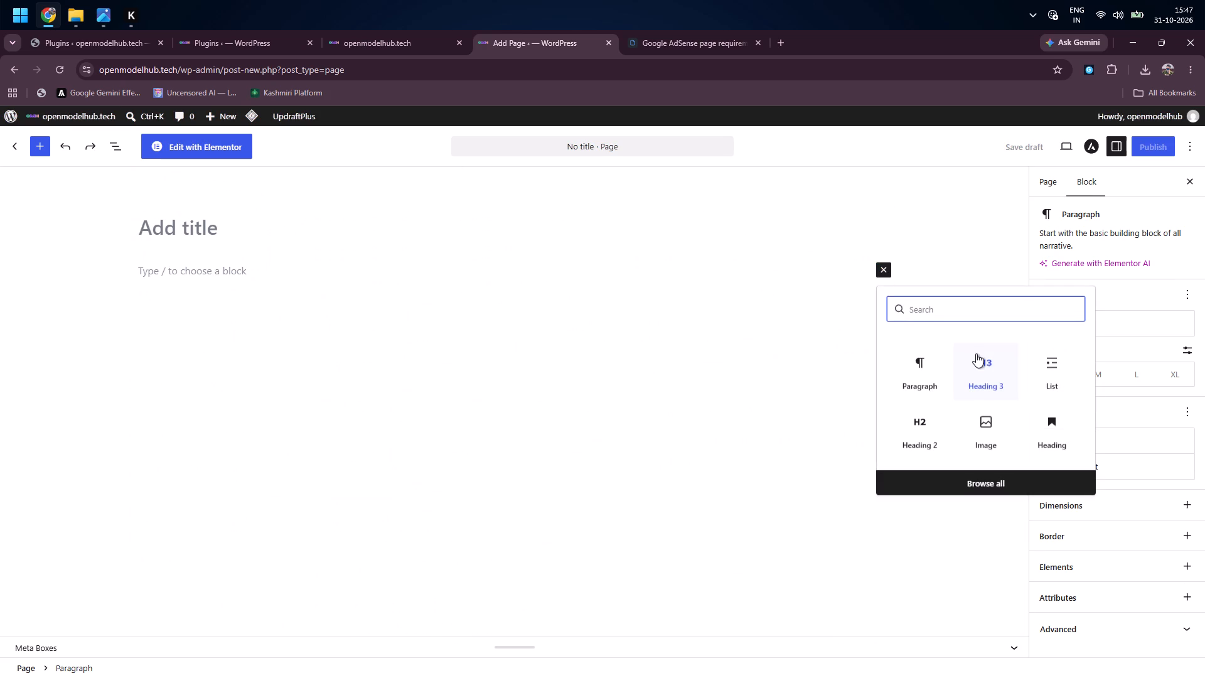
click(938, 369)
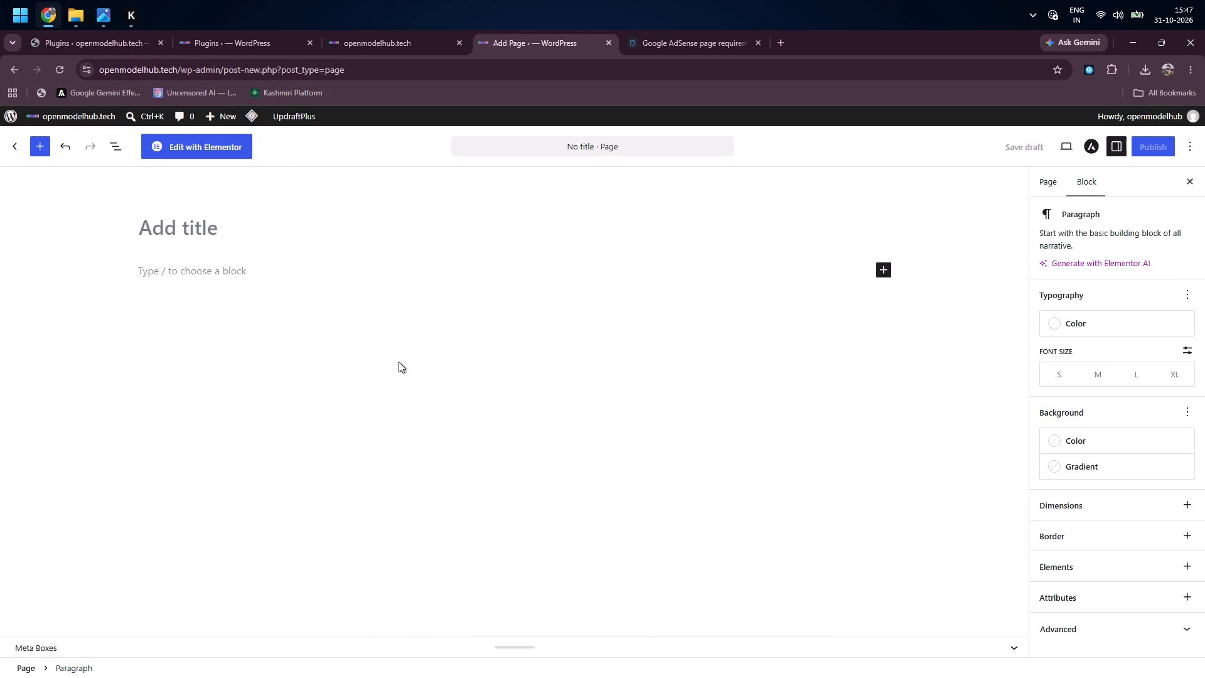
click(195, 270)
key(ctrl+v)
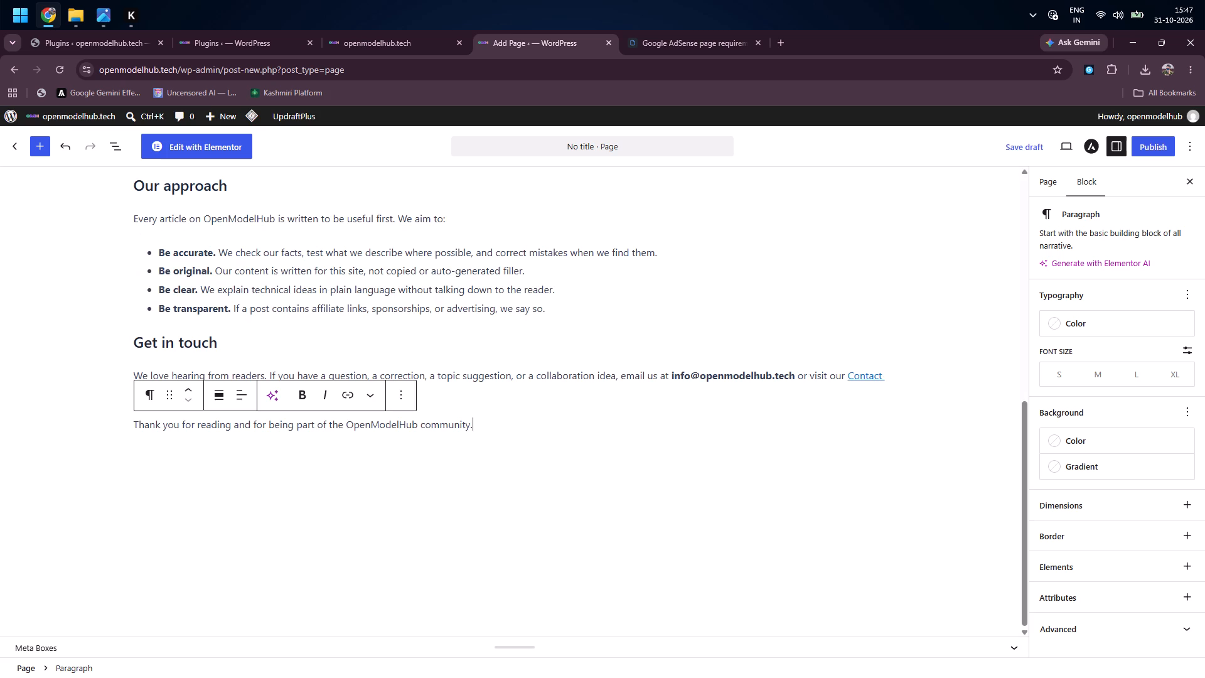
Set the page title to "About Us" by copying the heading text from the body.
scroll(223, 298, up, 8)
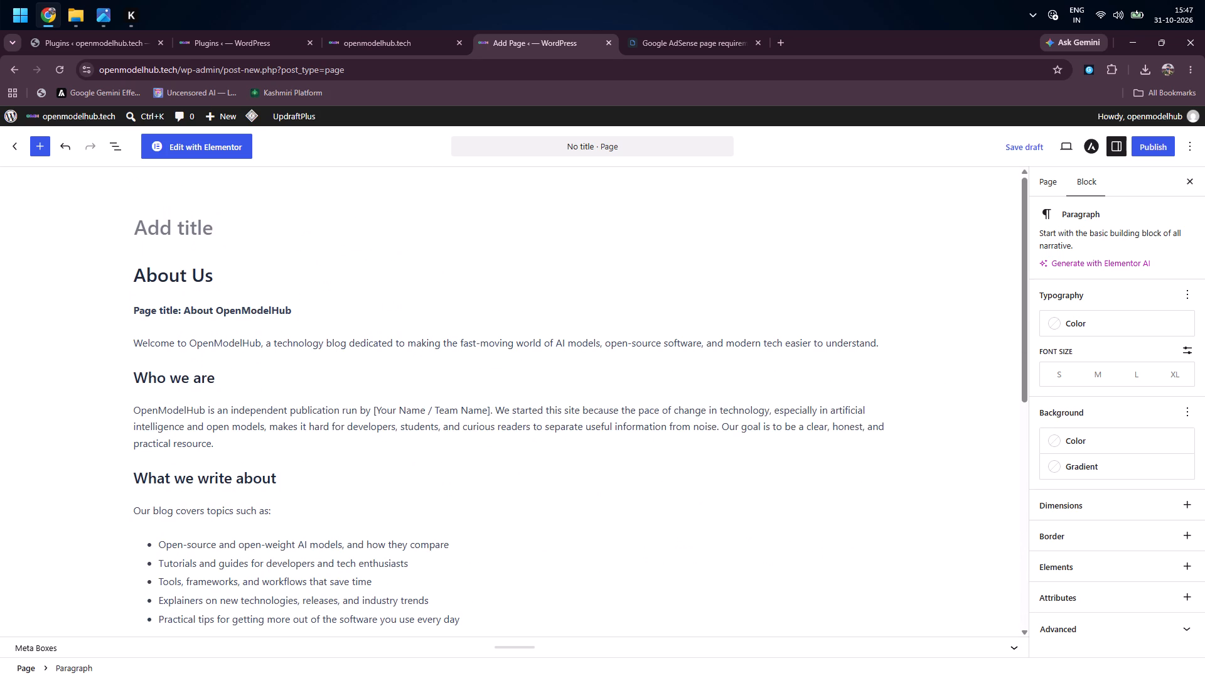
click(180, 222)
drag(218, 277, 136, 274)
key(ctrl+c)
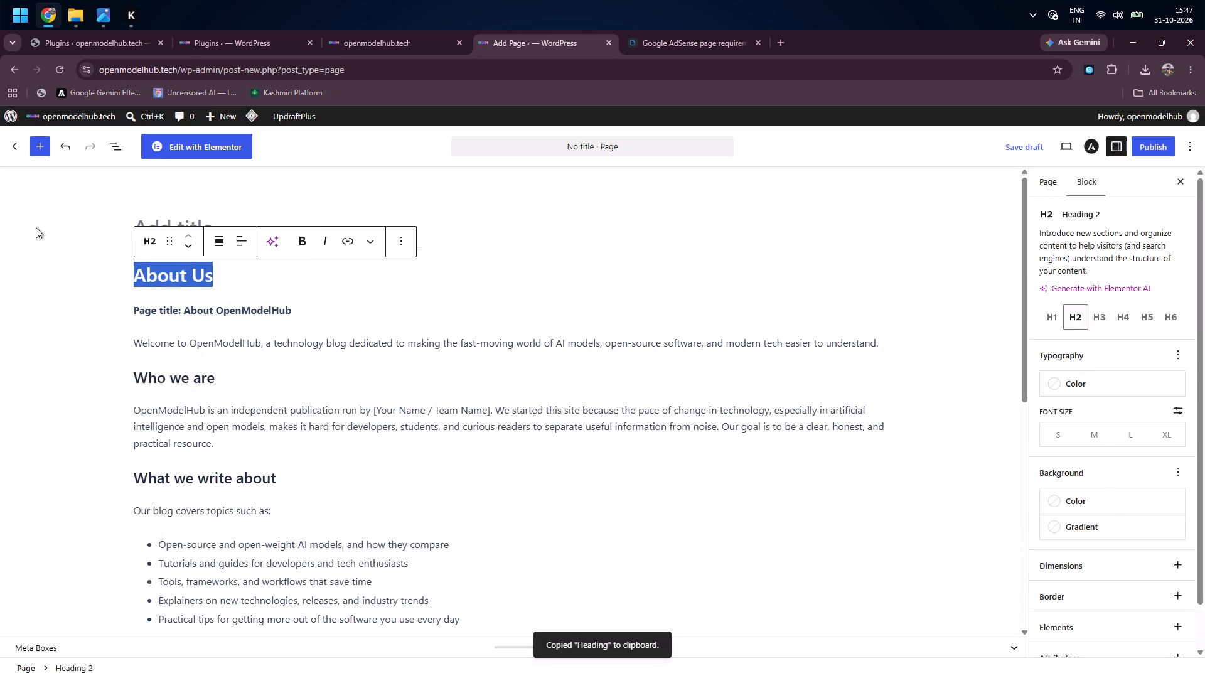
click(36, 227)
click(164, 229)
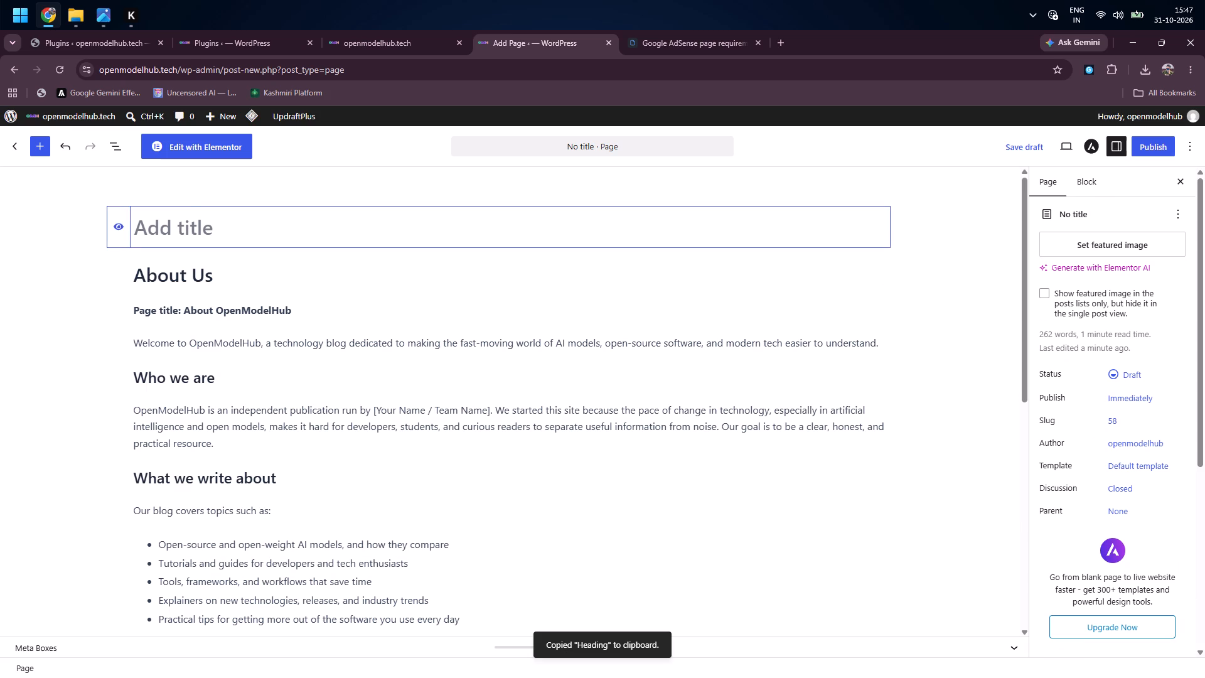
key(ctrl+v)
Delete the duplicate "About Us" heading and its empty block from the top of the page body.
click(226, 274)
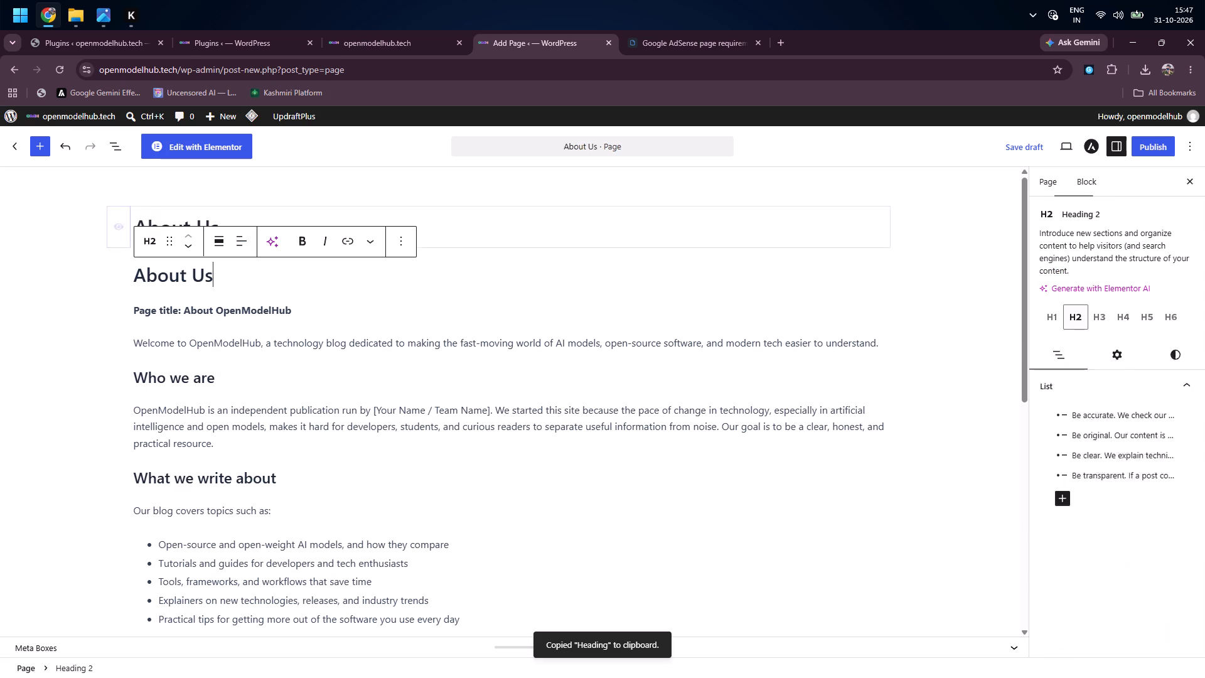
key(BackSpace)
key(BackSpace)
key(BackSpace)
key(BackSpace)
key(BackSpace)
key(BackSpace)
key(BackSpace)
key(BackSpace)
key(BackSpace)
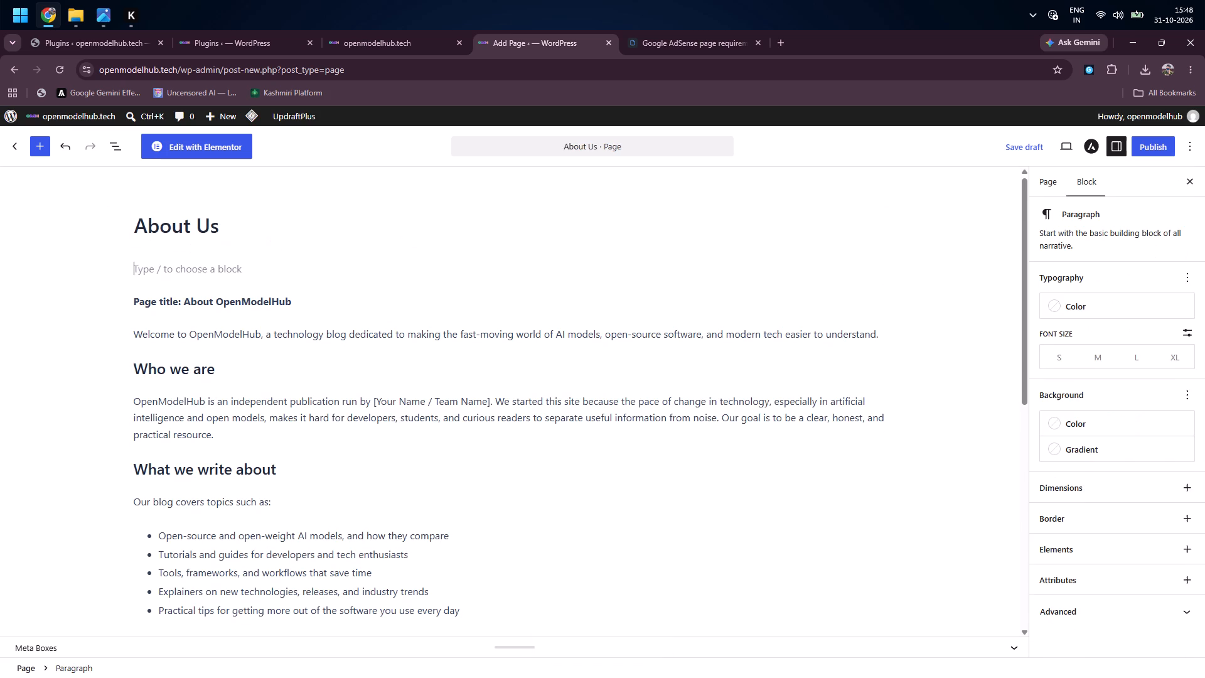
key(BackSpace)
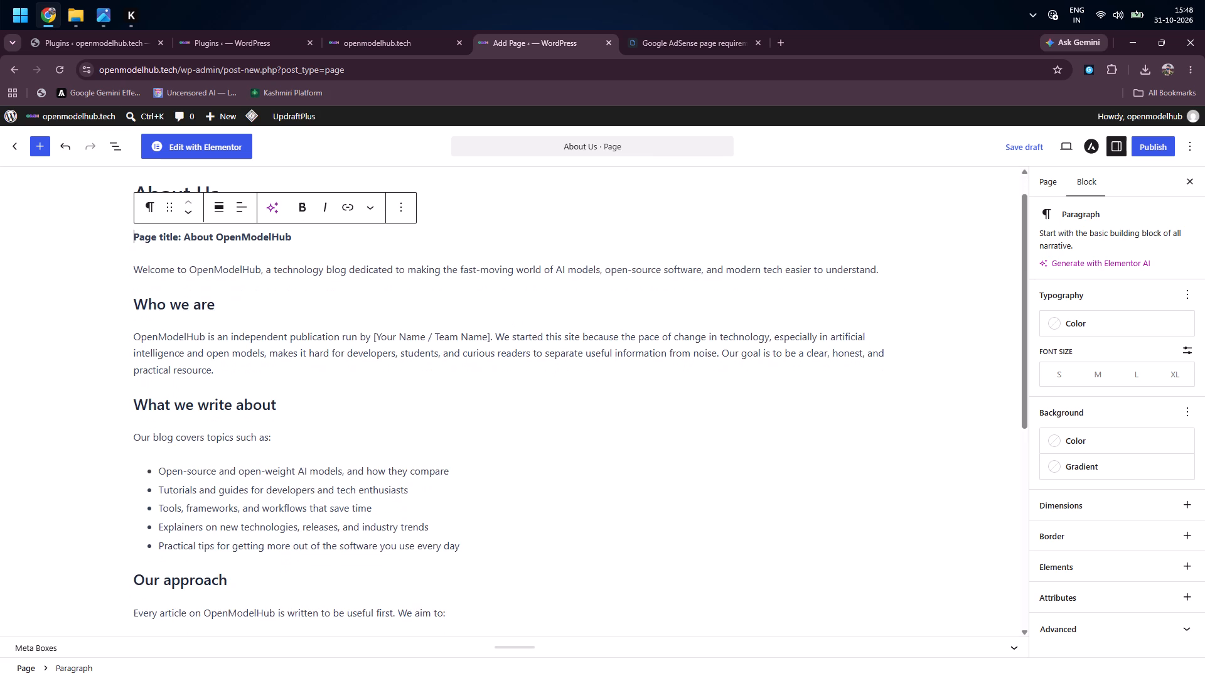
Remove the "Page title:" prefix from the bold line under the page title, leaving "About OpenModelHub".
click(186, 239)
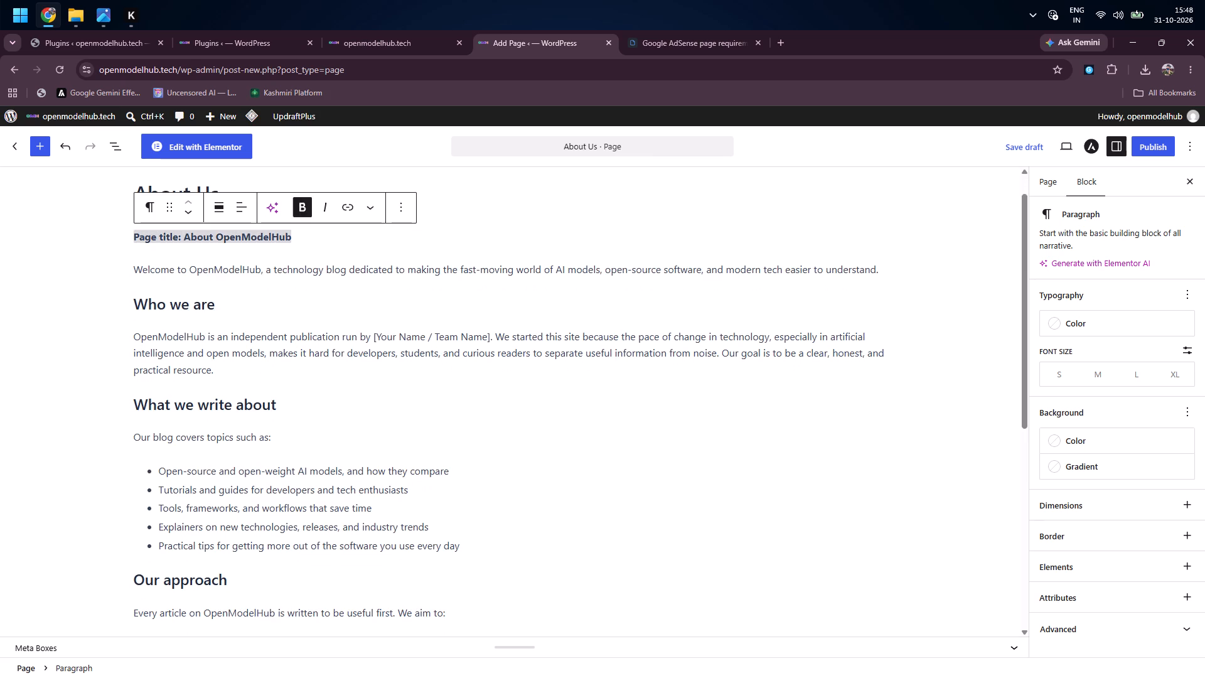
key(BackSpace)
key(BackSpace)
key(BackSpace)
key(BackSpace)
key(BackSpace)
key(BackSpace)
key(BackSpace)
key(BackSpace)
key(BackSpace)
key(BackSpace)
key(BackSpace)
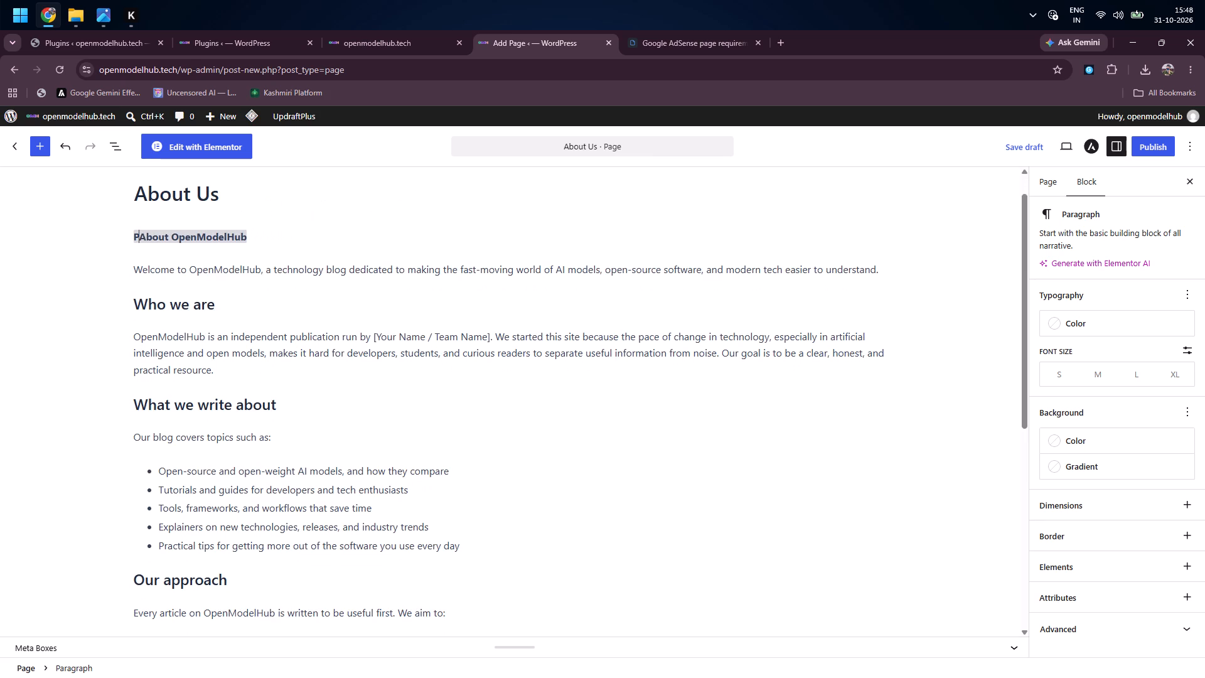
key(BackSpace)
click(544, 431)
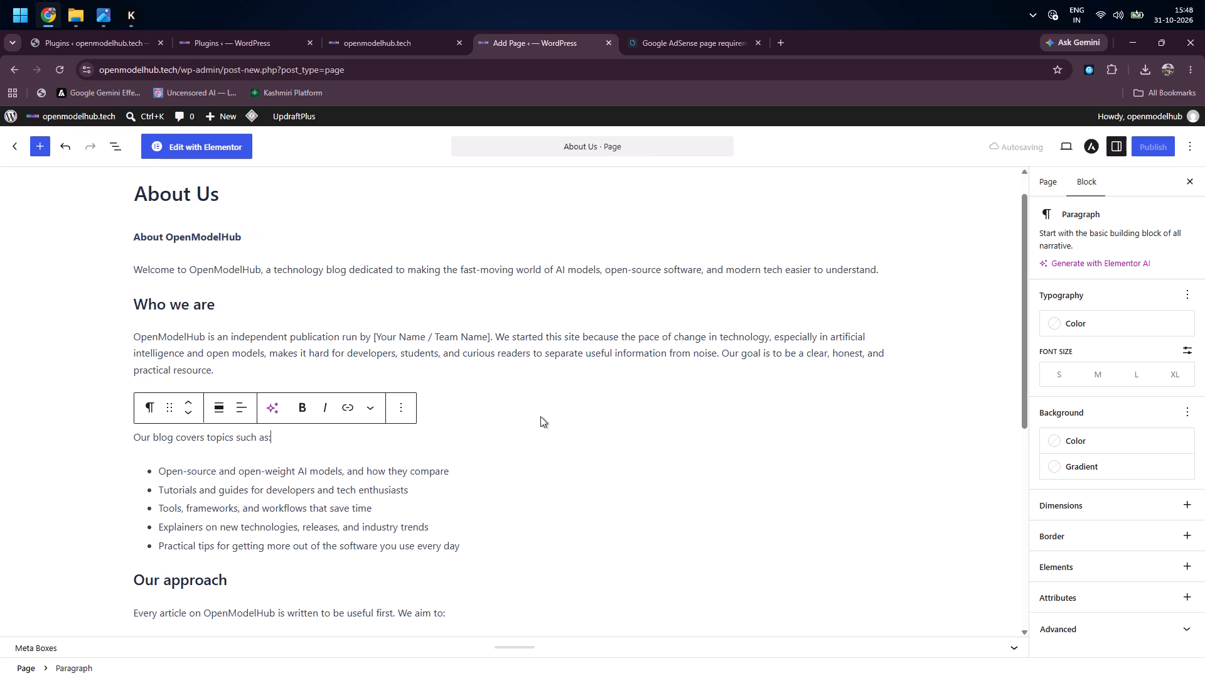
Replace the "[Your Name / Team Name]" placeholder in the "Who we are" paragraph with "an Anonyomous".
click(491, 336)
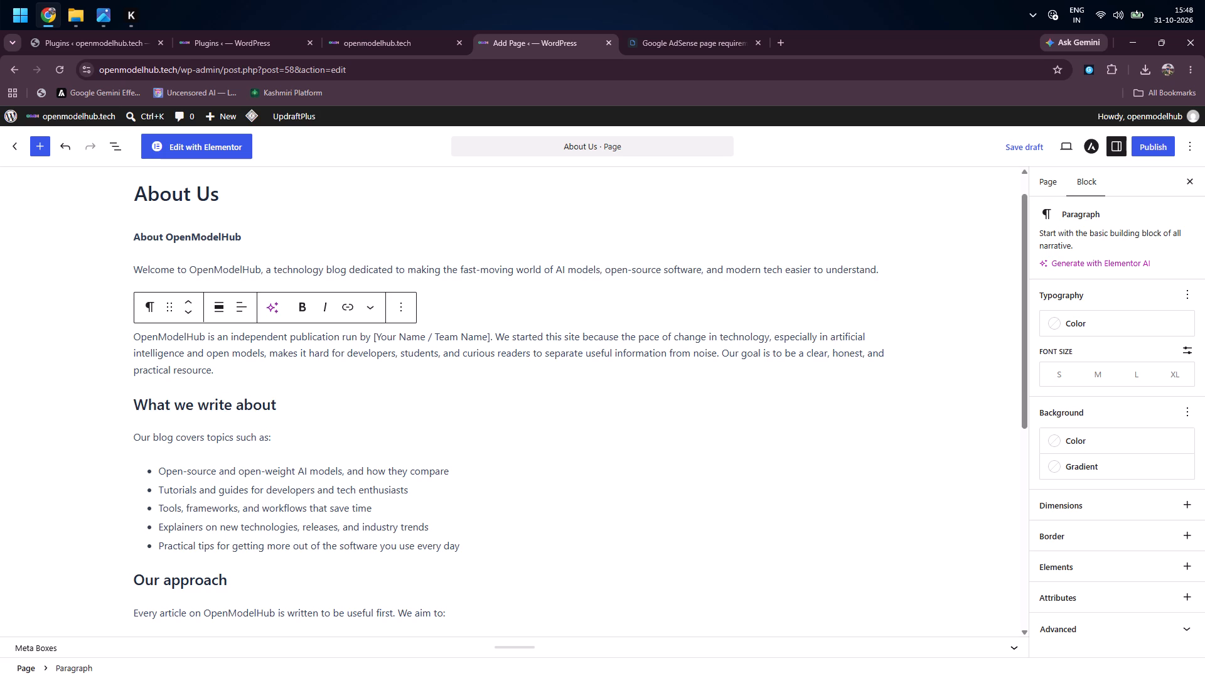
key(BackSpace)
key(BackSpace)
key(BackSpace)
key(BackSpace)
key(BackSpace)
key(BackSpace)
key(BackSpace)
key(BackSpace)
key(BackSpace)
key(BackSpace)
key(BackSpace)
key(BackSpace)
key(BackSpace)
key(BackSpace)
key(BackSpace)
key(BackSpace)
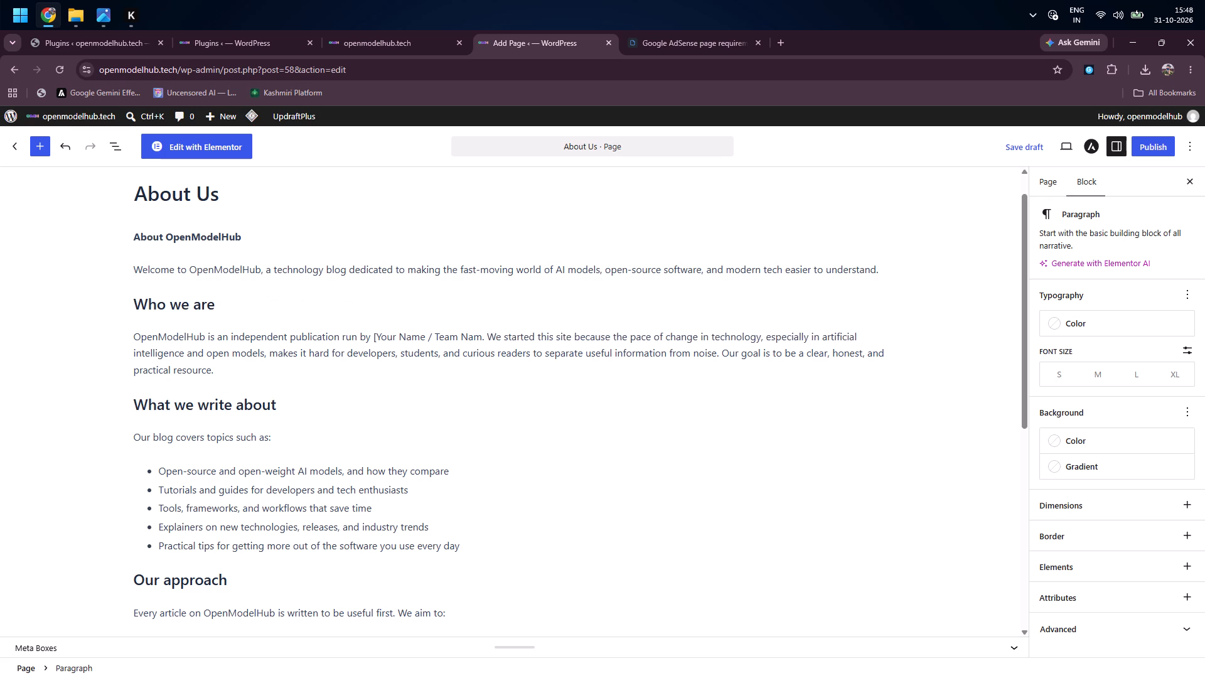
key(BackSpace)
key(BackSpace)
key(BackSpace)
key(BackSpace)
key(BackSpace)
key(BackSpace)
key(BackSpace)
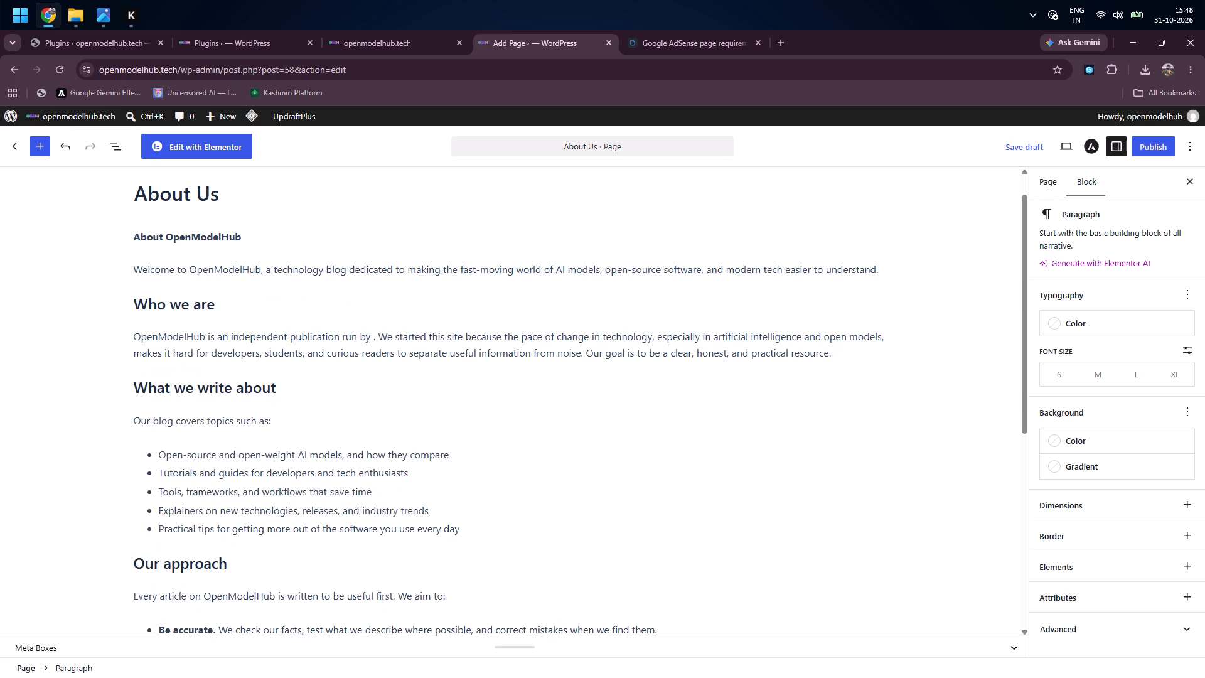
text(an Annon)
key(BackSpace)
key(BackSpace)
key(BackSpace)
text(oy)
key(BackSpace)
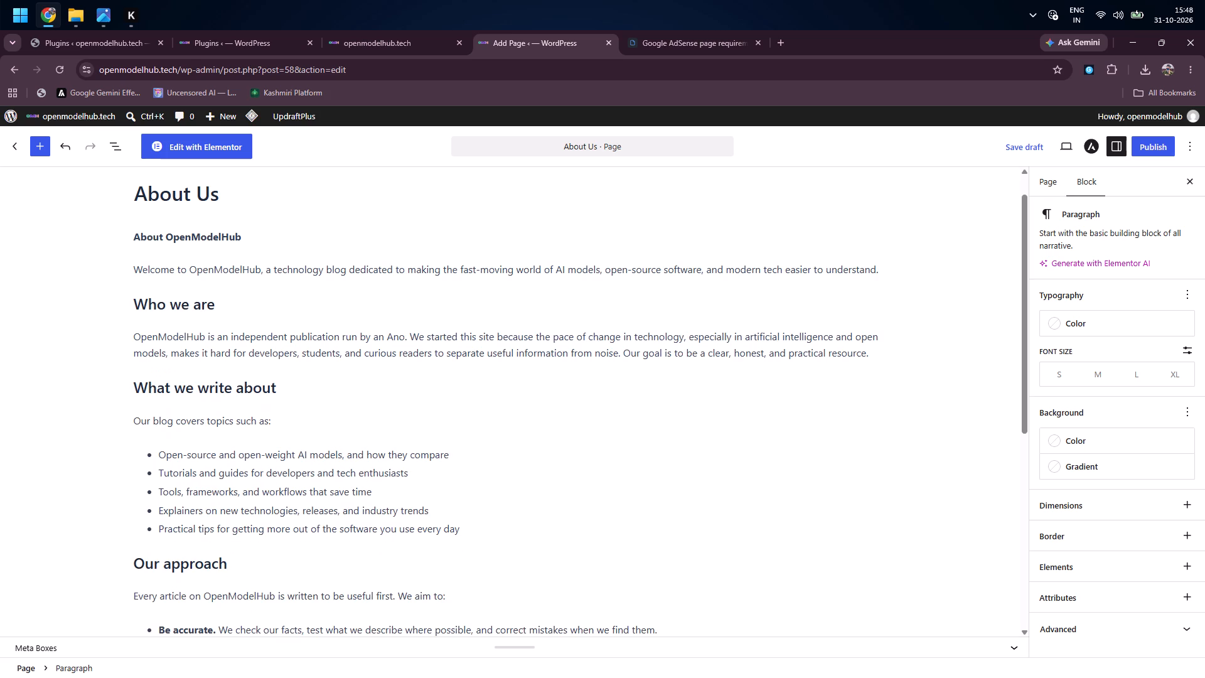
key(n)
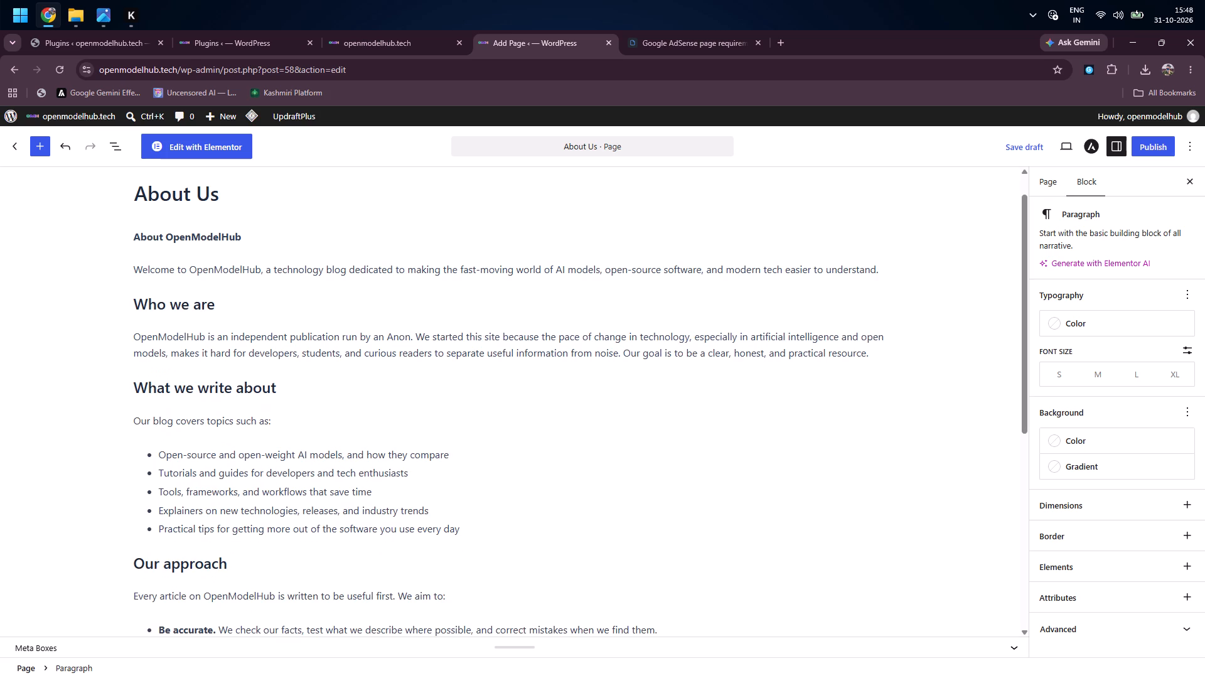
text(yomous)
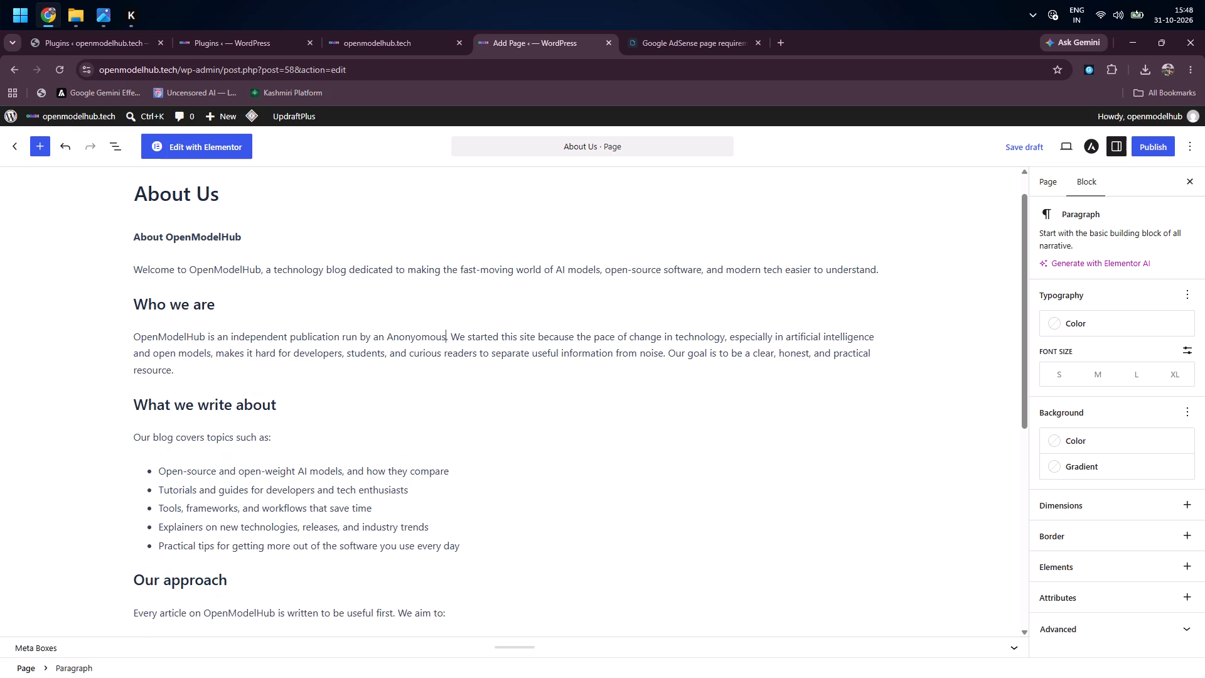
Replace the word "Anonyomous" in the "Who we are" paragraph with "NOOREZAI".
key(BackSpace)
key(BackSpace)
key(BackSpace)
key(BackSpace)
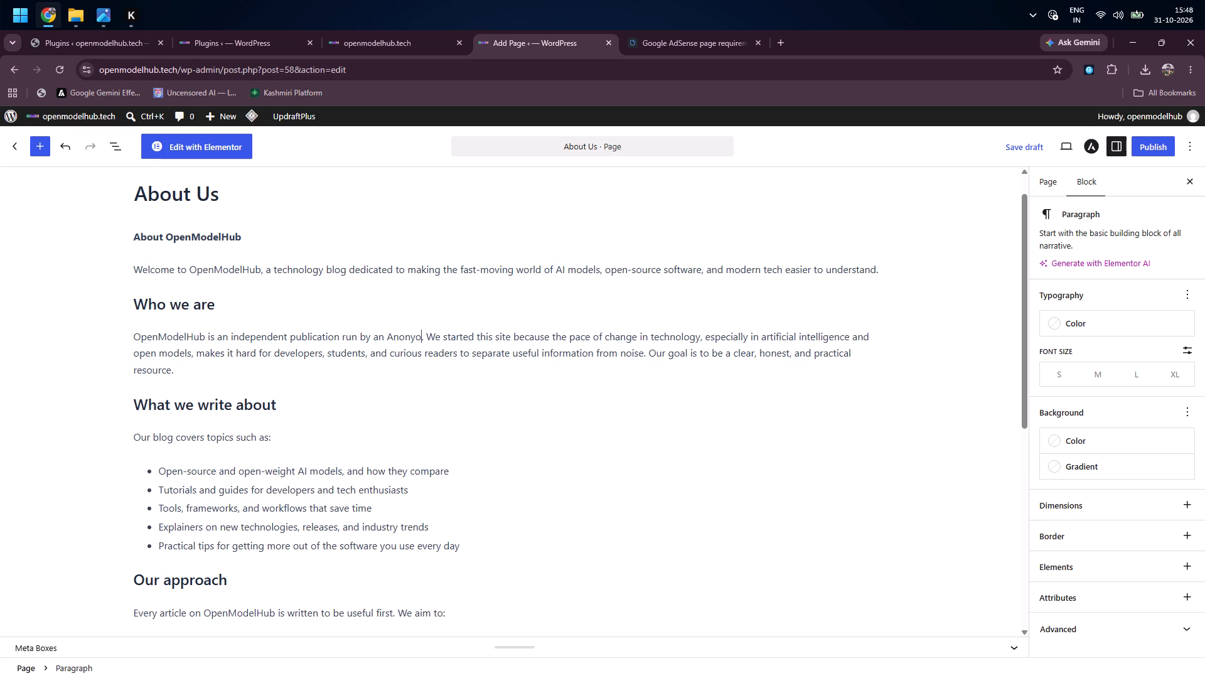
key(BackSpace)
key(BackSpace)
key(BackSpace)
key(BackSpace)
key(BackSpace)
key(BackSpace)
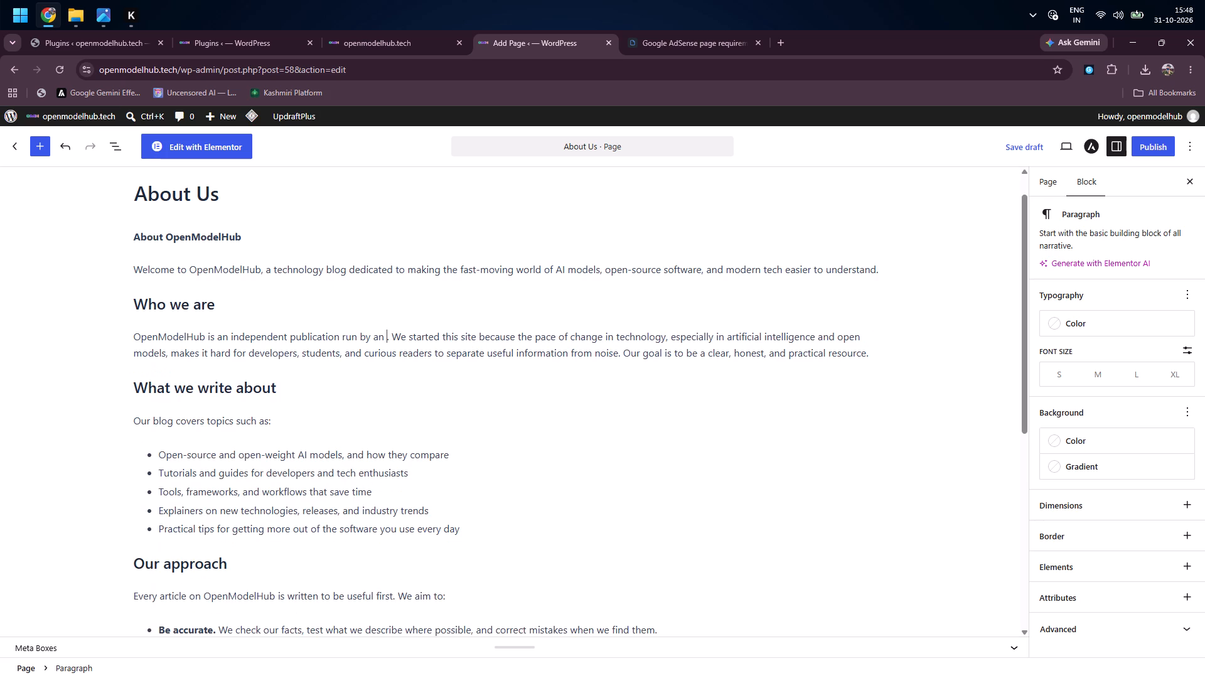
text(NOORE)
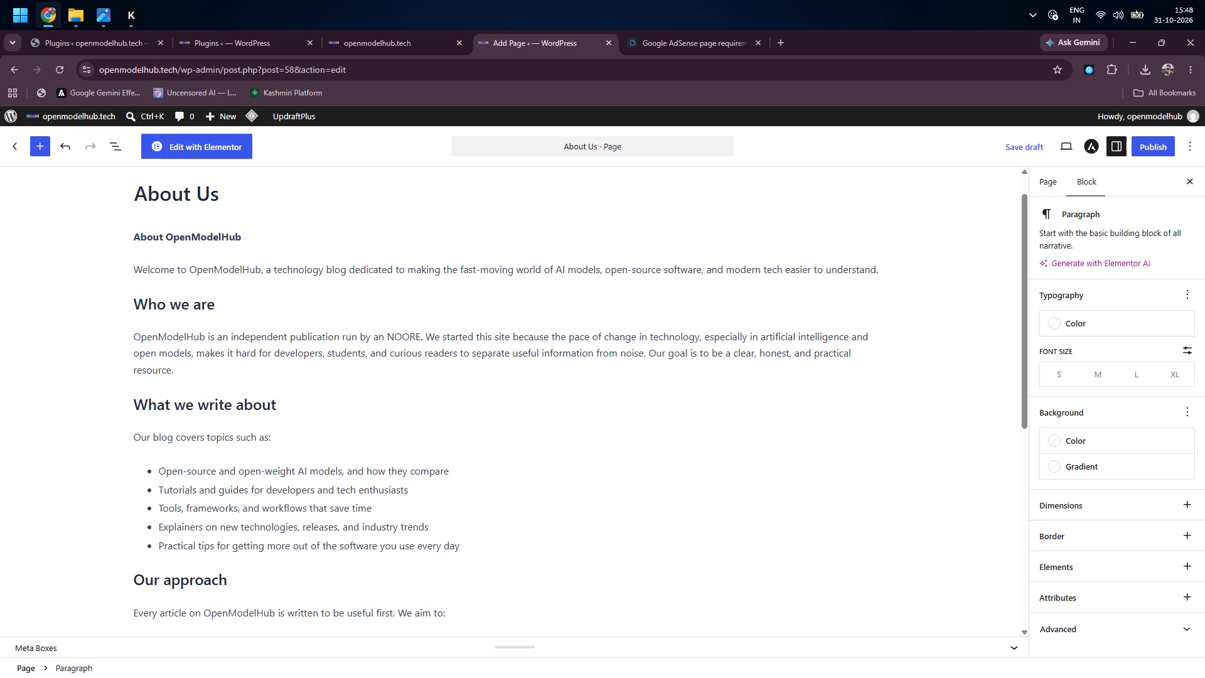
text(ZAI)
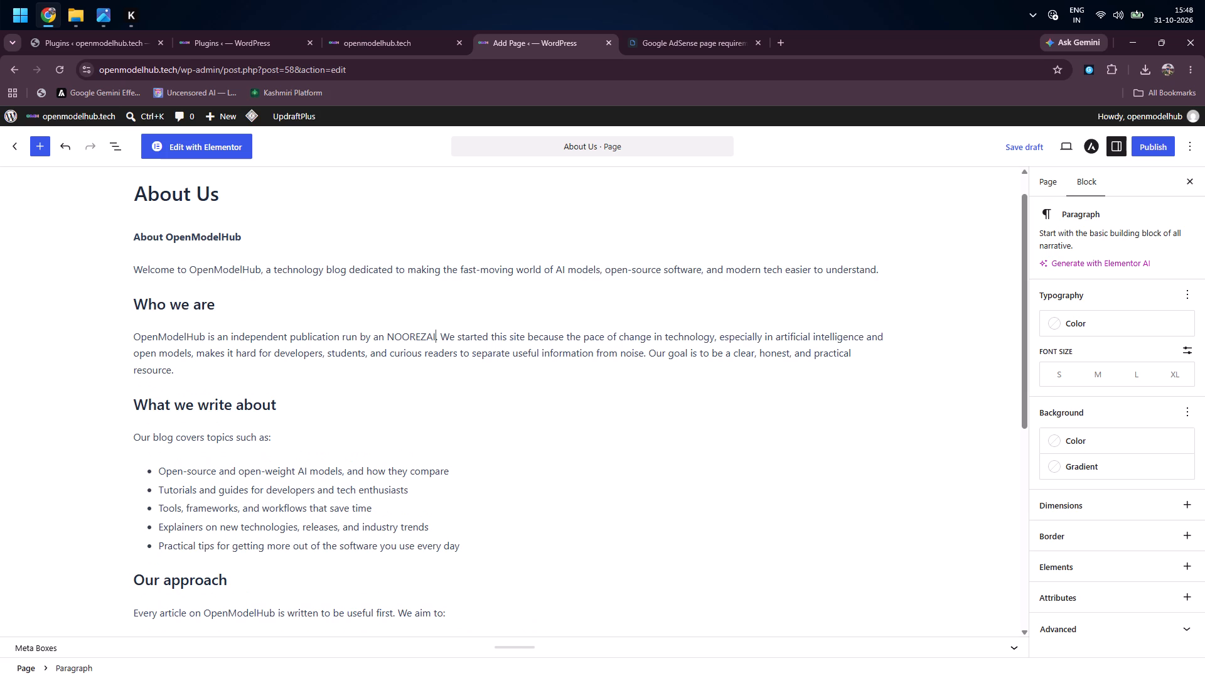
Review the whole About Us body and inspect the target of the "Contact page" link under "Get in touch".
scroll(491, 336, down, 3)
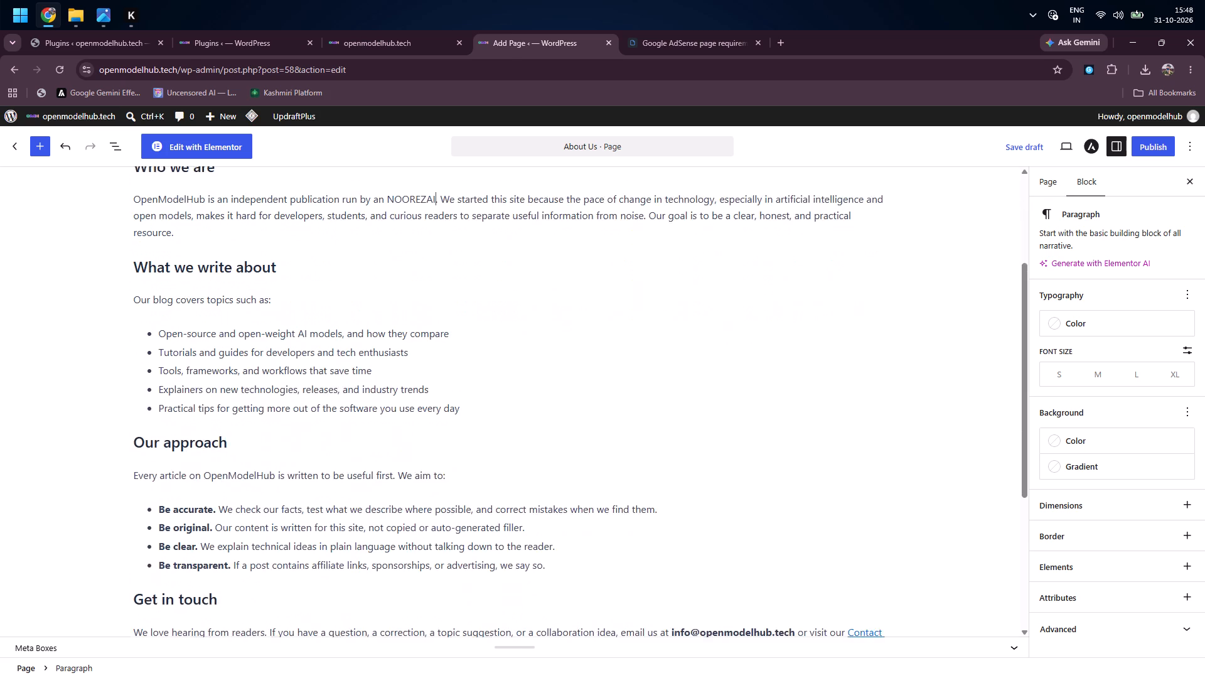
scroll(491, 336, down, 3)
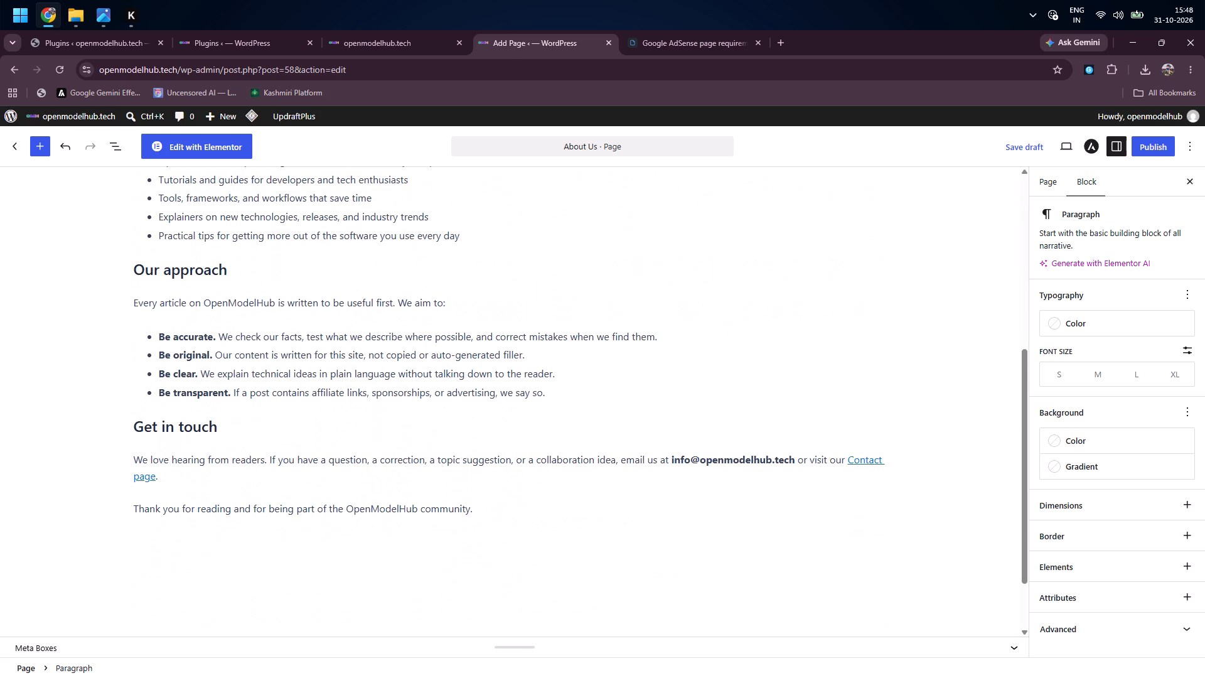
scroll(491, 336, up, 1)
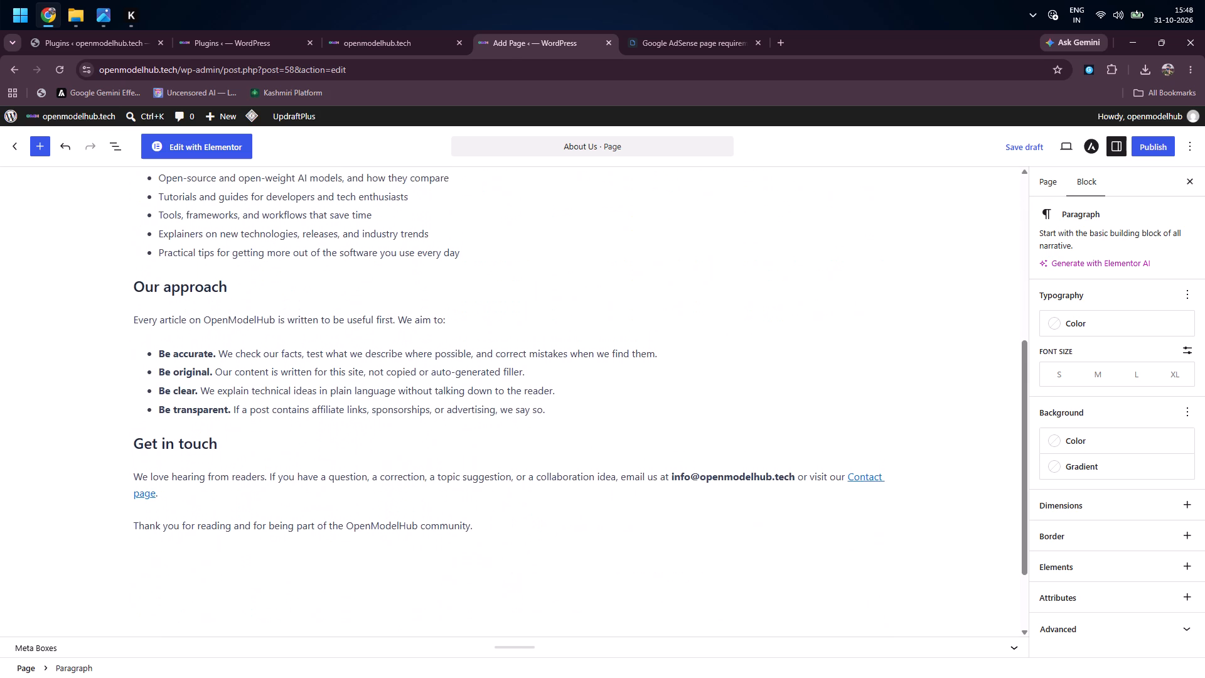
scroll(491, 336, up, 2)
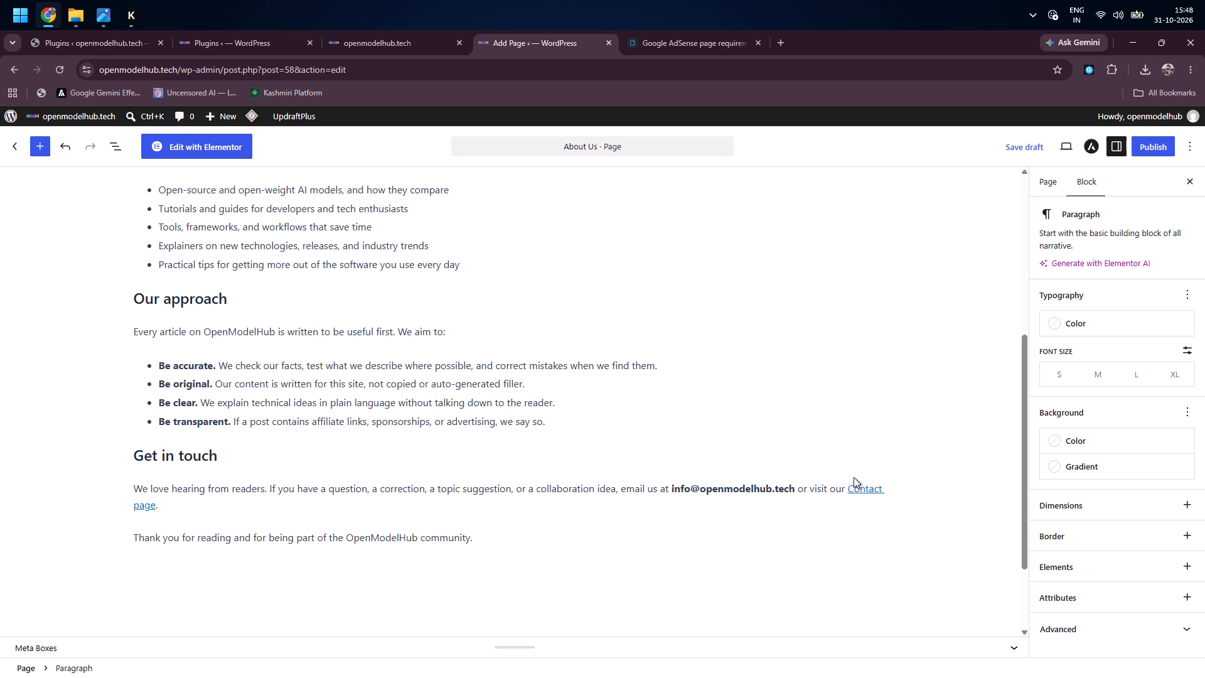
click(858, 487)
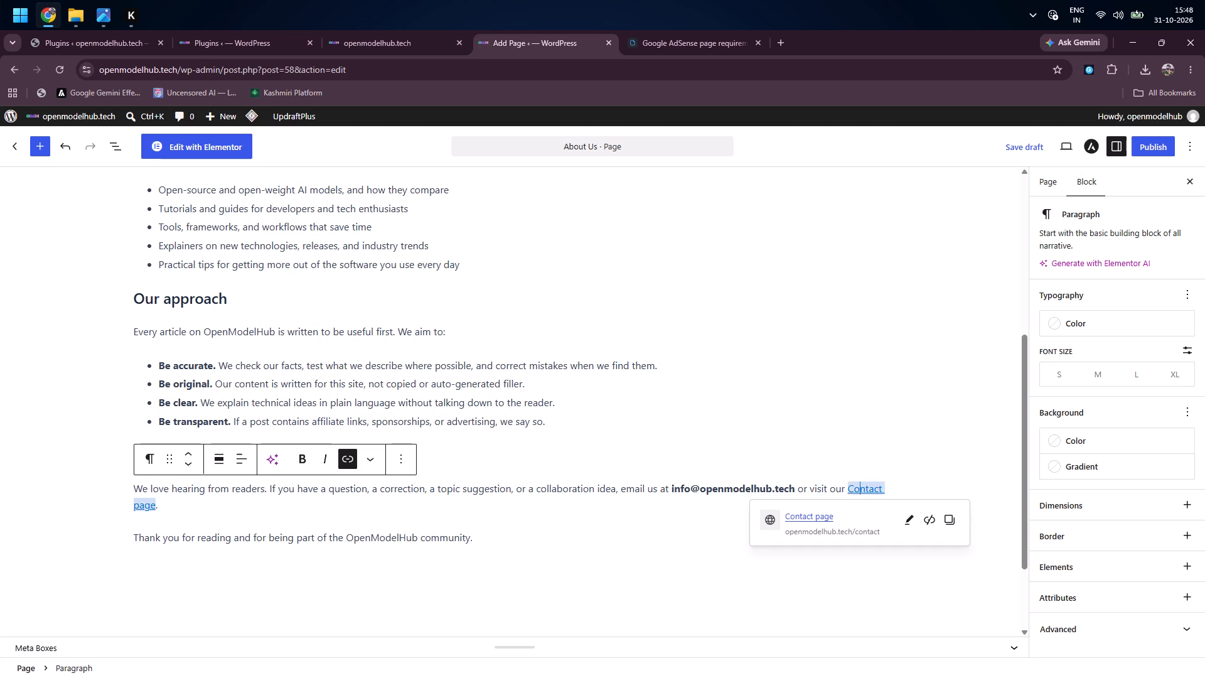
click(774, 429)
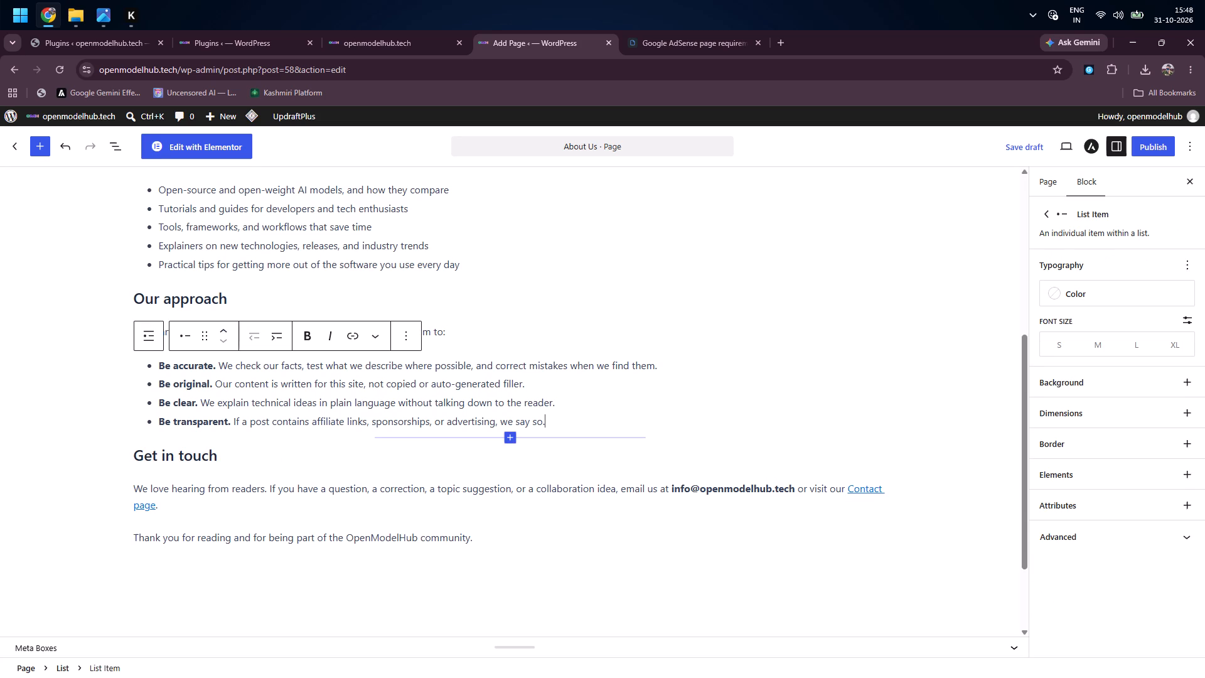
click(869, 492)
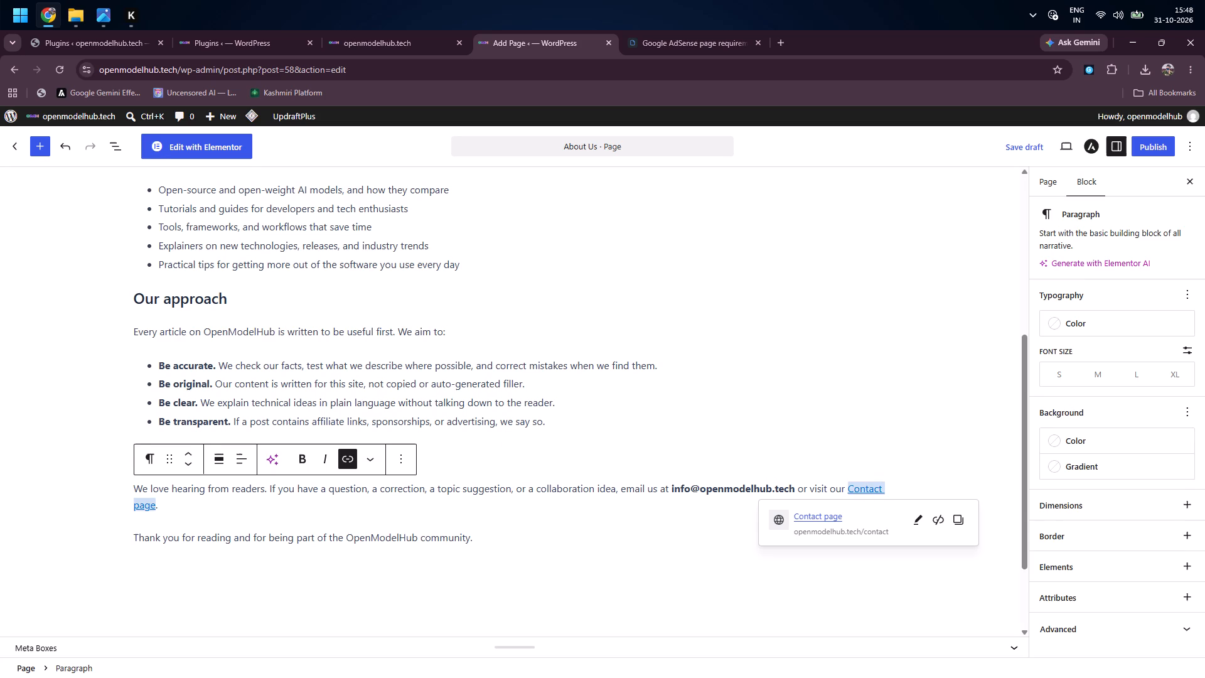
click(894, 400)
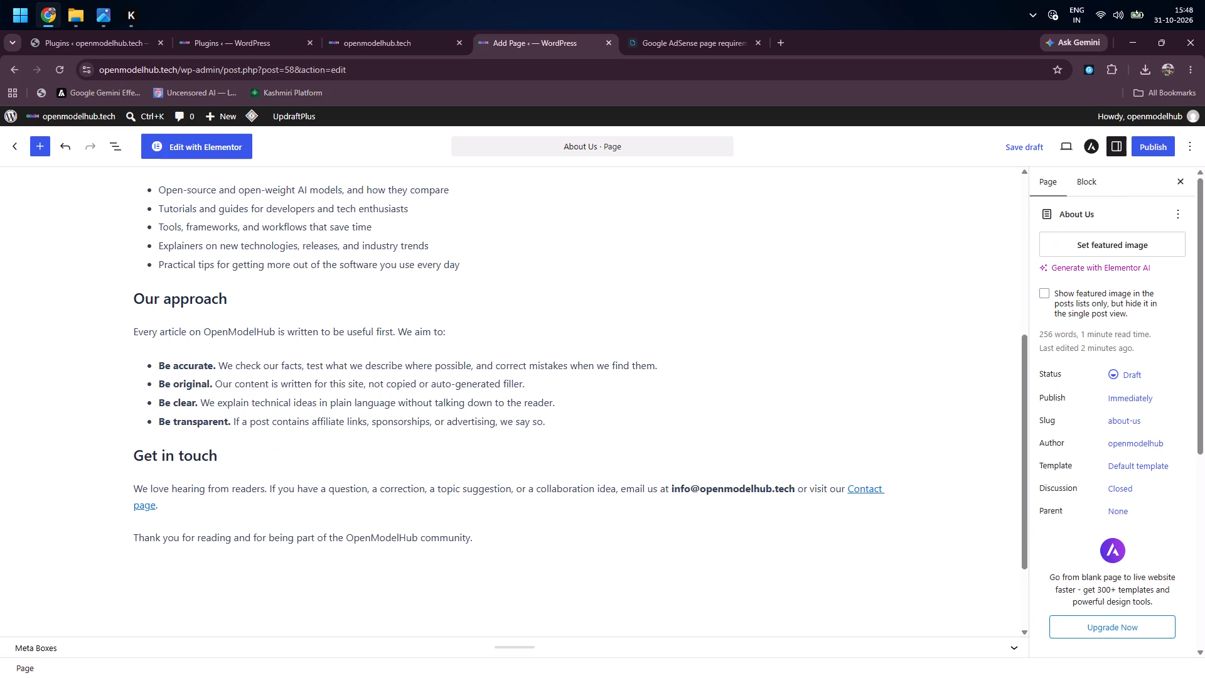
scroll(527, 384, up, 7)
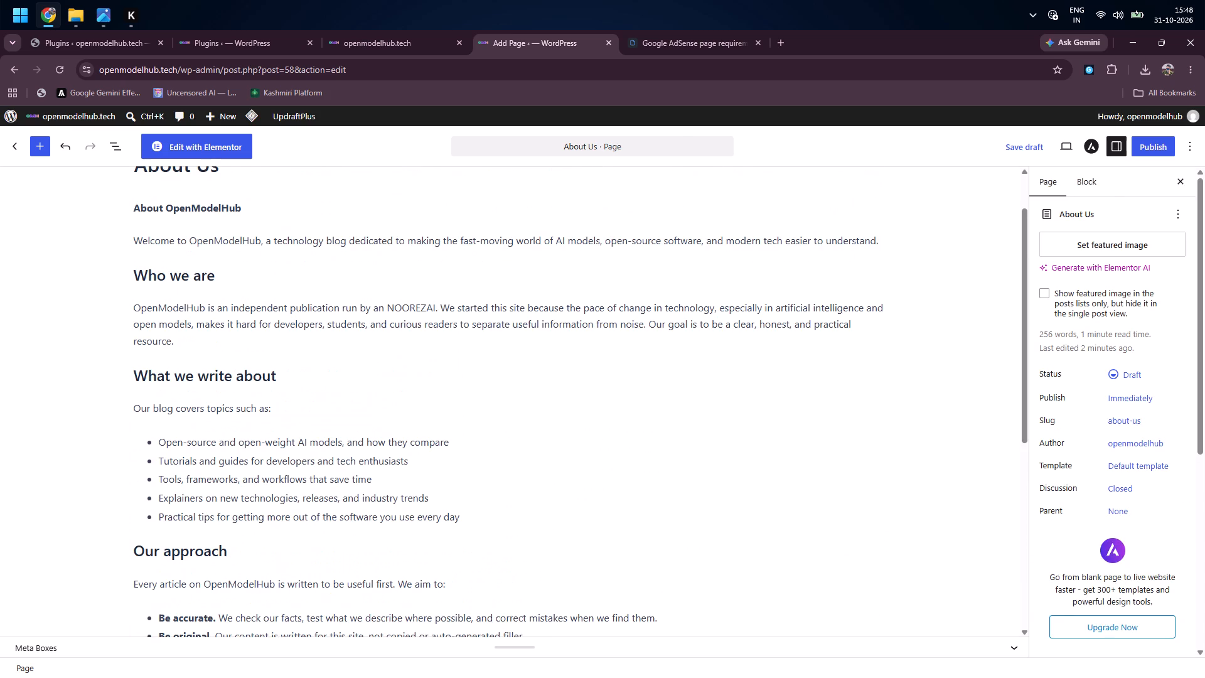
scroll(527, 384, down, 5)
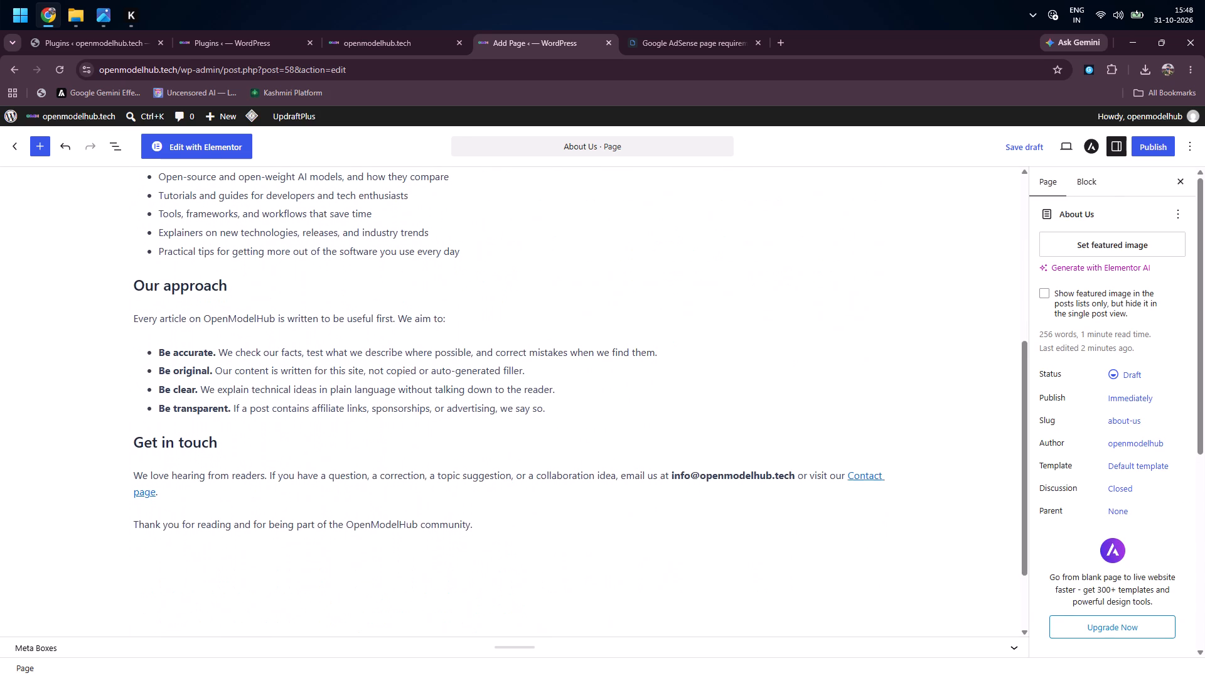
scroll(527, 384, up, 2)
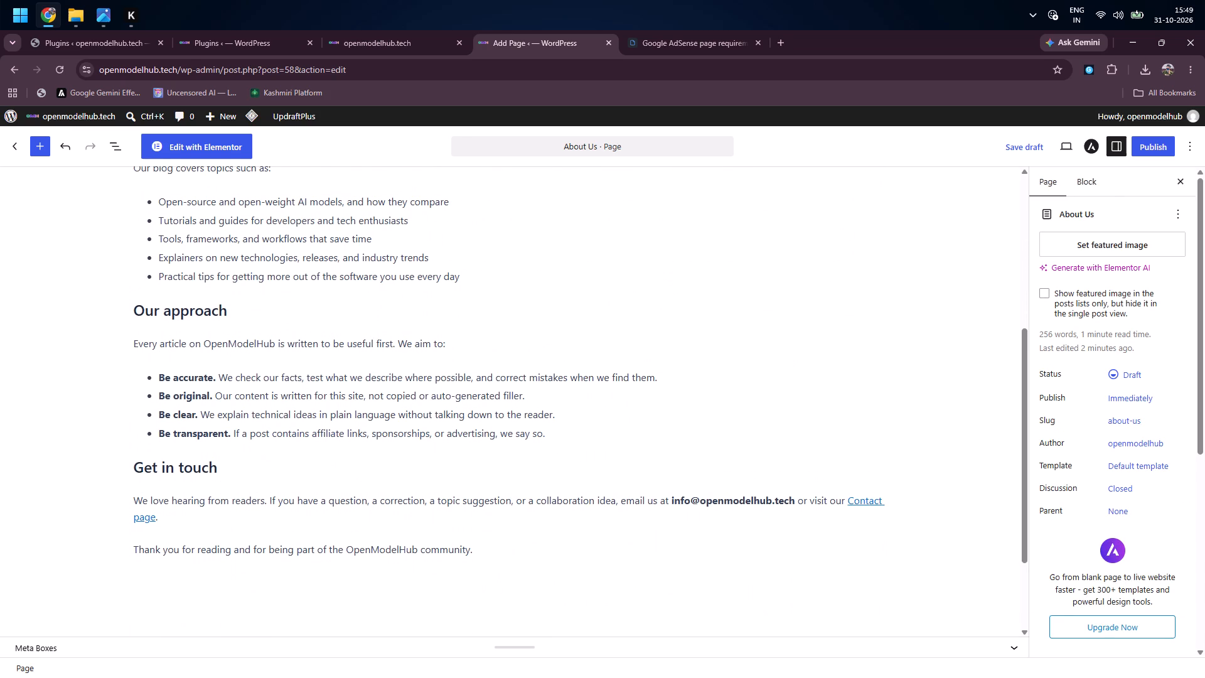
scroll(527, 384, up, 5)
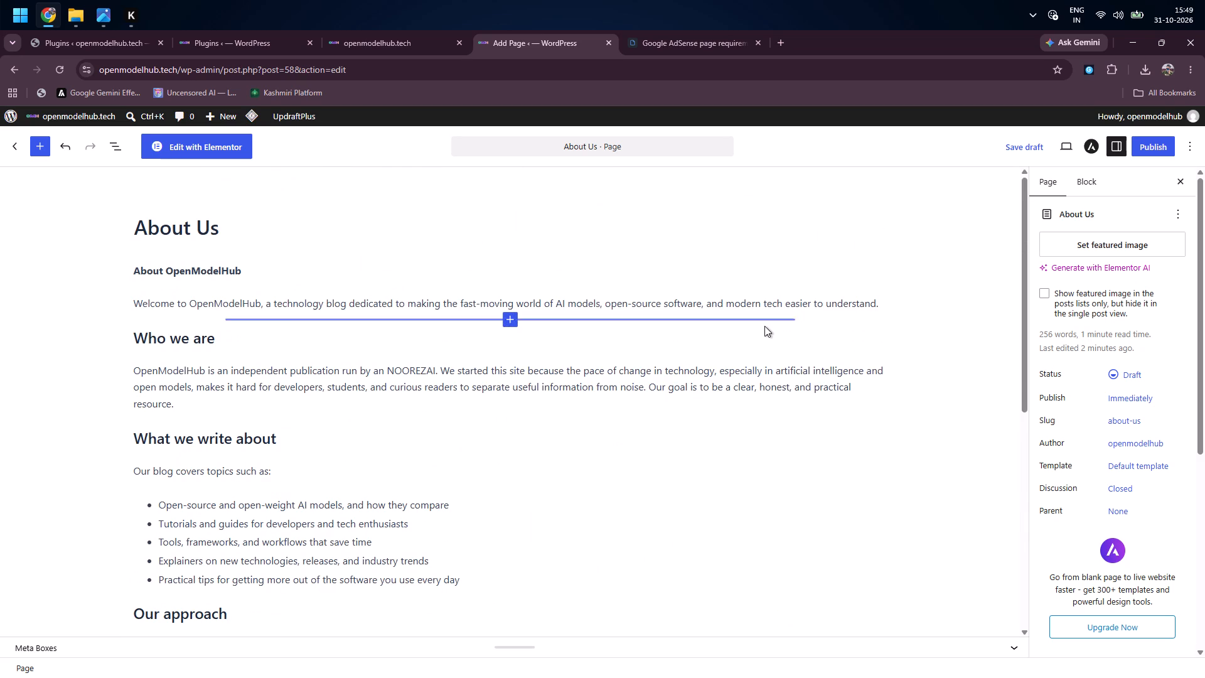
Publish the About Us page.
click(1159, 142)
click(1155, 145)
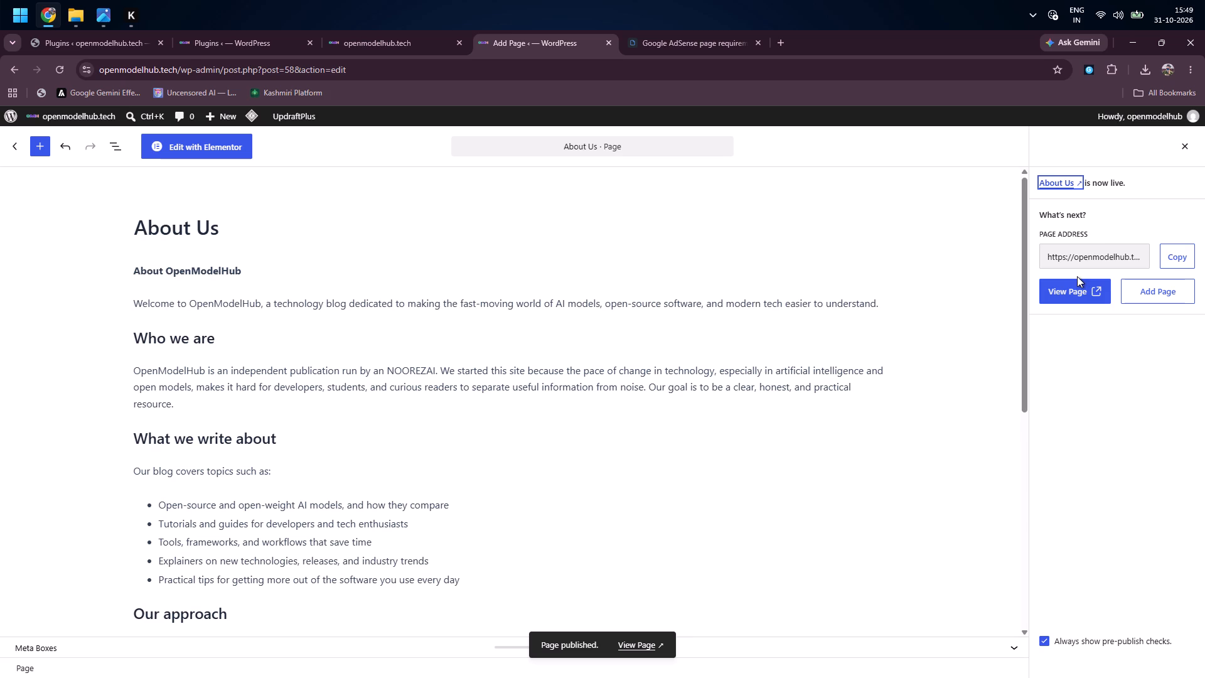
Open the live About Us page and look through its content.
click(1091, 283)
scroll(737, 320, down, 1)
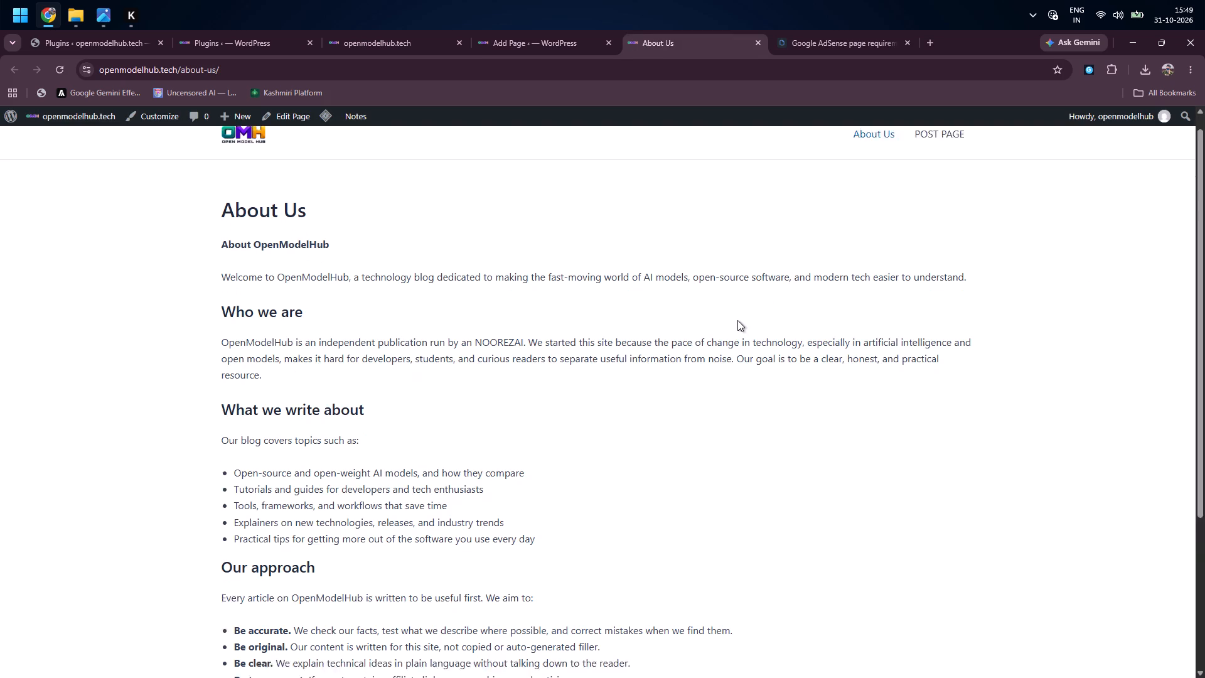
scroll(737, 320, down, 6)
scroll(737, 320, up, 6)
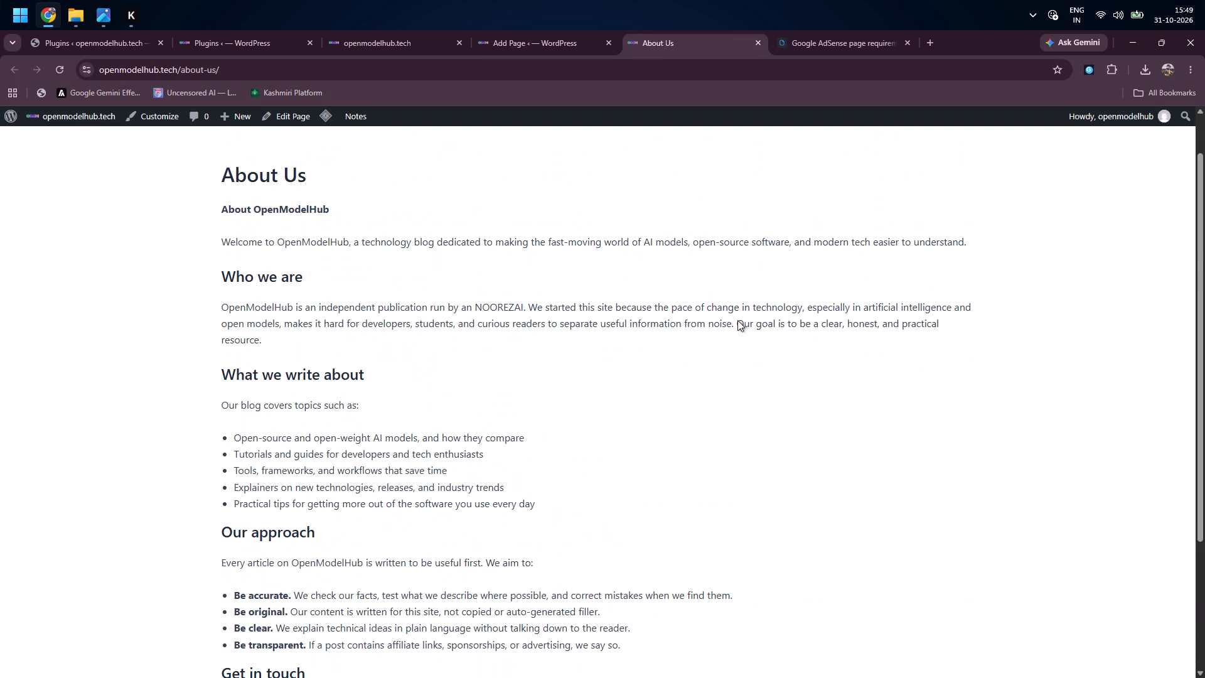
click(518, 48)
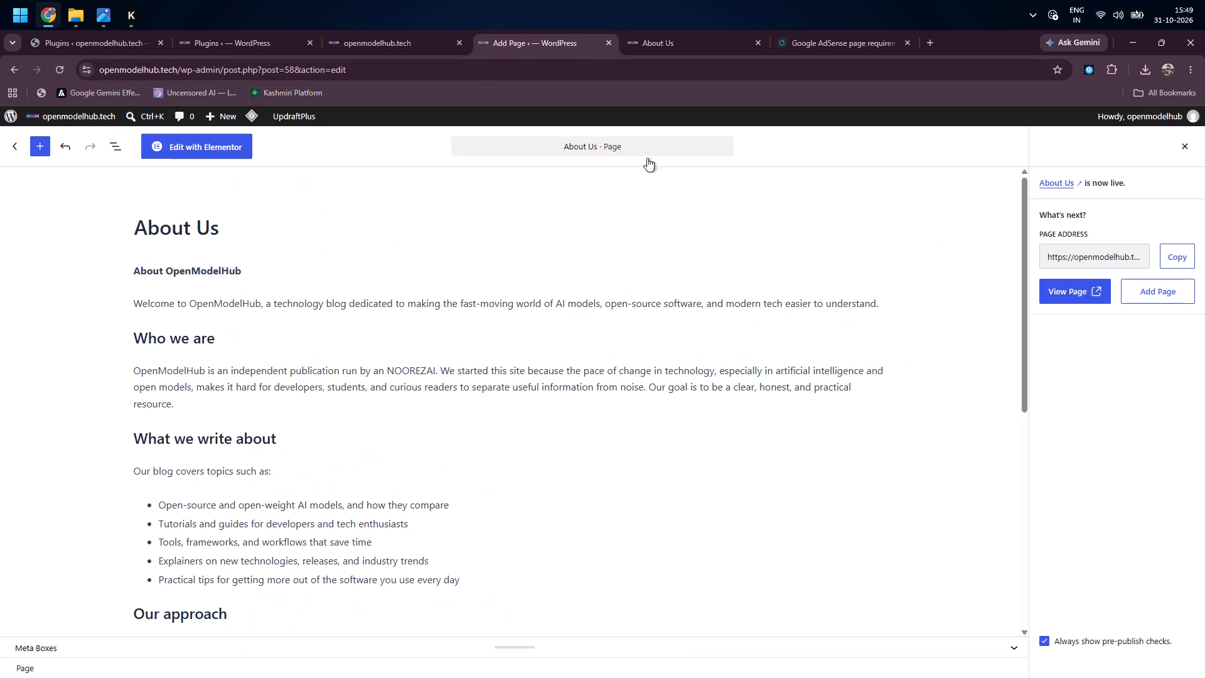
click(1171, 290)
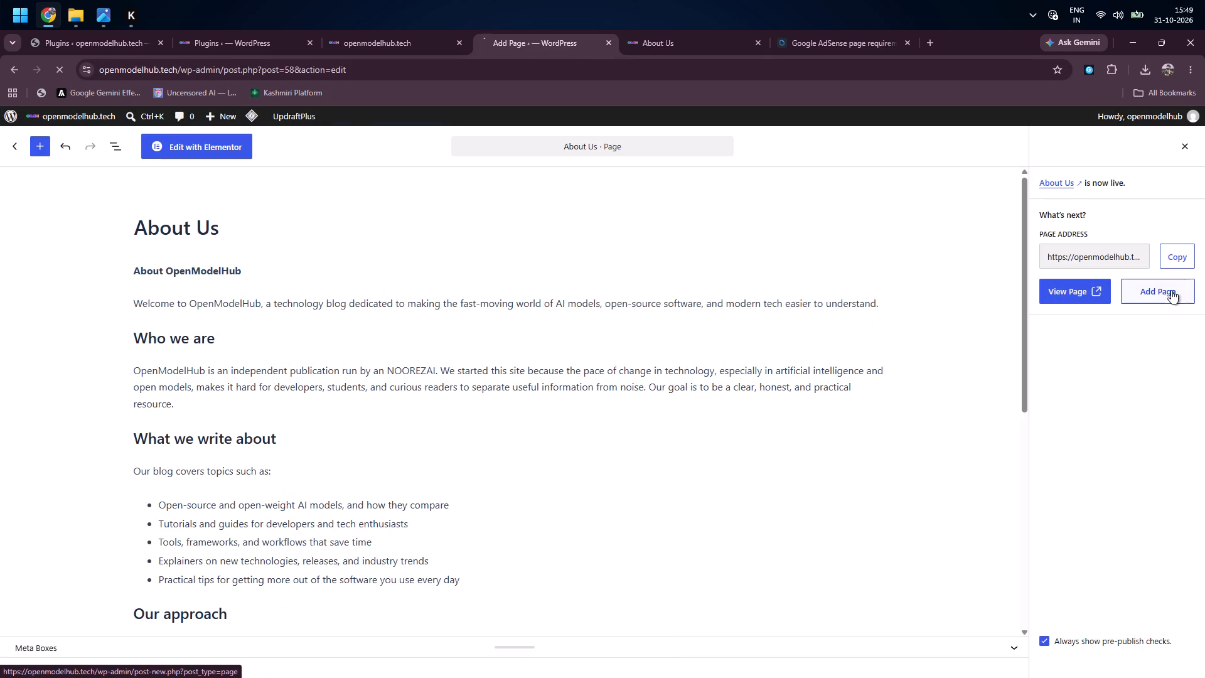
click(198, 225)
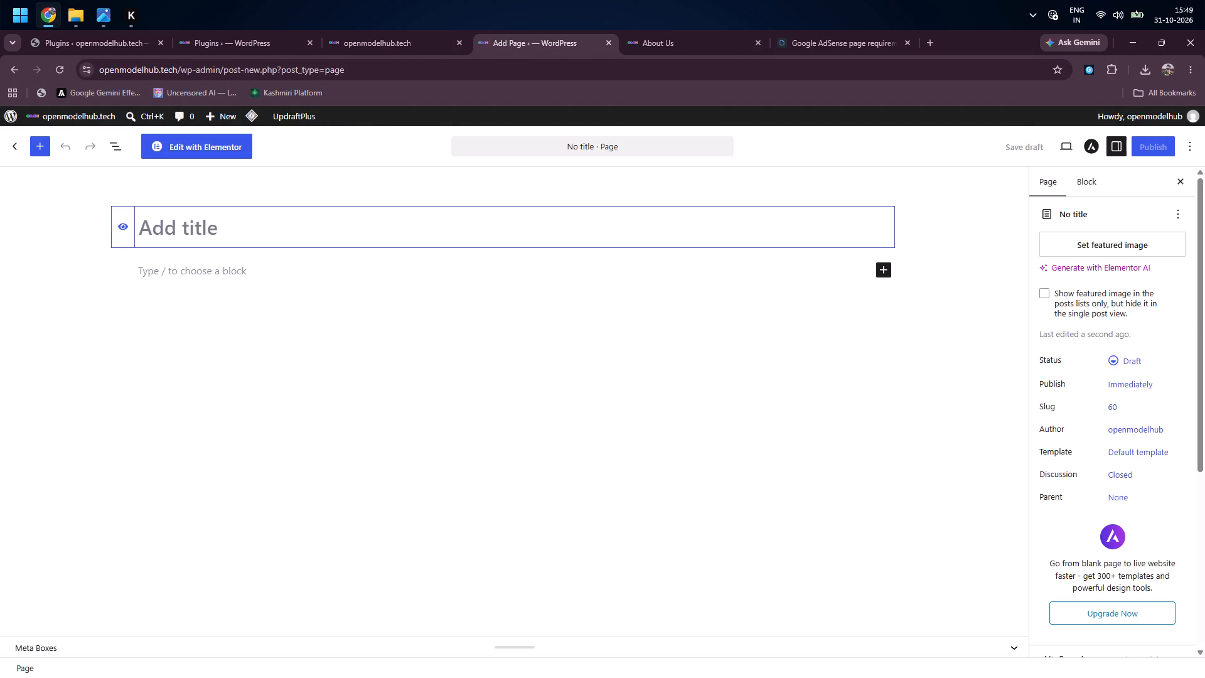
text(CO)
key(BackSpace)
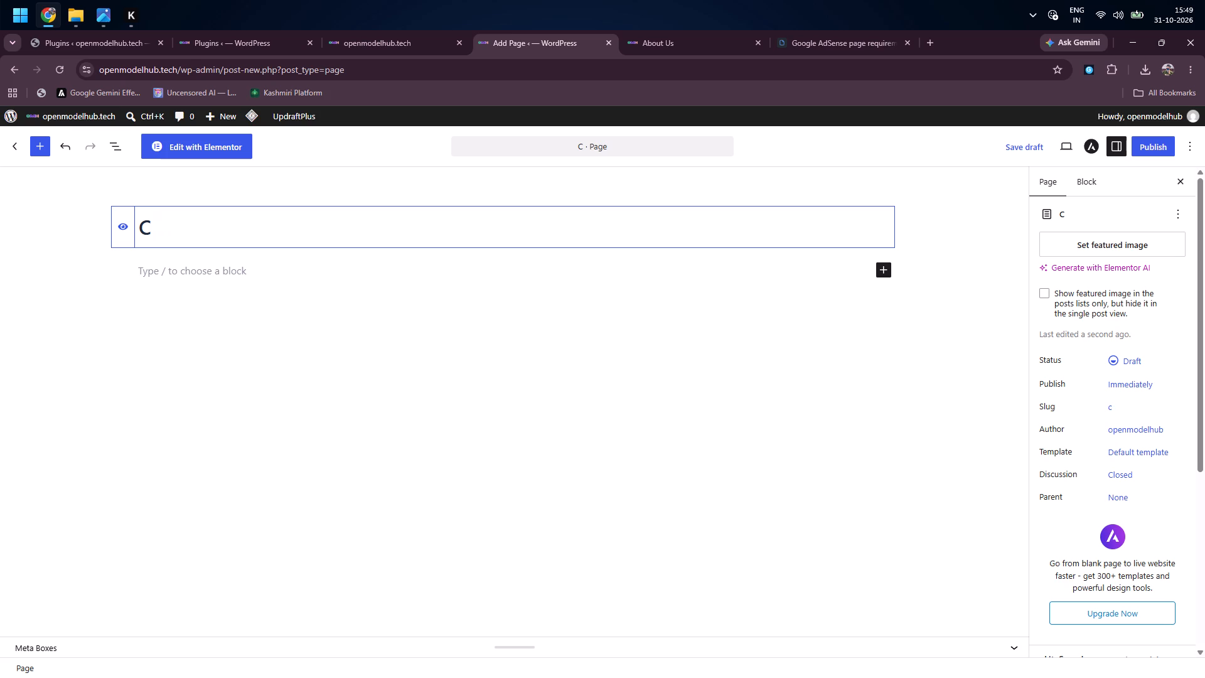
text(ontact US)
key(BackSpace)
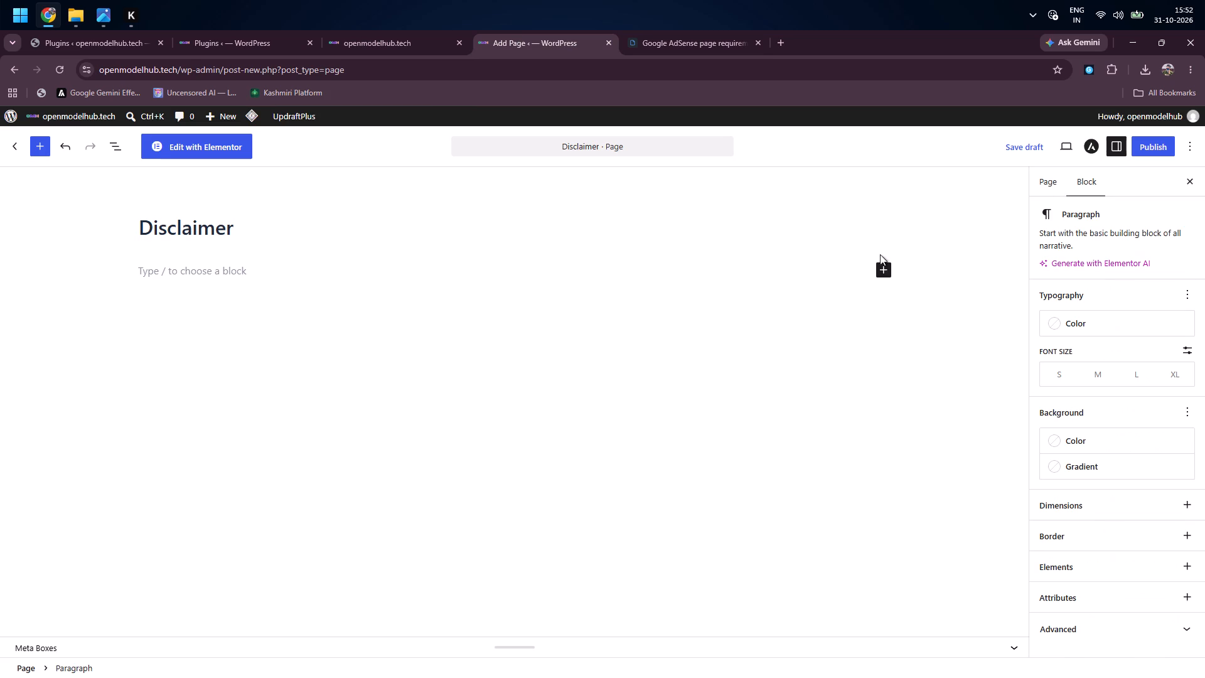
click(884, 267)
click(915, 371)
click(225, 267)
key(ctrl+v)
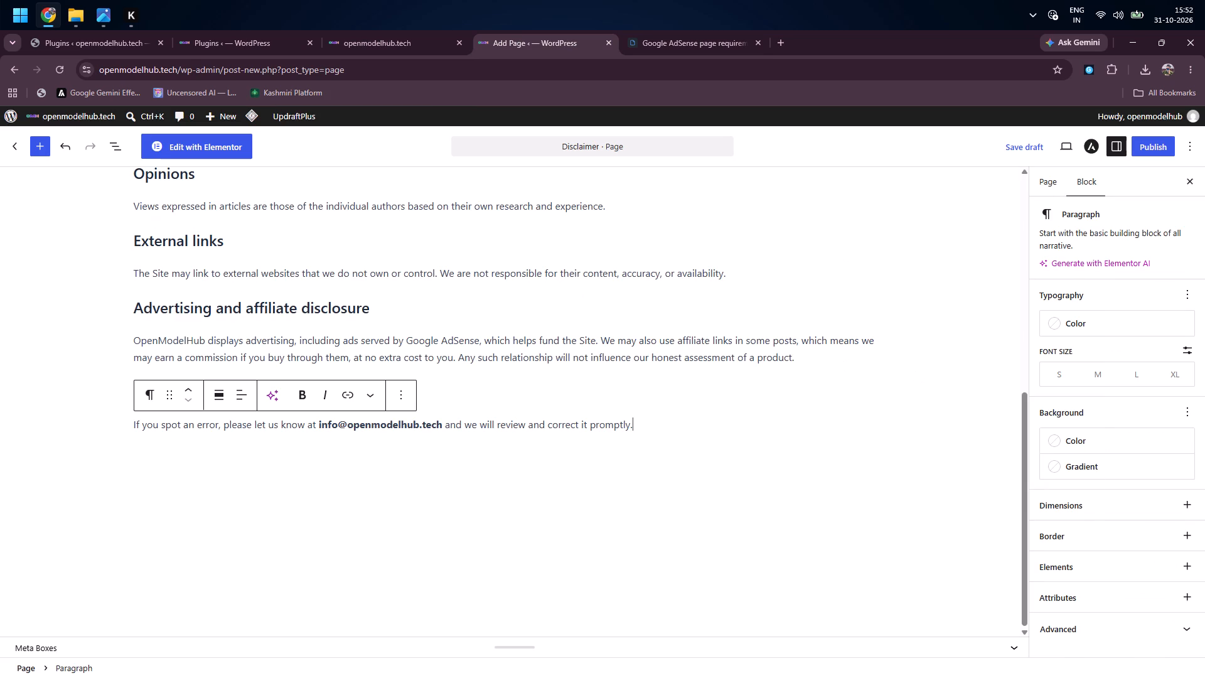
Review the pasted Disclaimer text from the title down to the "Errors and corrections" section.
click(509, 488)
scroll(509, 488, up, 4)
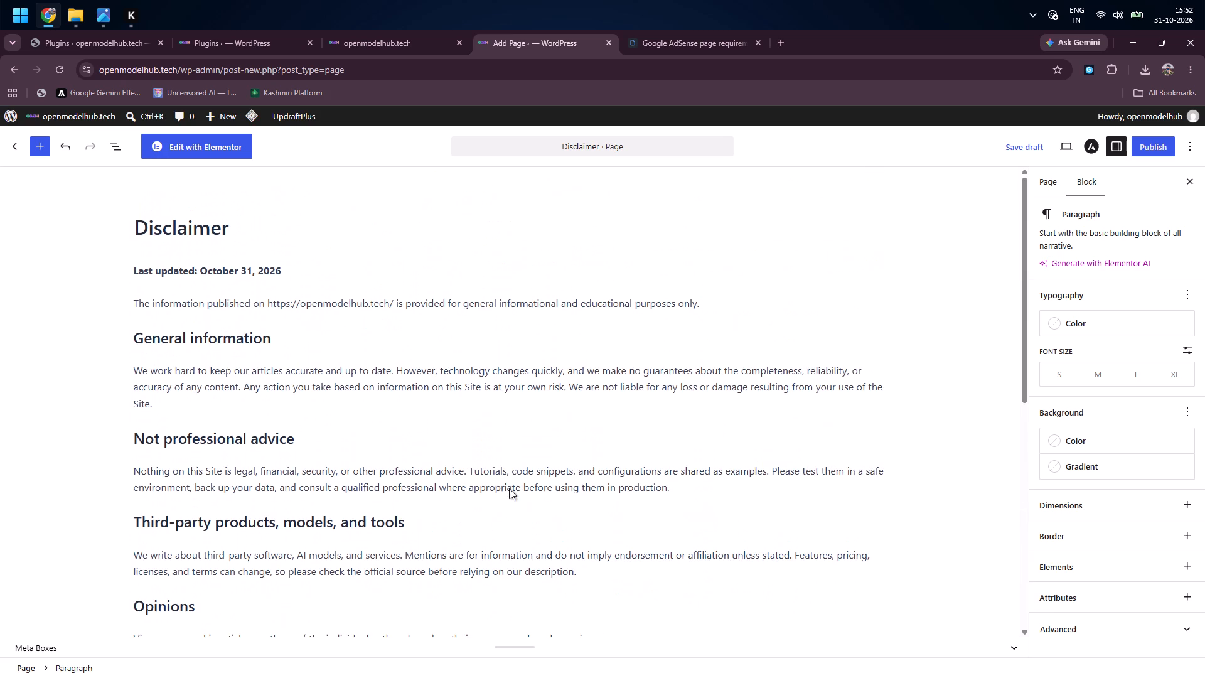
scroll(509, 488, up, 1)
scroll(509, 488, down, 2)
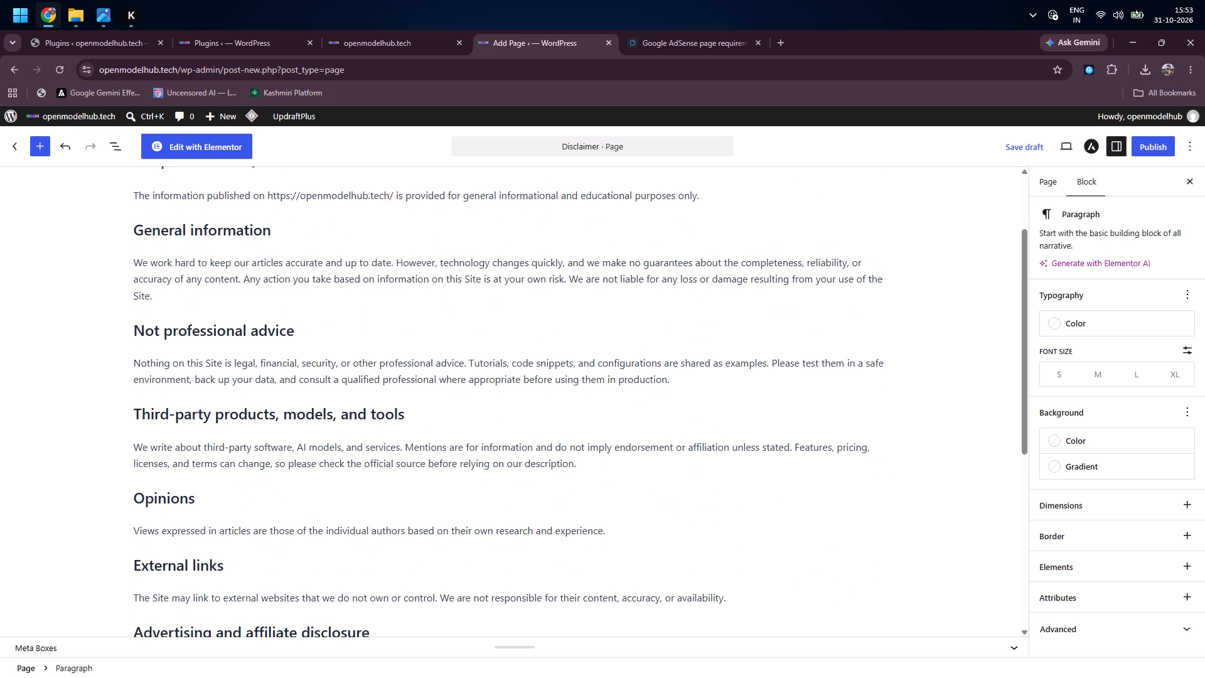
scroll(509, 488, down, 1)
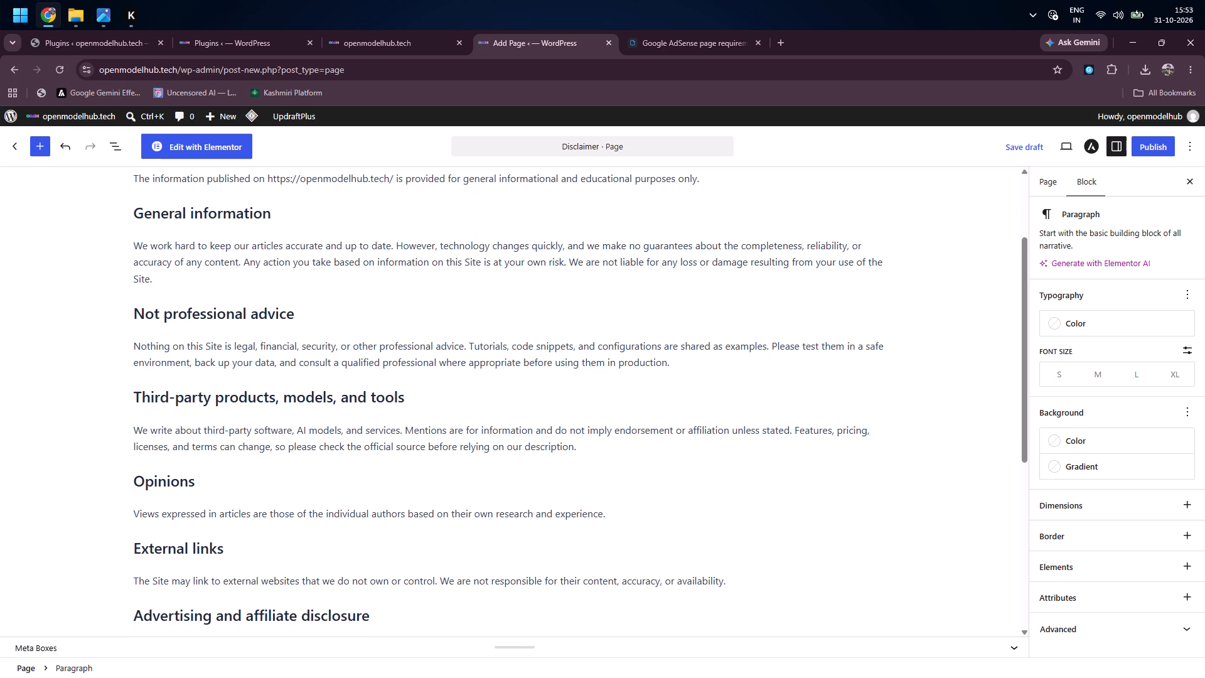
scroll(509, 488, down, 2)
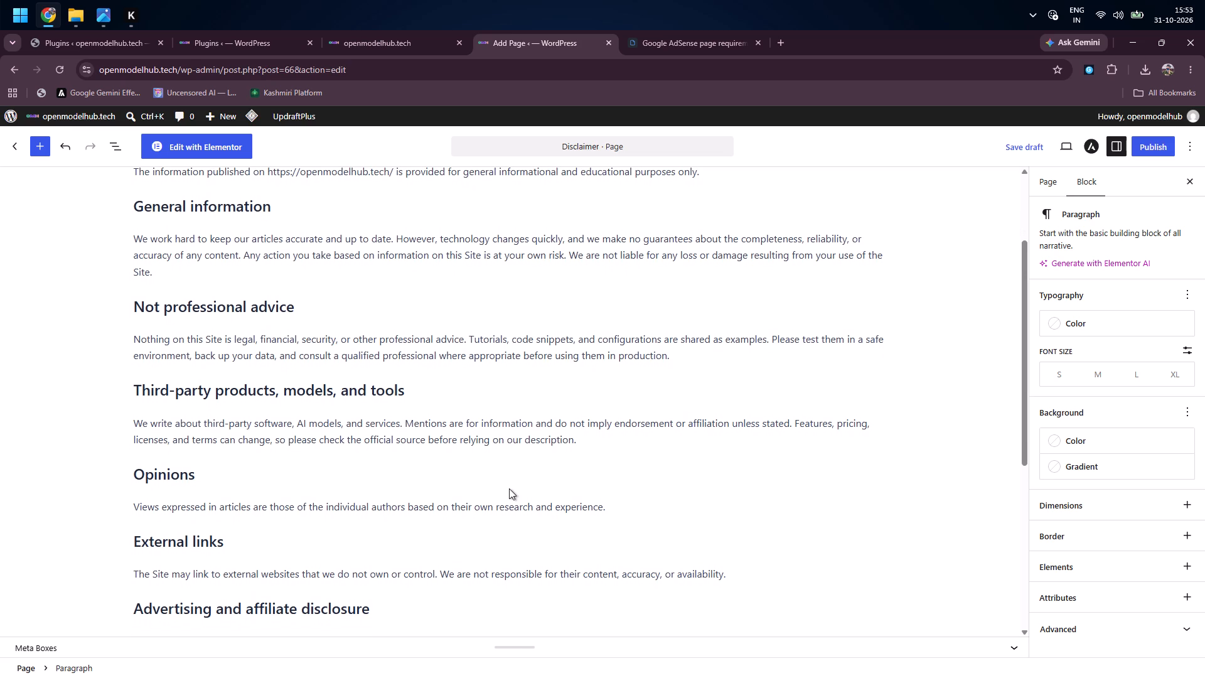
scroll(509, 488, down, 1)
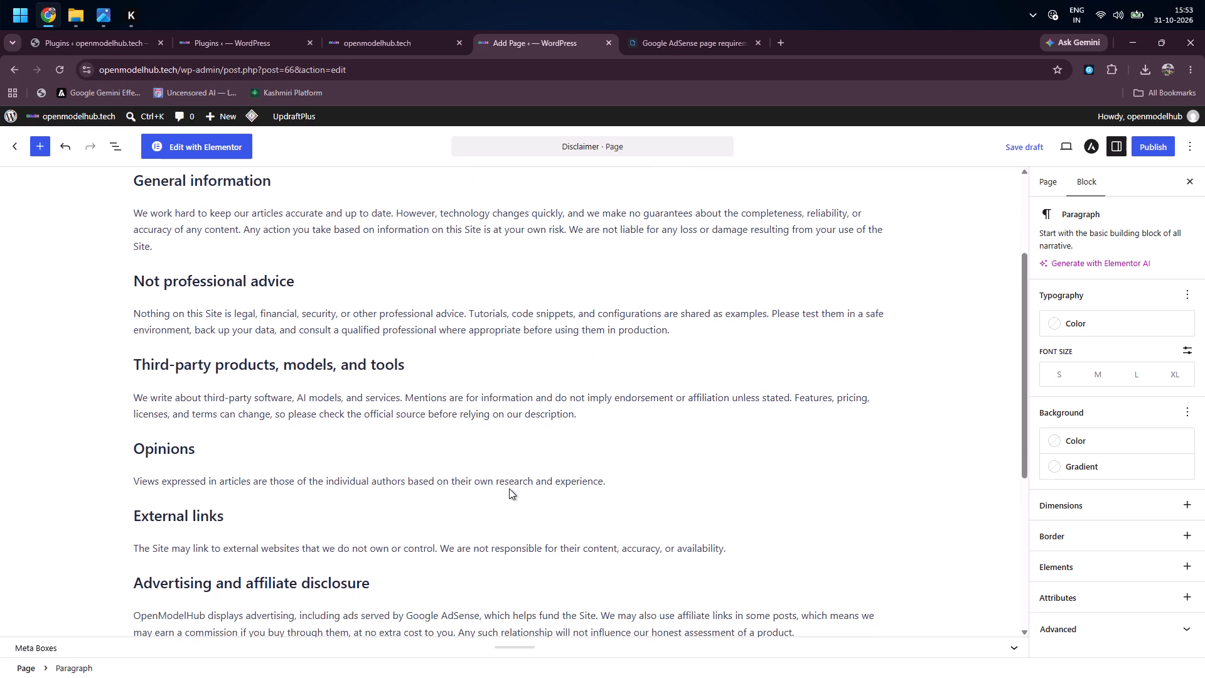
scroll(509, 488, down, 3)
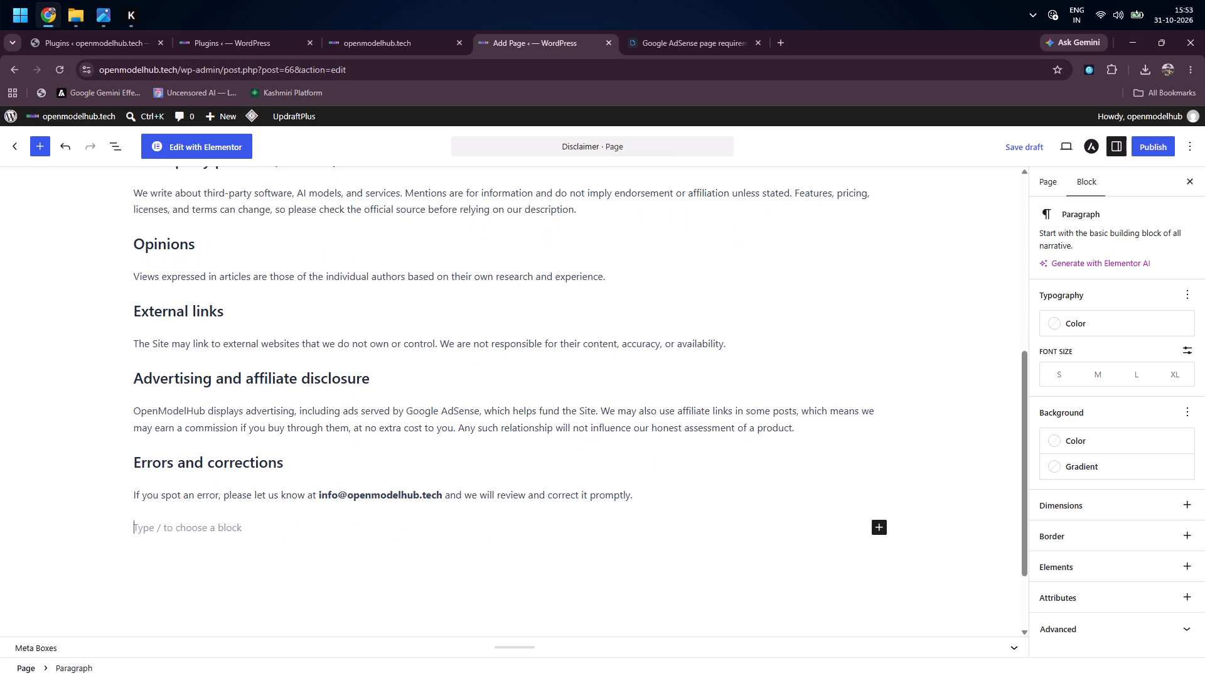
Publish the Disclaimer page with public visibility and return to the start of its text.
click(1149, 144)
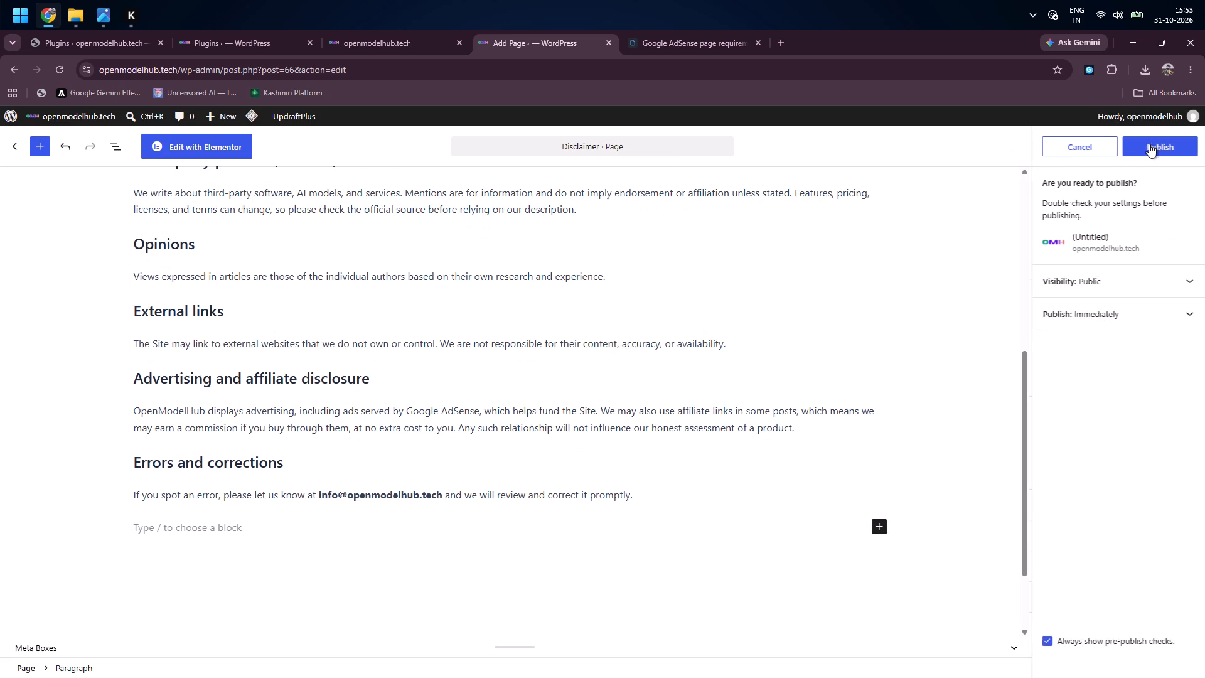
click(1149, 144)
scroll(641, 262, up, 6)
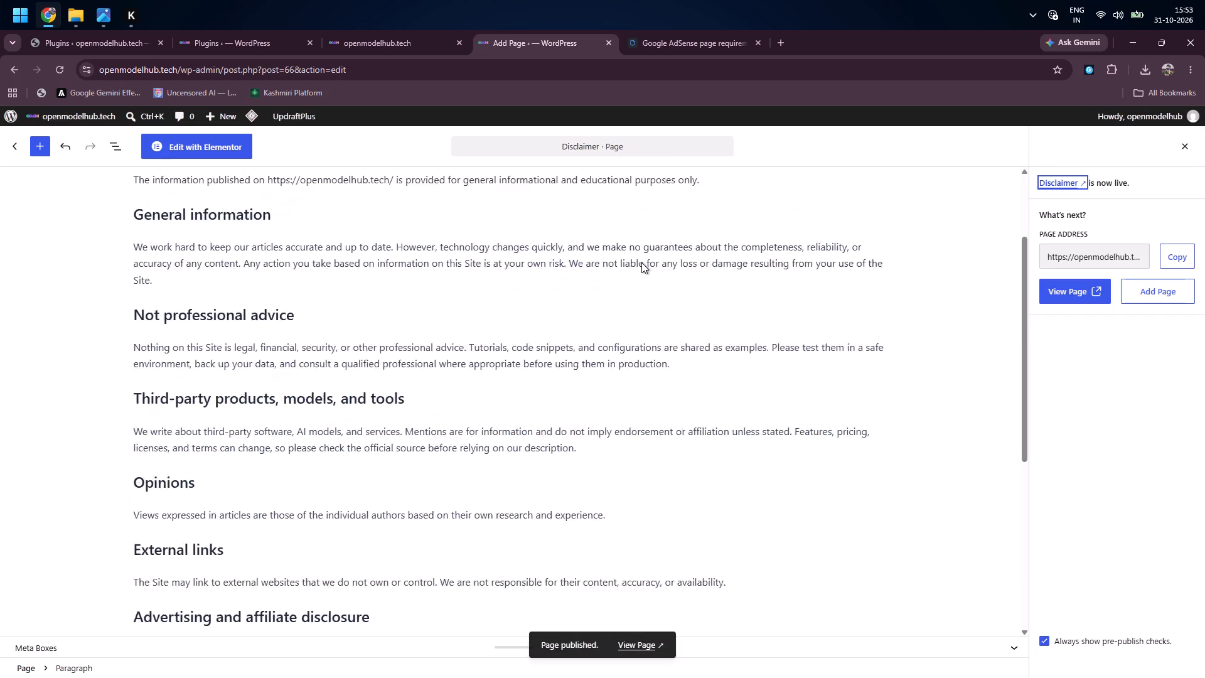
scroll(641, 262, up, 1)
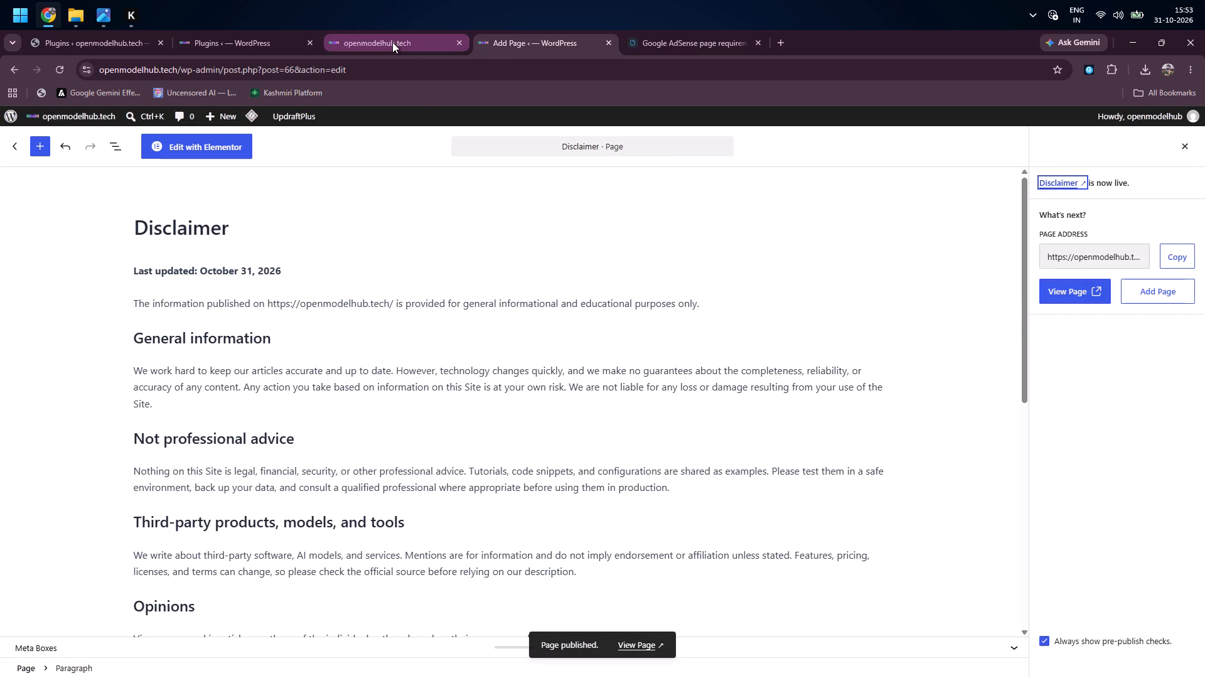
Reload the live openmodelhub.tech site and view its Privacy Policy page.
click(392, 42)
click(57, 63)
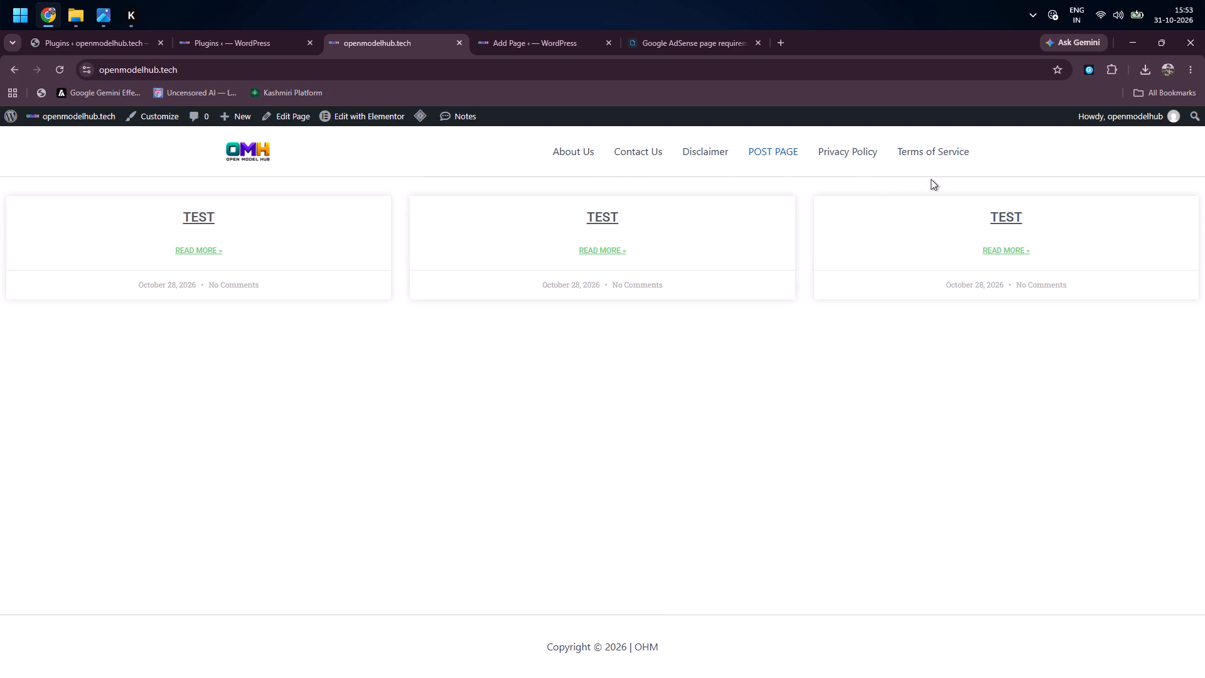
click(857, 148)
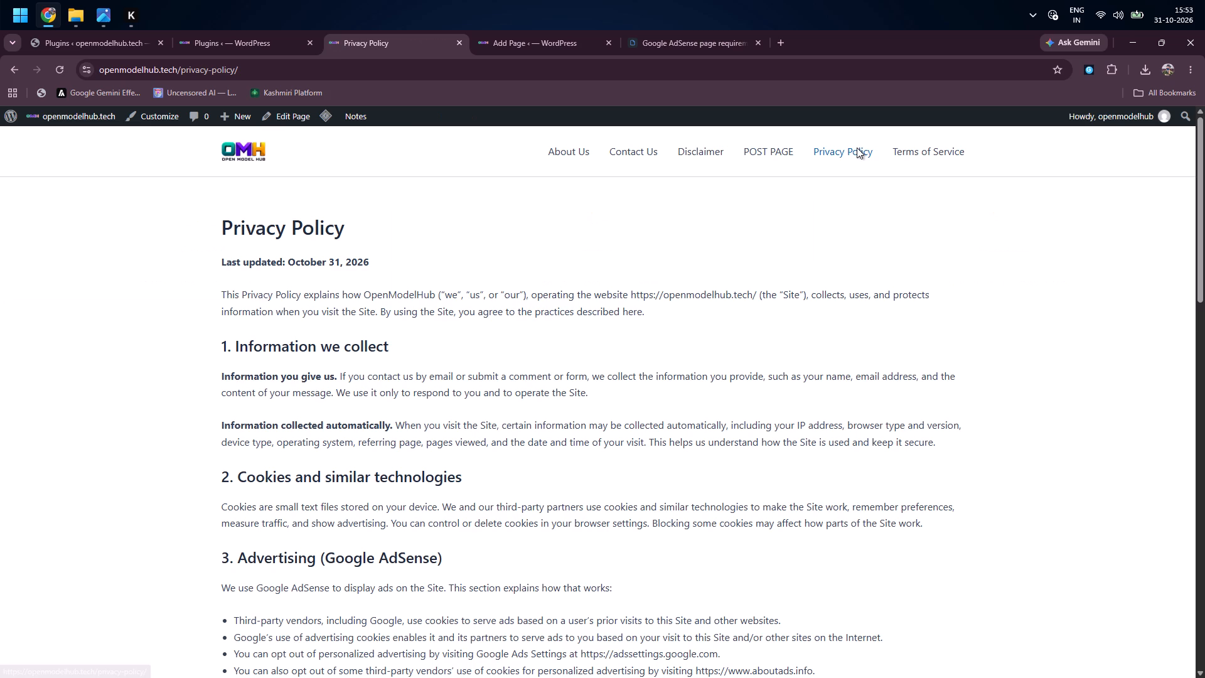
Open the live Contact Us page and copy its web address.
click(636, 152)
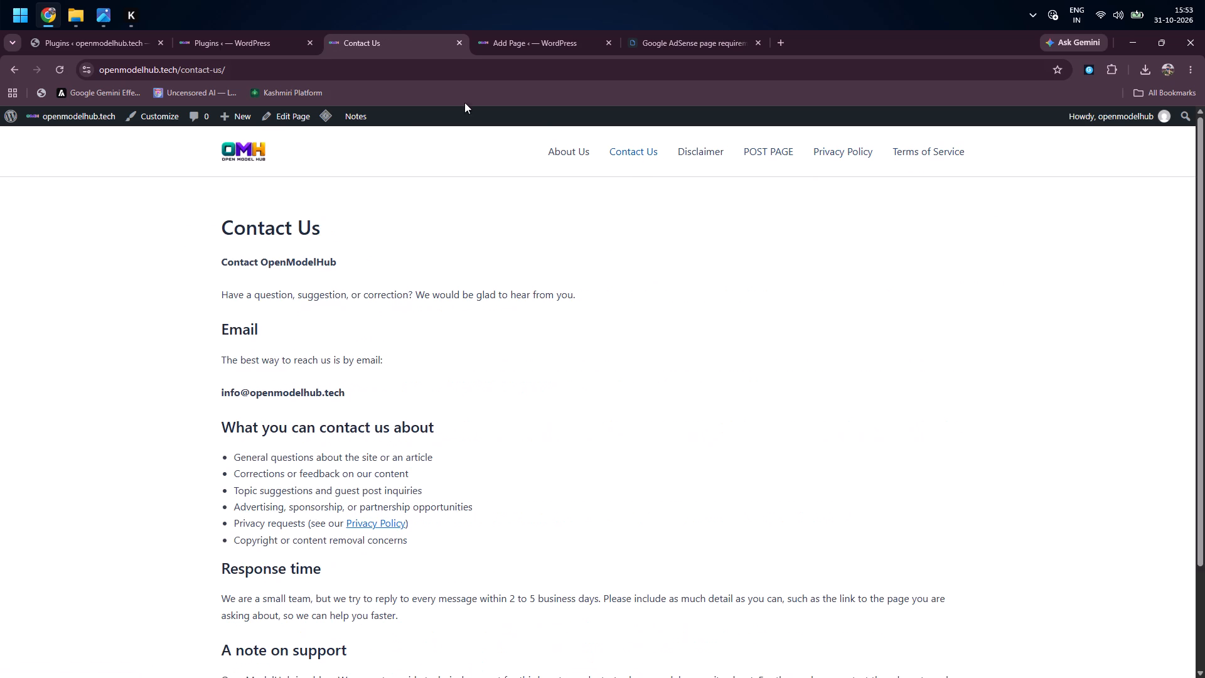
click(228, 63)
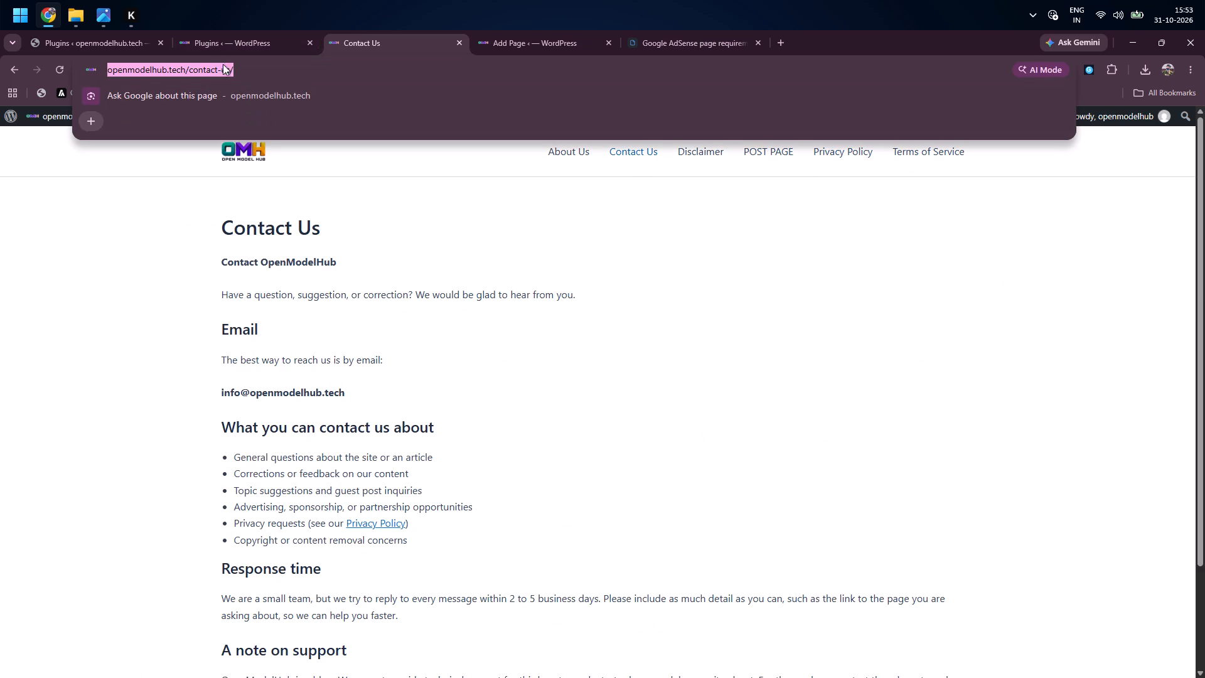
key(ctrl+c)
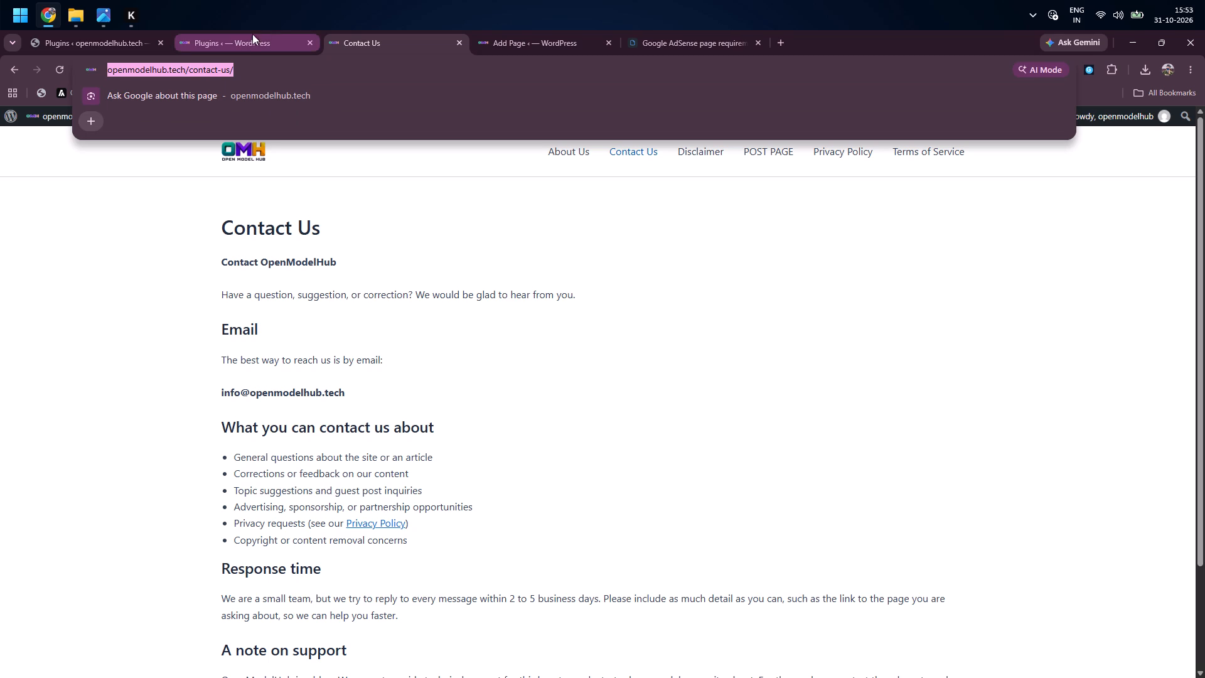
click(486, 42)
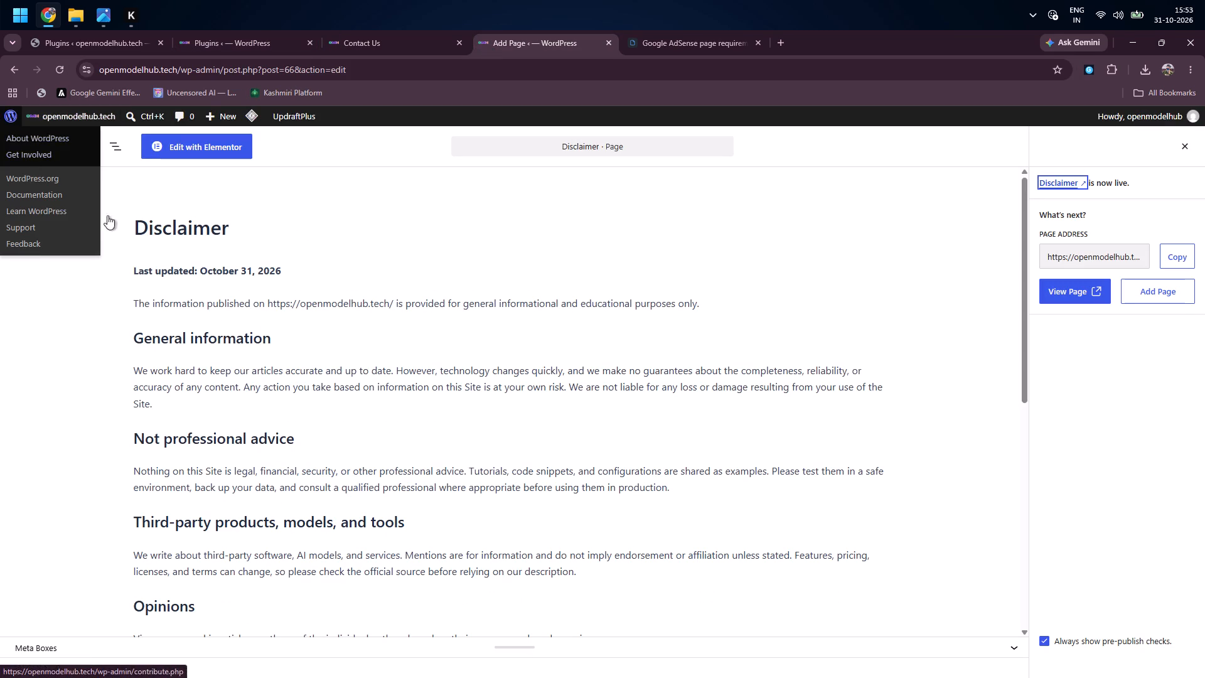
click(16, 156)
click(15, 147)
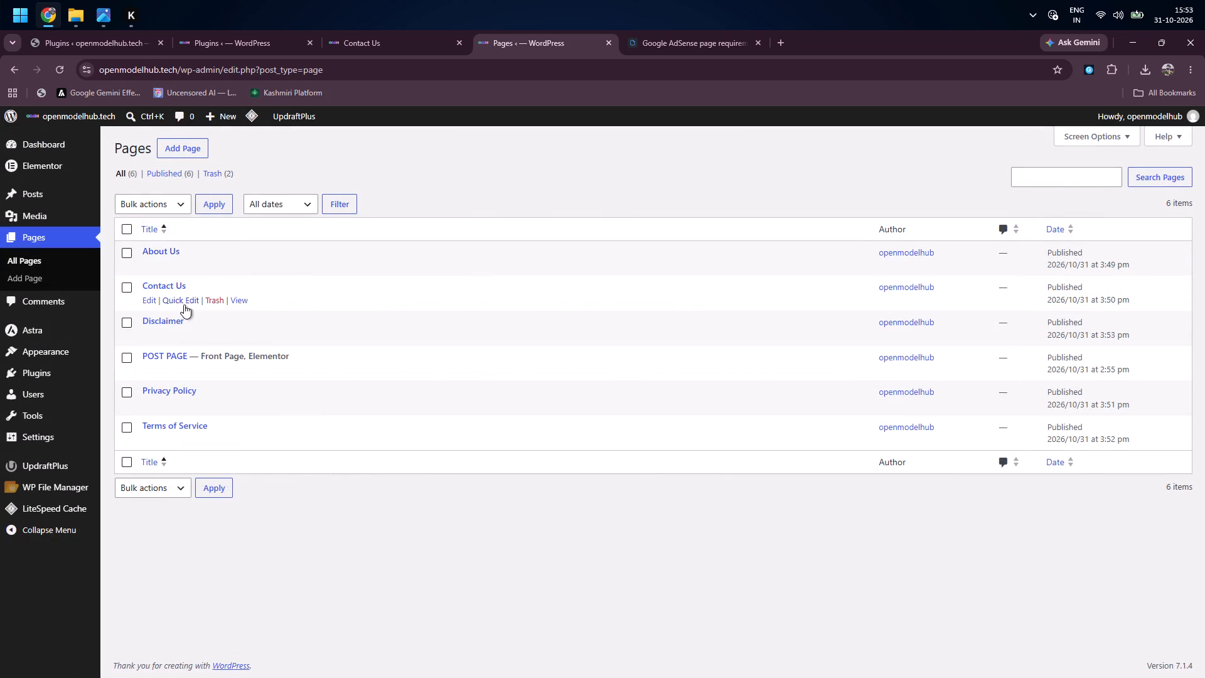
click(151, 266)
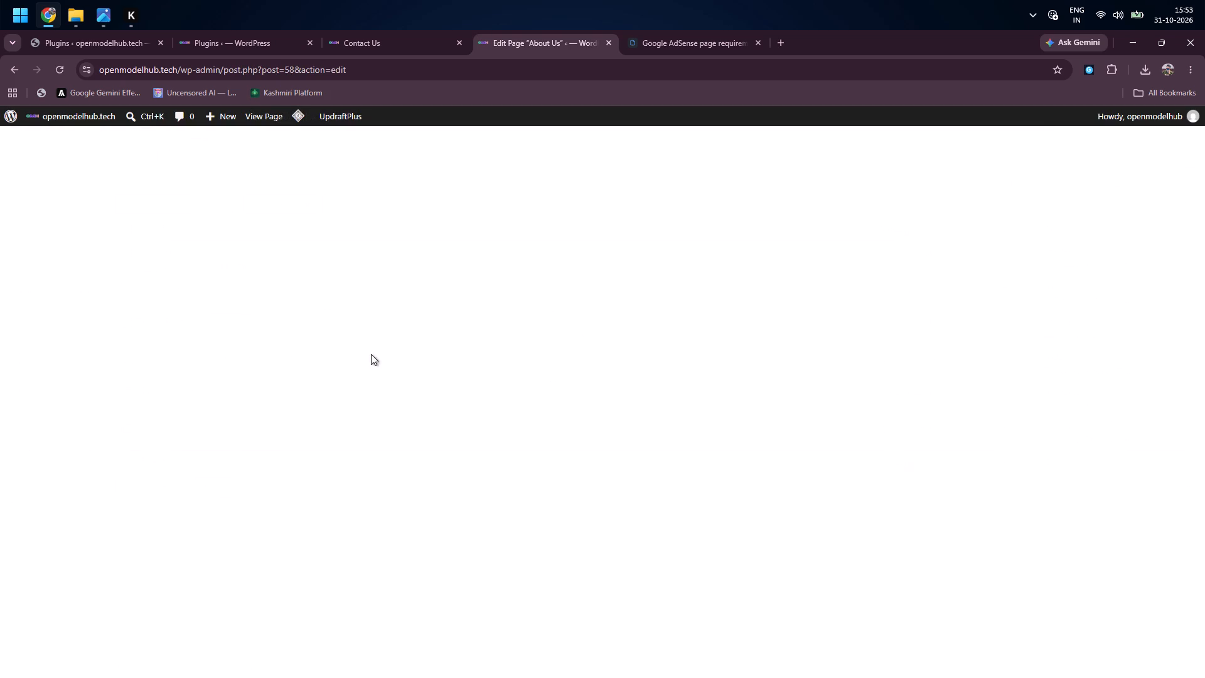
scroll(507, 438, down, 6)
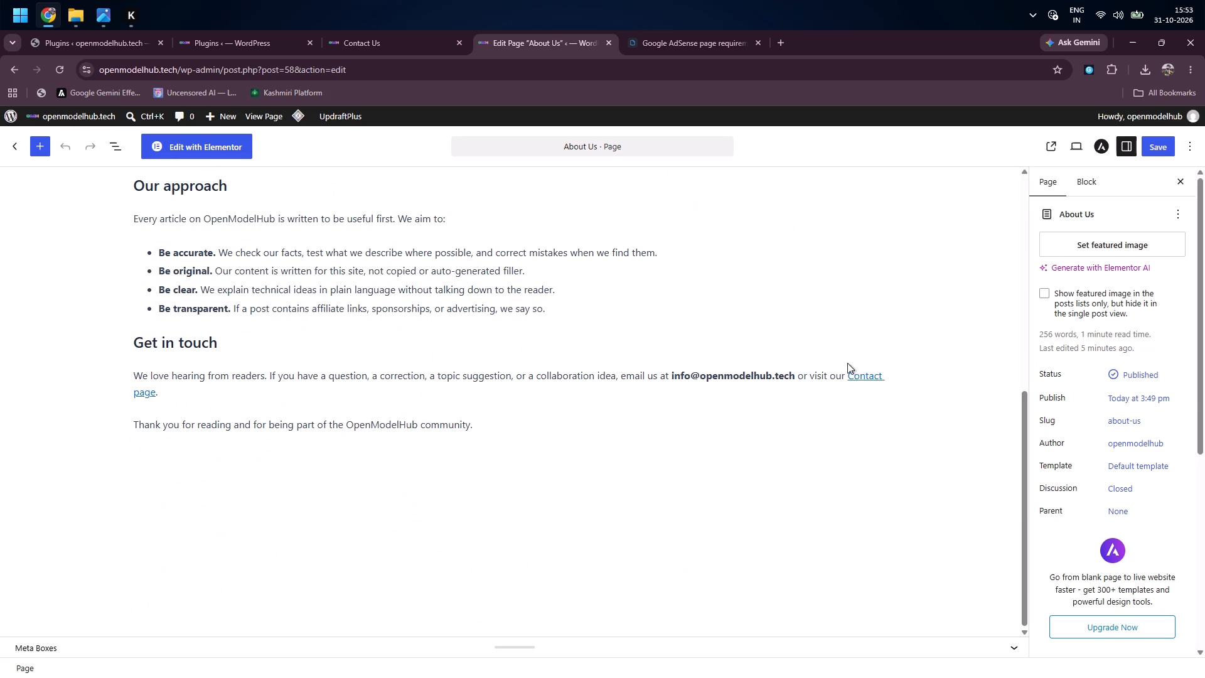
click(870, 377)
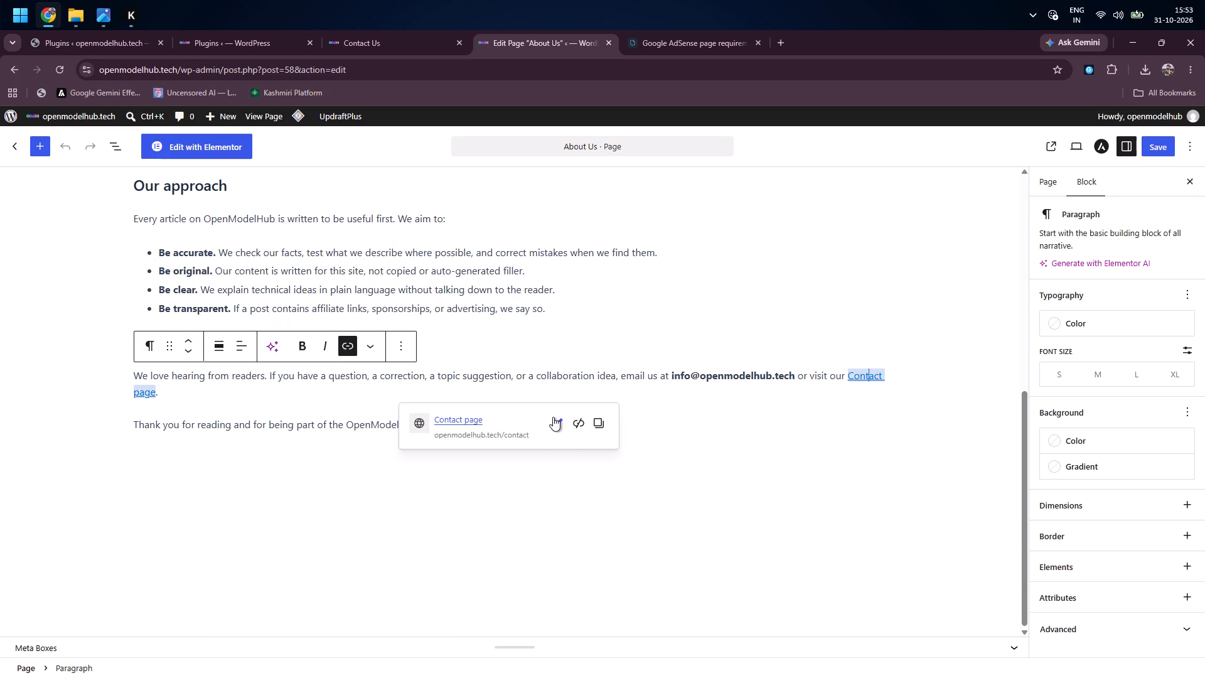
click(560, 420)
triple_click(563, 485)
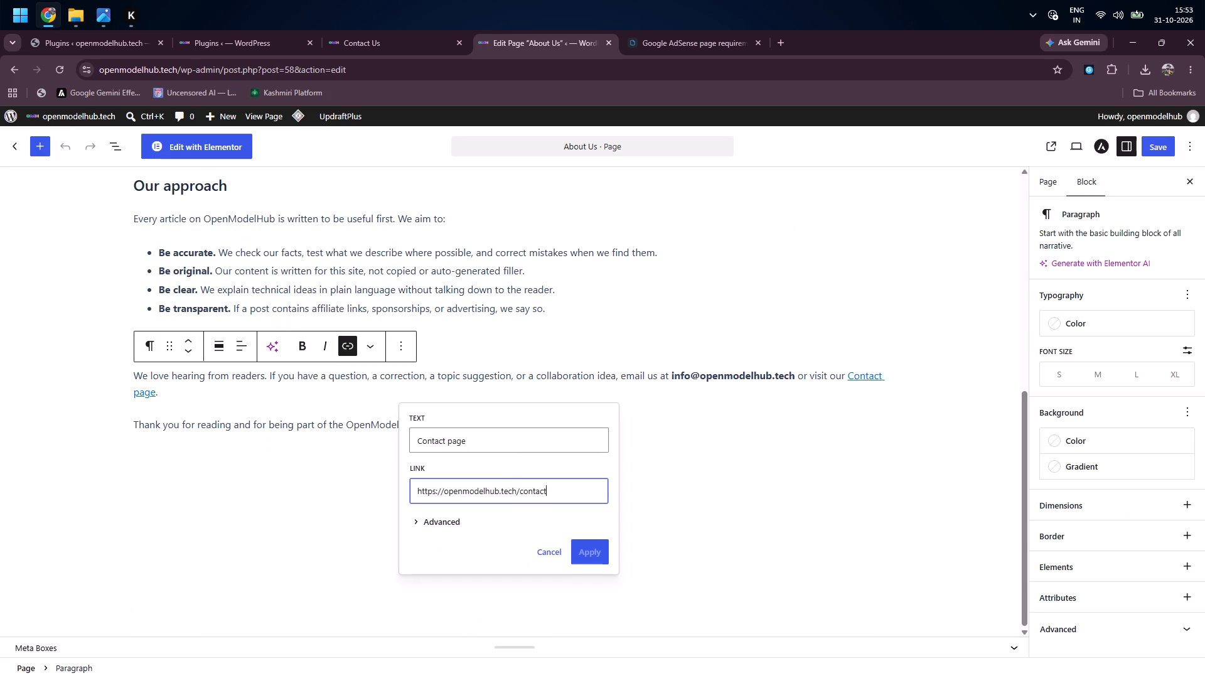
key(ctrl+v)
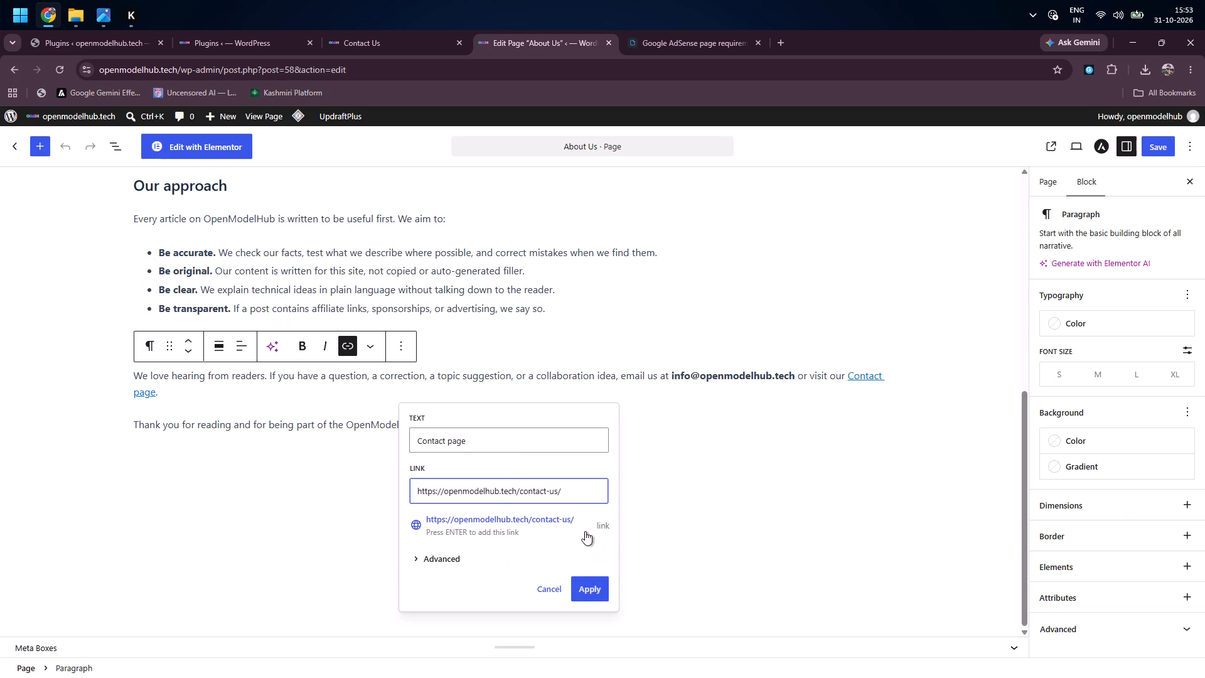
click(524, 518)
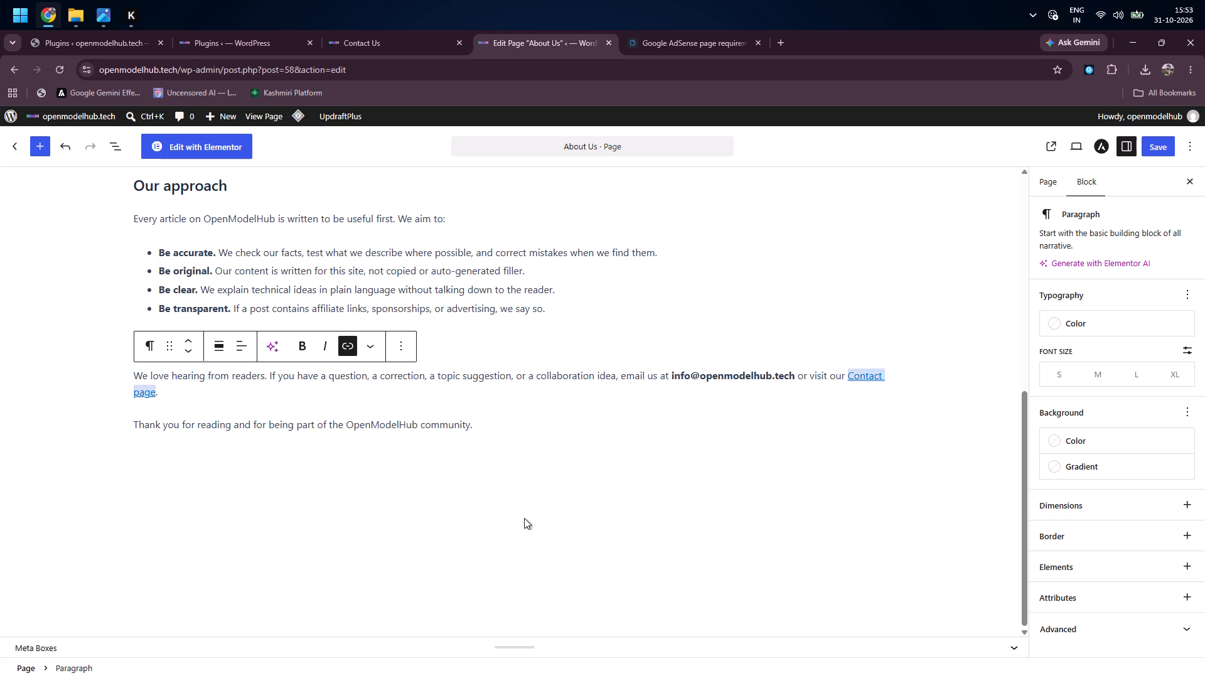
click(582, 425)
Look over the About Us text from the top and save the updated page.
scroll(582, 425, up, 3)
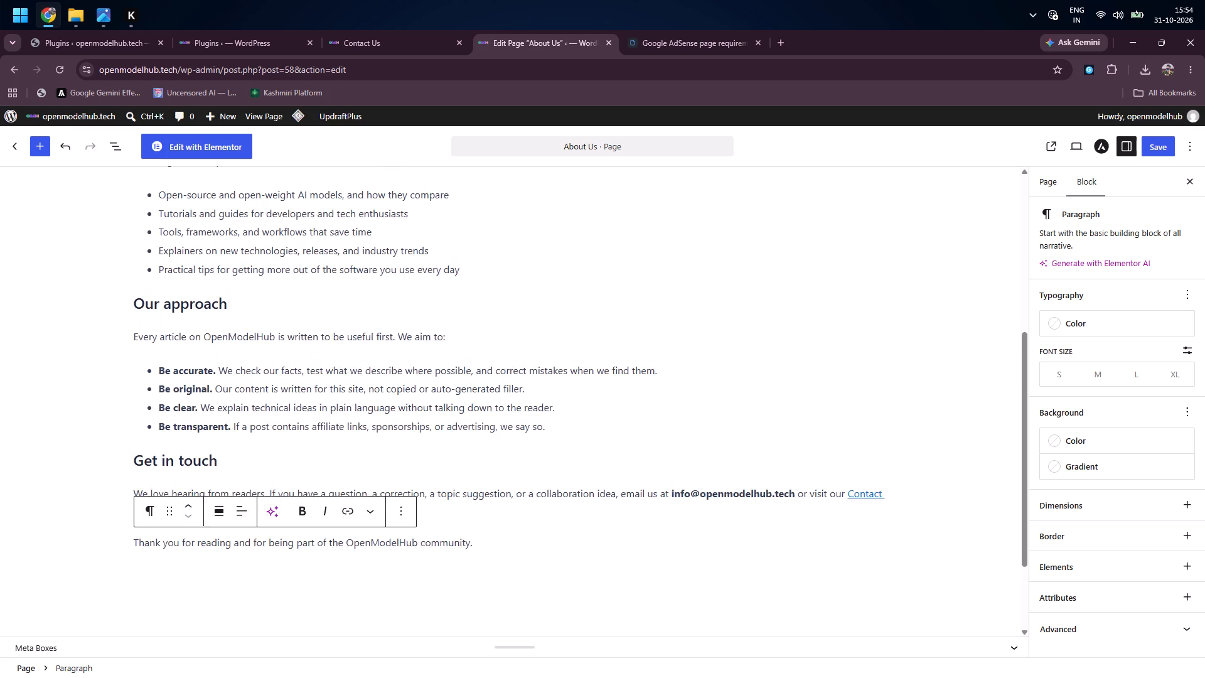
scroll(582, 425, up, 6)
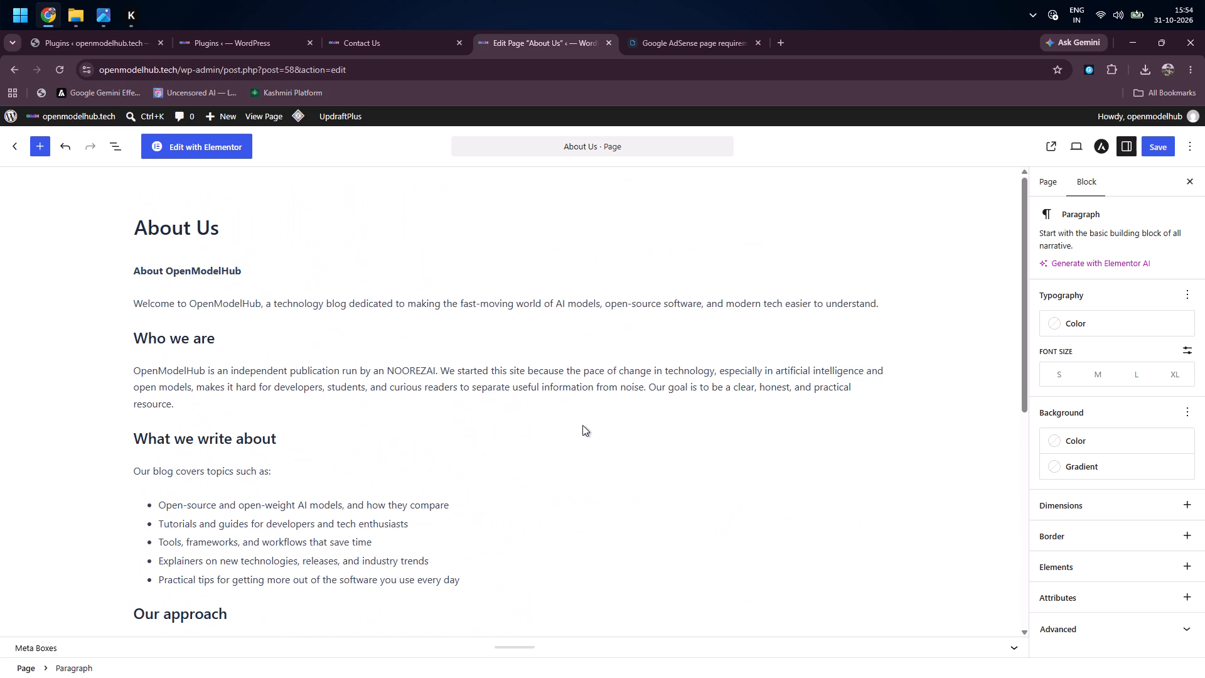
scroll(582, 425, down, 3)
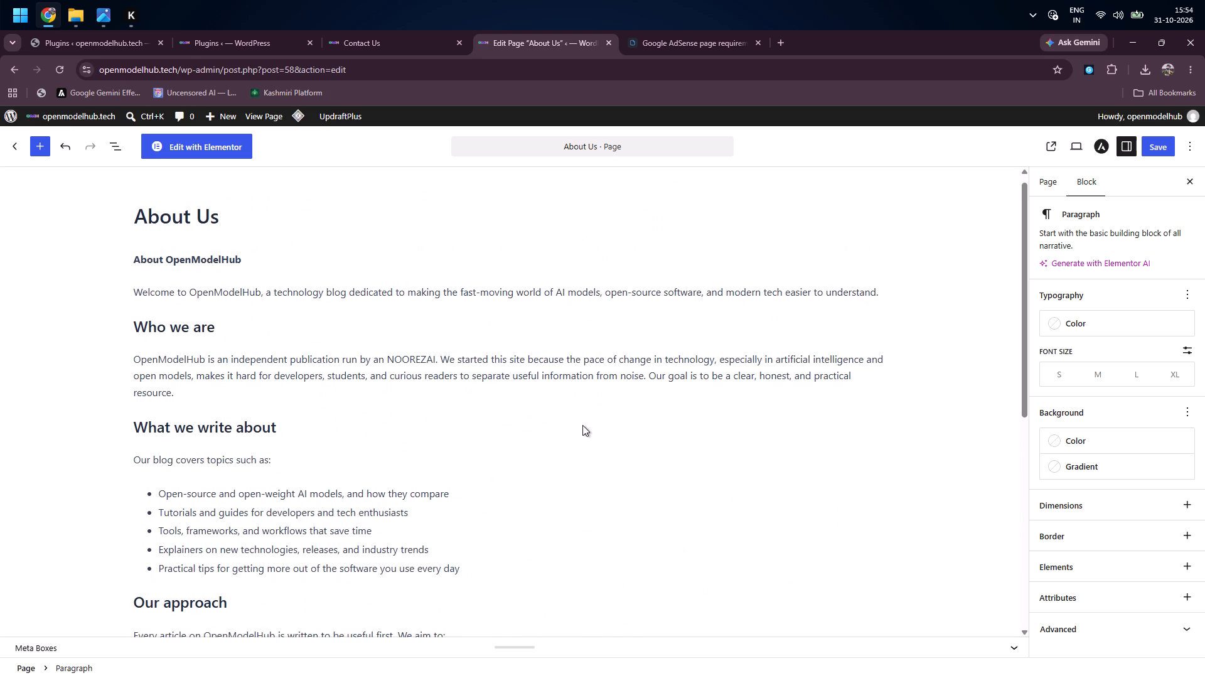
scroll(582, 425, down, 1)
scroll(582, 425, up, 8)
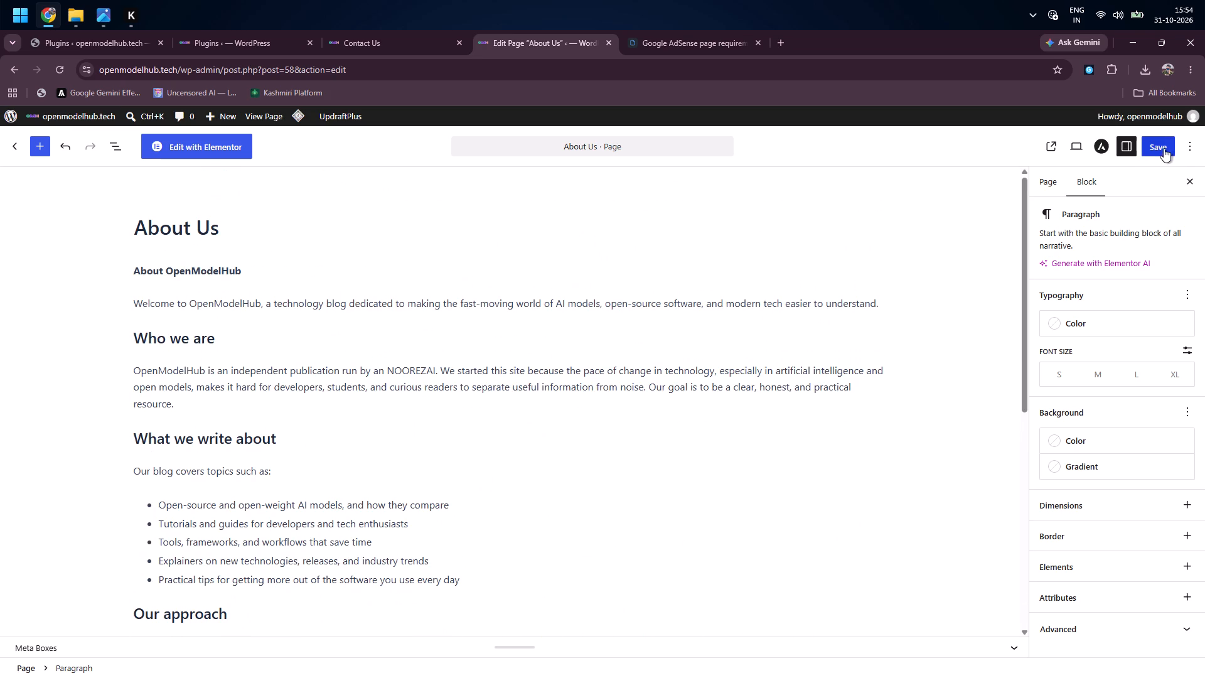
click(1164, 148)
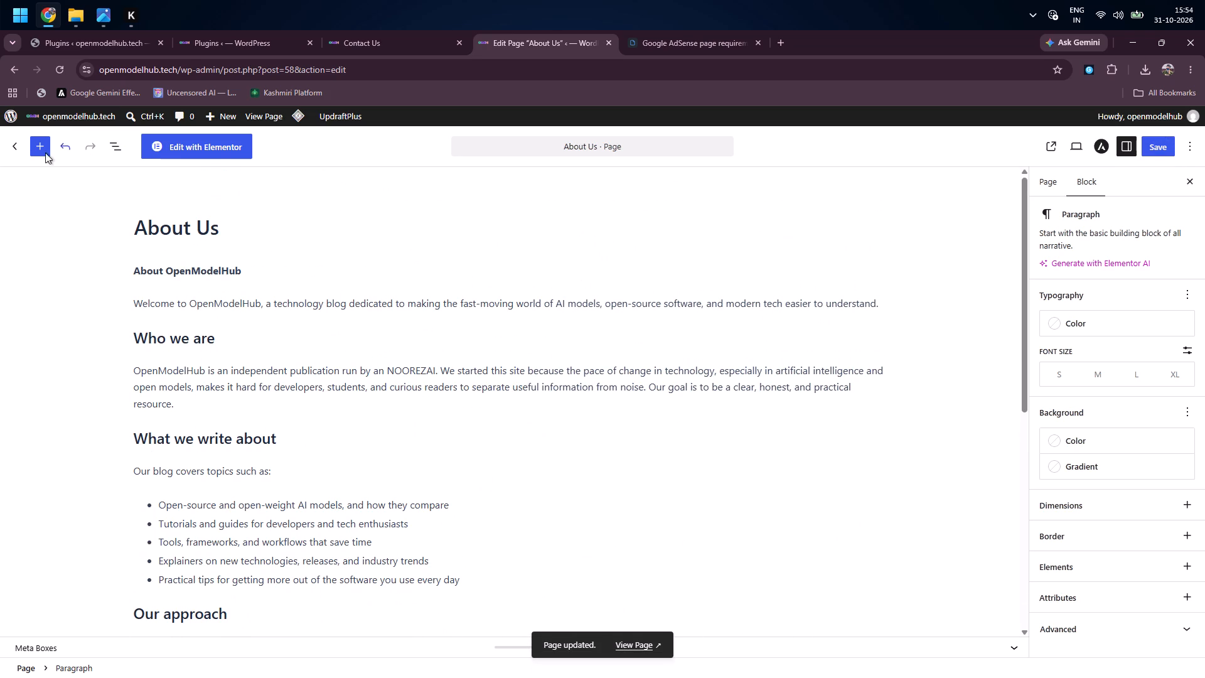
Back in the page list, quick-edit POST PAGE to have the title "Home" and the slug "home".
click(16, 148)
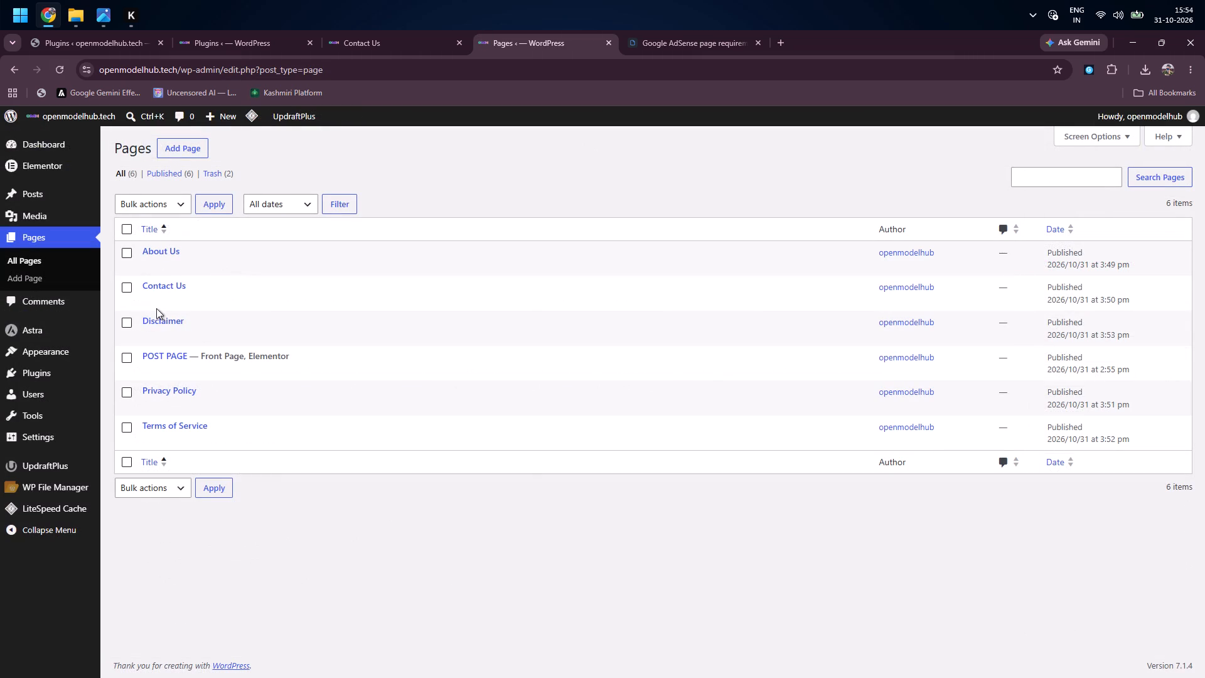
click(178, 373)
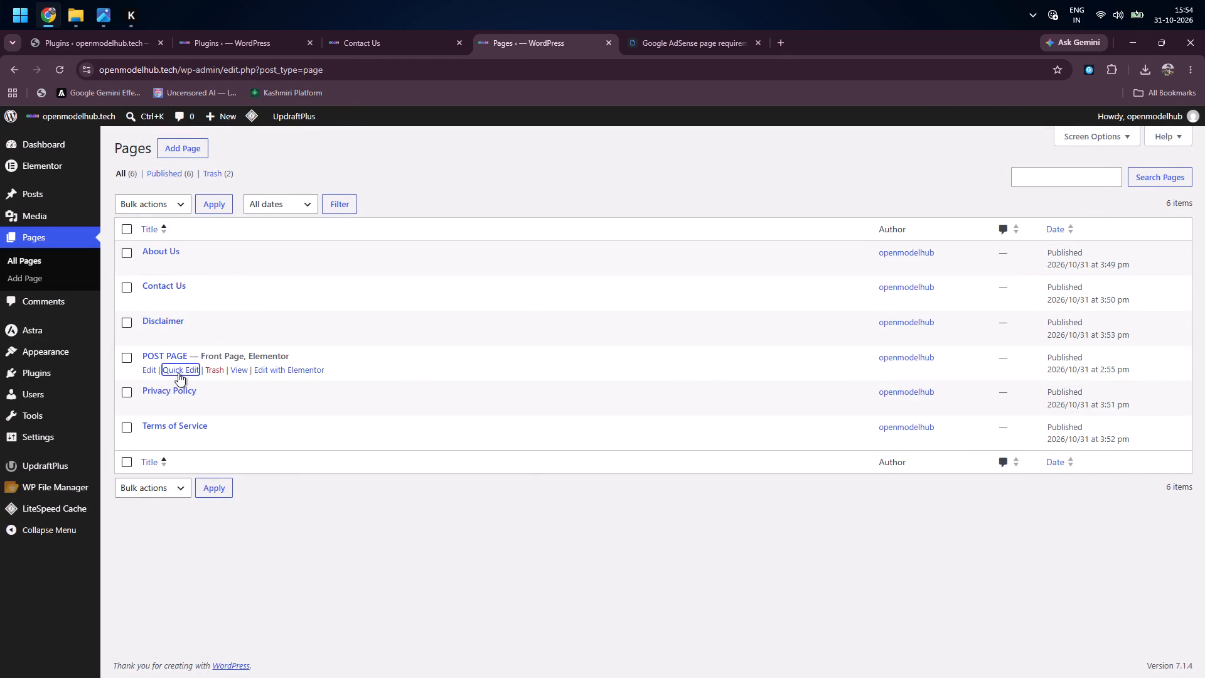
key(BackSpace)
key(BackSpace)
key(BackSpace)
key(BackSpace)
key(BackSpace)
key(BackSpace)
key(BackSpace)
key(BackSpace)
key(BackSpace)
key(BackSpace)
key(BackSpace)
key(BackSpace)
key(BackSpace)
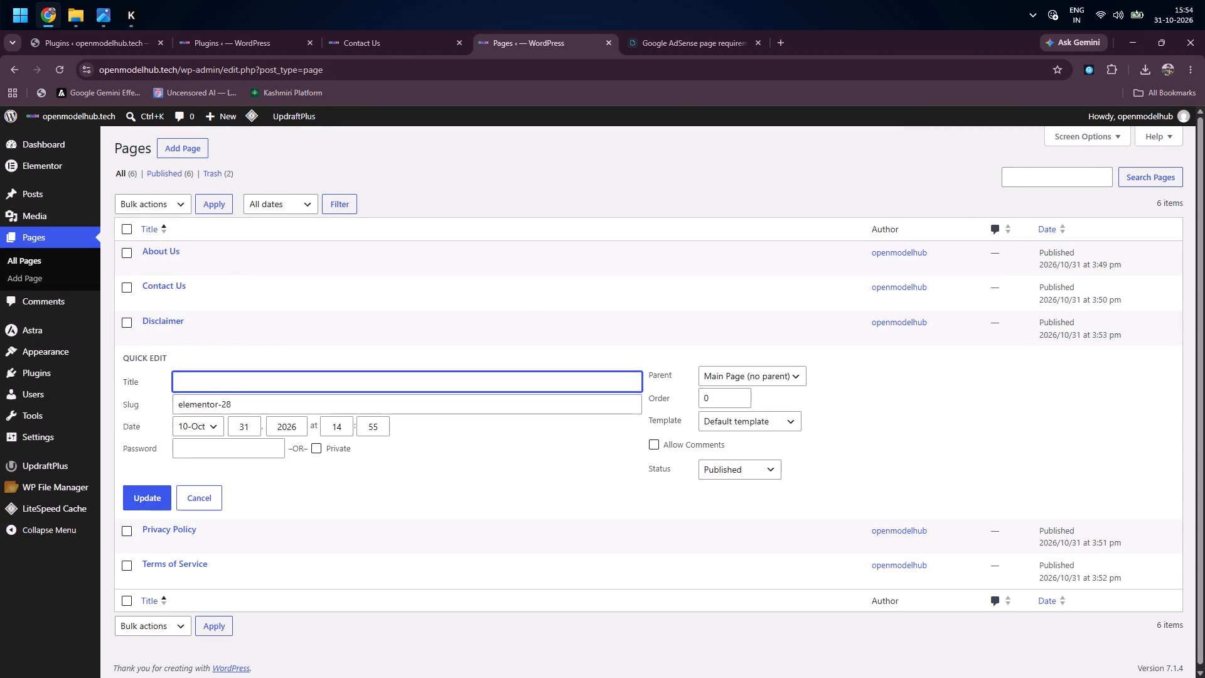
key(h)
key(BackSpace)
text(Home)
triple_click(262, 412)
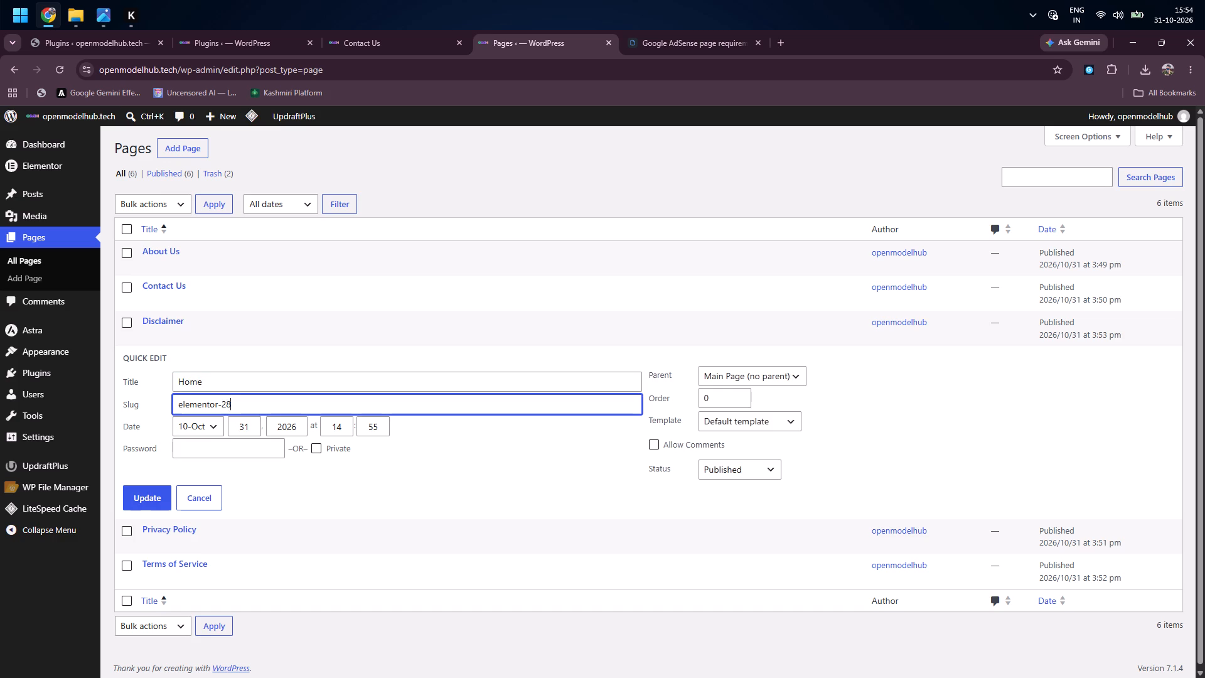
text(home)
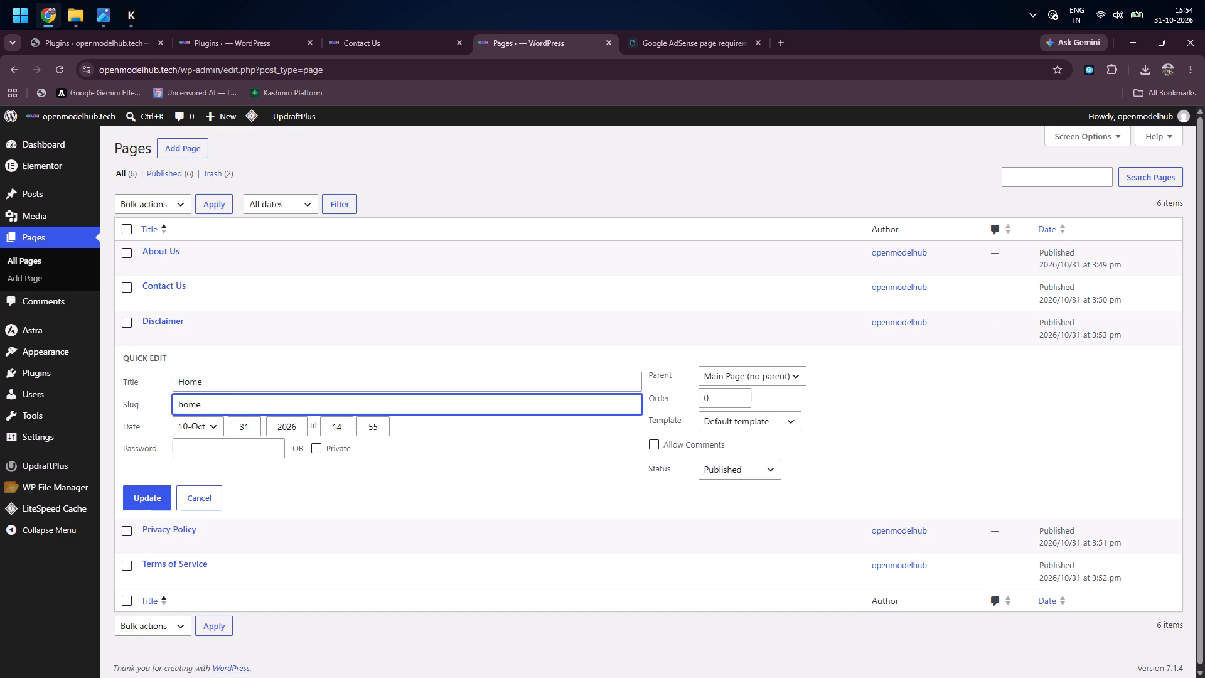
click(151, 490)
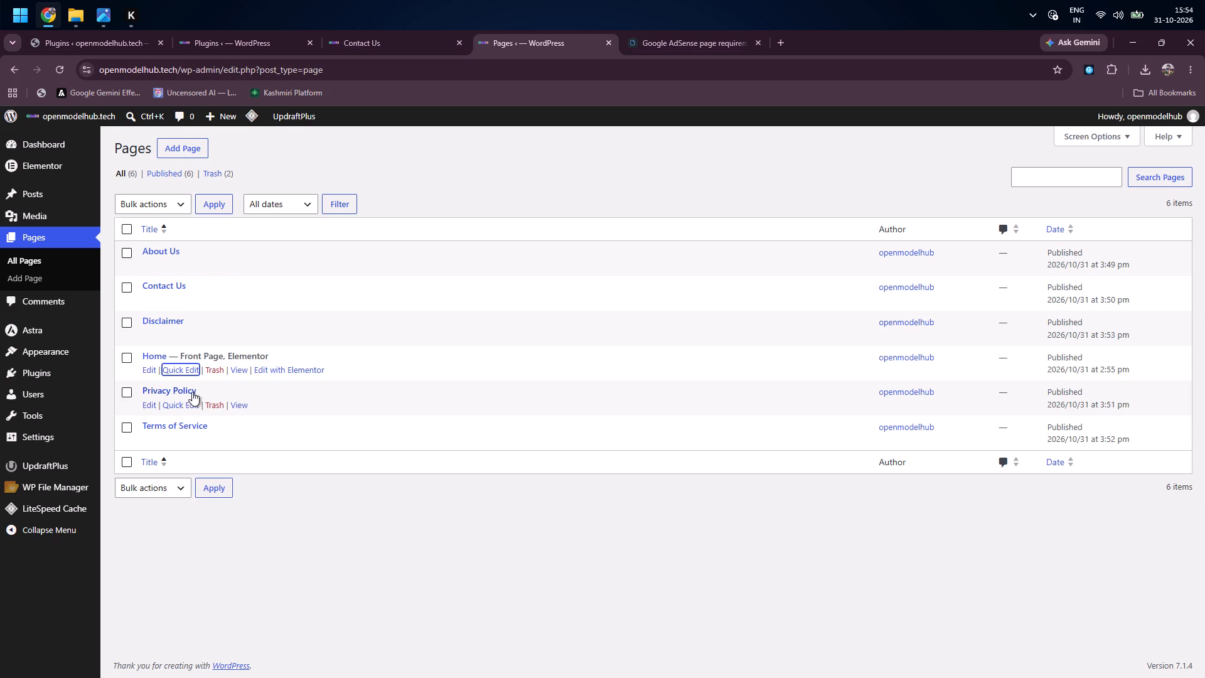
Open the Privacy Policy page for editing and read through all its sections, from "Information we collect" to "Contact us".
click(142, 409)
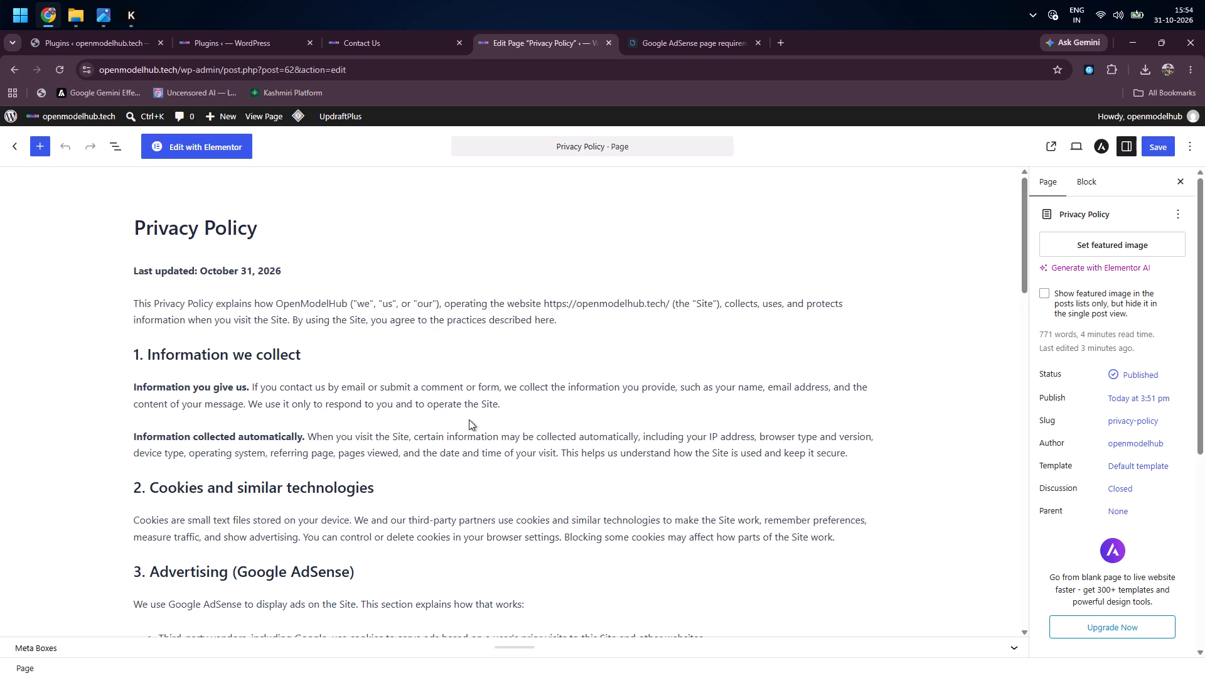
scroll(630, 498, down, 3)
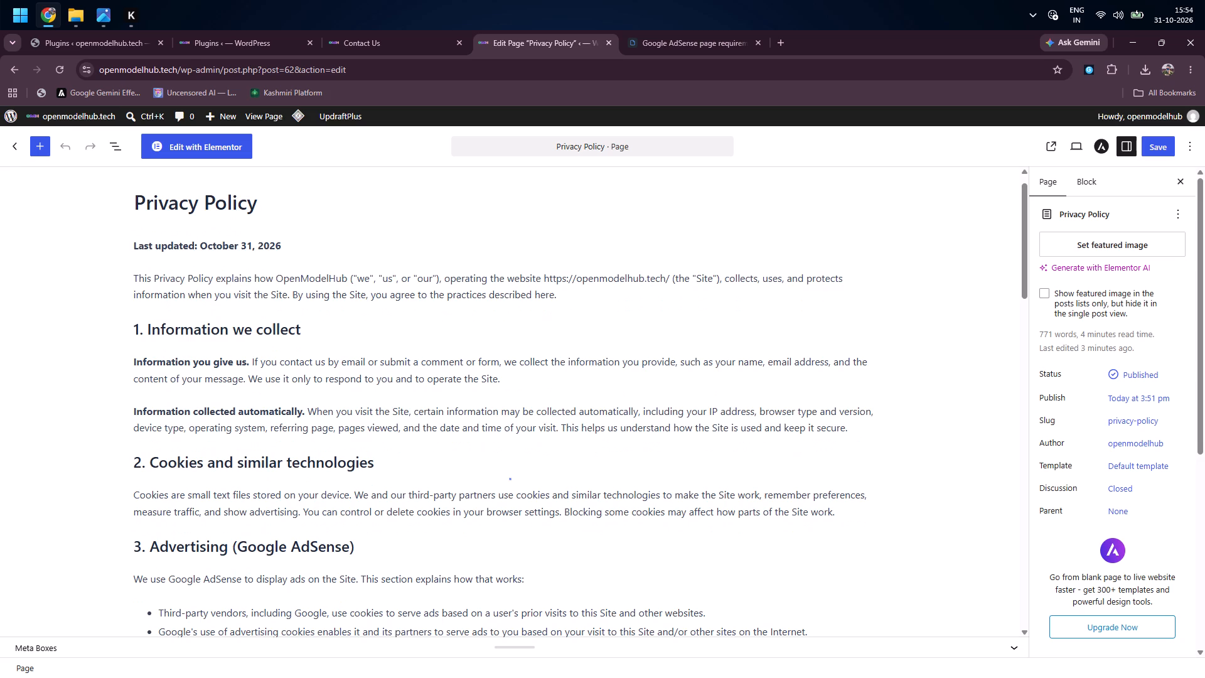
scroll(630, 498, down, 8)
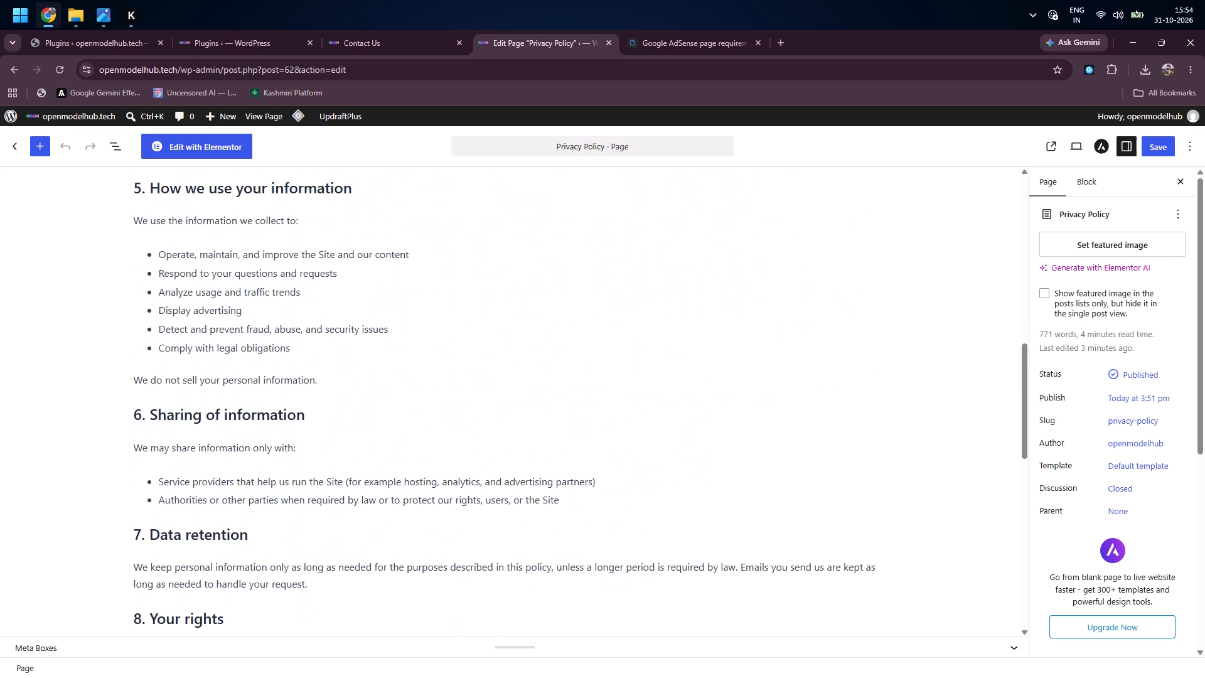
scroll(630, 498, up, 3)
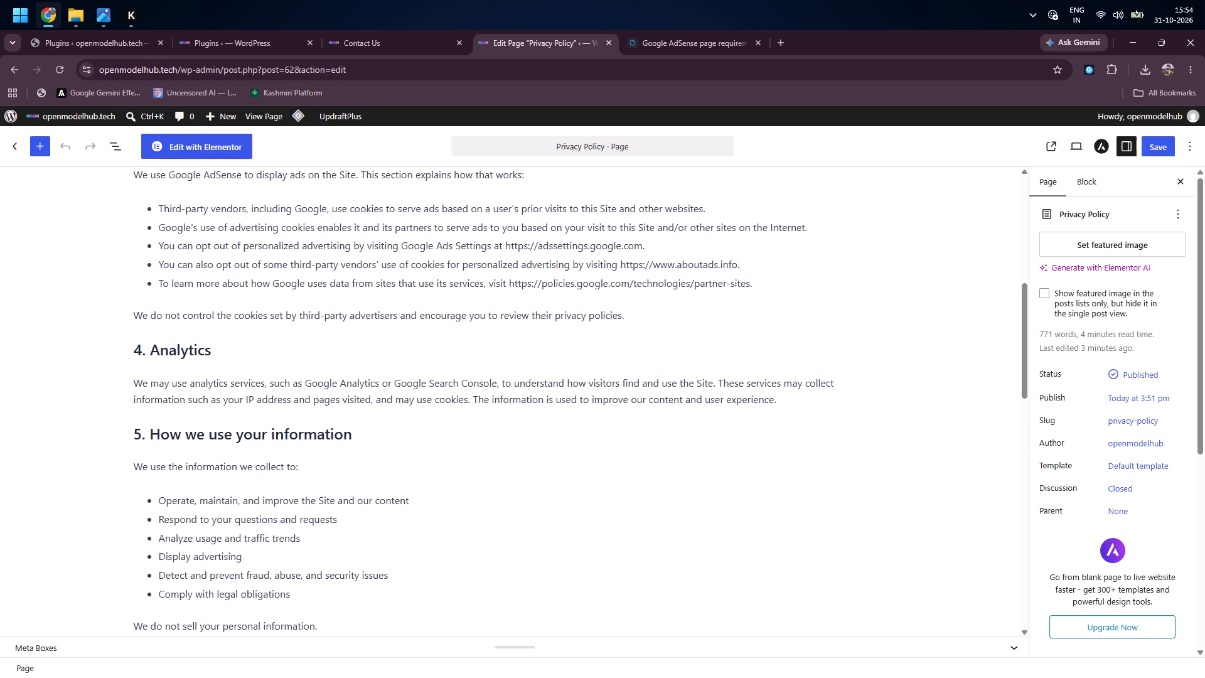
scroll(630, 498, up, 1)
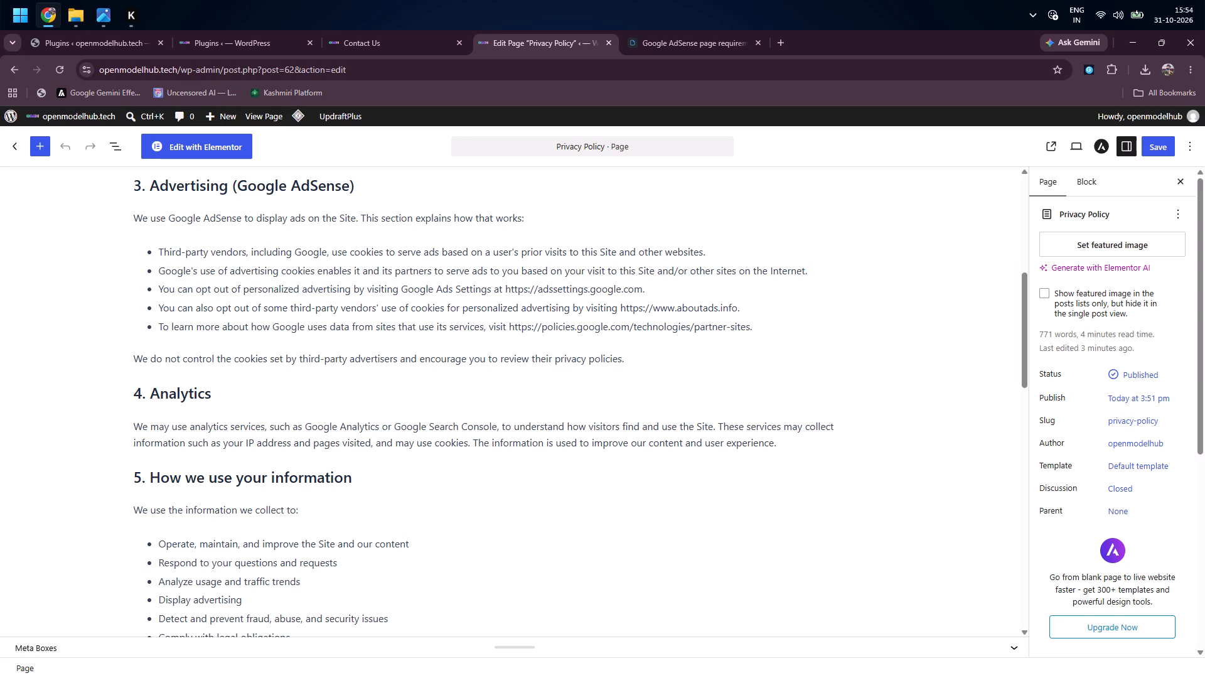
scroll(618, 420, down, 6)
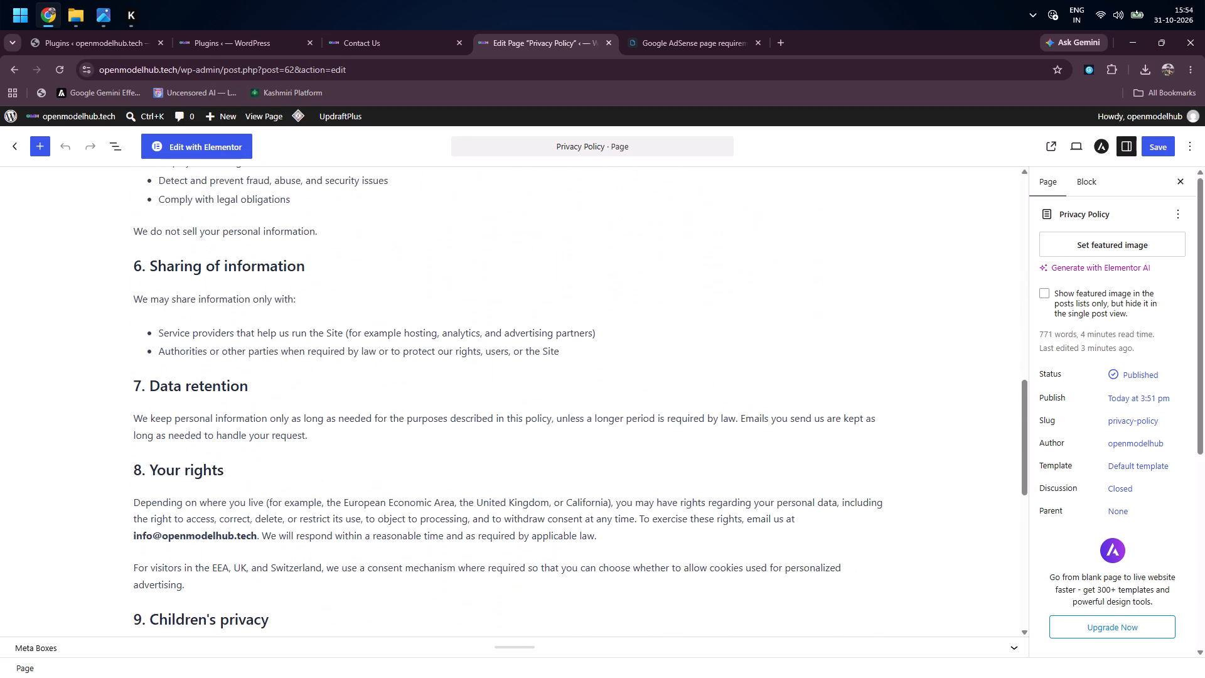
scroll(618, 420, down, 4)
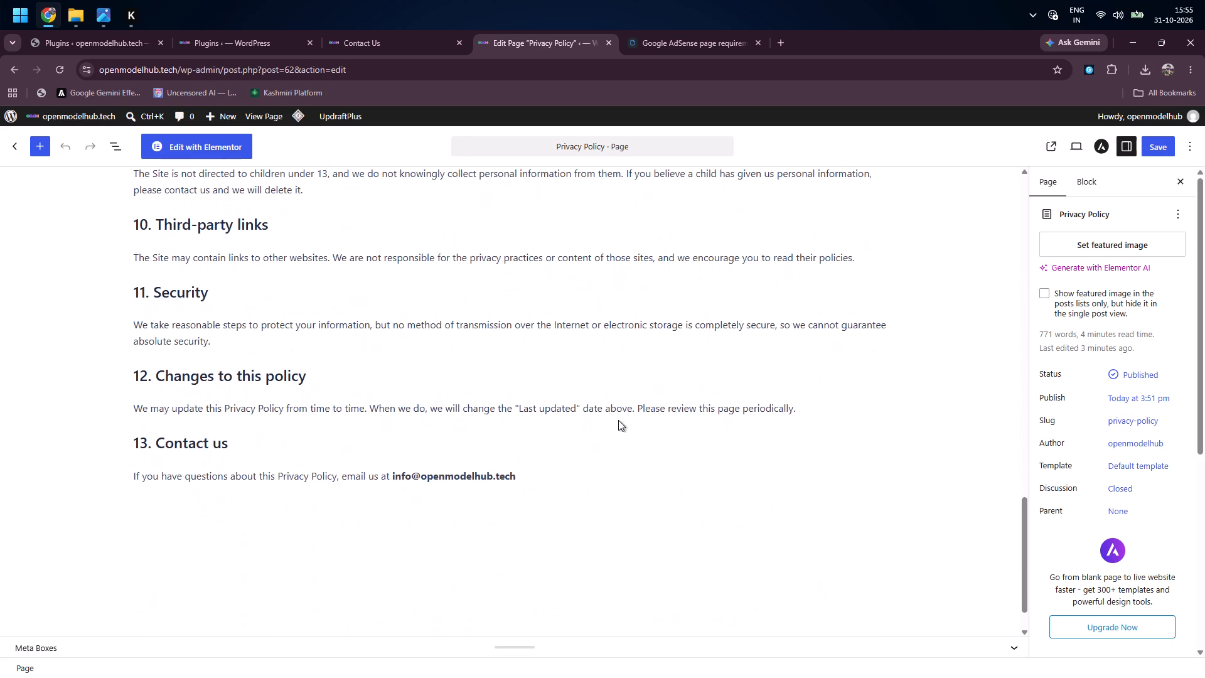
scroll(618, 420, up, 9)
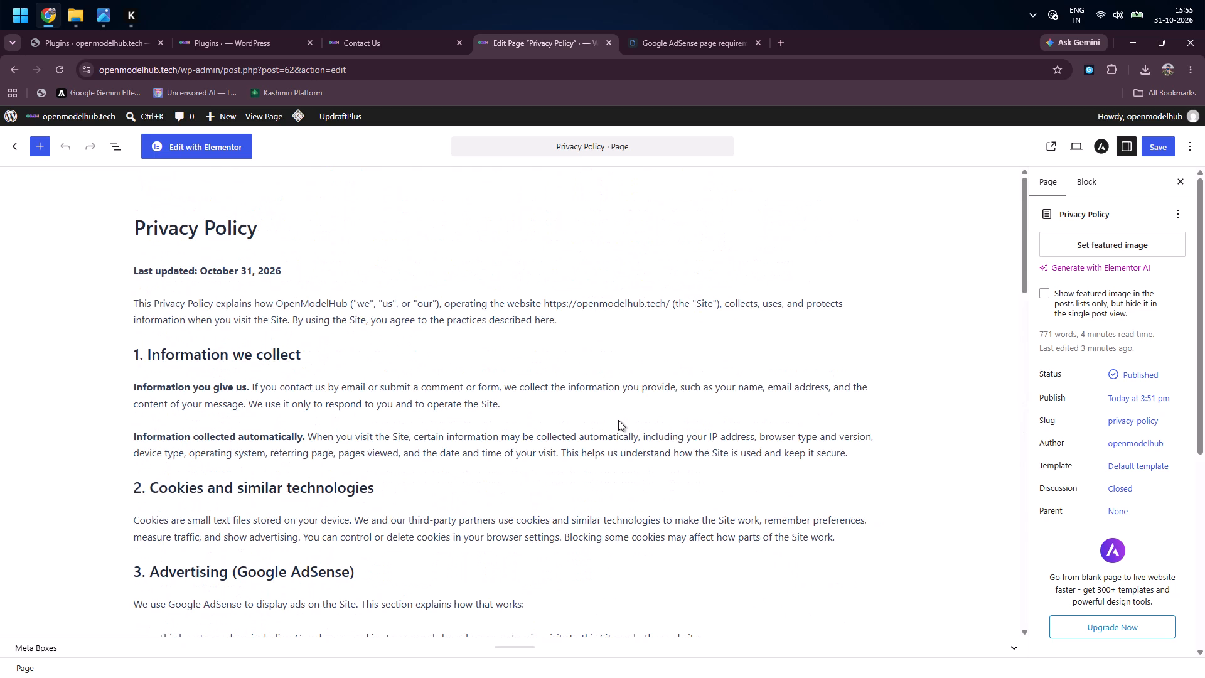
scroll(618, 420, down, 2)
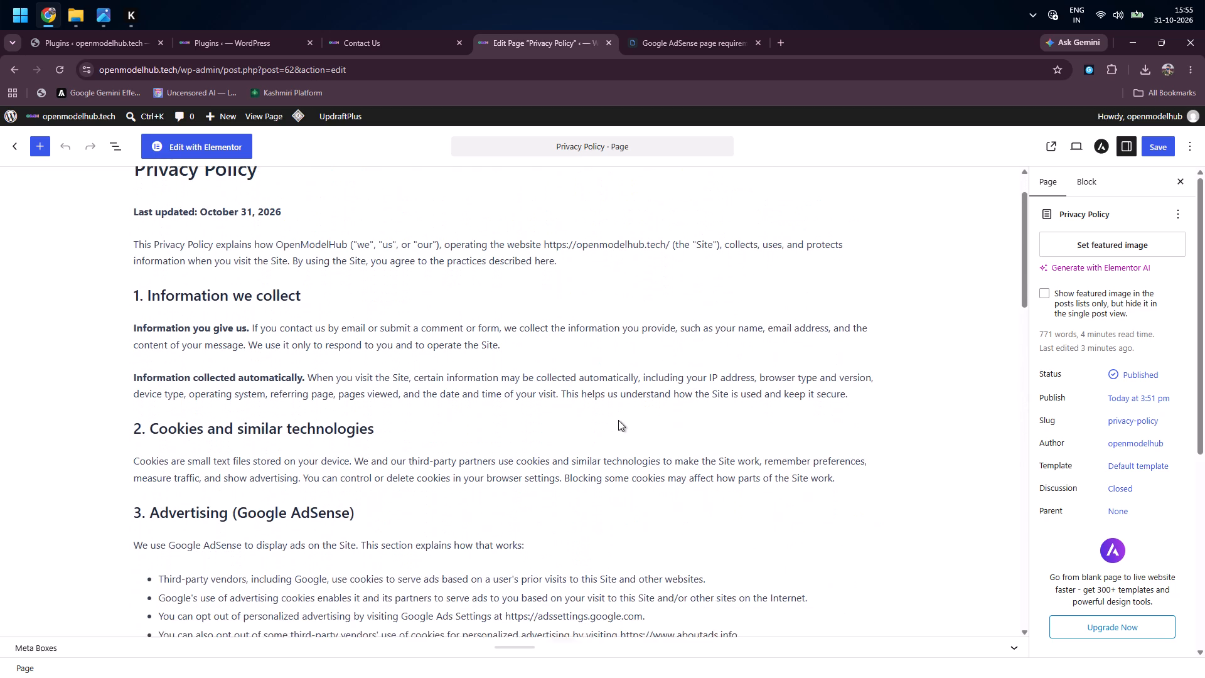
scroll(618, 420, down, 2)
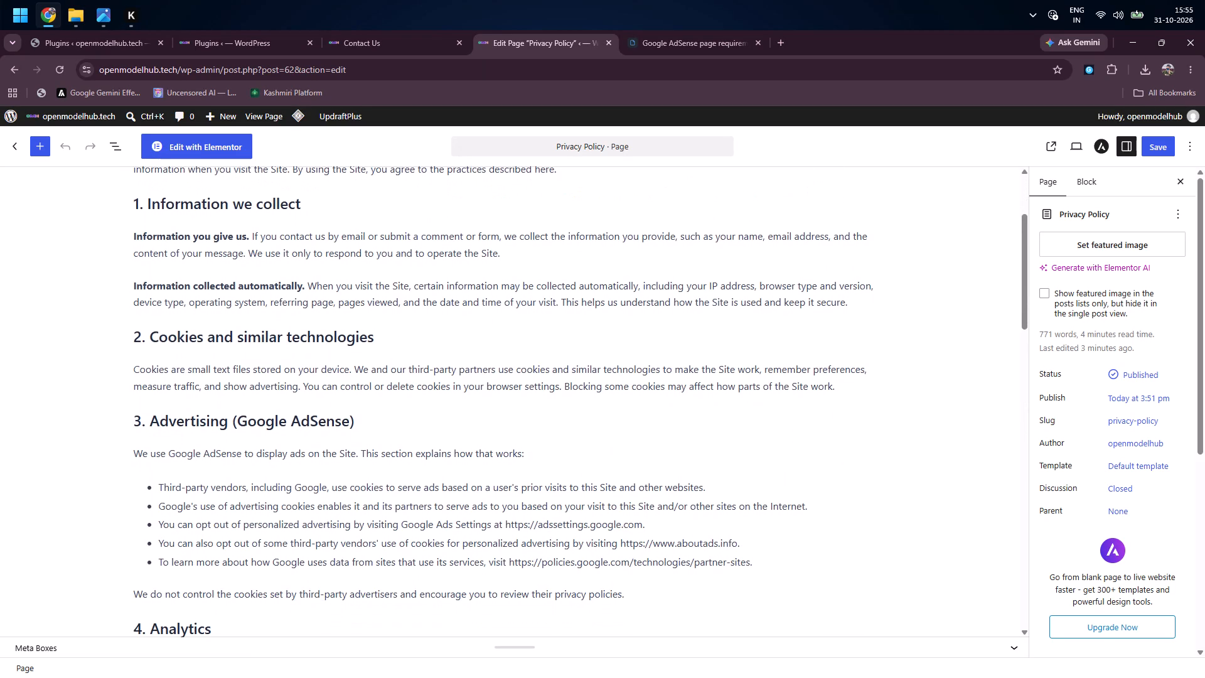
scroll(618, 420, down, 1)
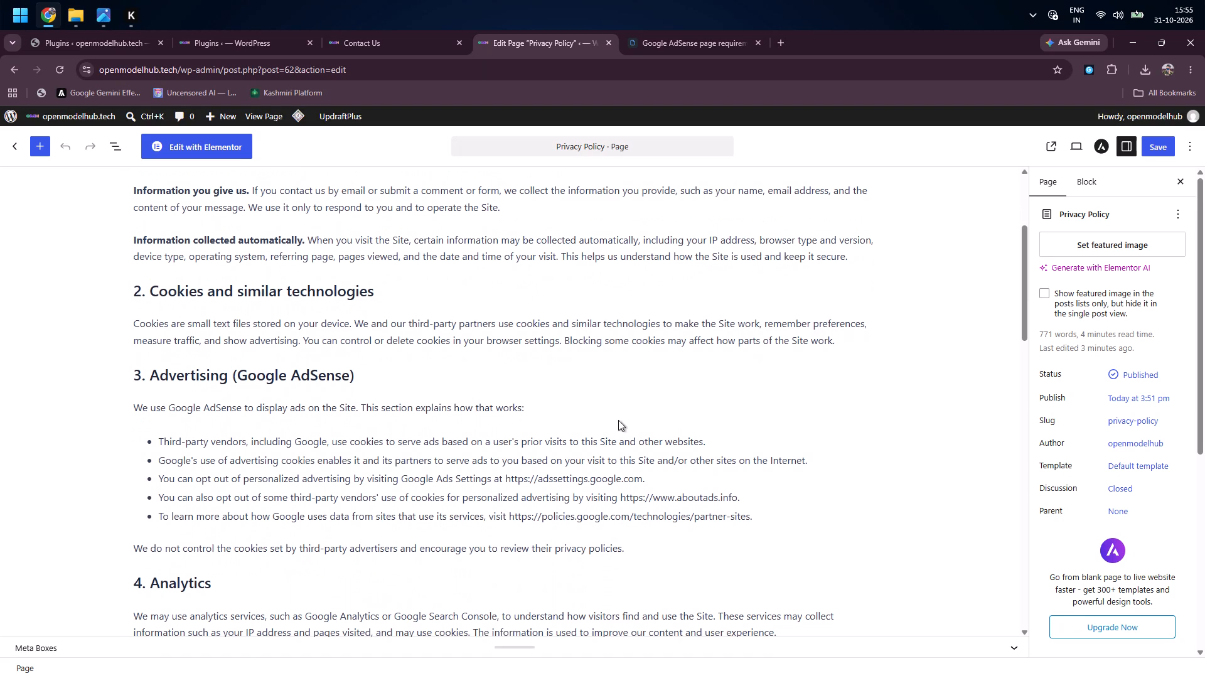
scroll(618, 420, down, 2)
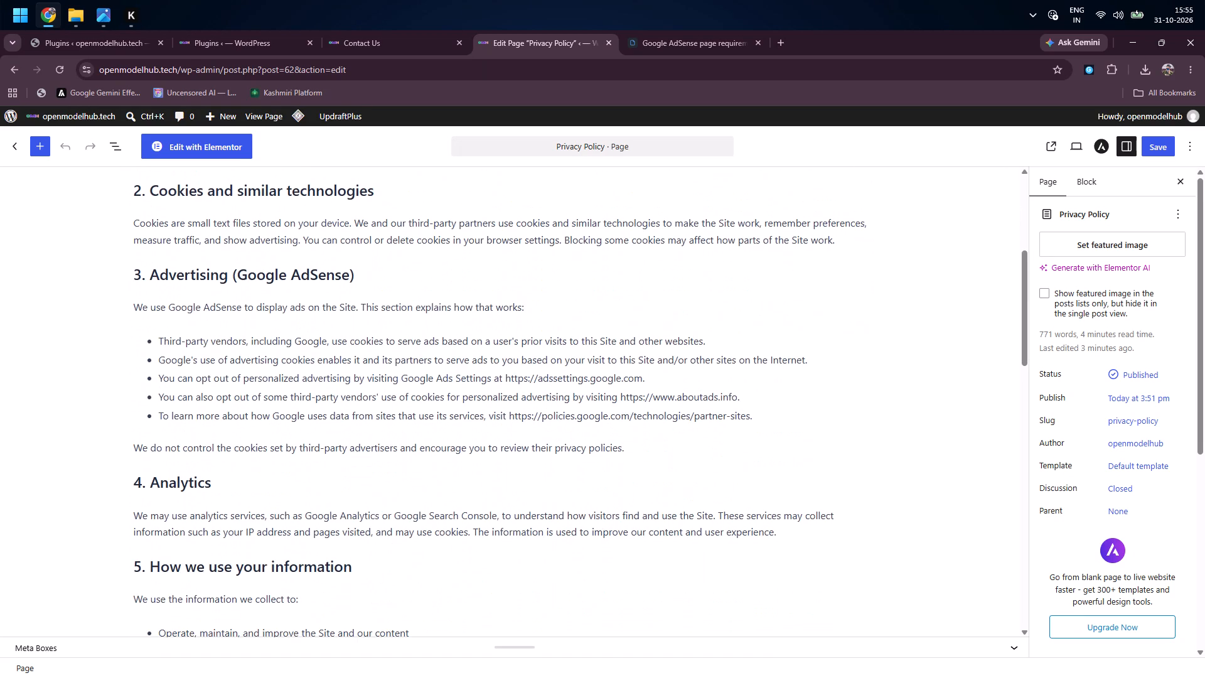
scroll(618, 420, down, 1)
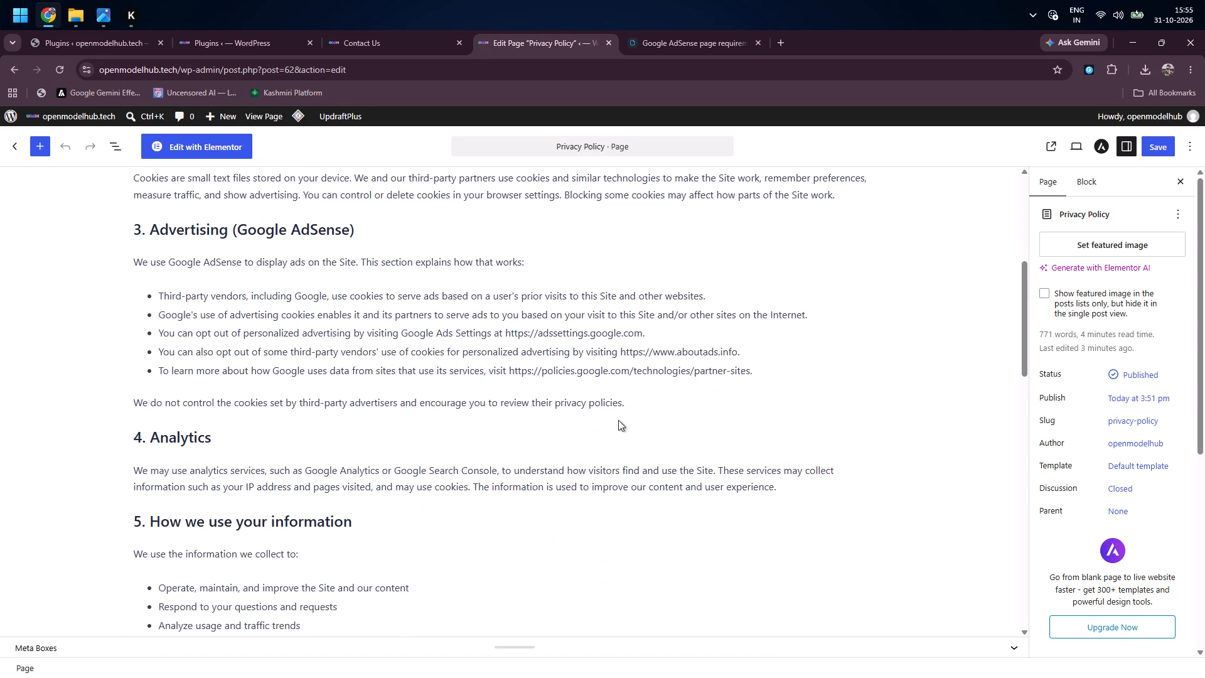
scroll(618, 420, down, 4)
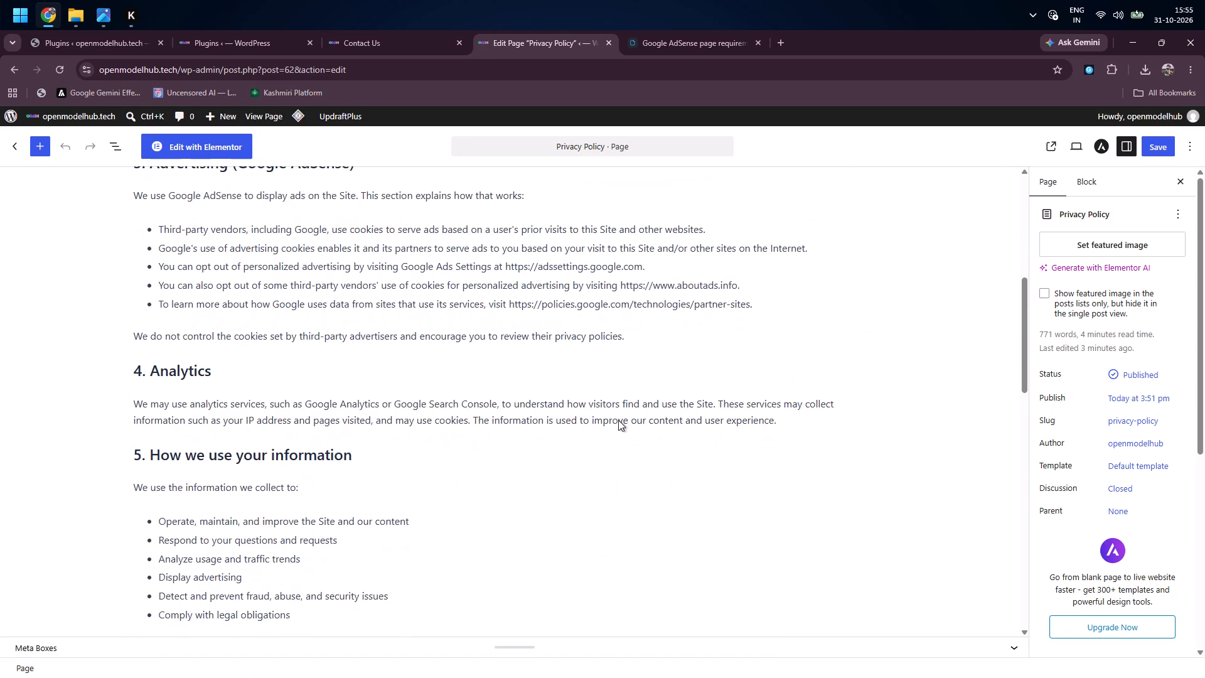
scroll(618, 420, down, 3)
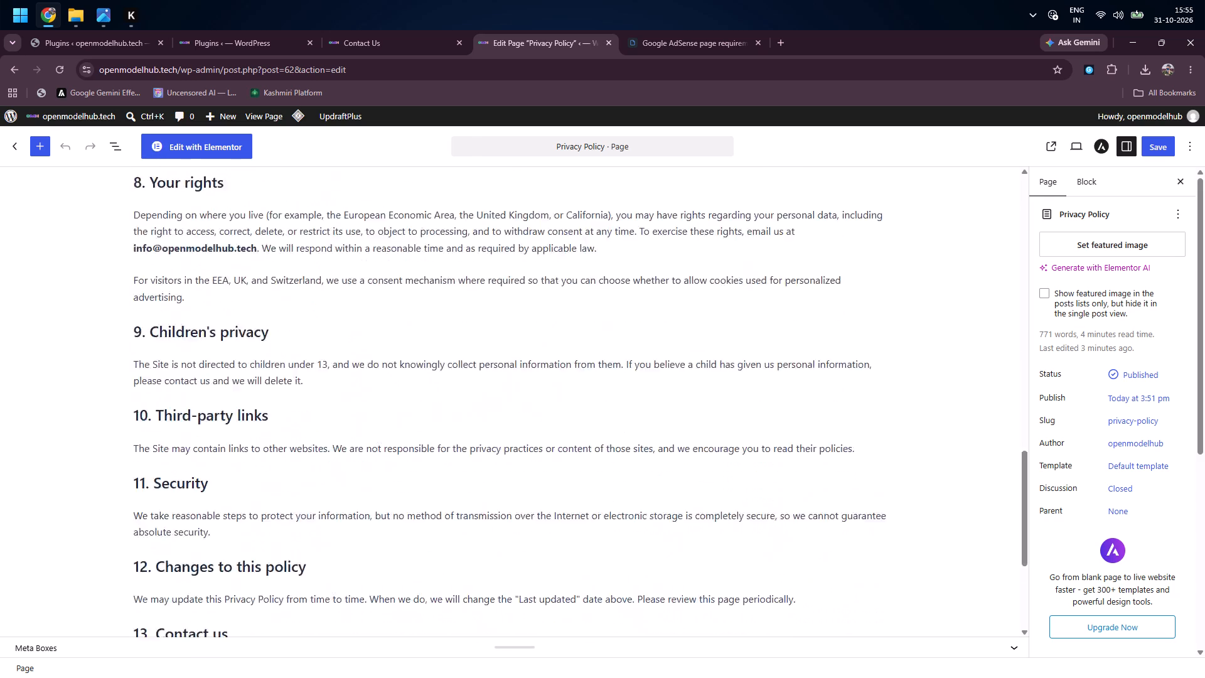
scroll(618, 420, up, 11)
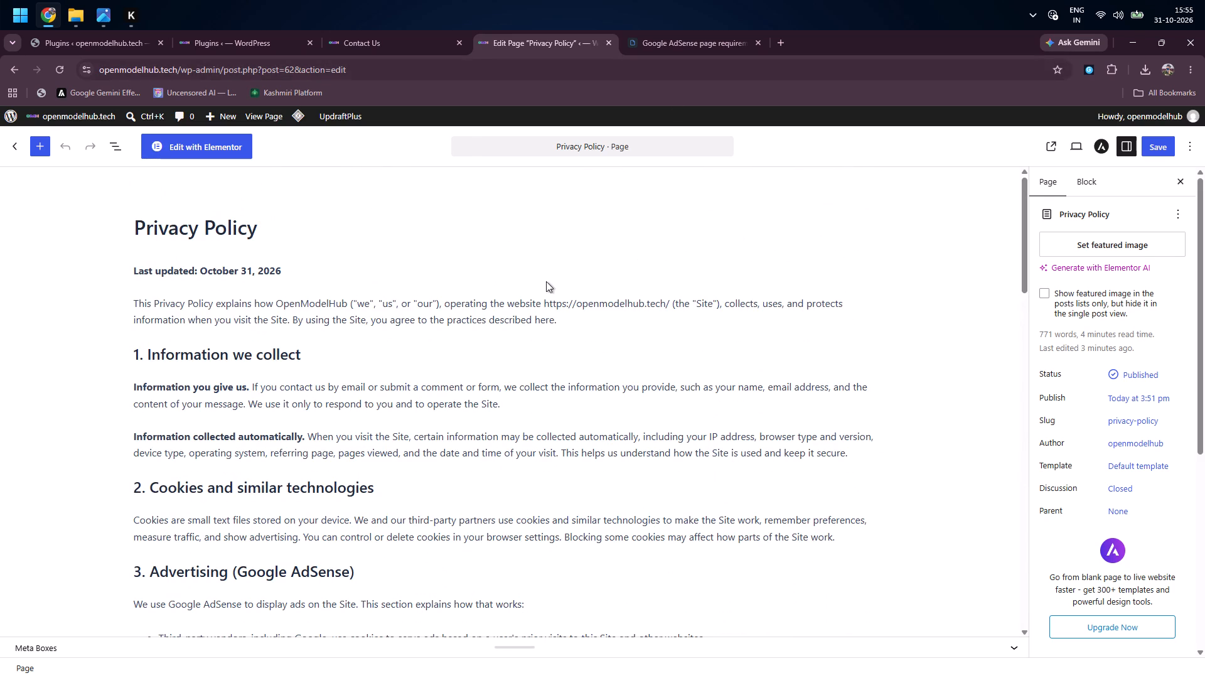
scroll(546, 281, down, 7)
scroll(546, 281, up, 7)
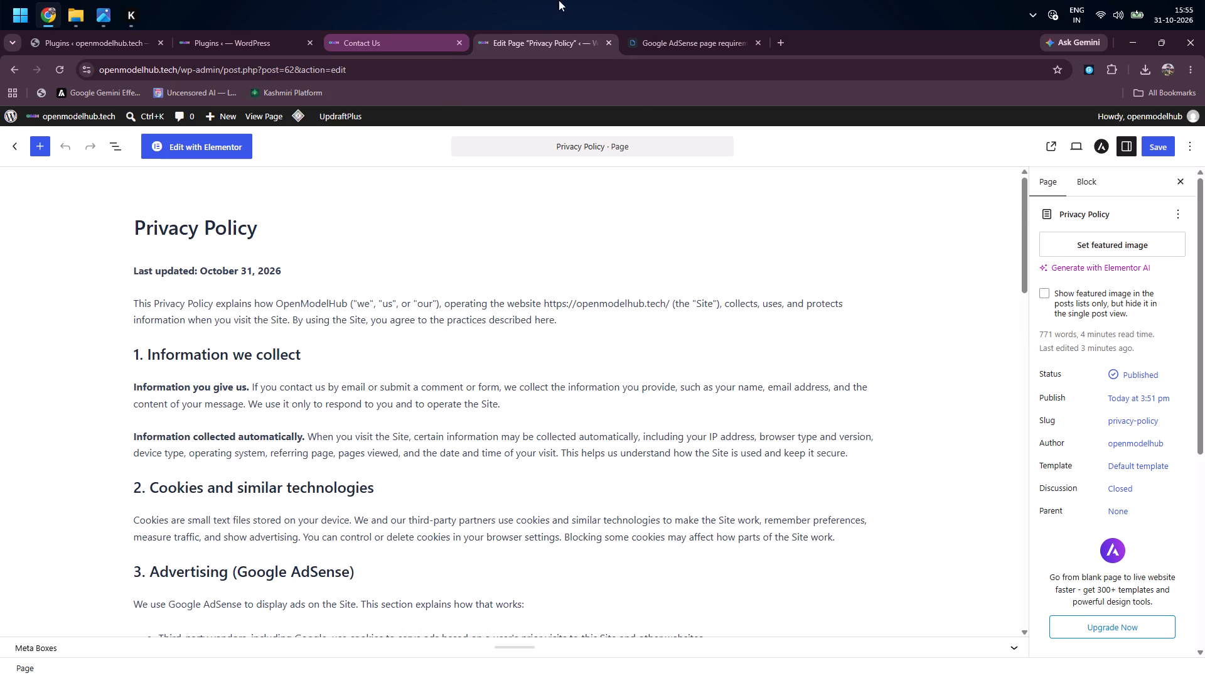
Reload the live Contact Us page, follow its Privacy Policy link, and look over the page it opens.
click(396, 38)
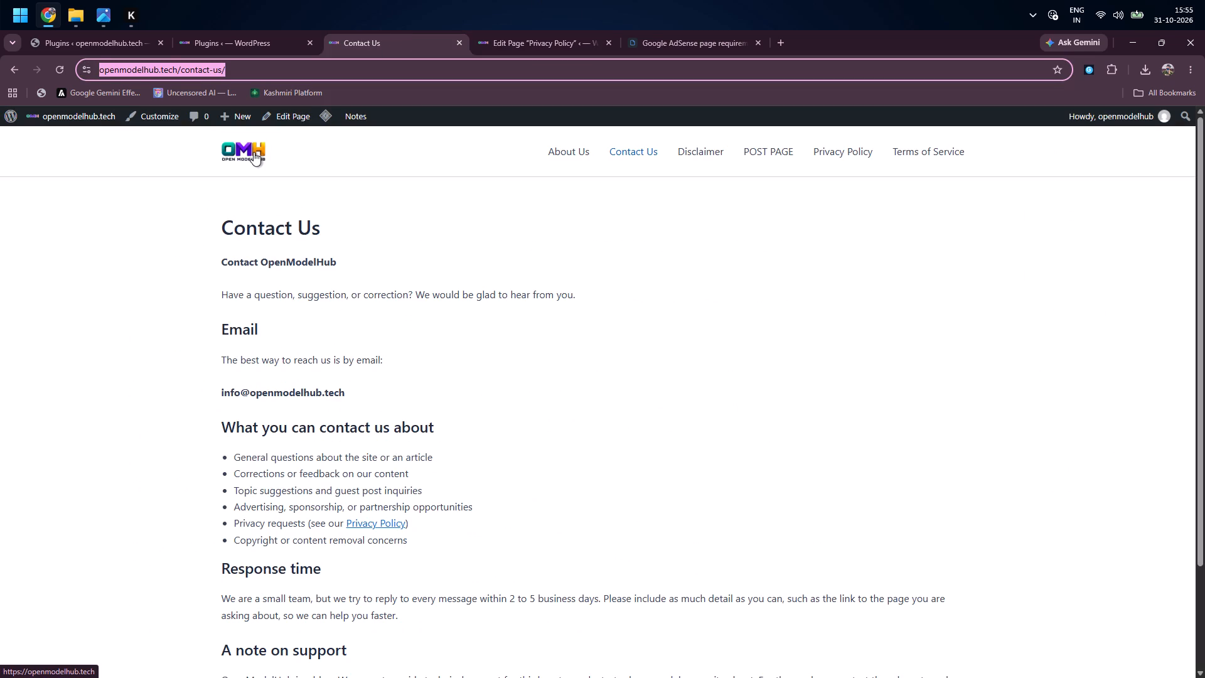
click(68, 65)
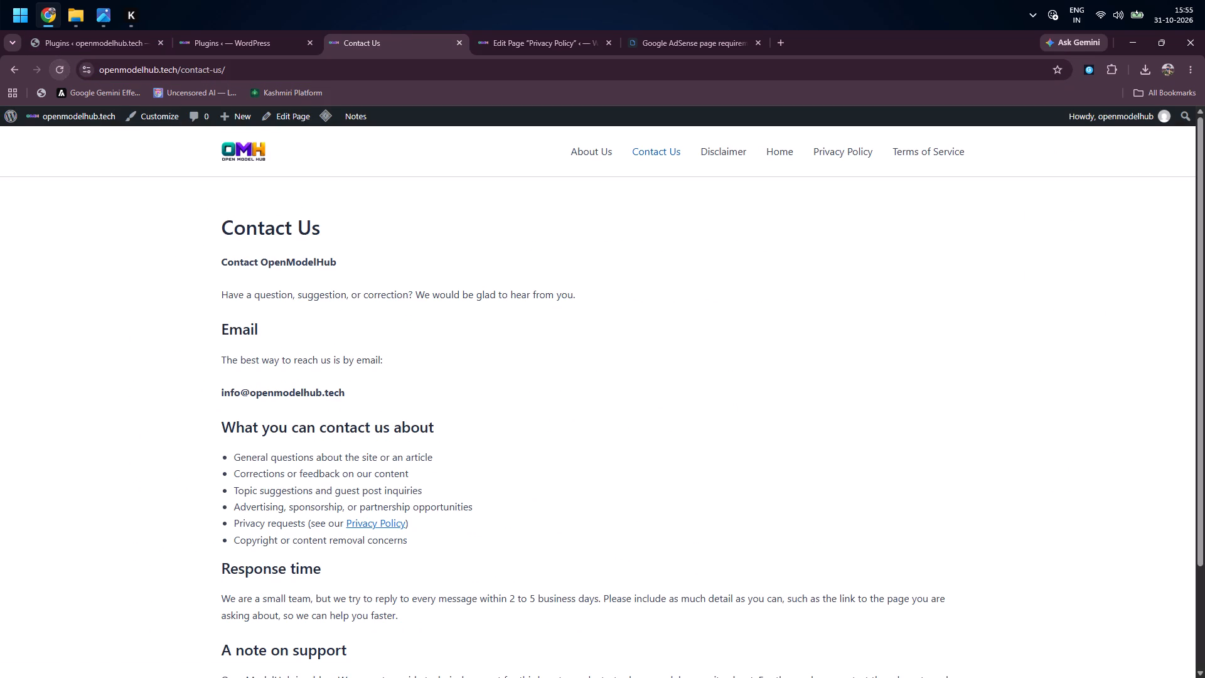
click(373, 519)
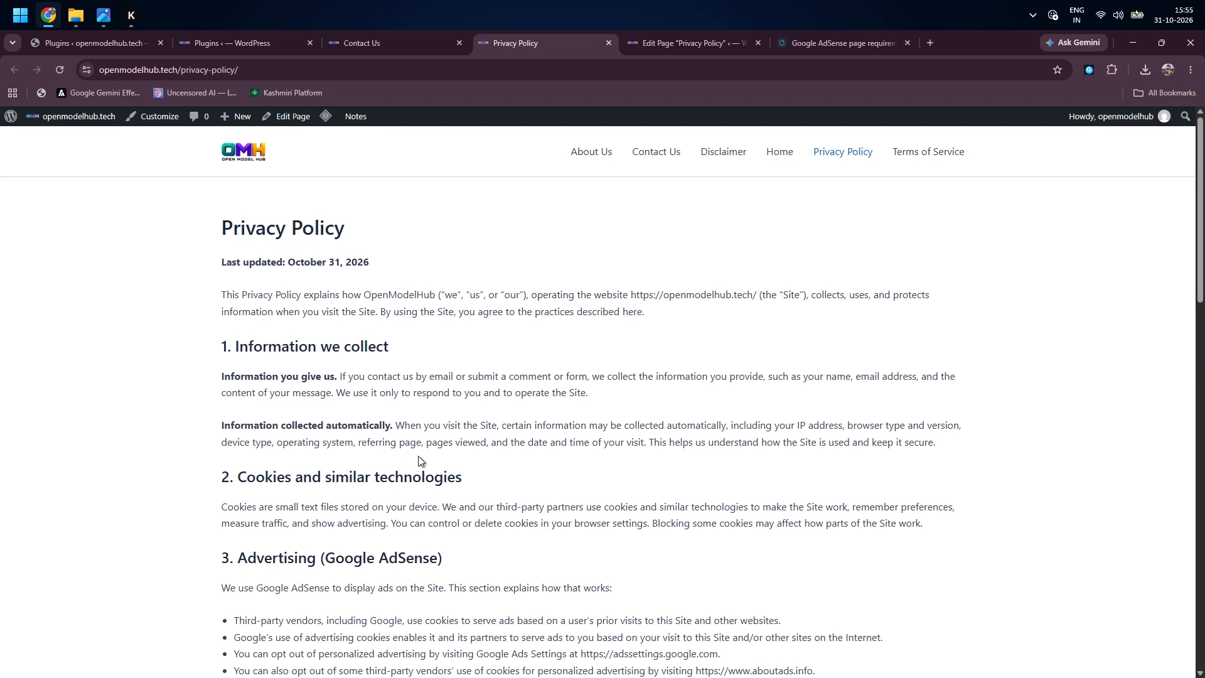
scroll(441, 459, down, 7)
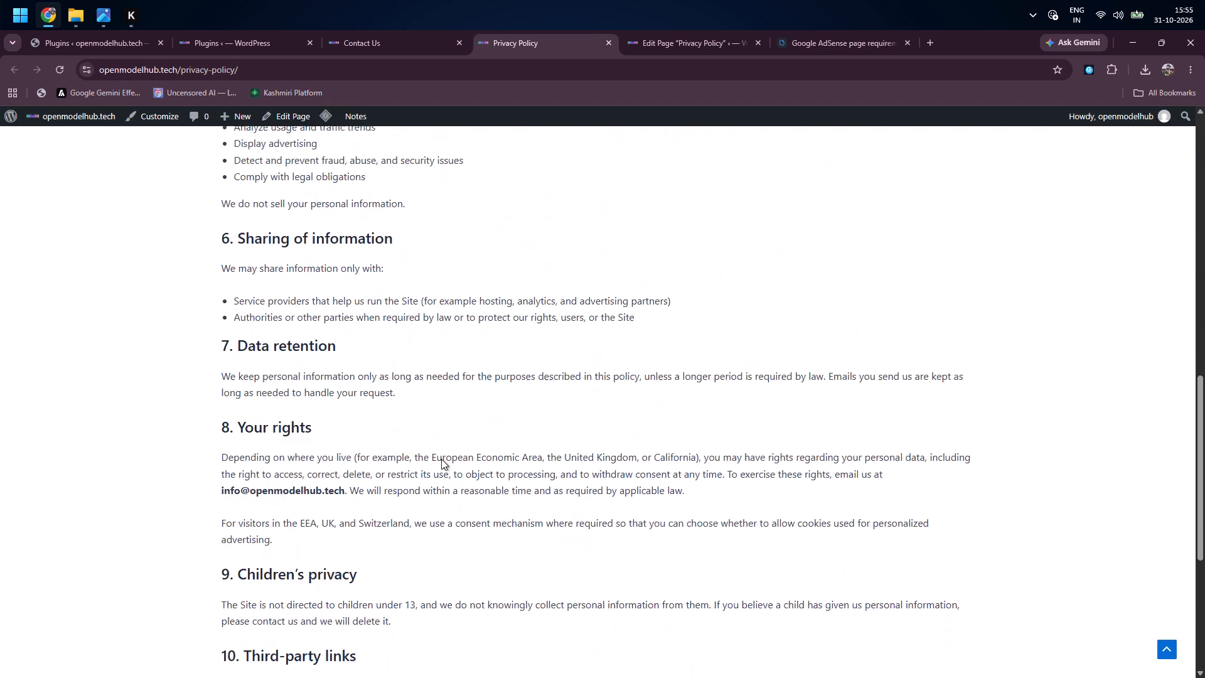
scroll(441, 459, down, 10)
scroll(441, 459, up, 12)
scroll(441, 459, up, 9)
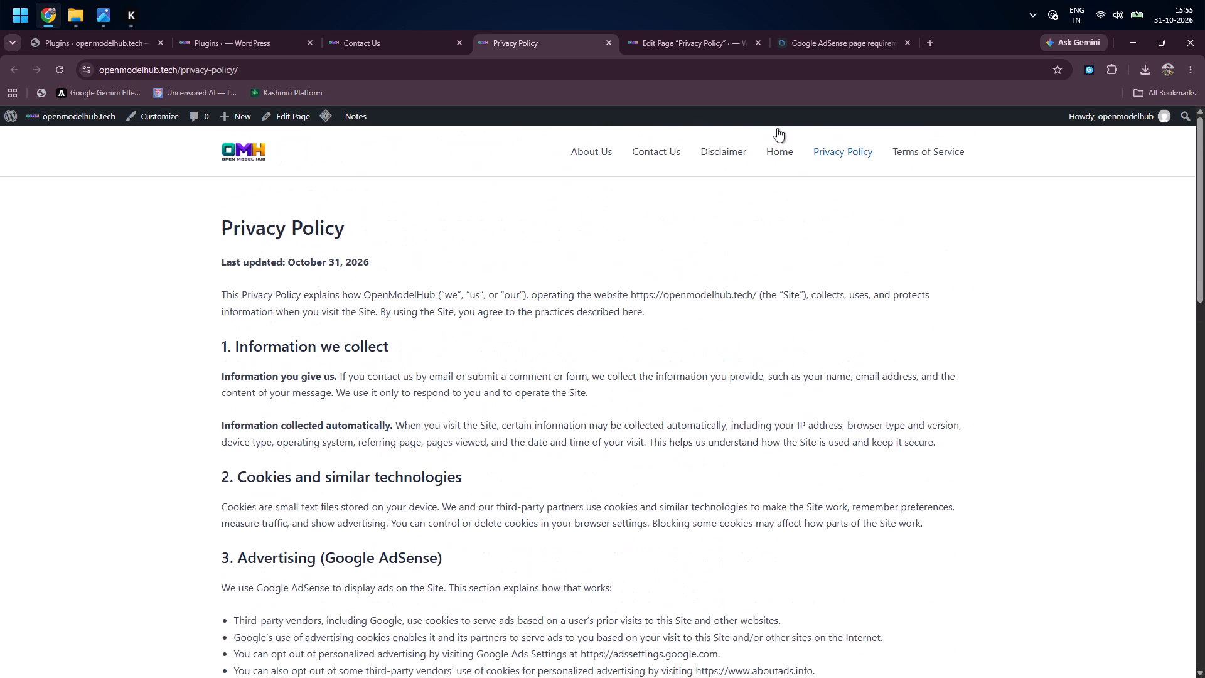
On the live site, test the "Contact page" link in About Us, follow the Privacy Policy link from there, and skim the policy.
click(602, 151)
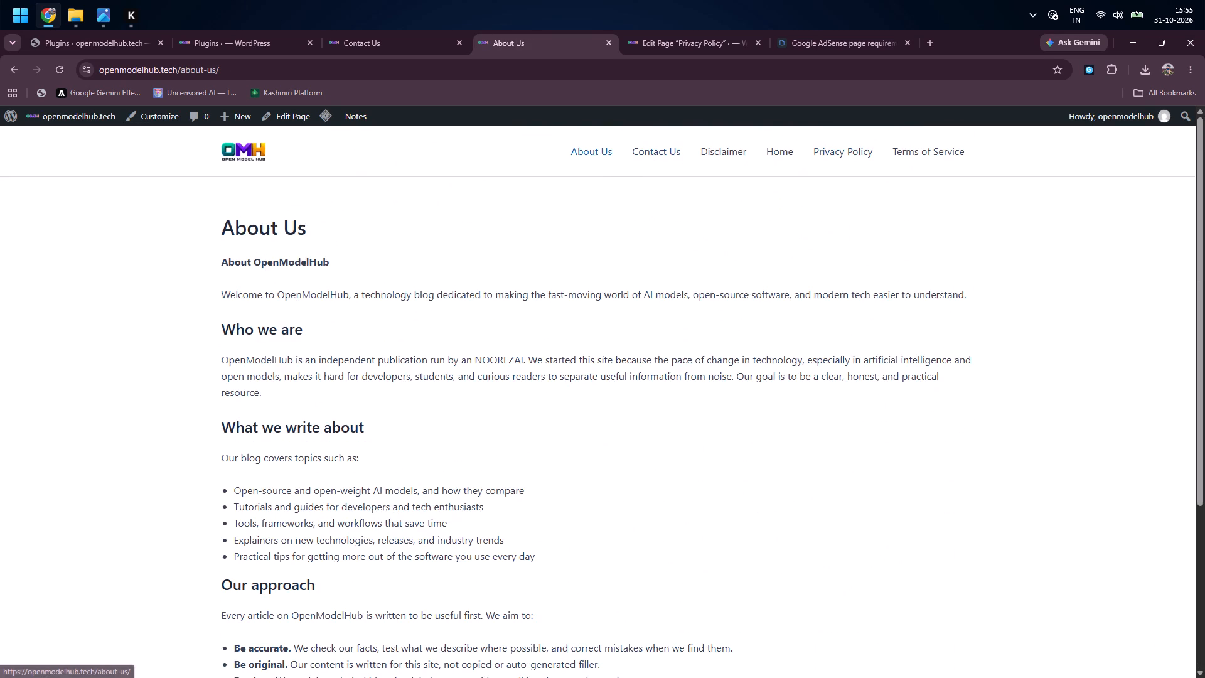
scroll(556, 373, down, 5)
click(956, 519)
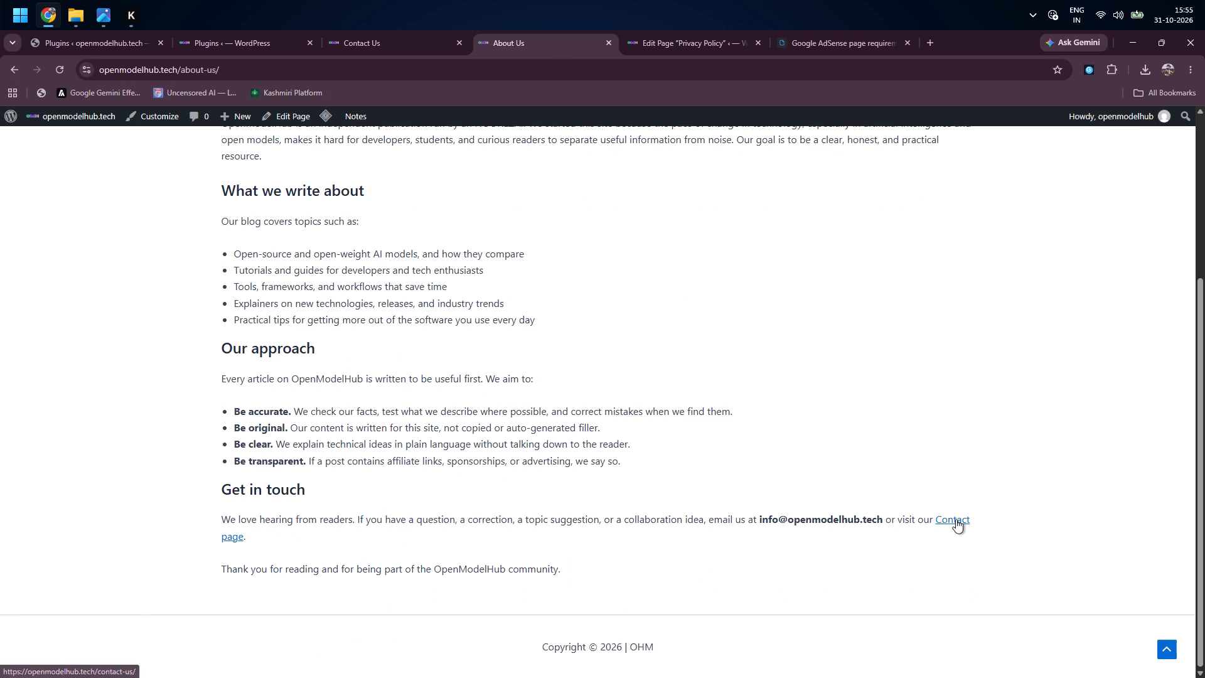
scroll(630, 389, down, 7)
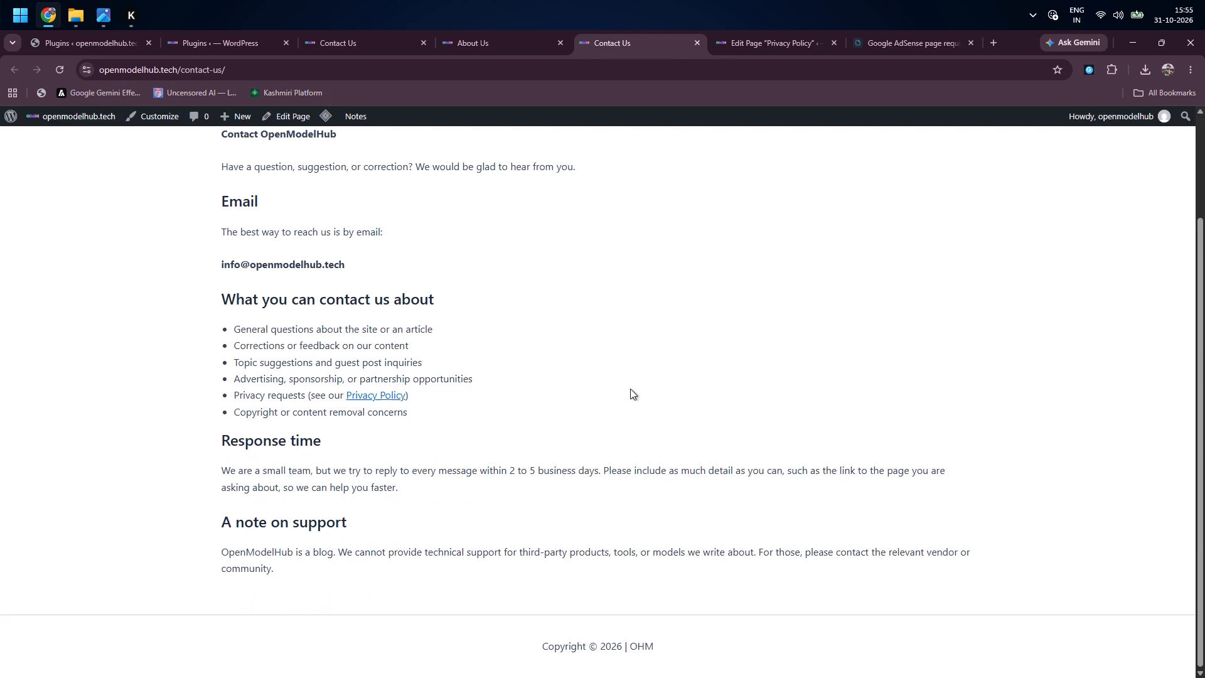
click(372, 398)
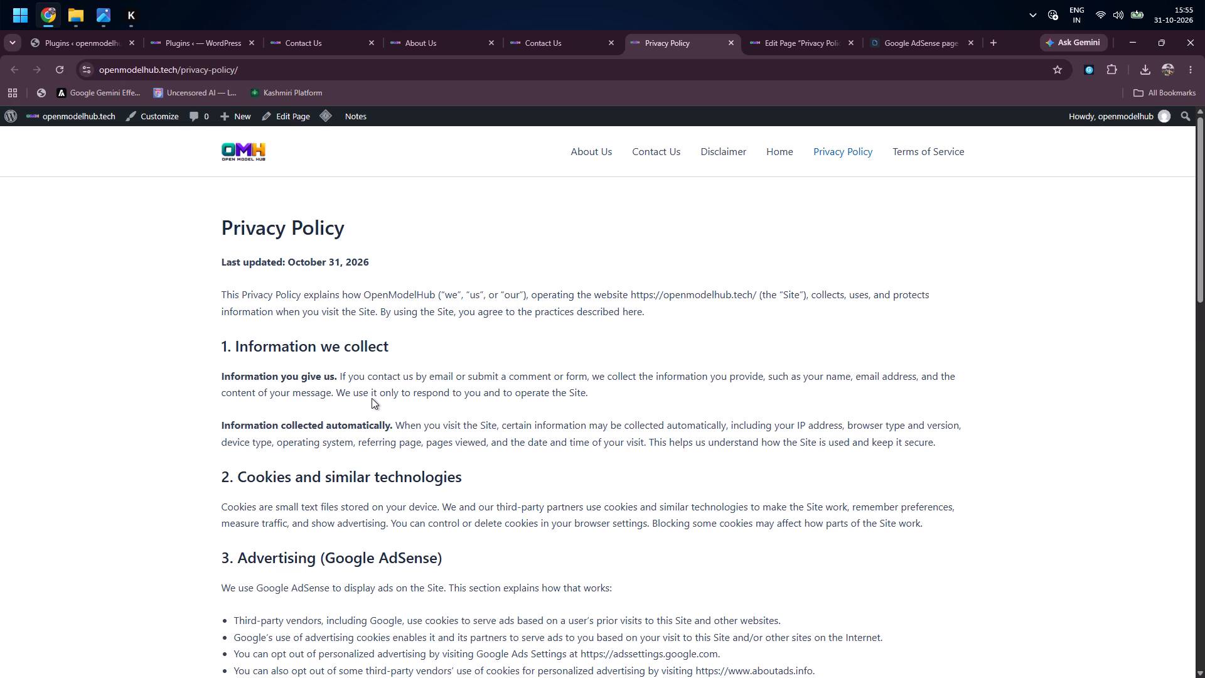
scroll(372, 398, down, 13)
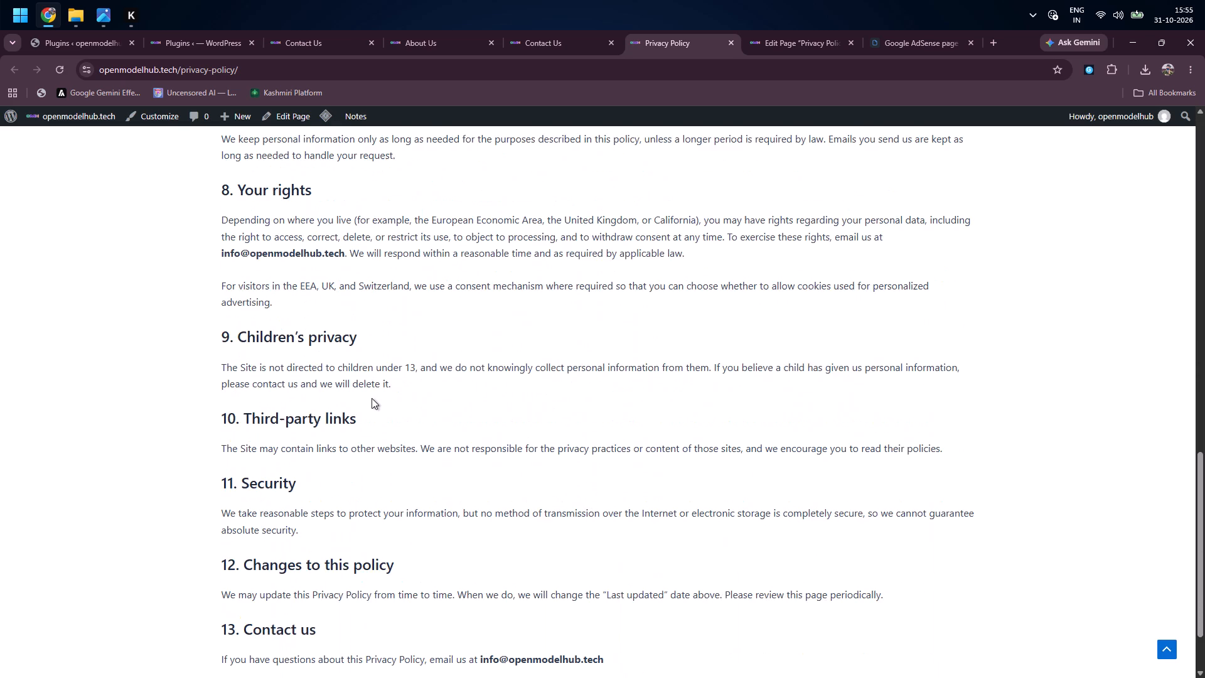
scroll(372, 398, up, 15)
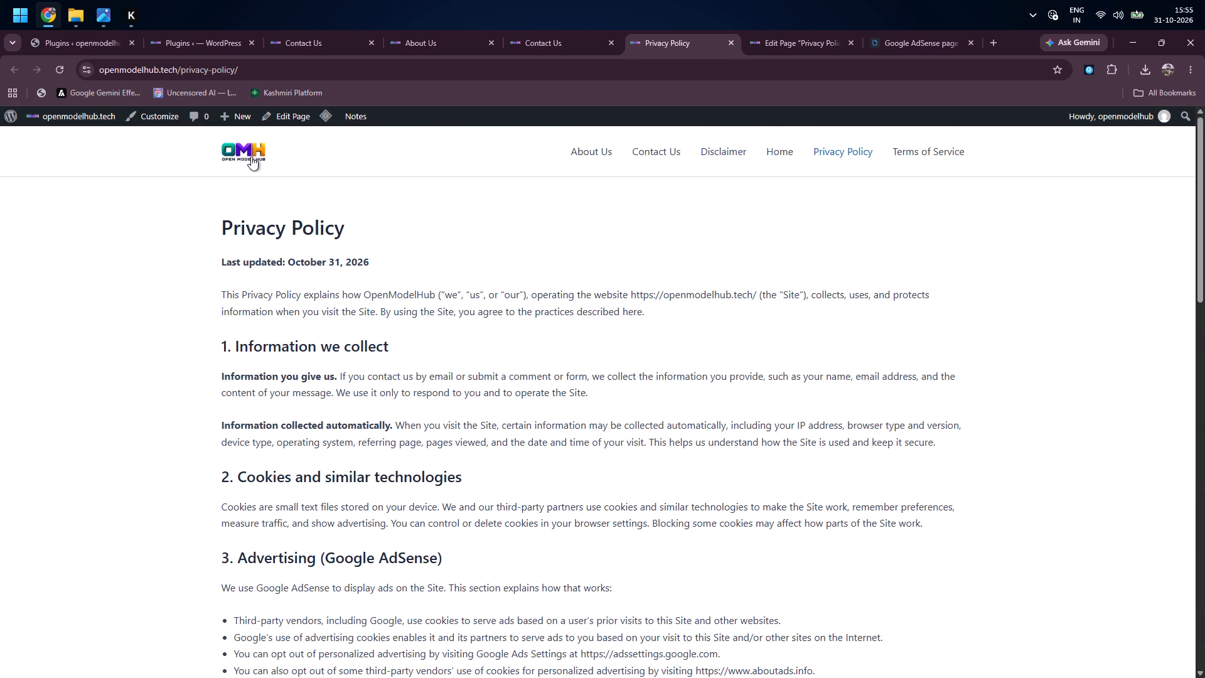
Test the site logo and the Home and Privacy Policy navigation links by switching repeatedly between the two pages, ending on Home.
click(249, 156)
click(782, 152)
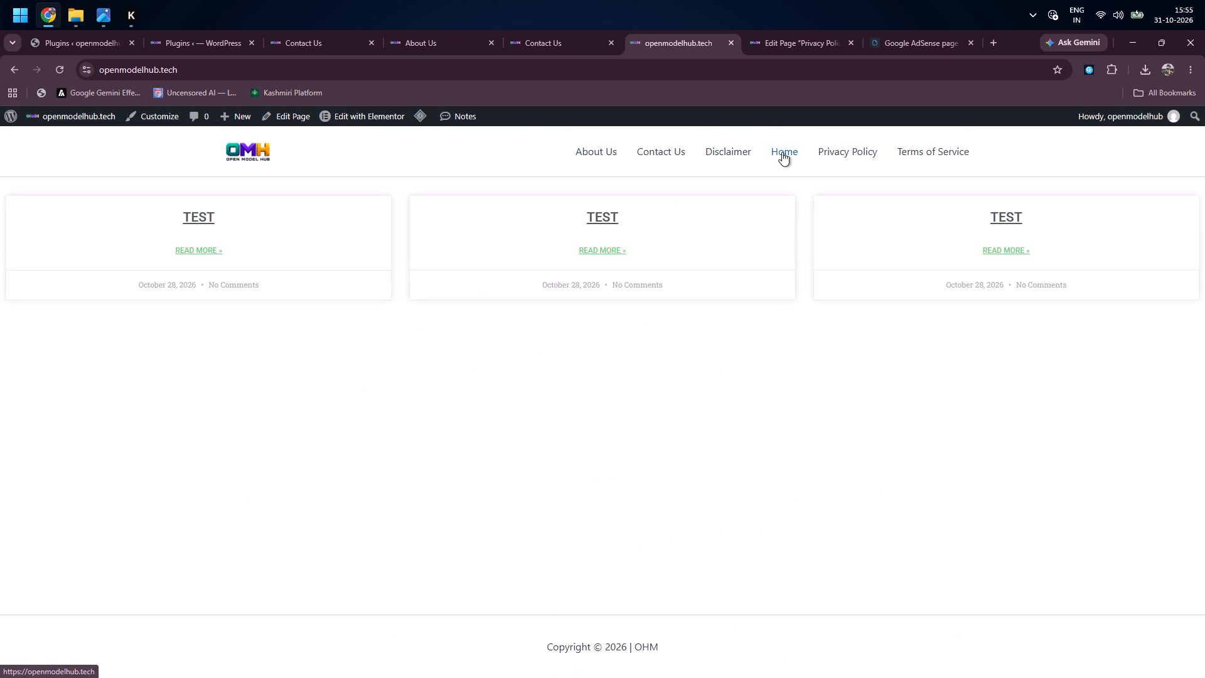
click(857, 152)
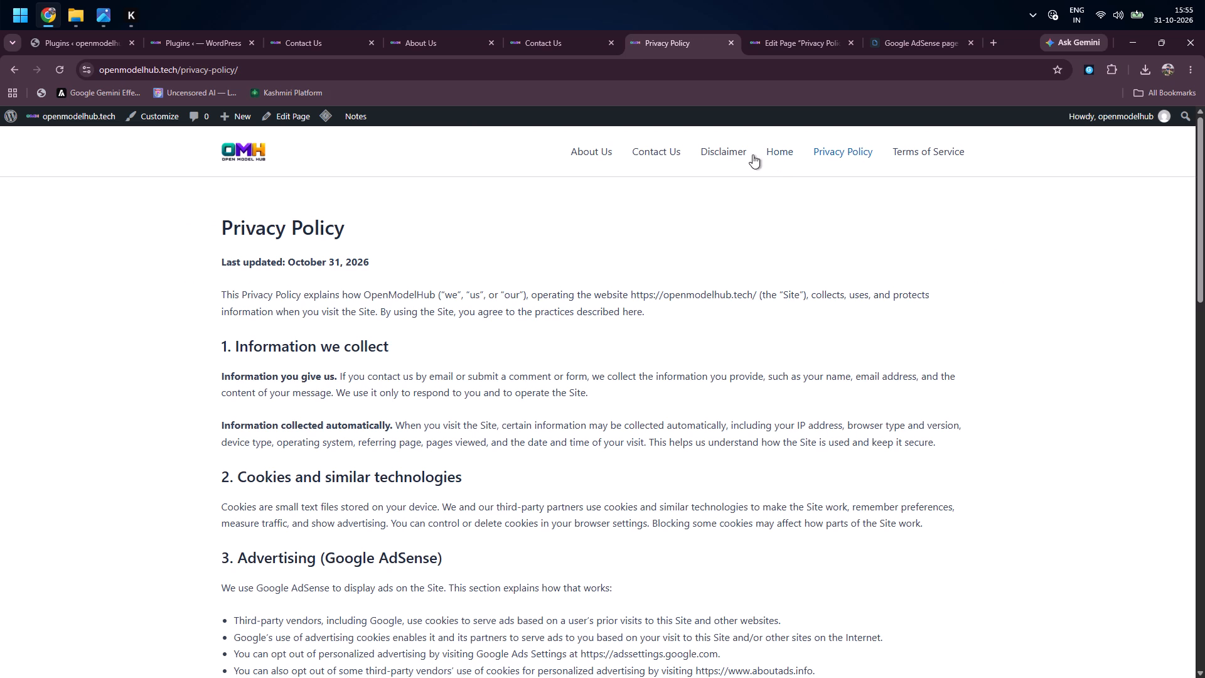
click(789, 153)
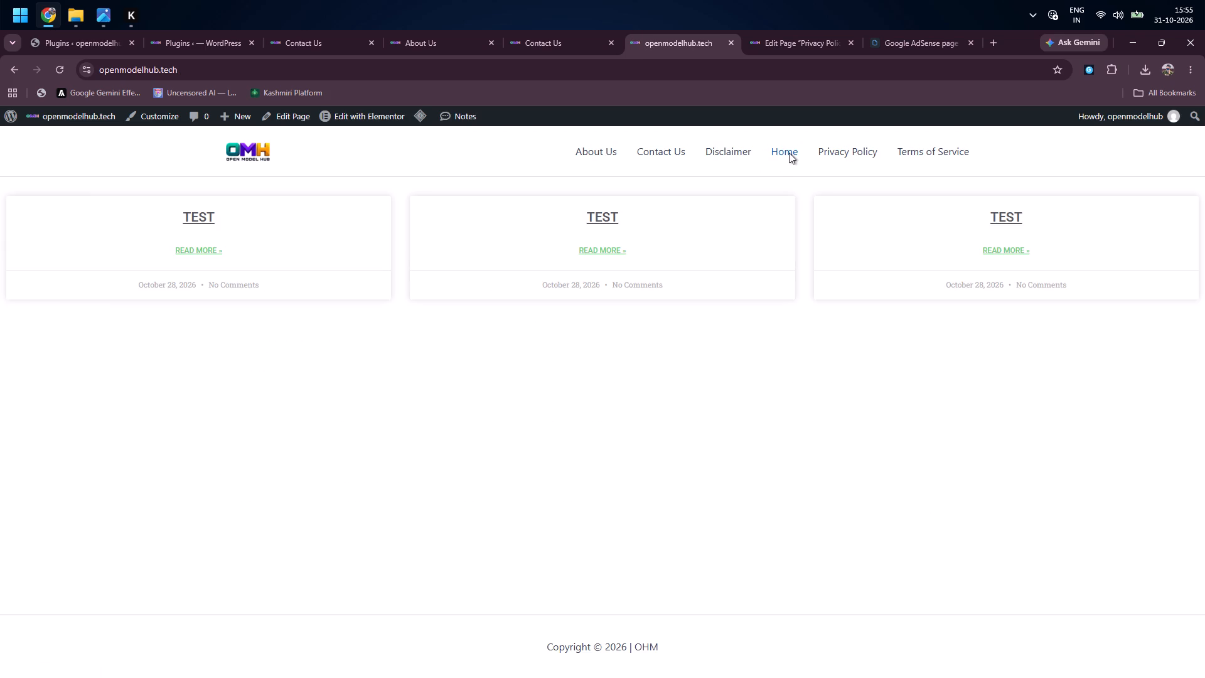
click(868, 151)
click(774, 151)
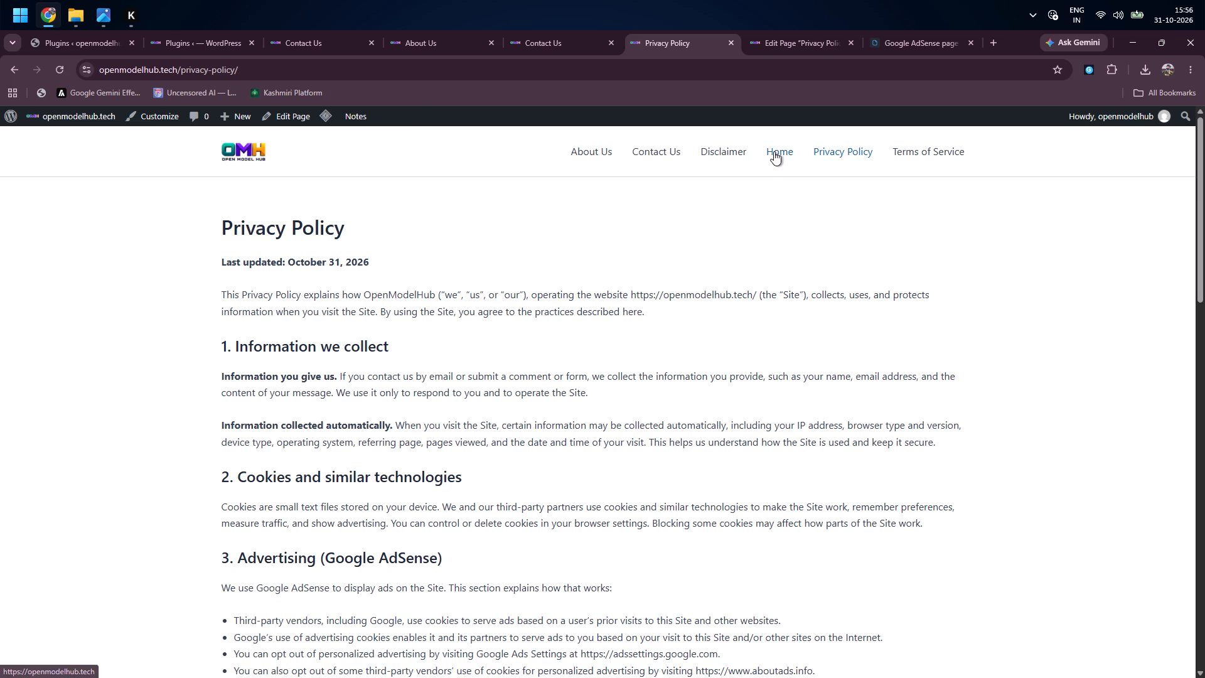
click(850, 158)
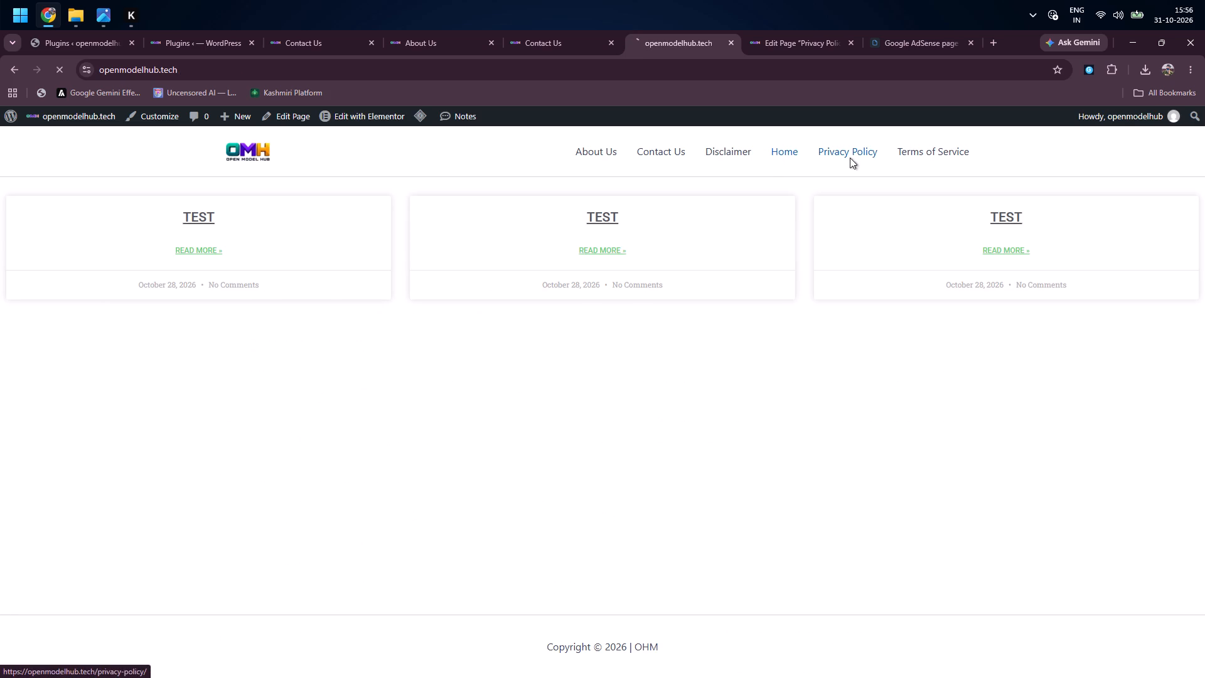
click(788, 156)
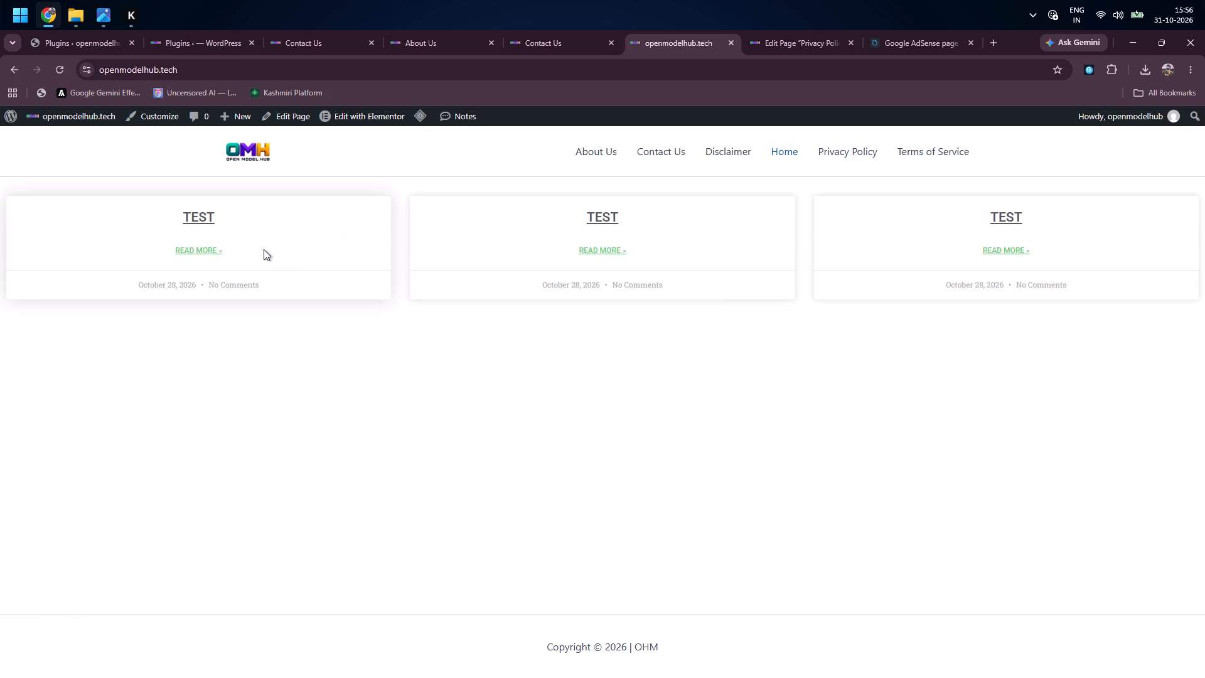
Close the three leftover live-site browser tabs: both Contact Us pages and the About Us page.
click(328, 40)
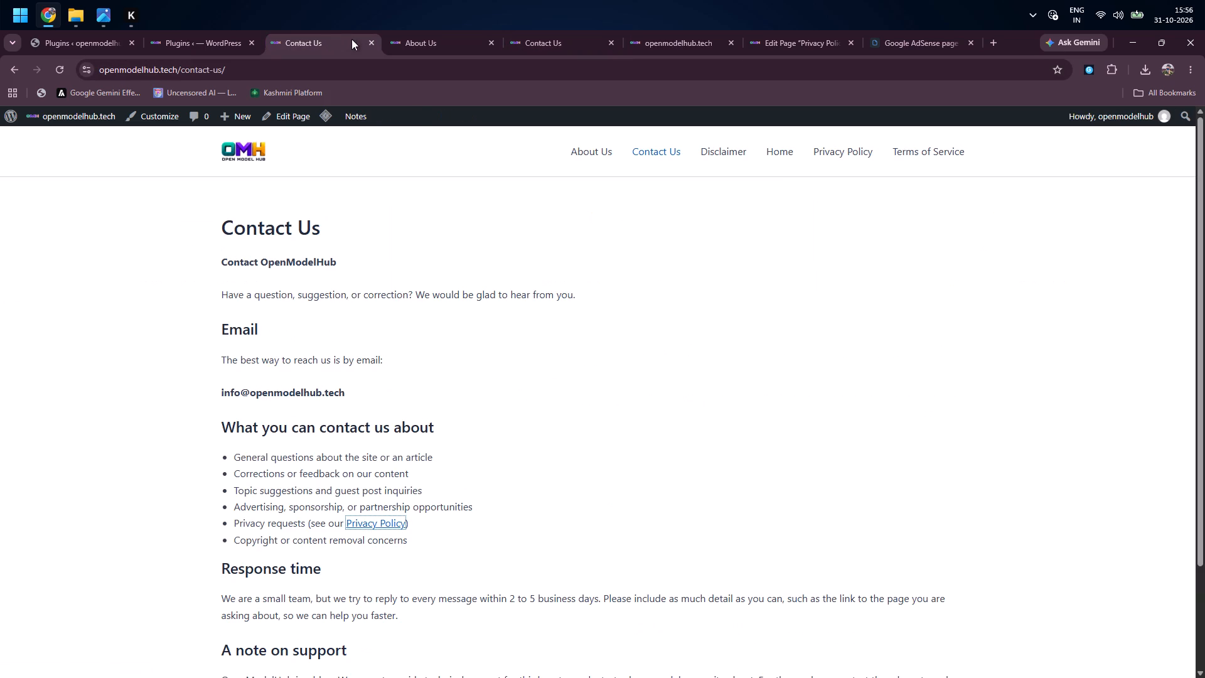
click(372, 44)
click(372, 44)
click(372, 44)
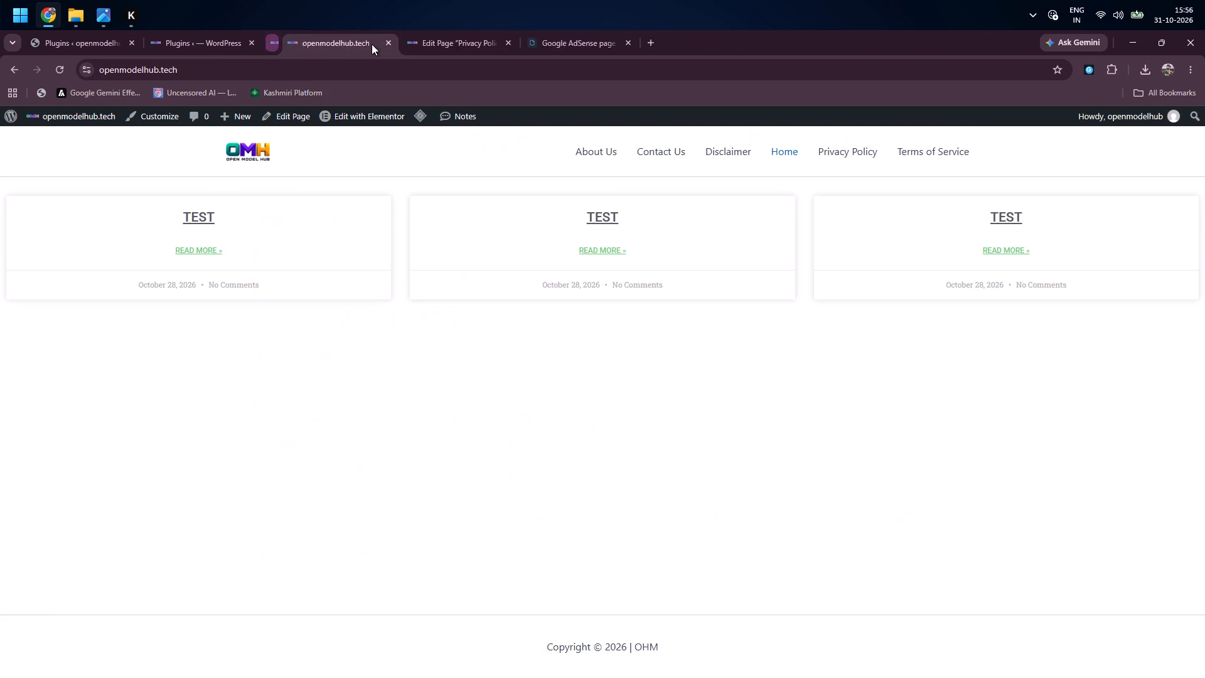
Leave the Privacy Policy editor, open the WordPress menu editor, and name the new navigation menu PRIMARY MENU.
click(436, 44)
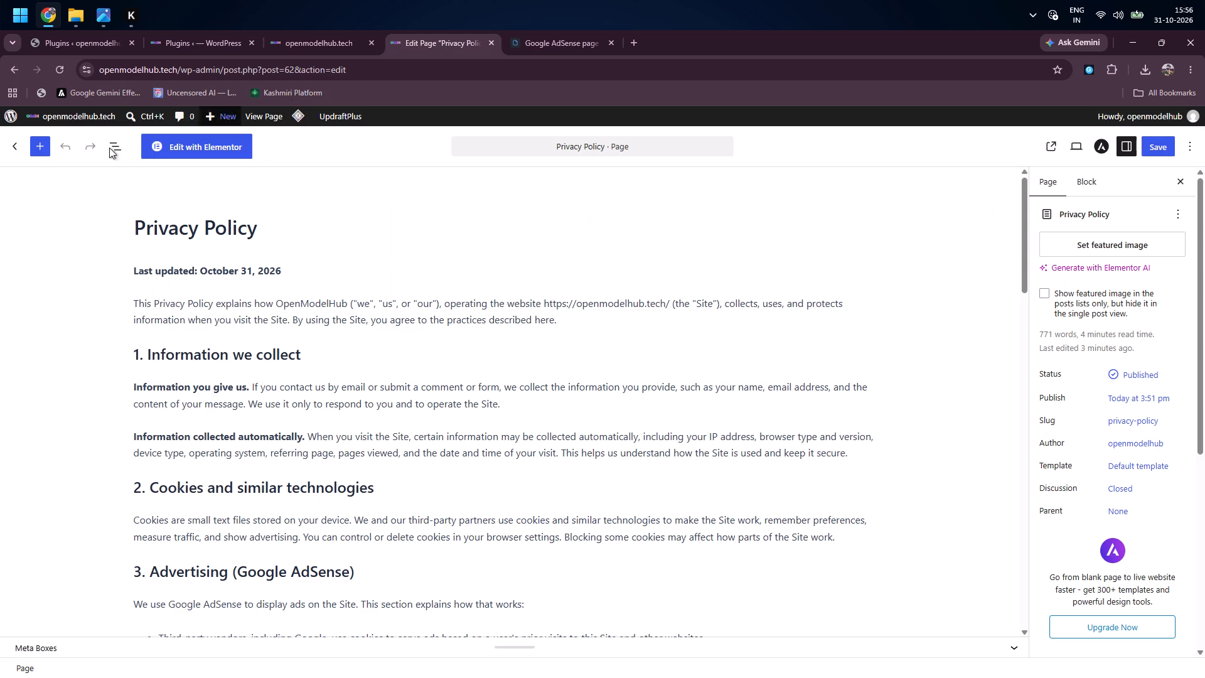
click(9, 151)
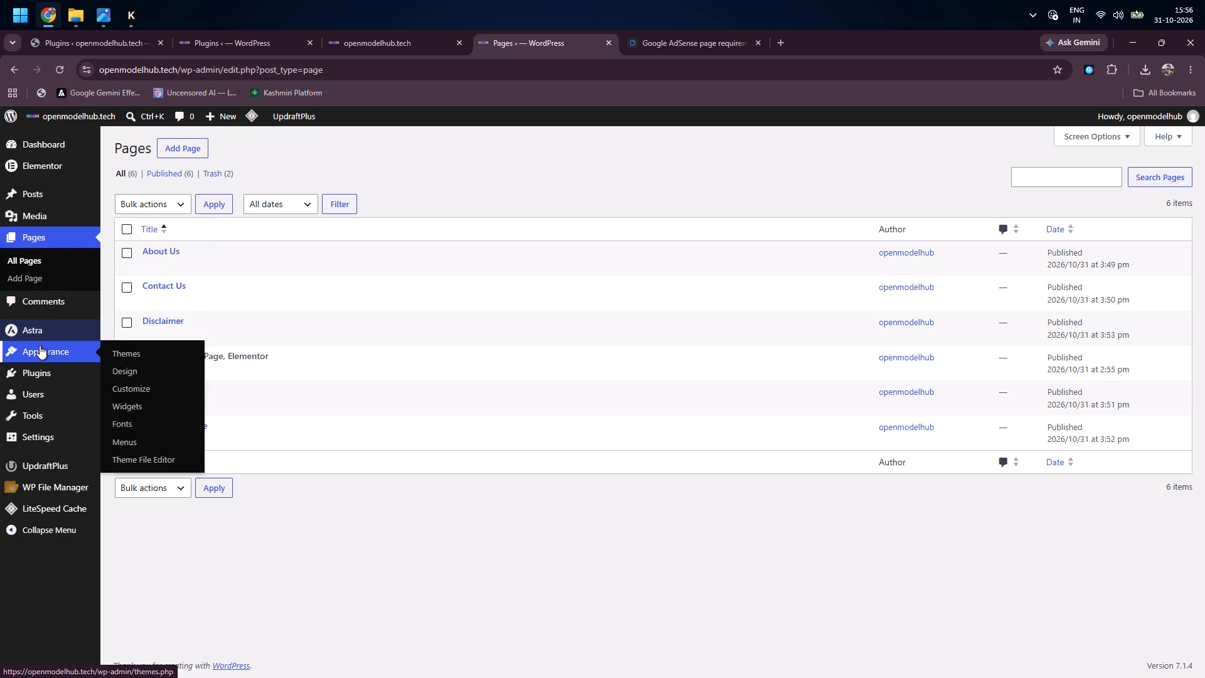
click(144, 440)
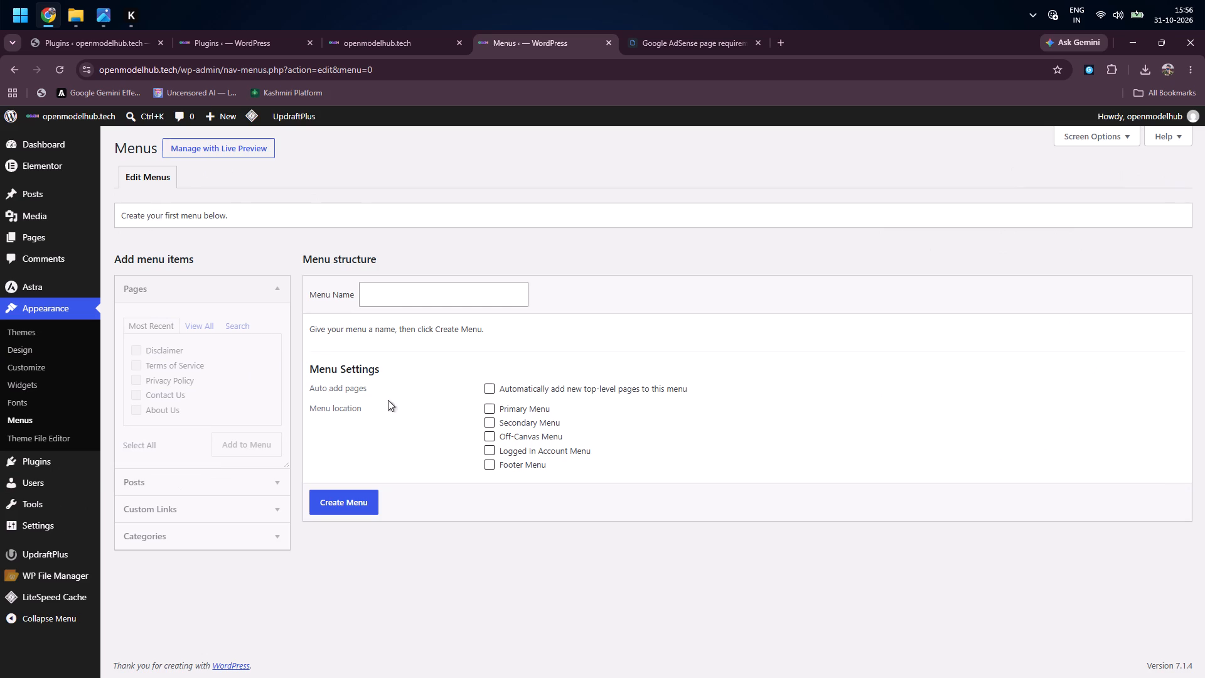
click(396, 299)
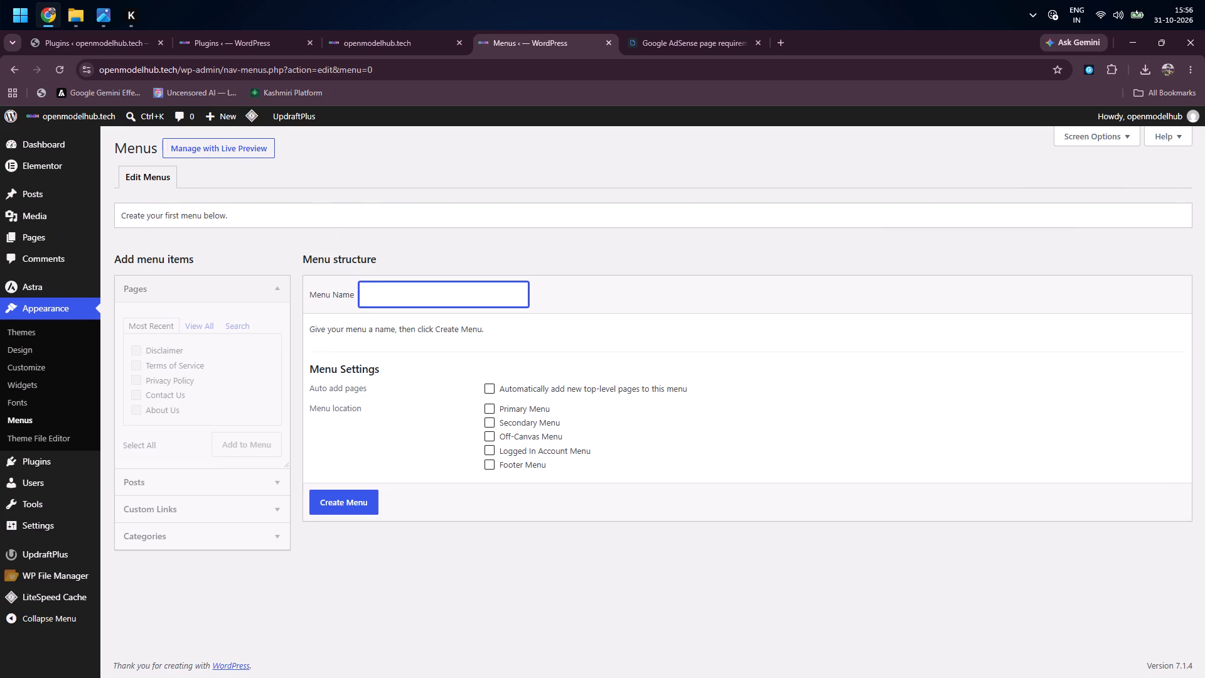
text(PRI)
text(MARY MENU)
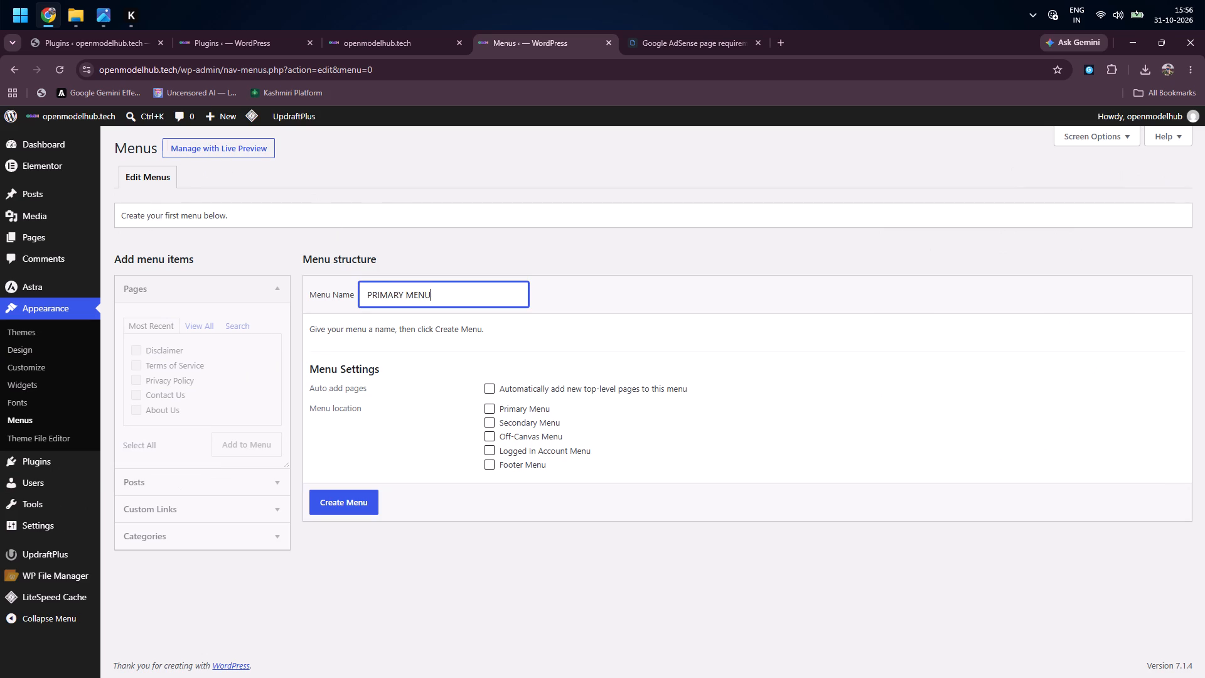
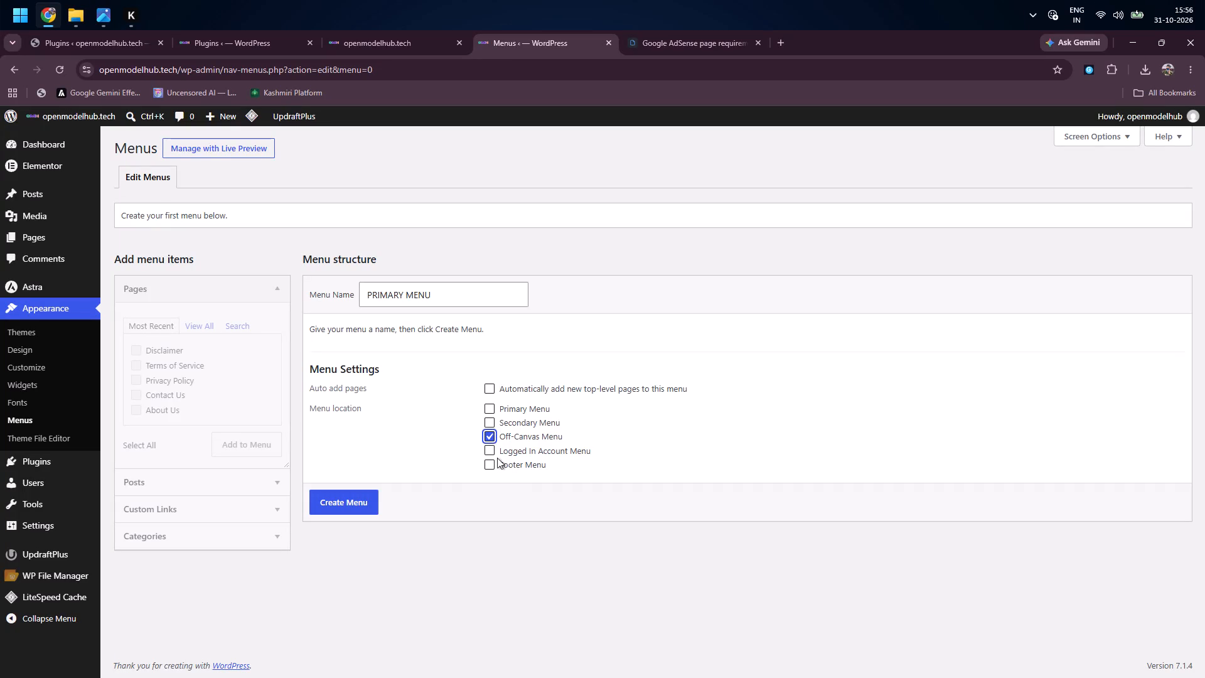
Assign the new menu to the Footer Menu and Primary Menu locations as well, and create it.
click(488, 467)
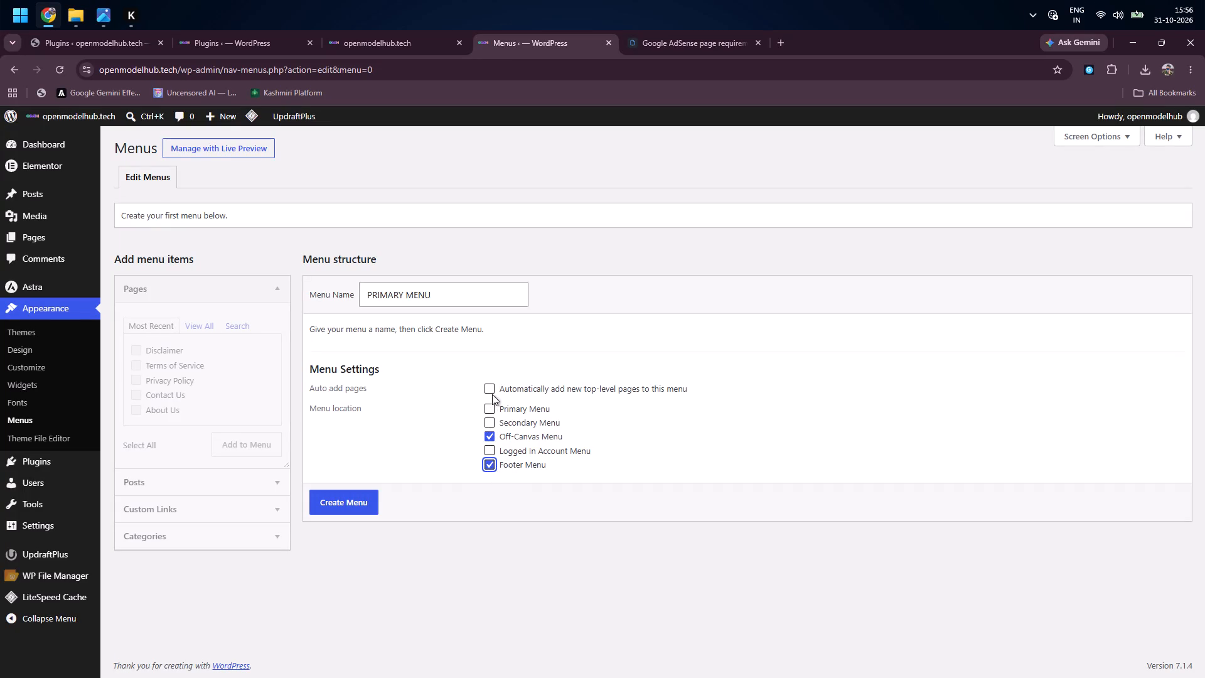
click(486, 409)
click(334, 505)
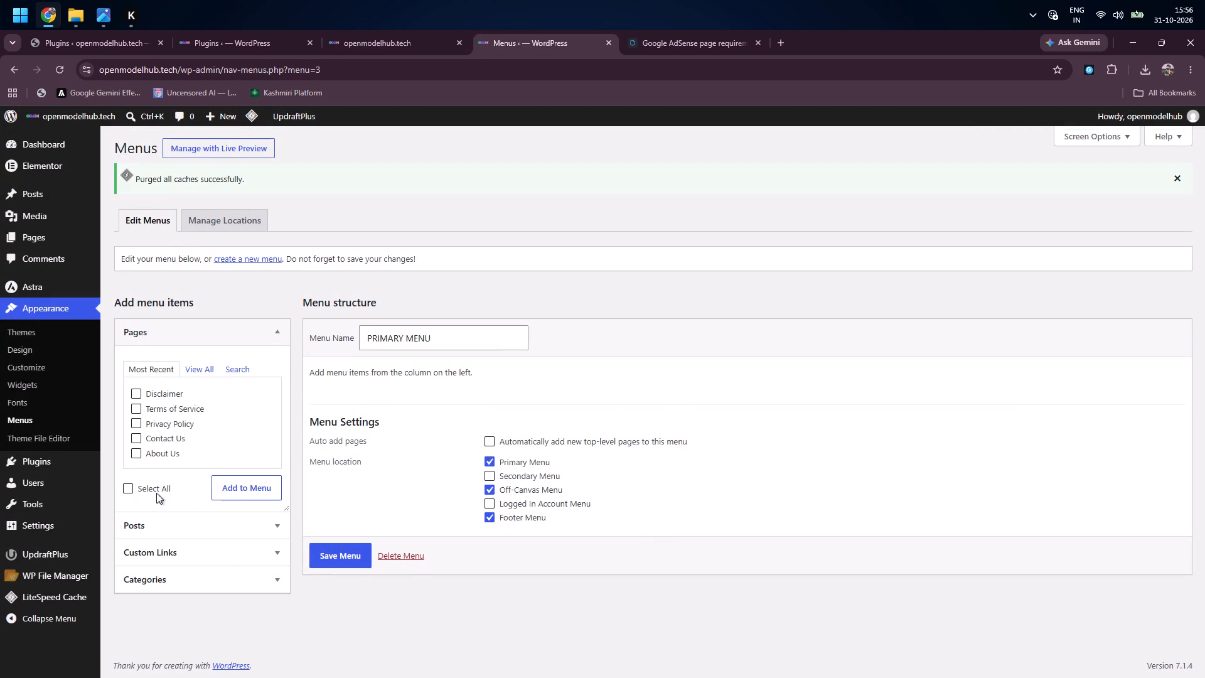
Add all six site pages, including the Home front page, to PRIMARY MENU from the complete page list.
click(126, 490)
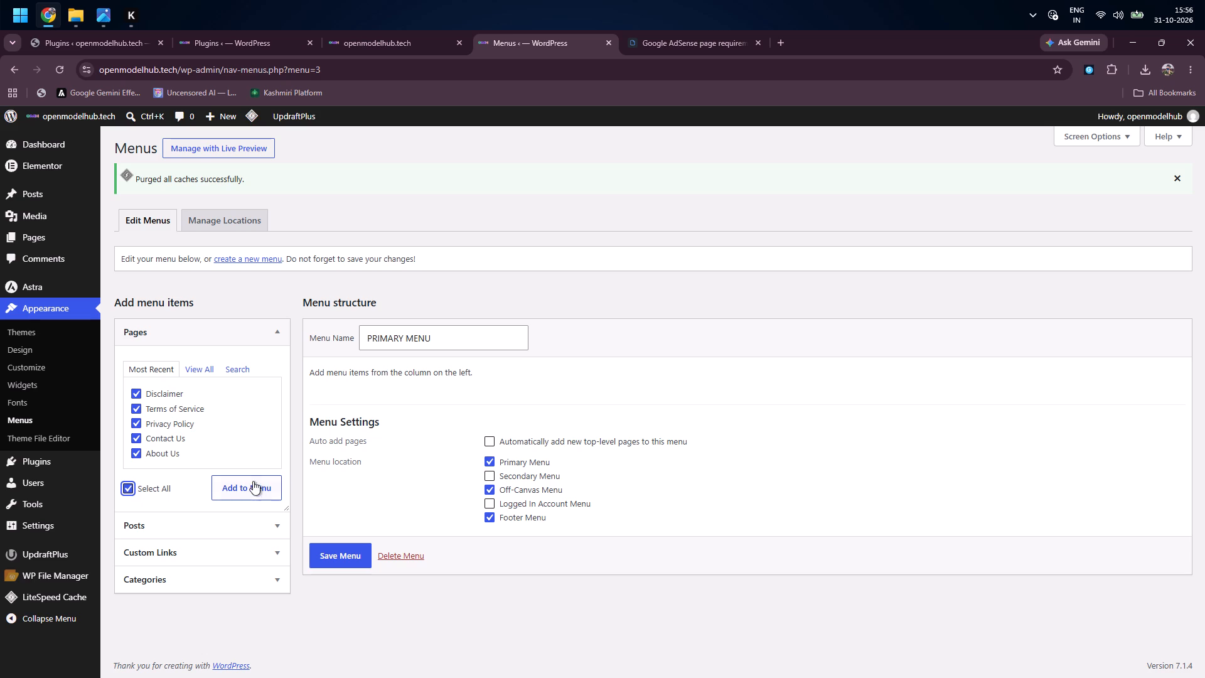
scroll(223, 443, down, 1)
scroll(223, 443, up, 3)
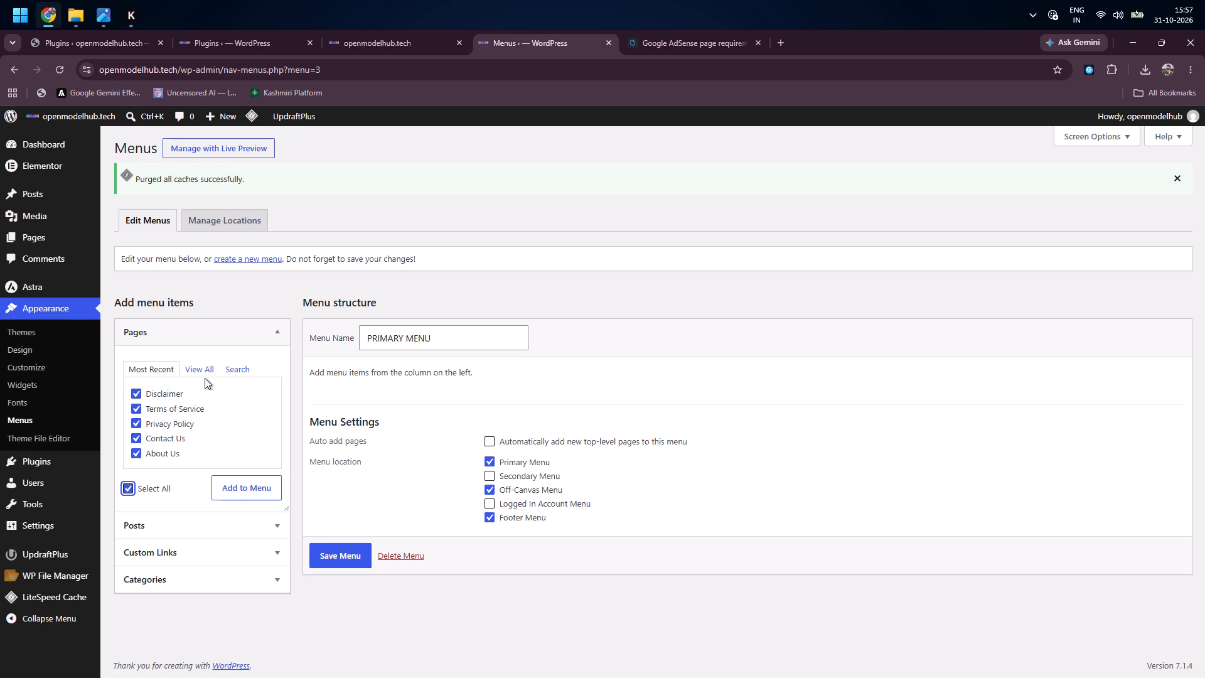
click(203, 372)
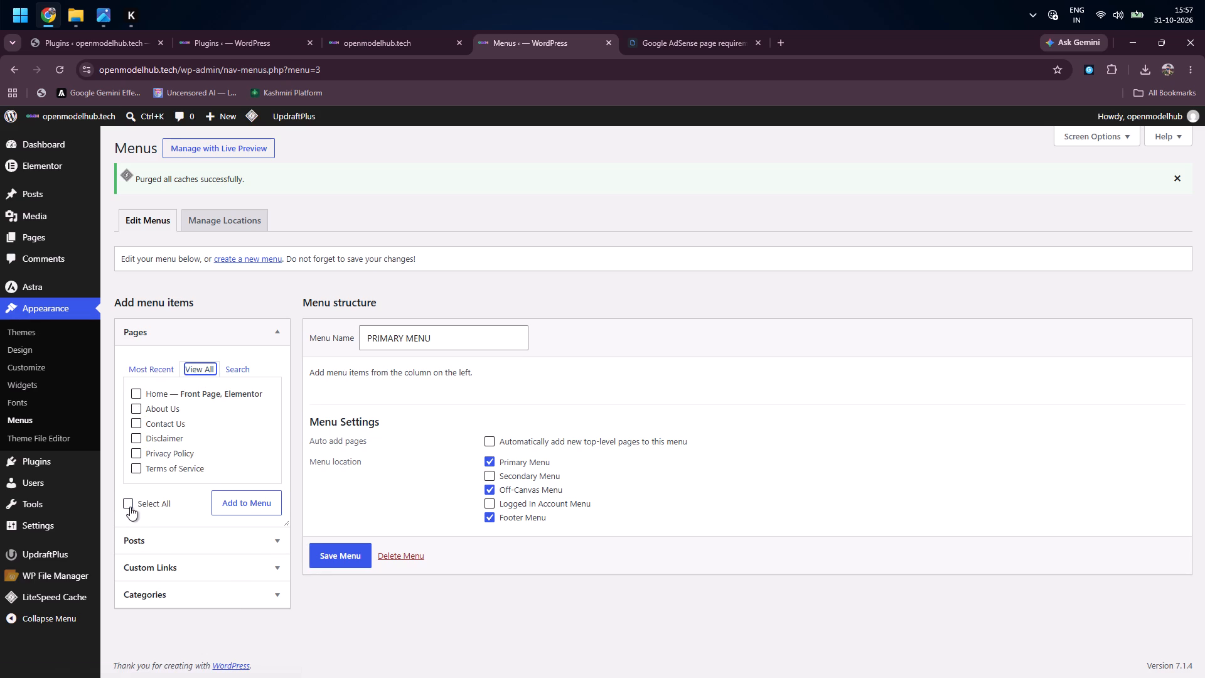
click(130, 507)
click(245, 502)
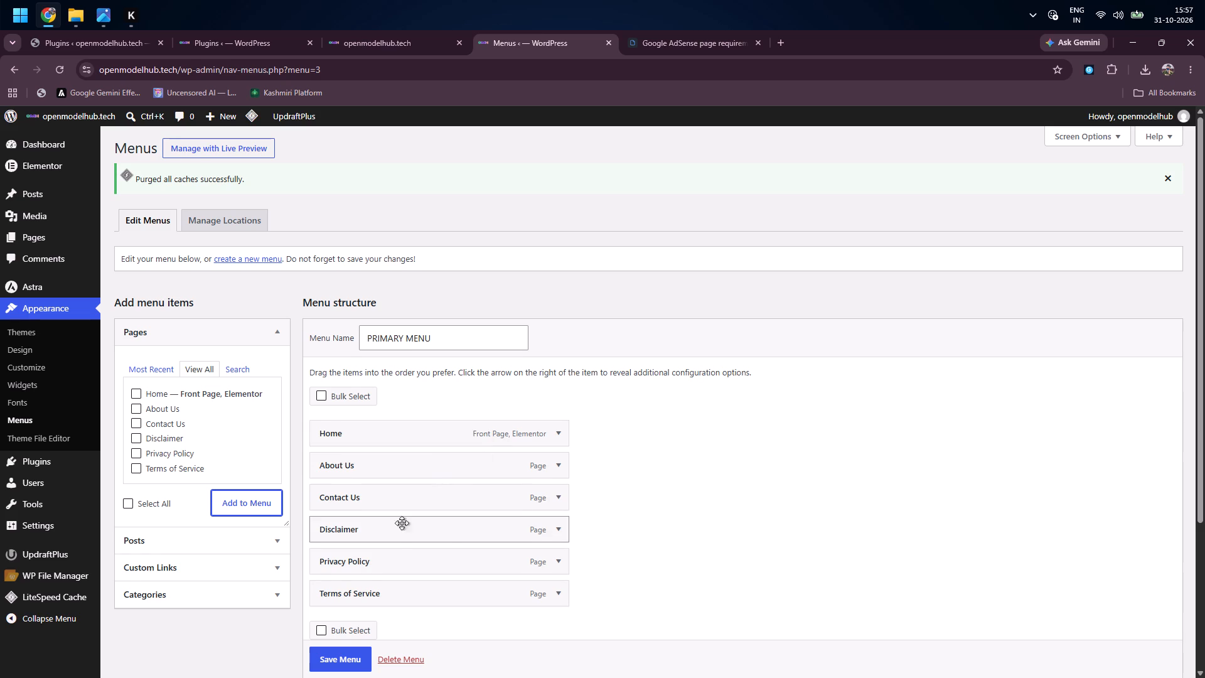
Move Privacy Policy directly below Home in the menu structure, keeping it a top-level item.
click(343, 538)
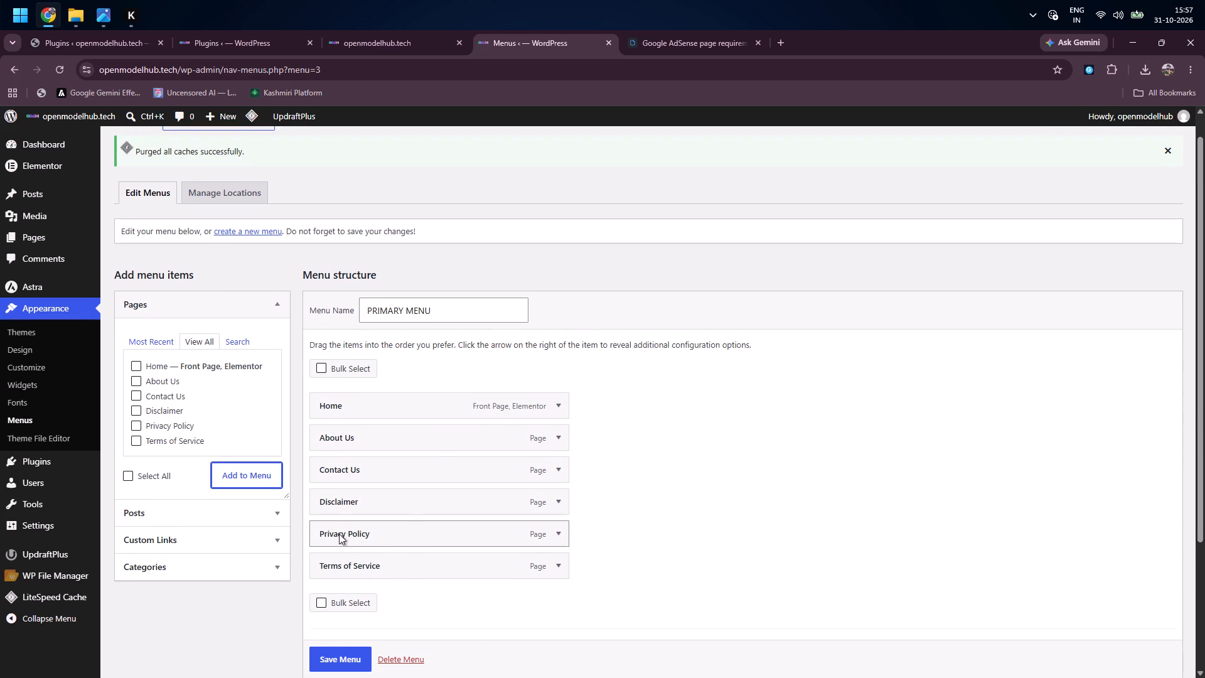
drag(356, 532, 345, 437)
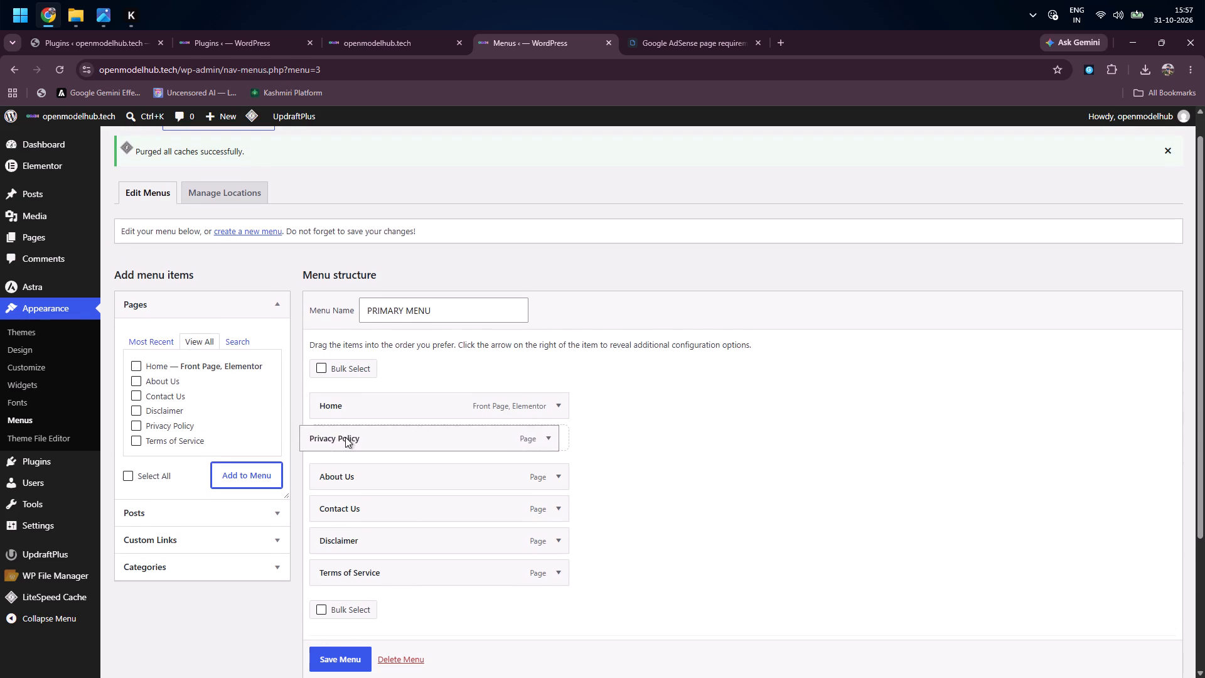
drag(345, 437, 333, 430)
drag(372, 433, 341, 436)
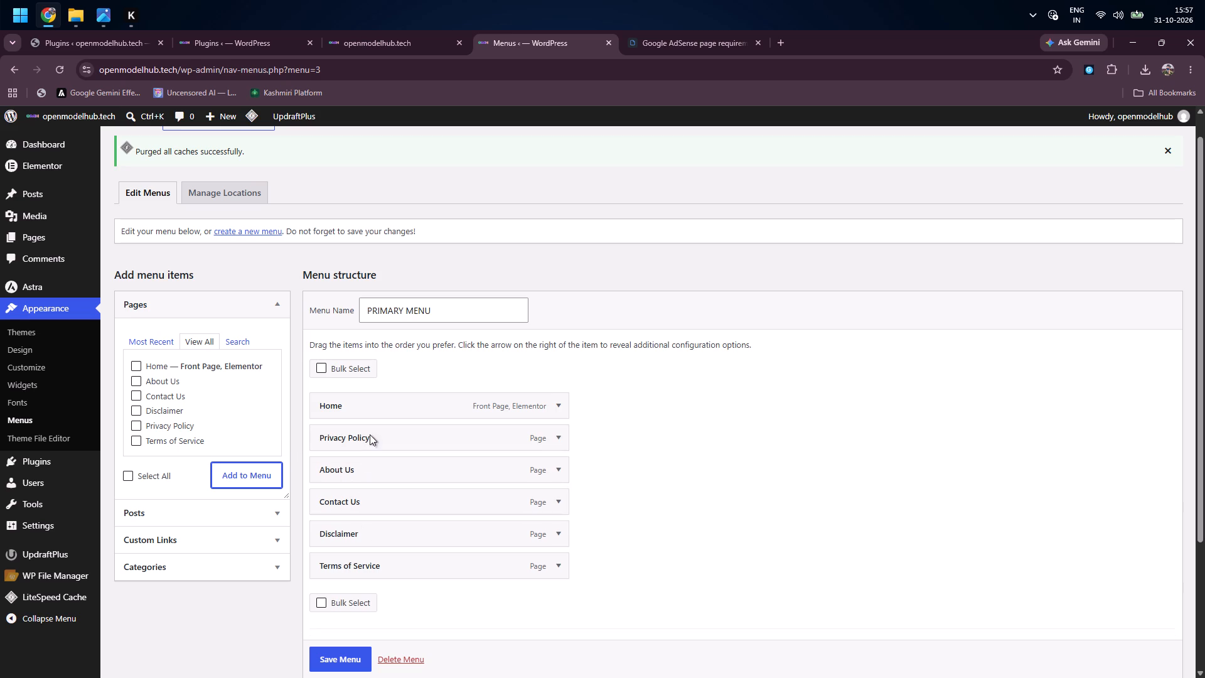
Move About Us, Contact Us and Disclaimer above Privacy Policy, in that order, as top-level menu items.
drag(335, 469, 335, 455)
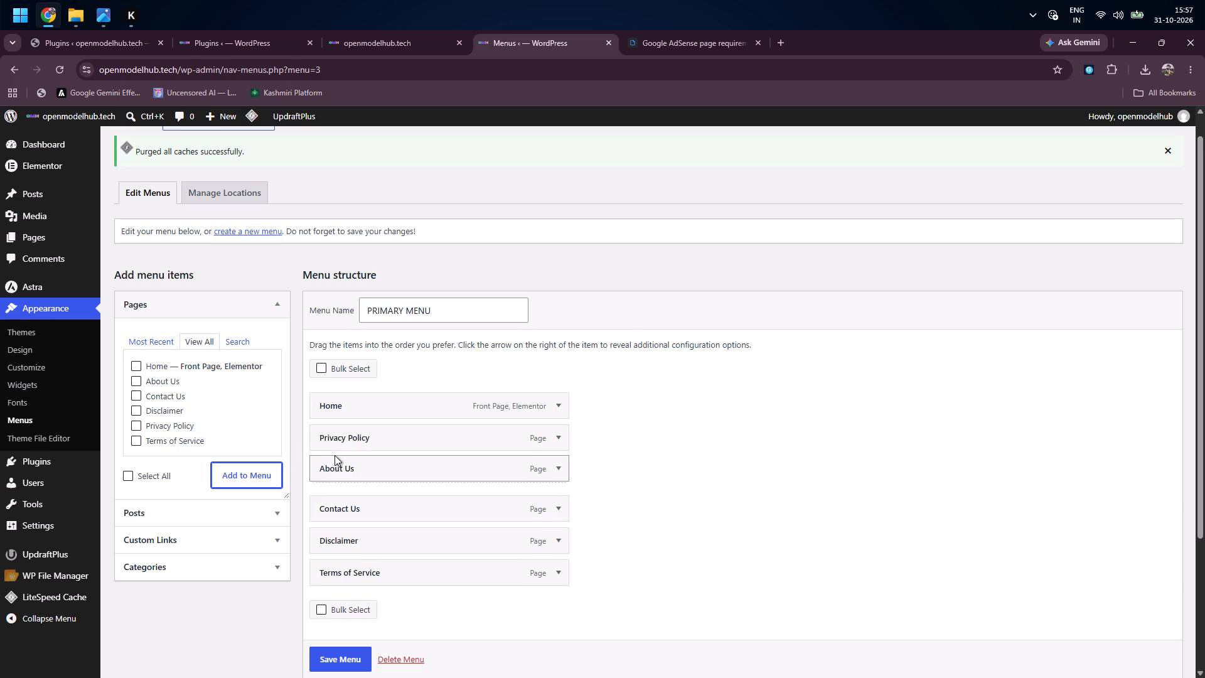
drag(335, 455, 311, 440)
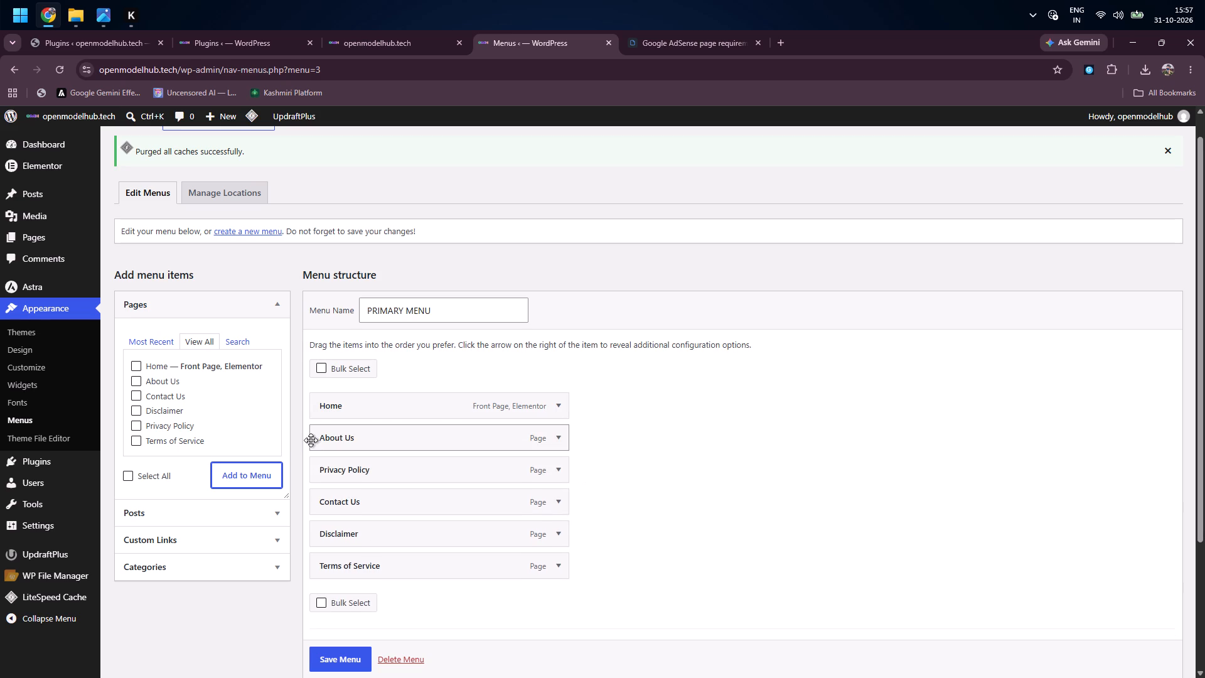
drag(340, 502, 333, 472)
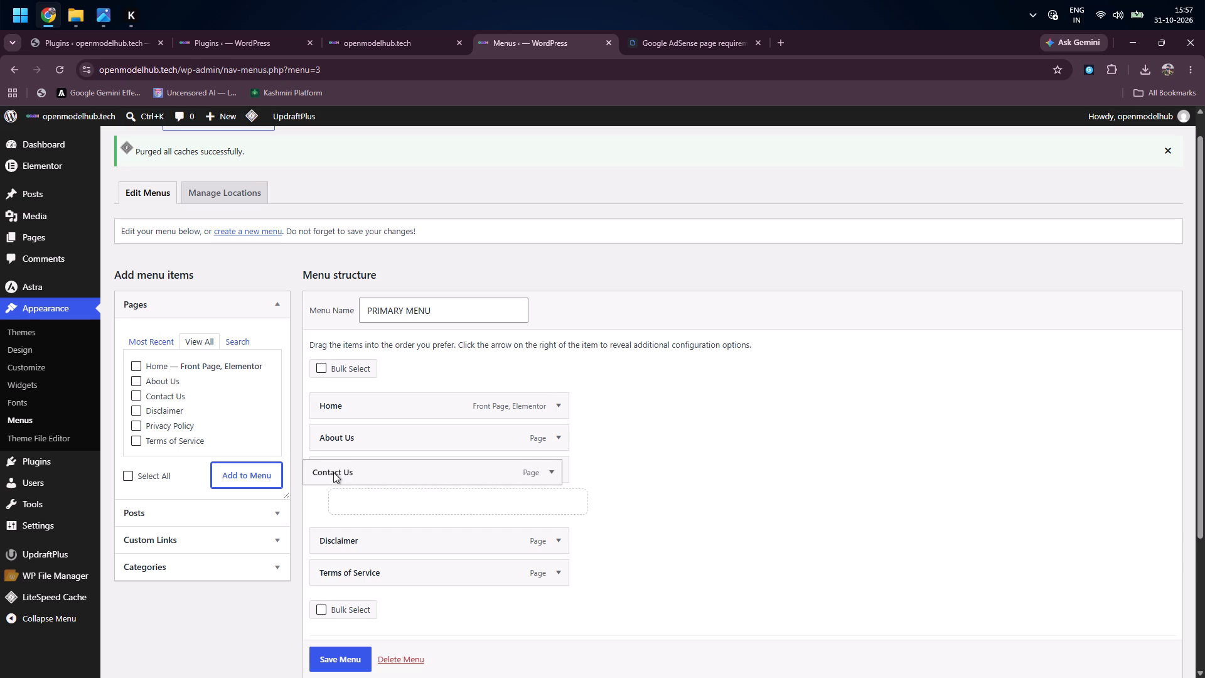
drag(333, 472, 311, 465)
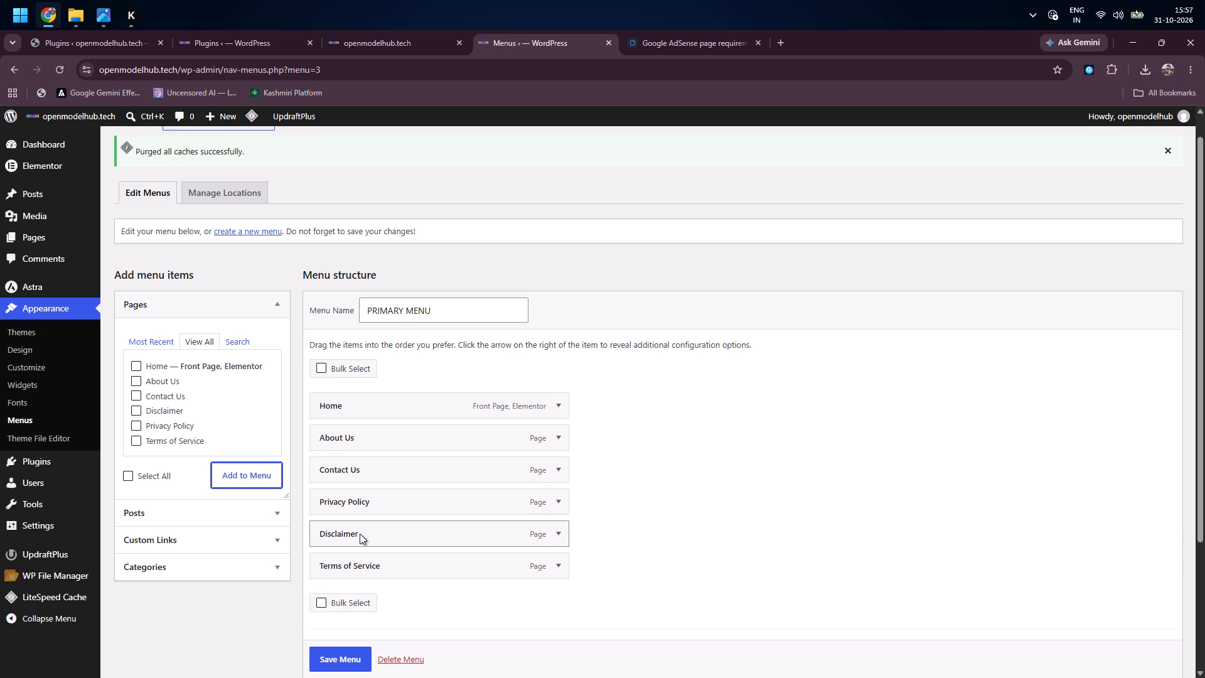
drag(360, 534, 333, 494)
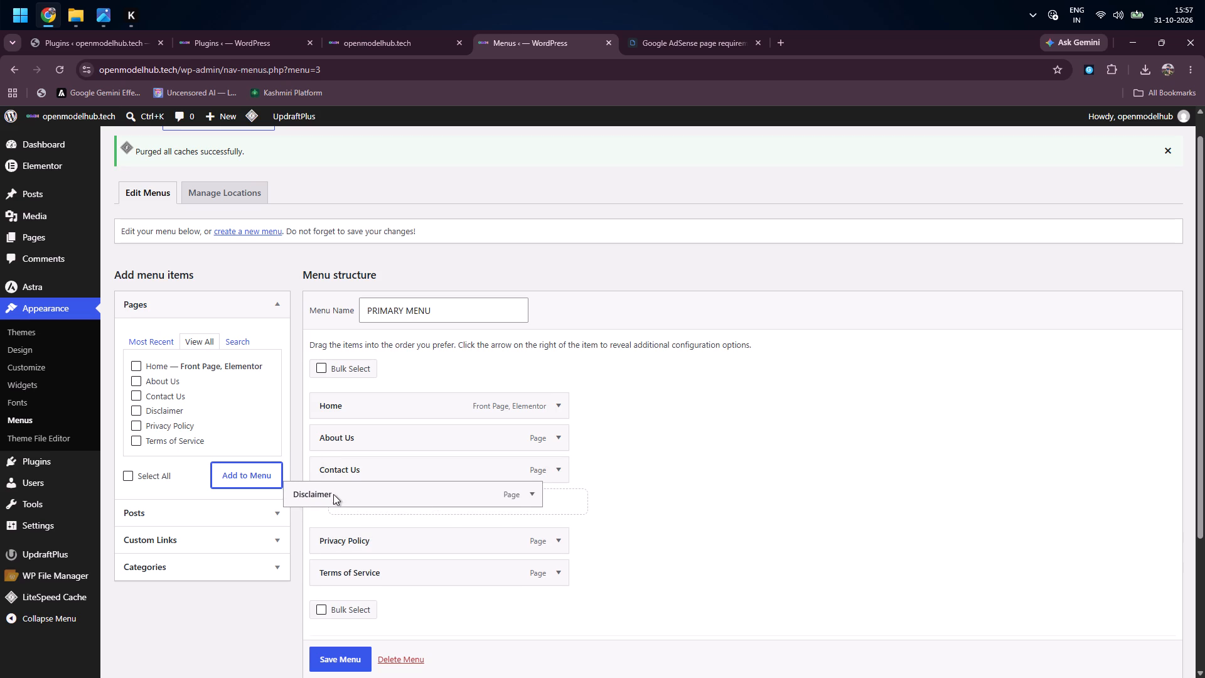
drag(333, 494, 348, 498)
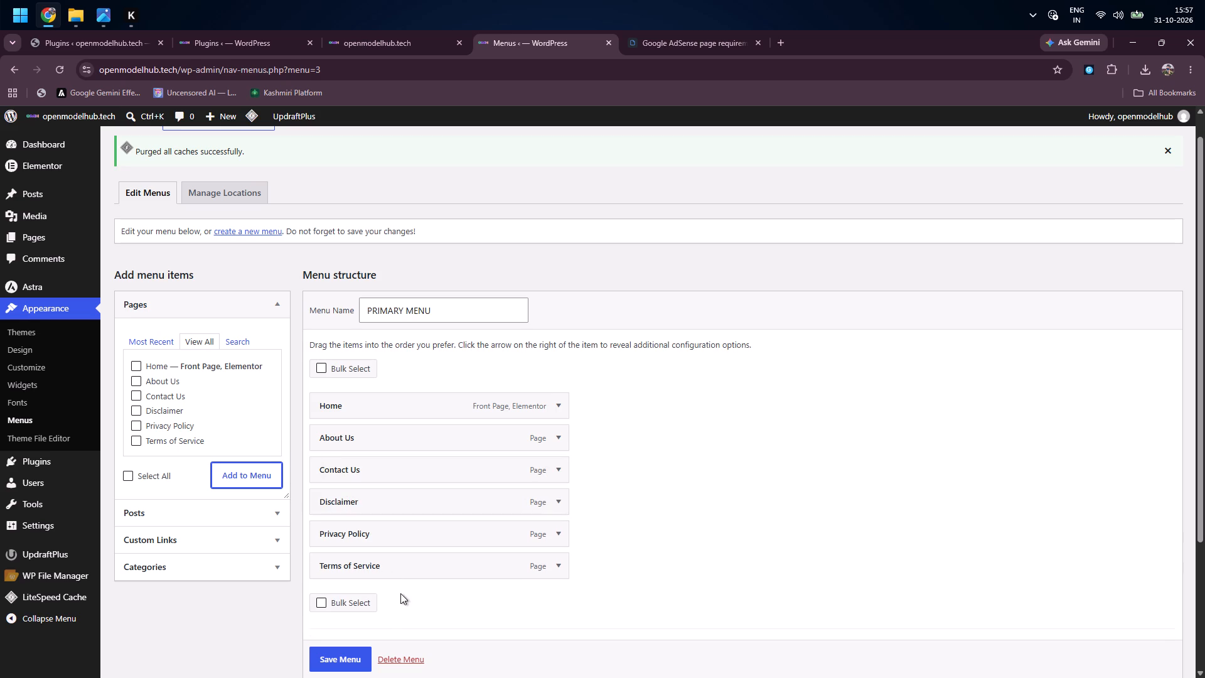
Save PRIMARY MENU with its page items and assigned locations.
scroll(442, 510, down, 1)
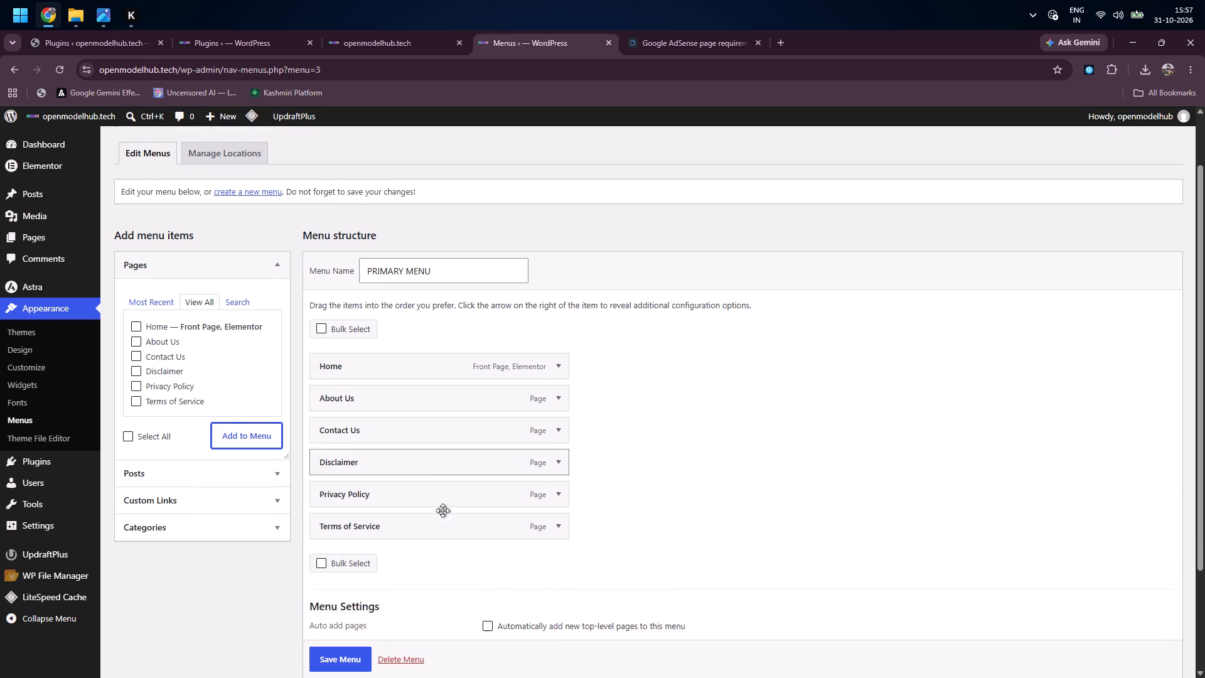
scroll(442, 510, down, 2)
click(339, 603)
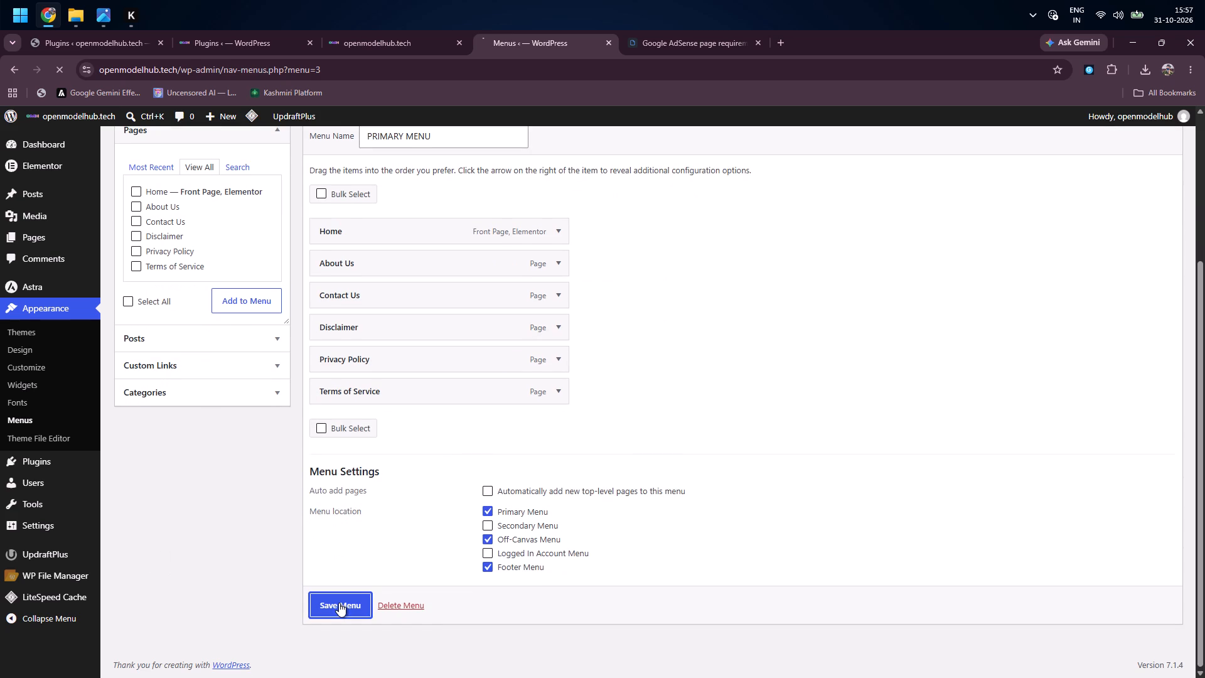
Reload the live openmodelhub.tech home page and check the header navigation order and the footer.
click(364, 45)
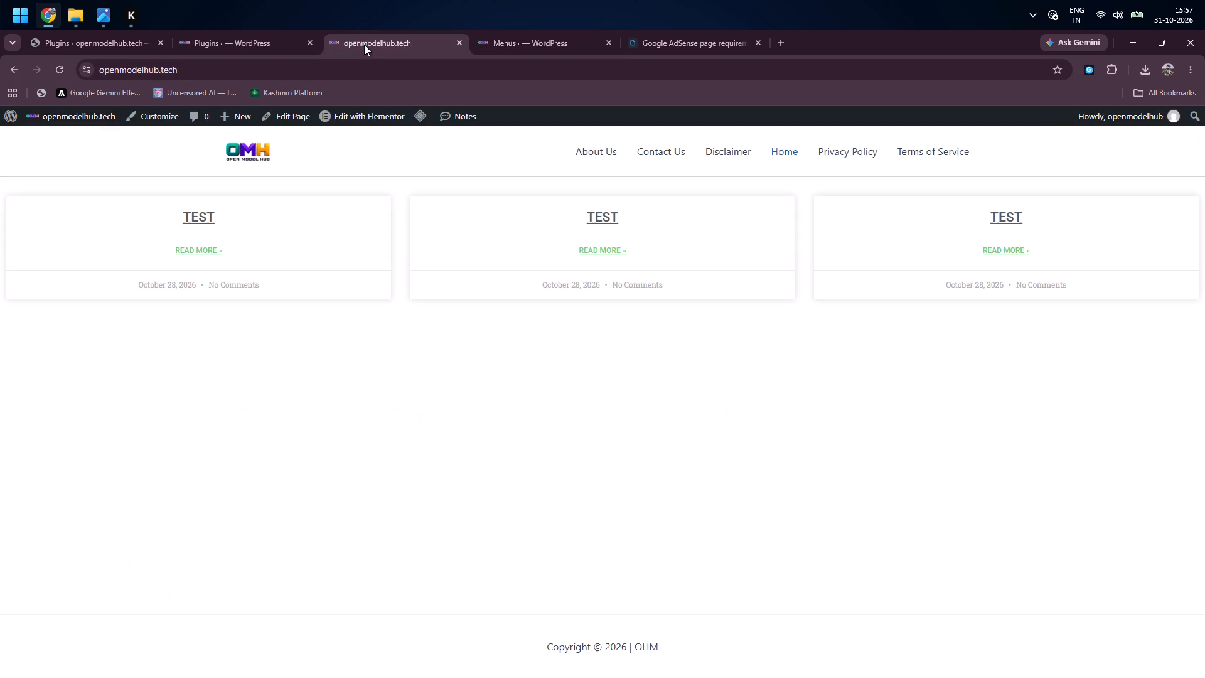
click(54, 63)
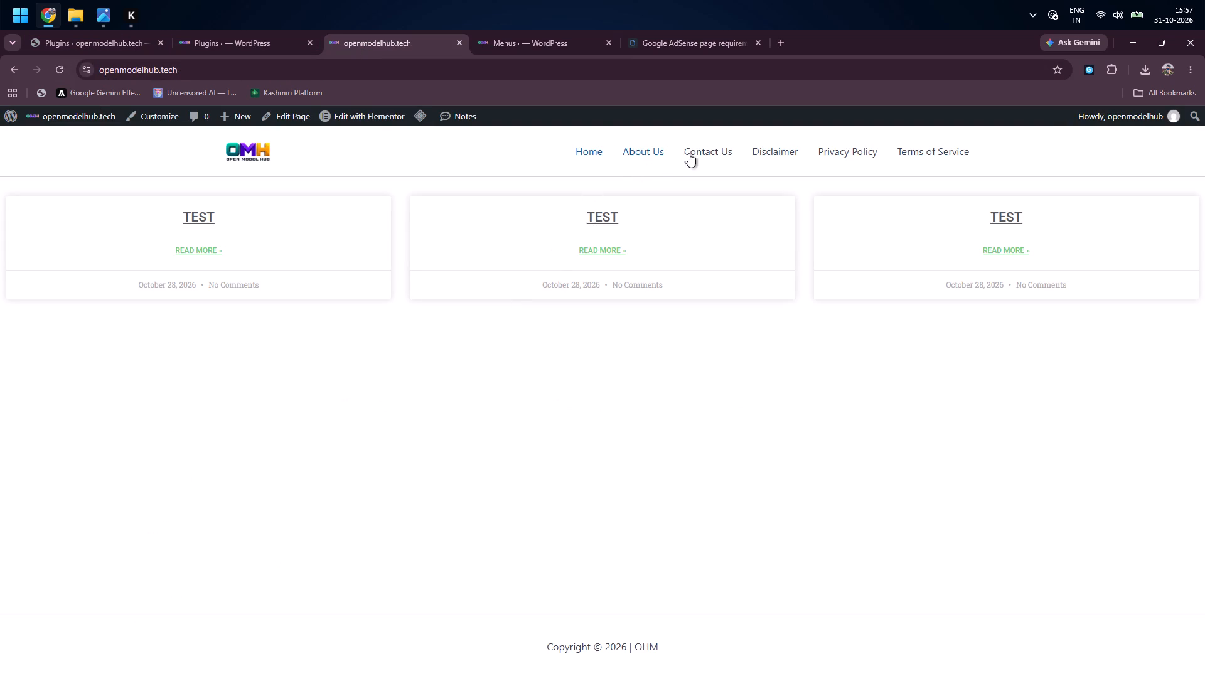
scroll(544, 384, down, 6)
scroll(544, 384, up, 5)
Switch to the browser tab with the WordPress installed plugins list.
click(218, 40)
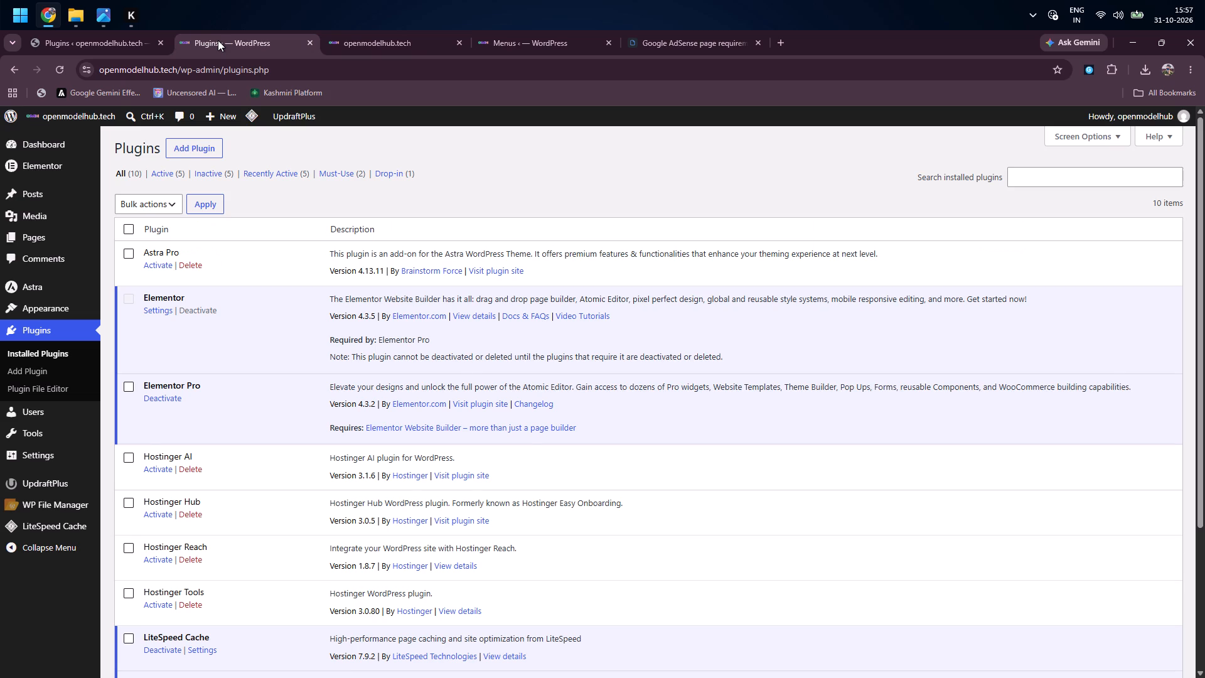
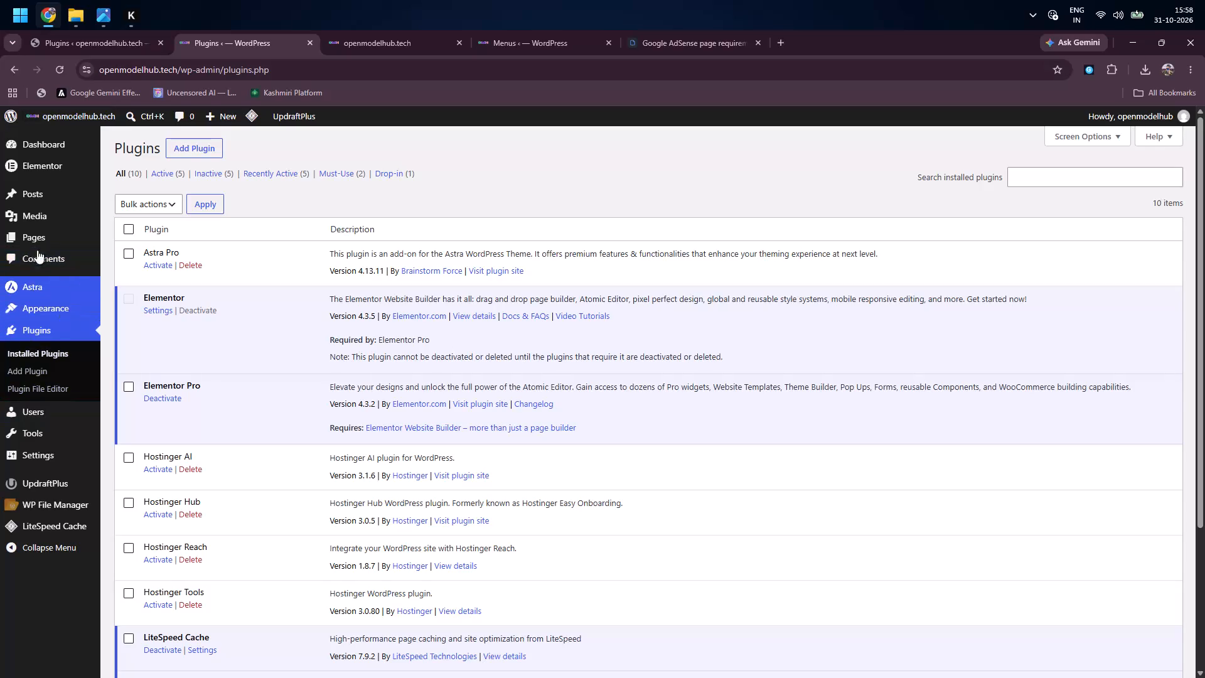
Return to the browser tab with the live openmodelhub.tech home page.
click(107, 48)
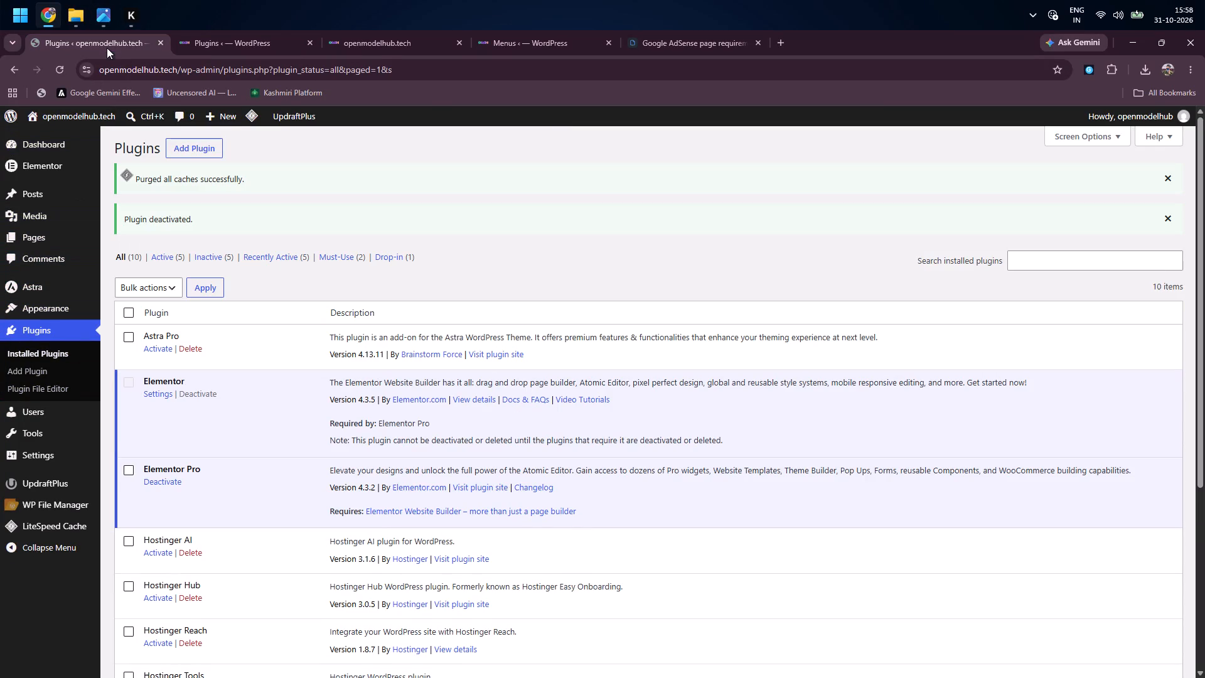
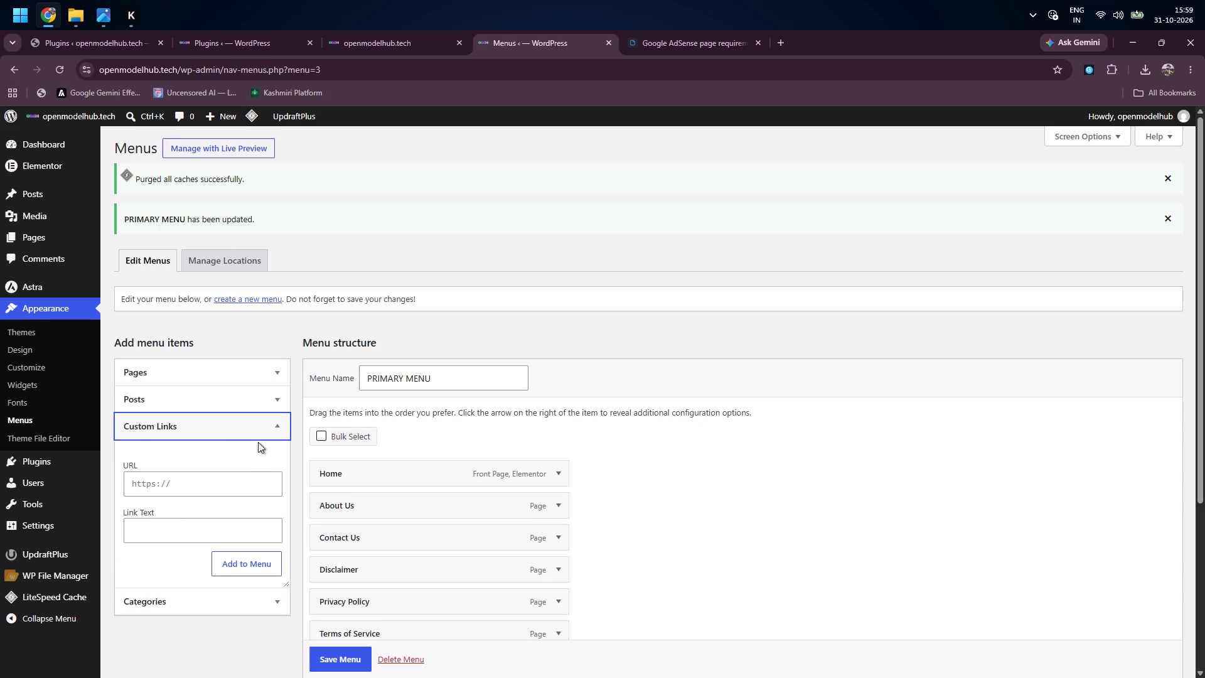
click(272, 422)
click(256, 465)
click(256, 465)
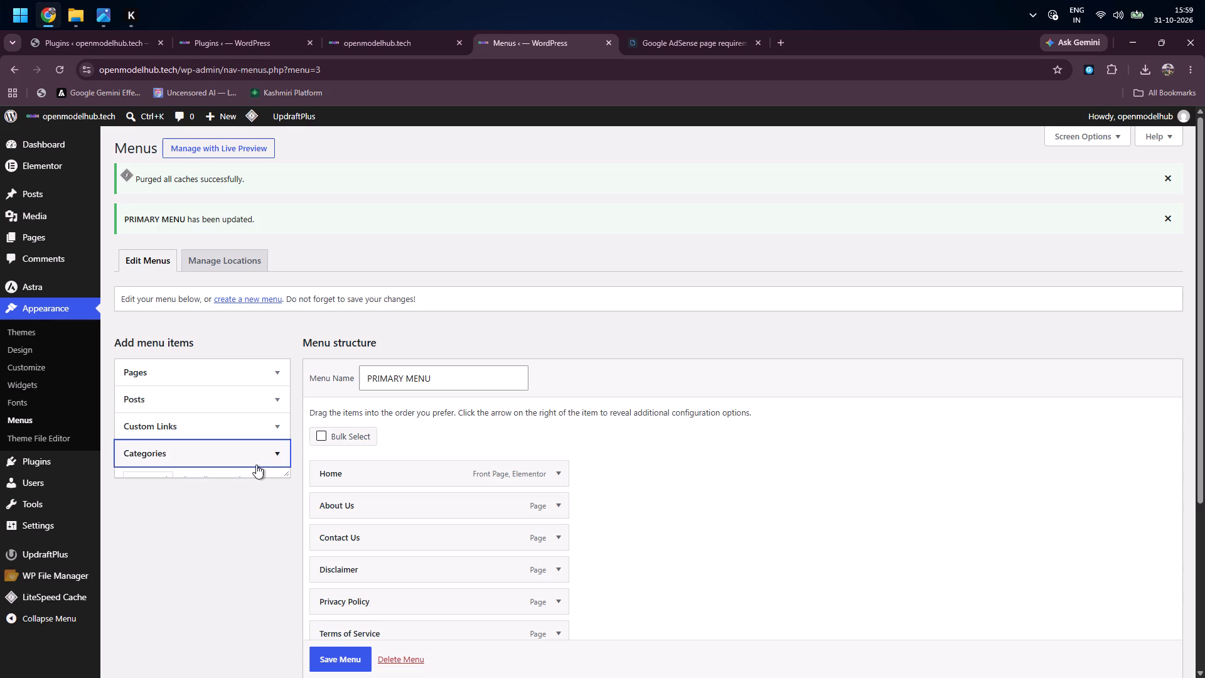
scroll(390, 381, down, 2)
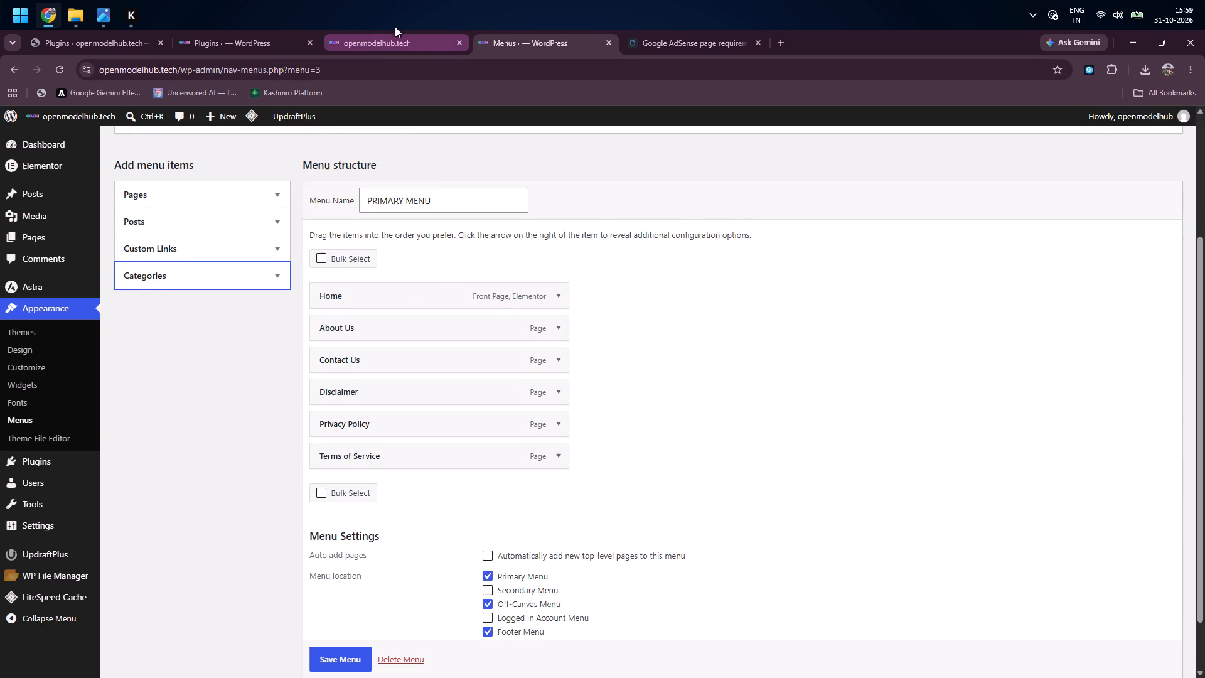
In the WordPress admin tab showing Plugins, go to the Appearance Fonts page and open its font upload area.
click(373, 40)
click(242, 46)
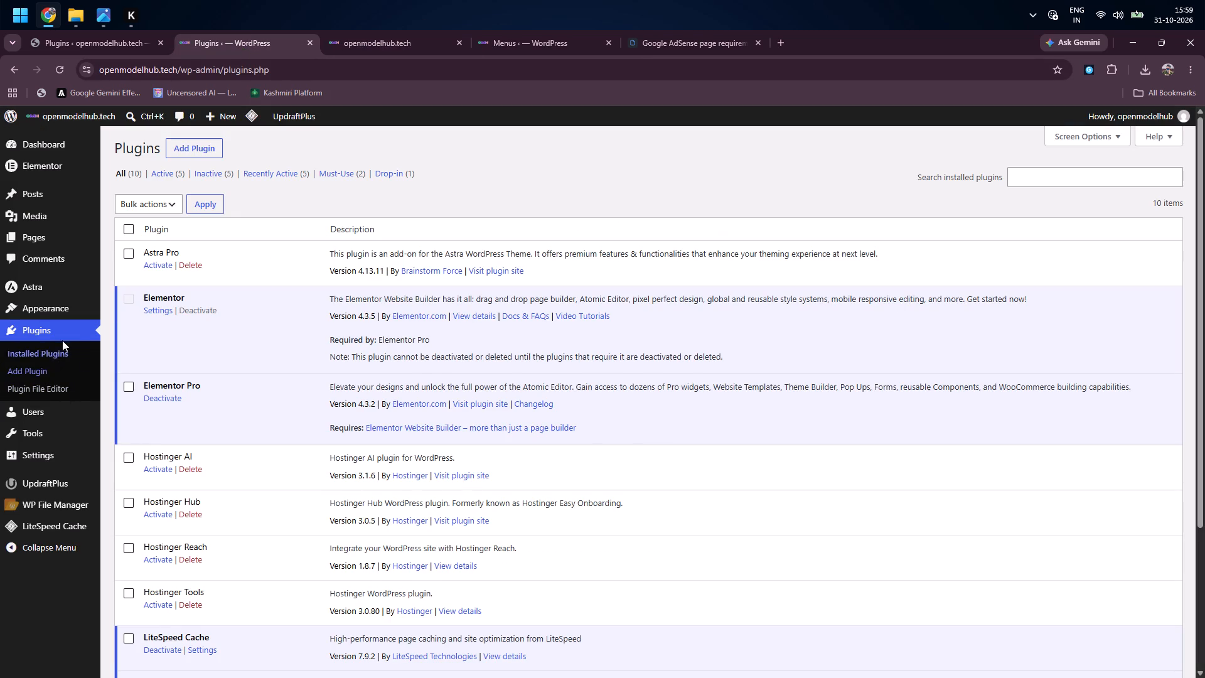
click(129, 380)
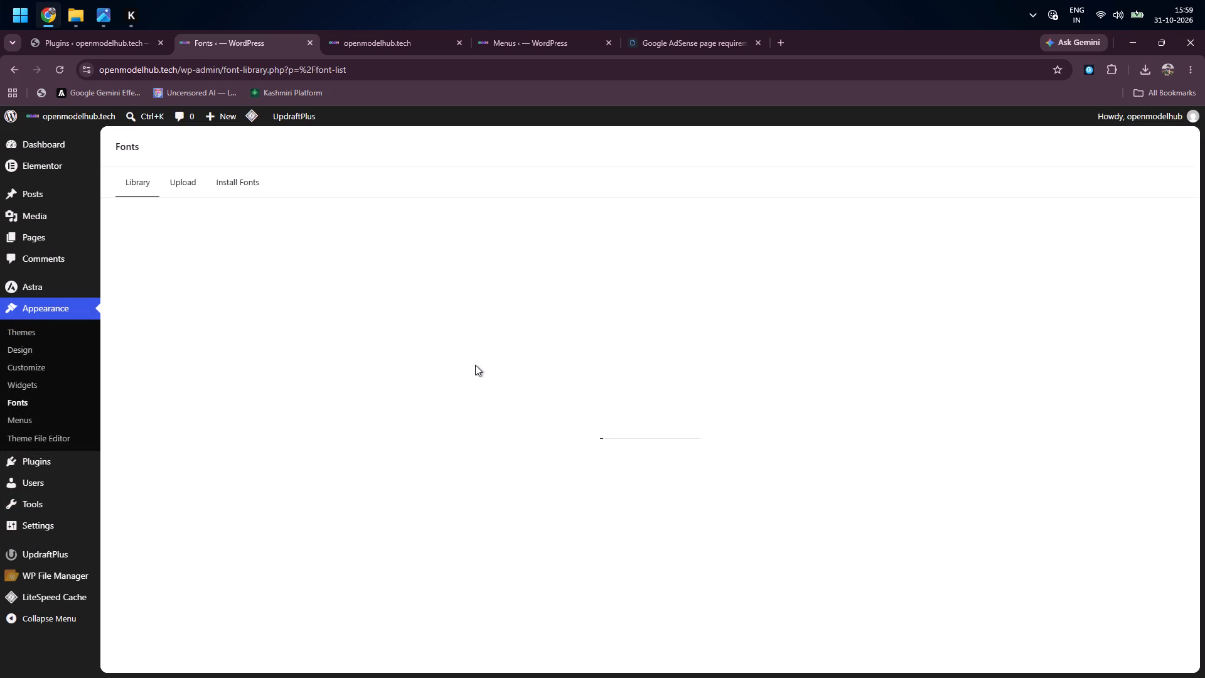
click(178, 183)
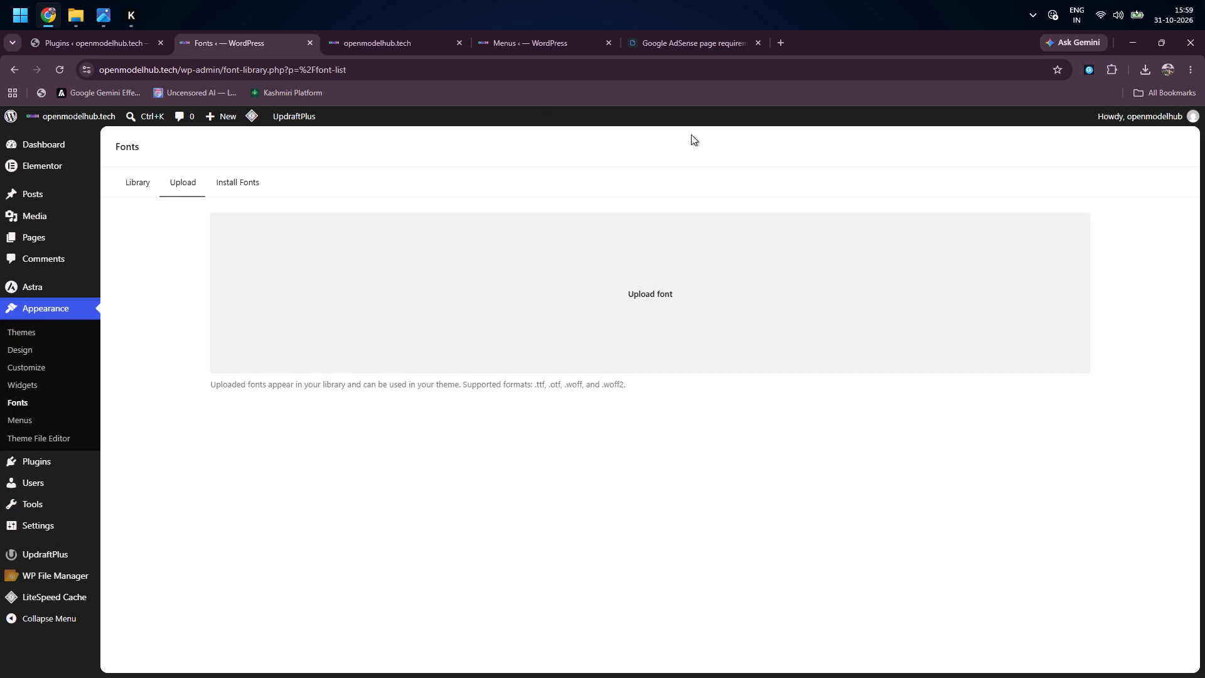
Search Google in a new browser tab for "DOWNLOAD MONTSERRAT FONT".
click(783, 48)
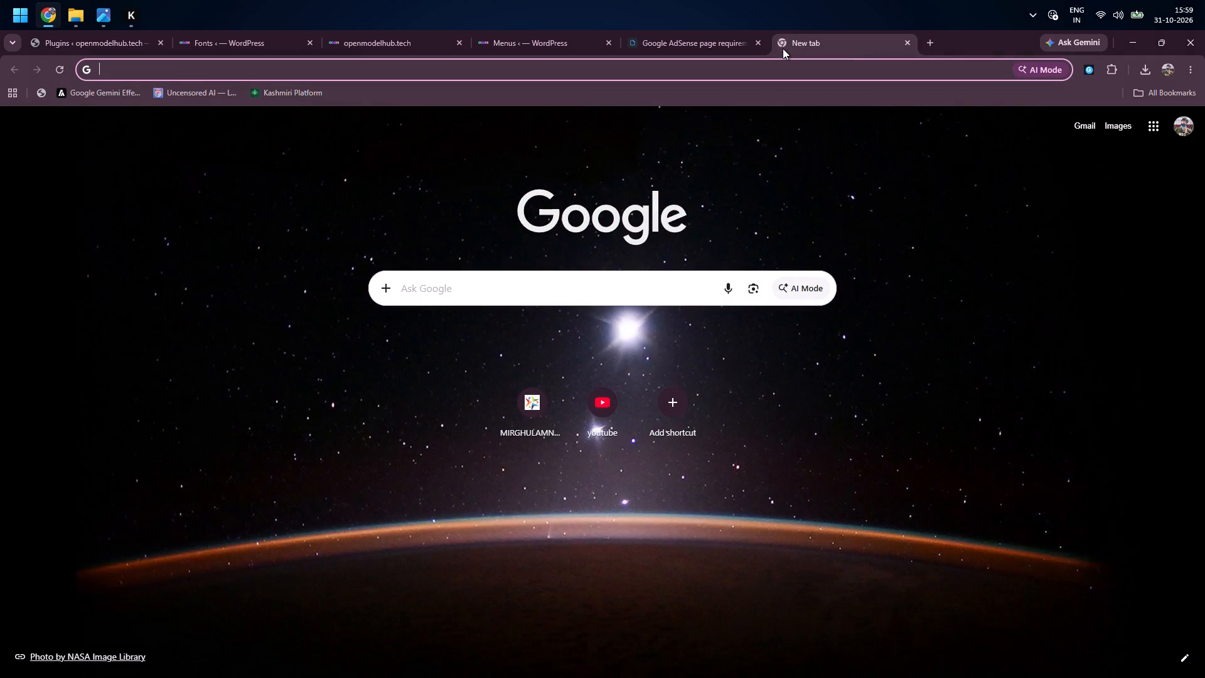
text(DON)
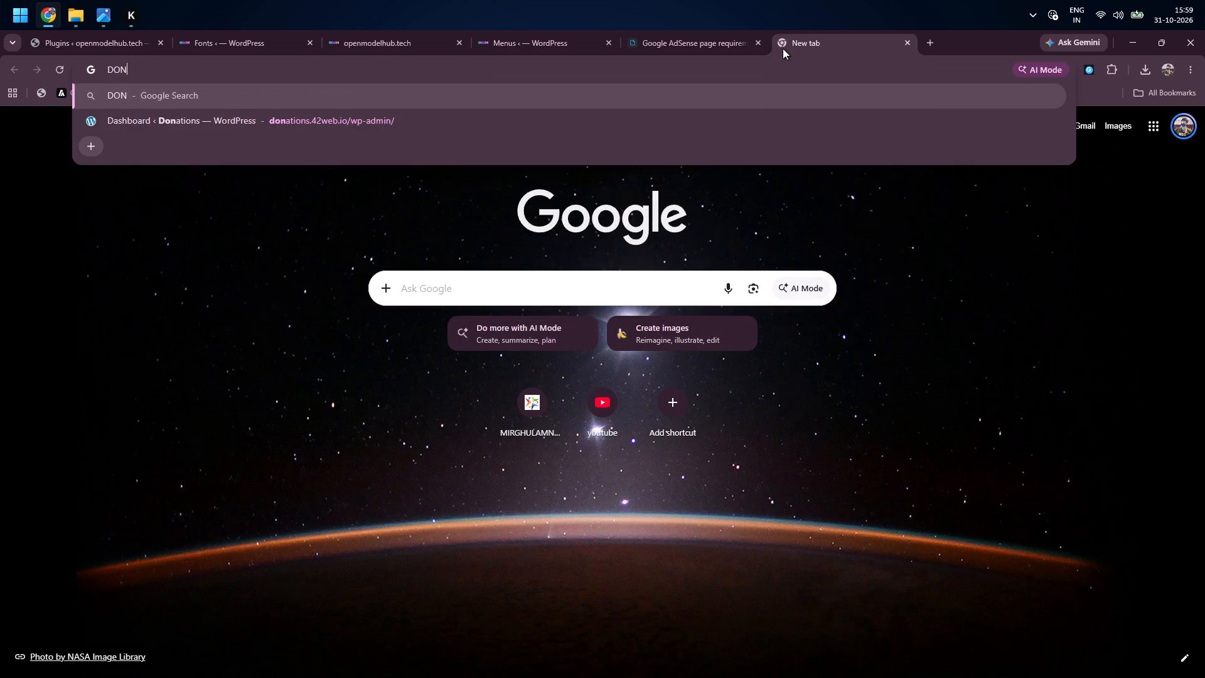
key(BackSpace)
text(WNLOAD)
key(space)
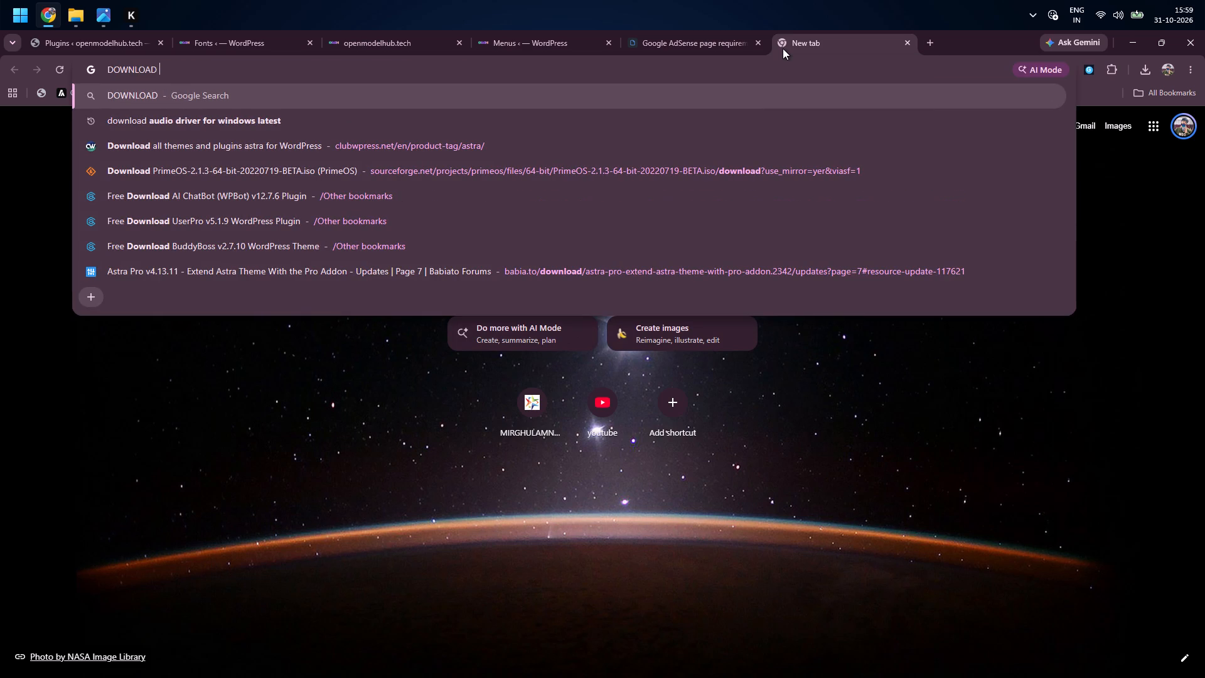
text(MONTS)
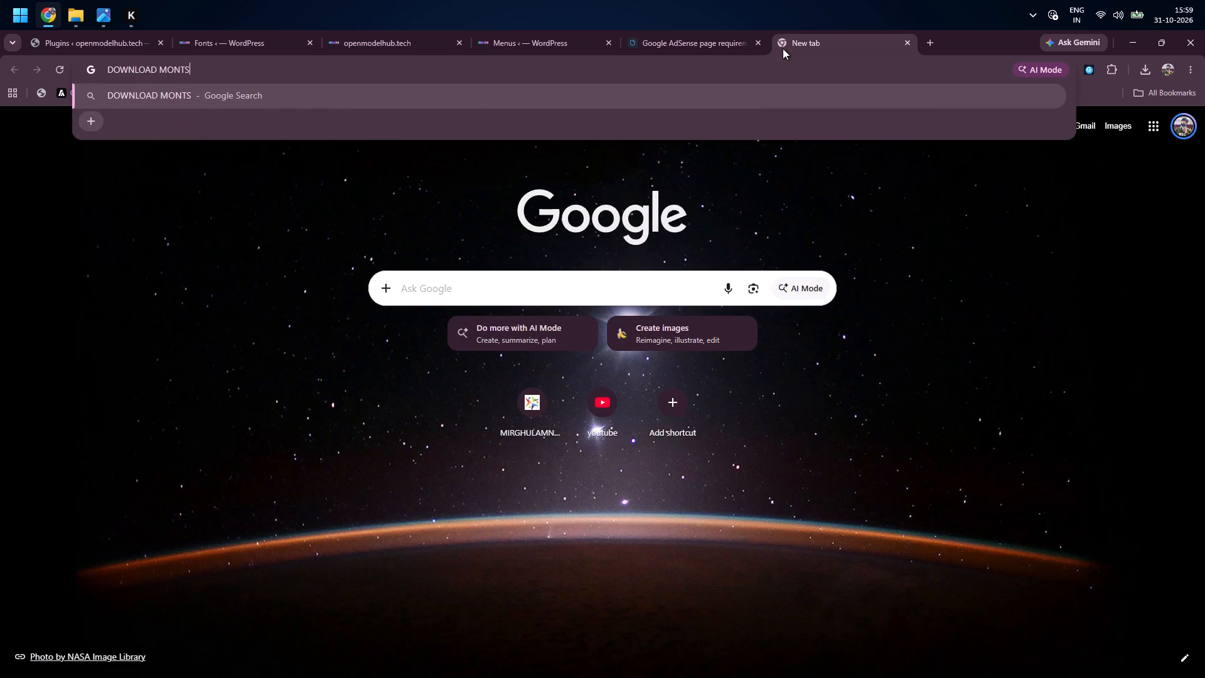
key(BackSpace)
text(SERRAT FONT)
key(space)
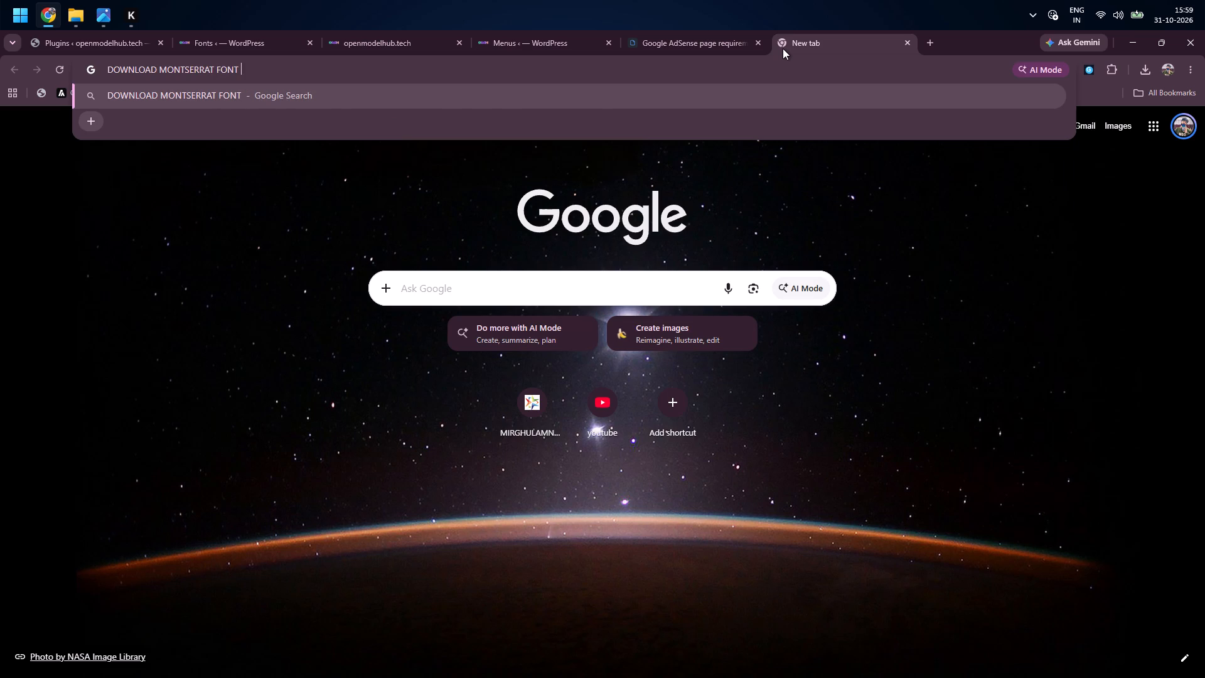
key(Return)
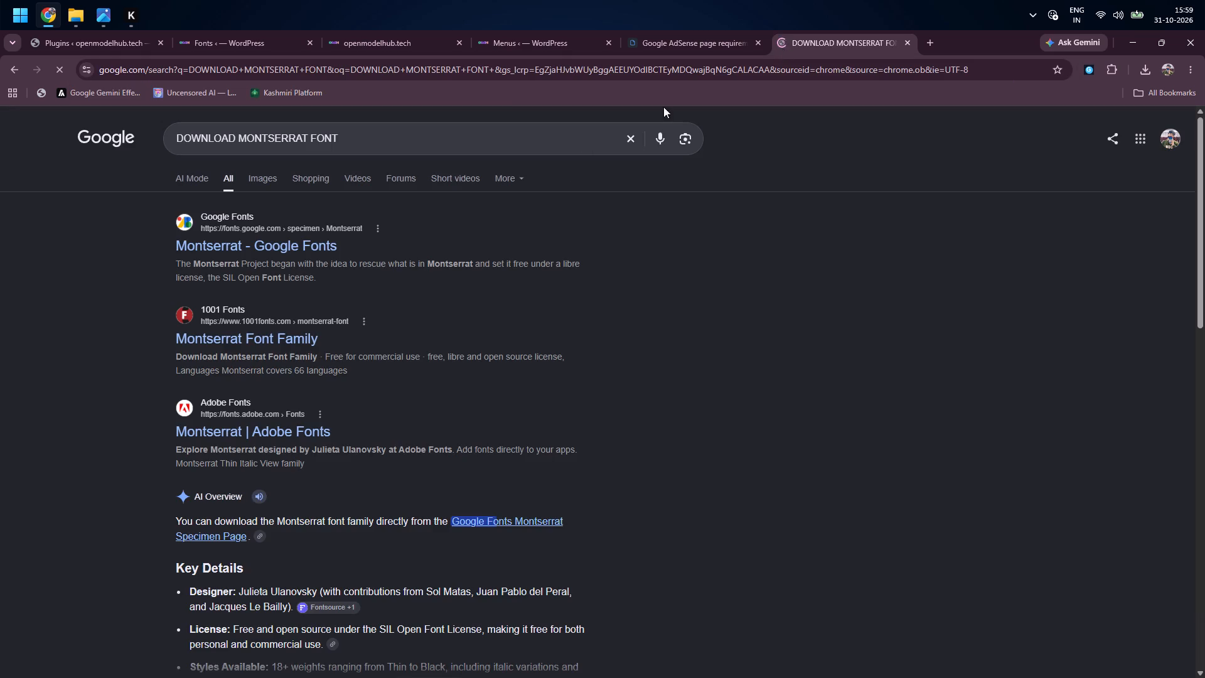
Open the Montserrat page on Google Fonts from the search results and download the whole font family.
click(289, 241)
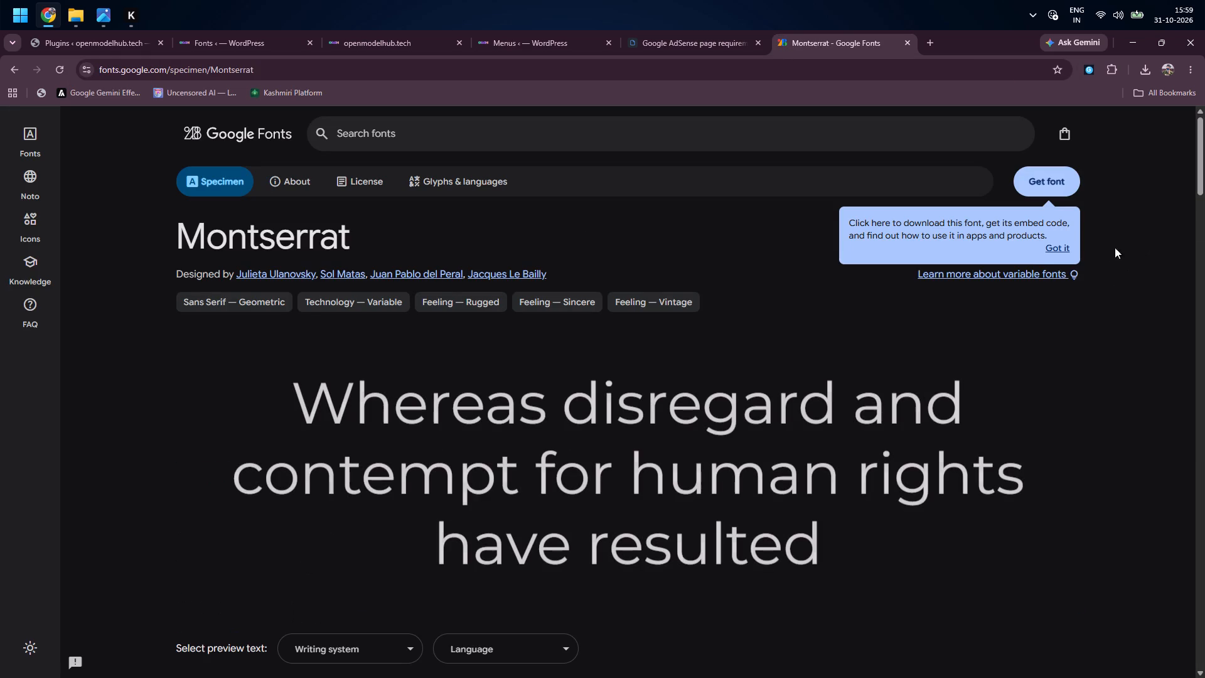
click(1063, 245)
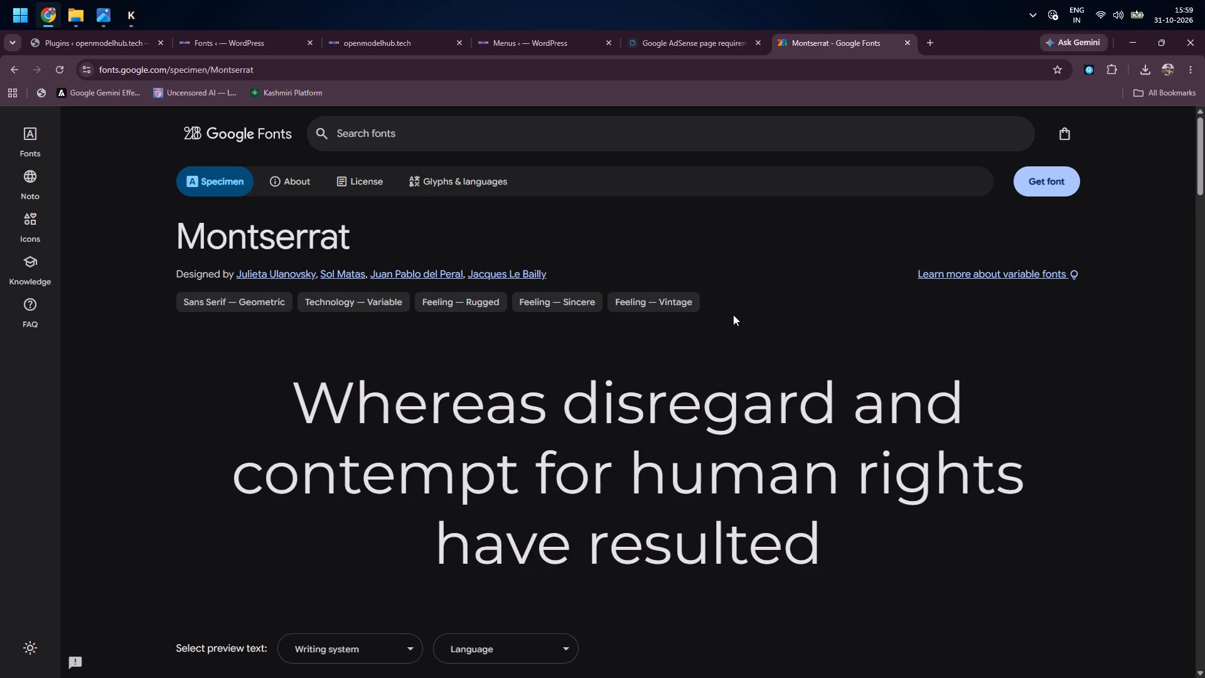
scroll(733, 315, down, 5)
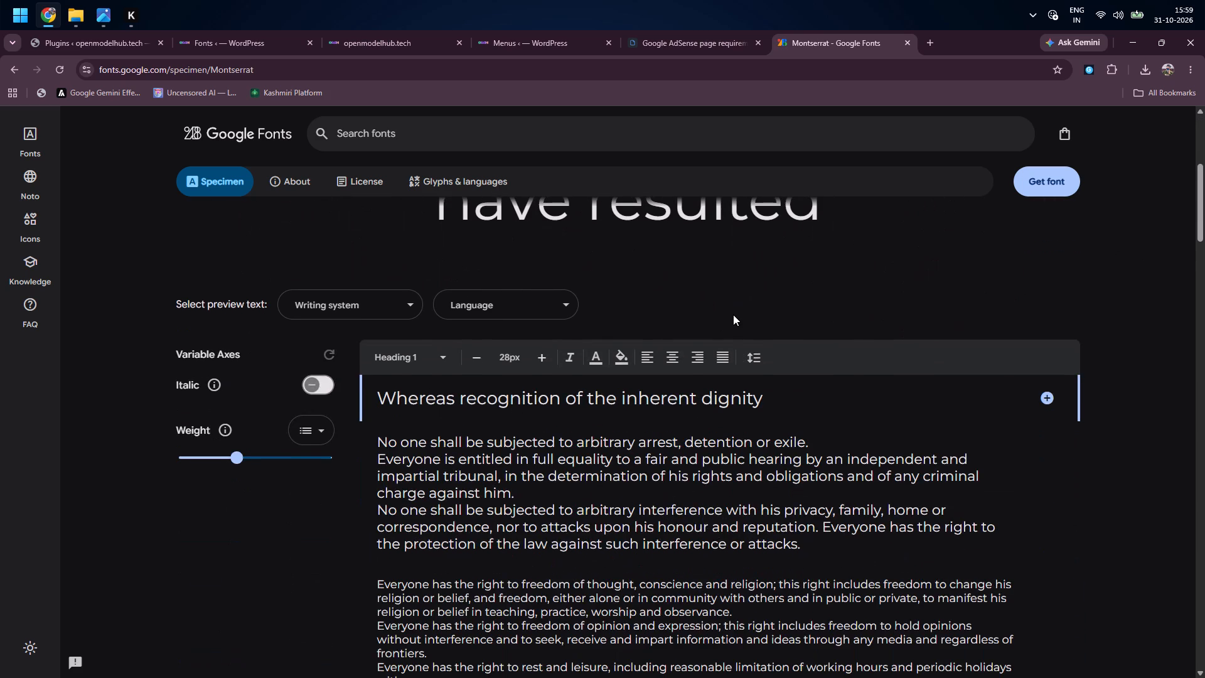
scroll(733, 315, down, 6)
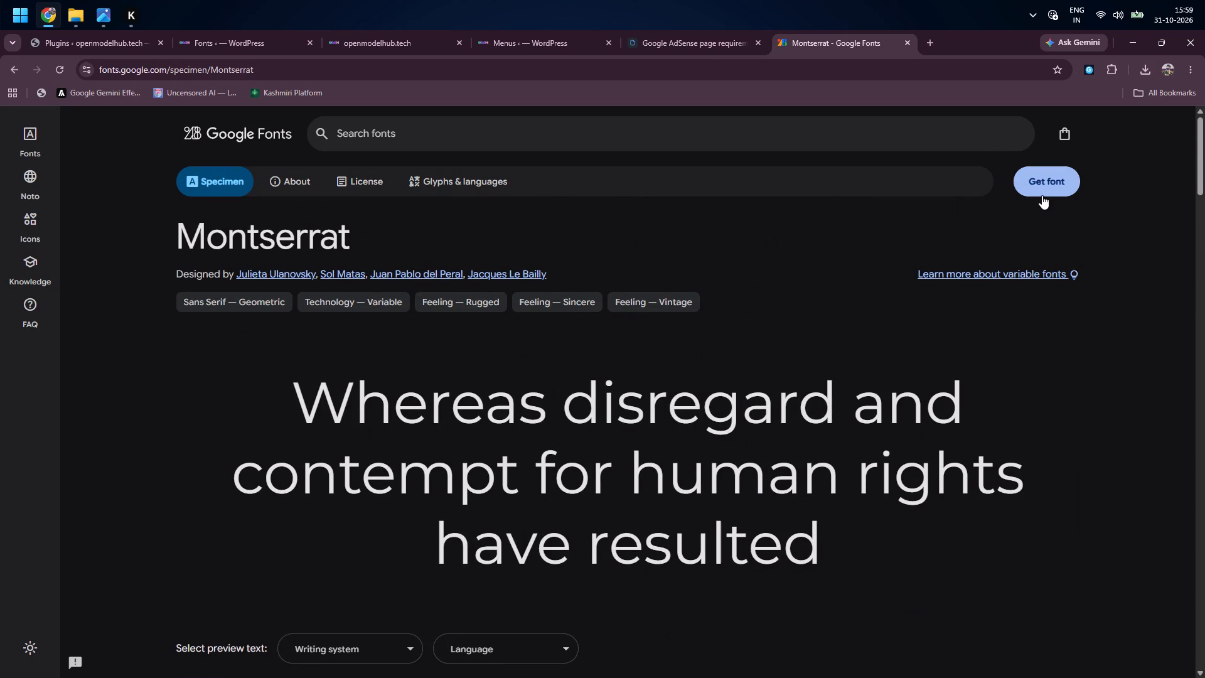
click(1042, 195)
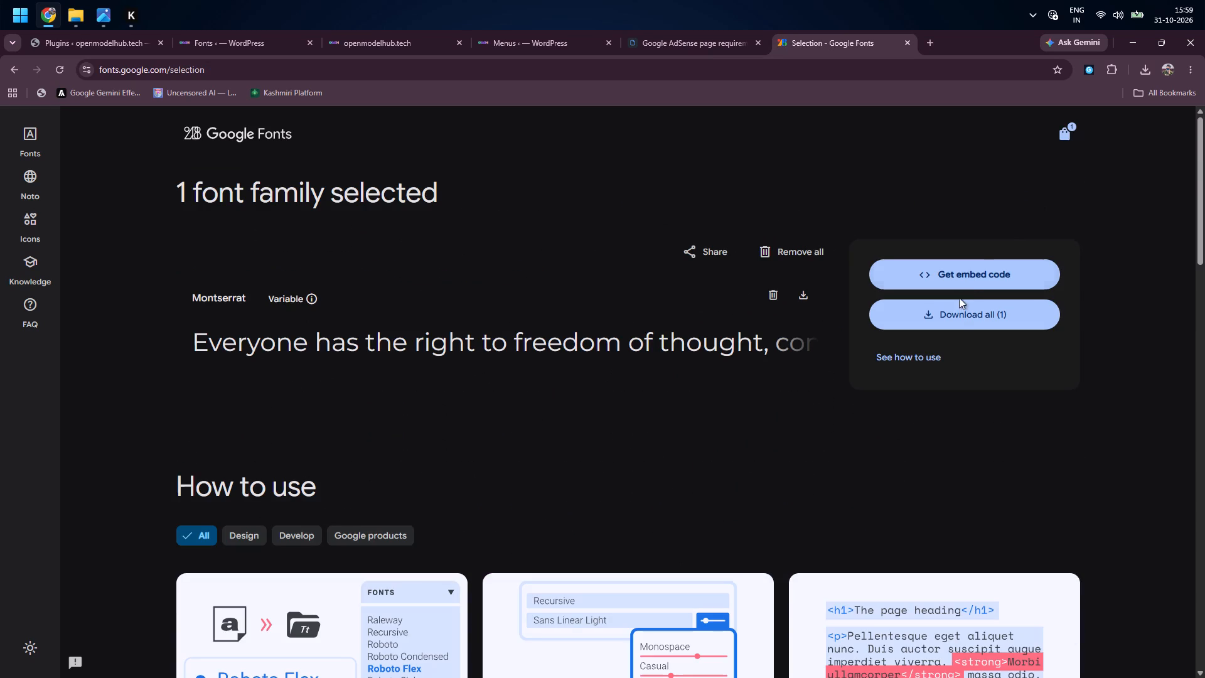
click(955, 325)
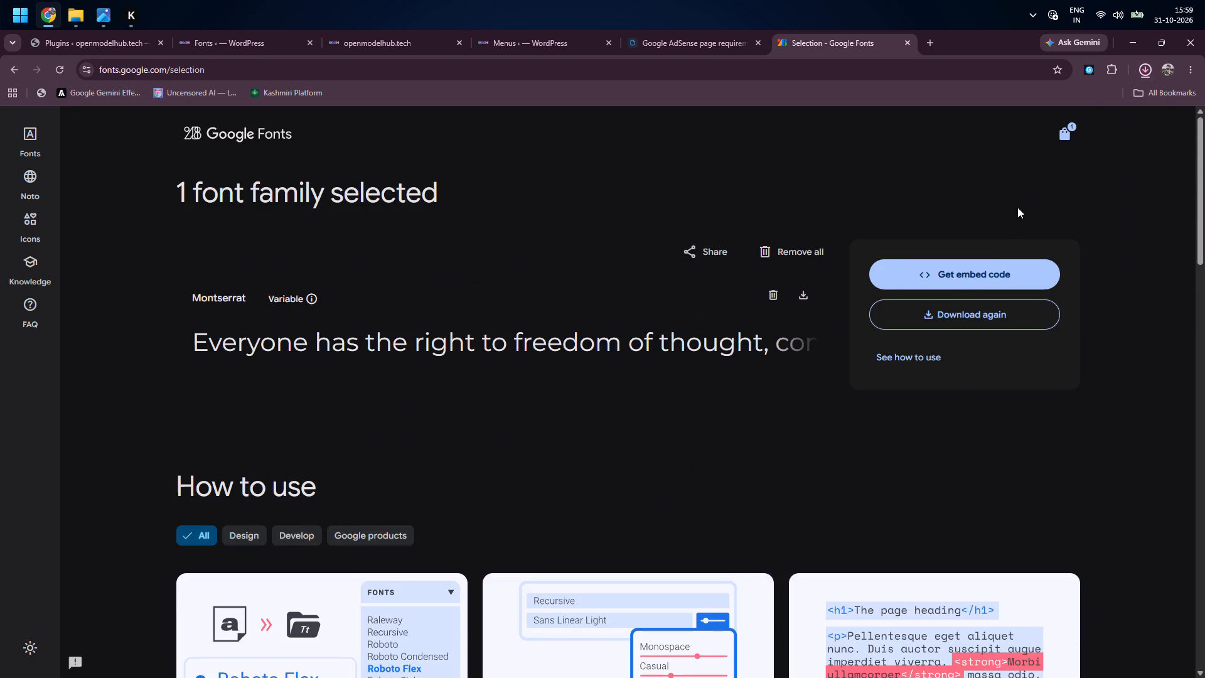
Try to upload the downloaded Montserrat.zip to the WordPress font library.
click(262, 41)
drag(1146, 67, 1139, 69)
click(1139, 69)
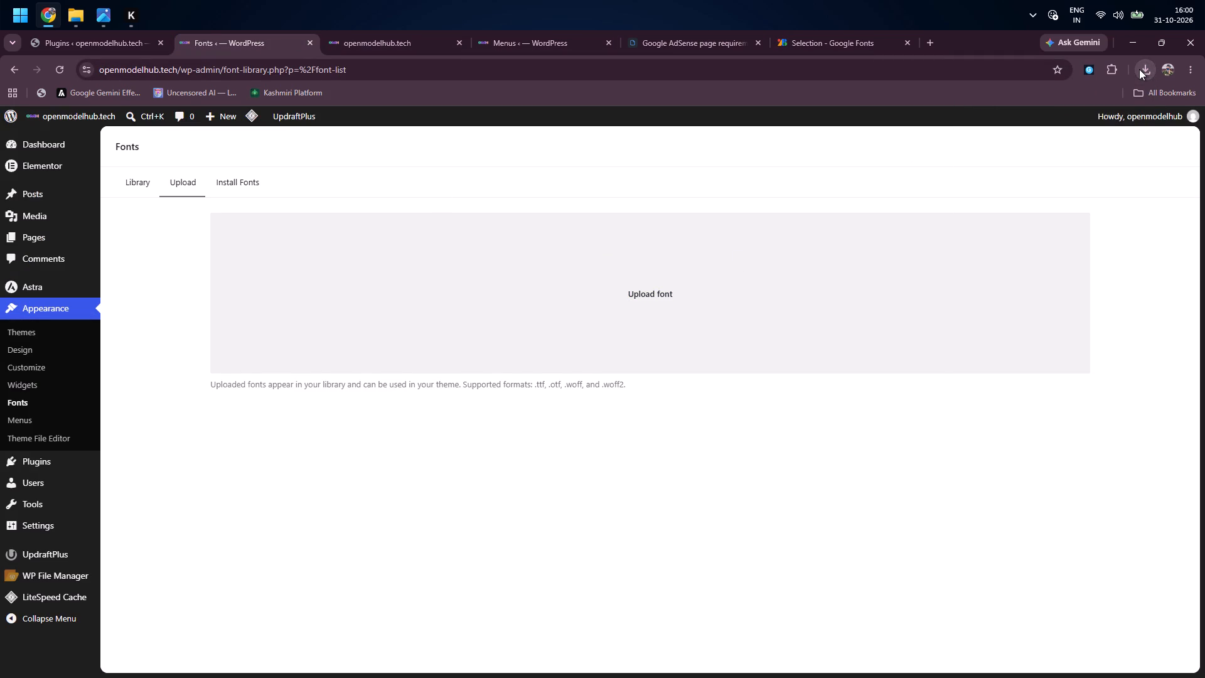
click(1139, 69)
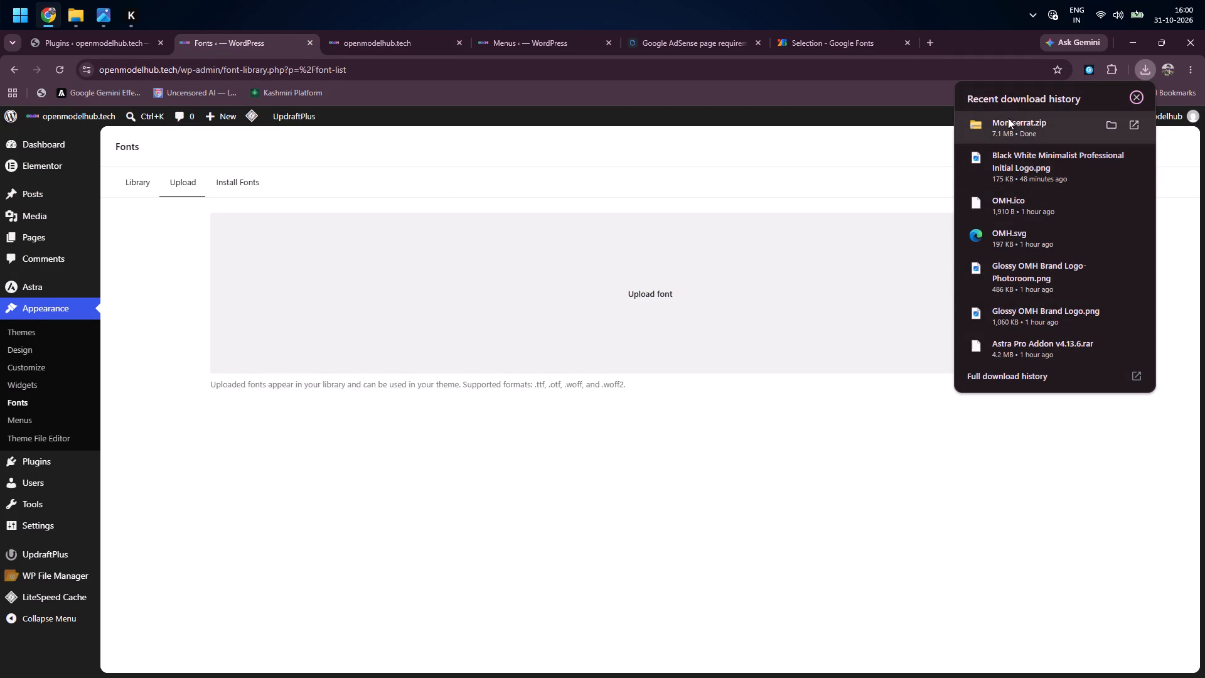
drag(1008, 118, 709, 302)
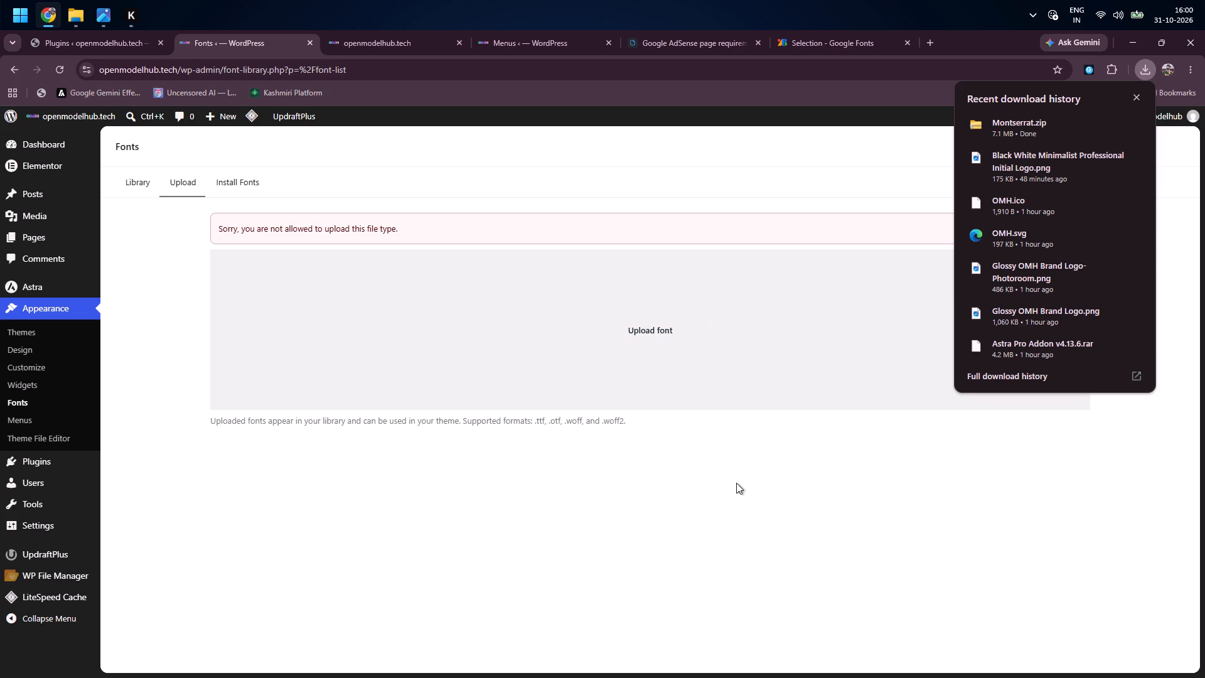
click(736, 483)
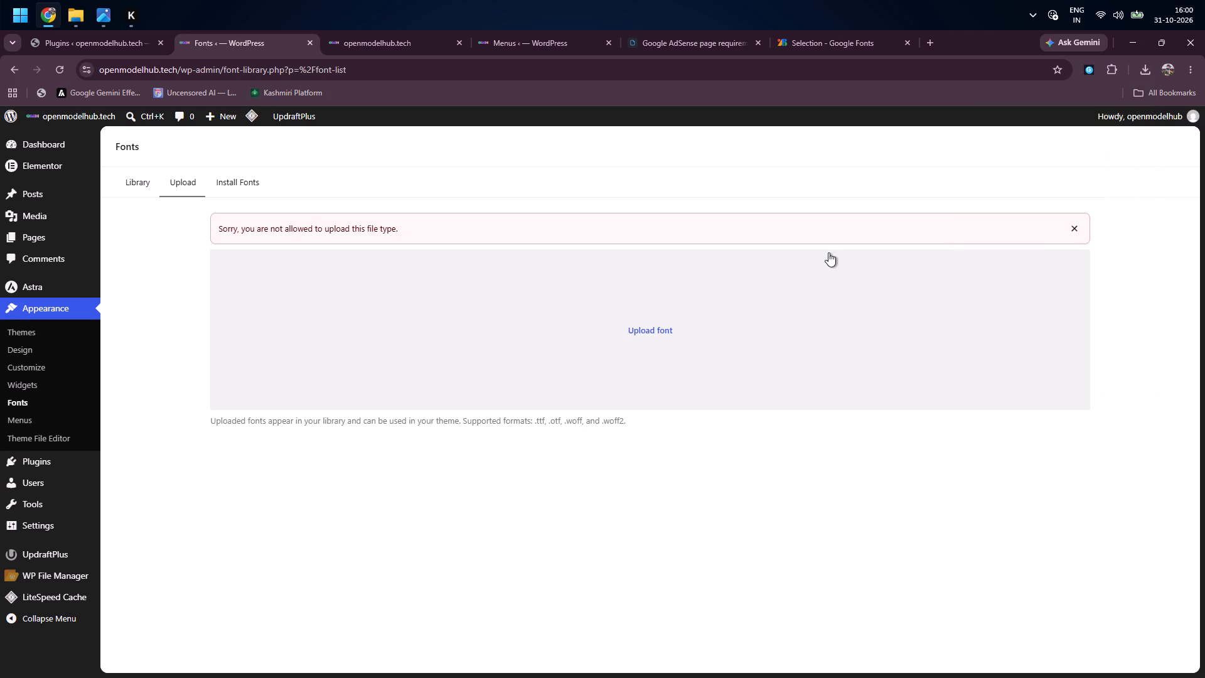
Search Google in a new browser tab for "ZIP TO TTF" and open the ezyZip online converter.
click(928, 36)
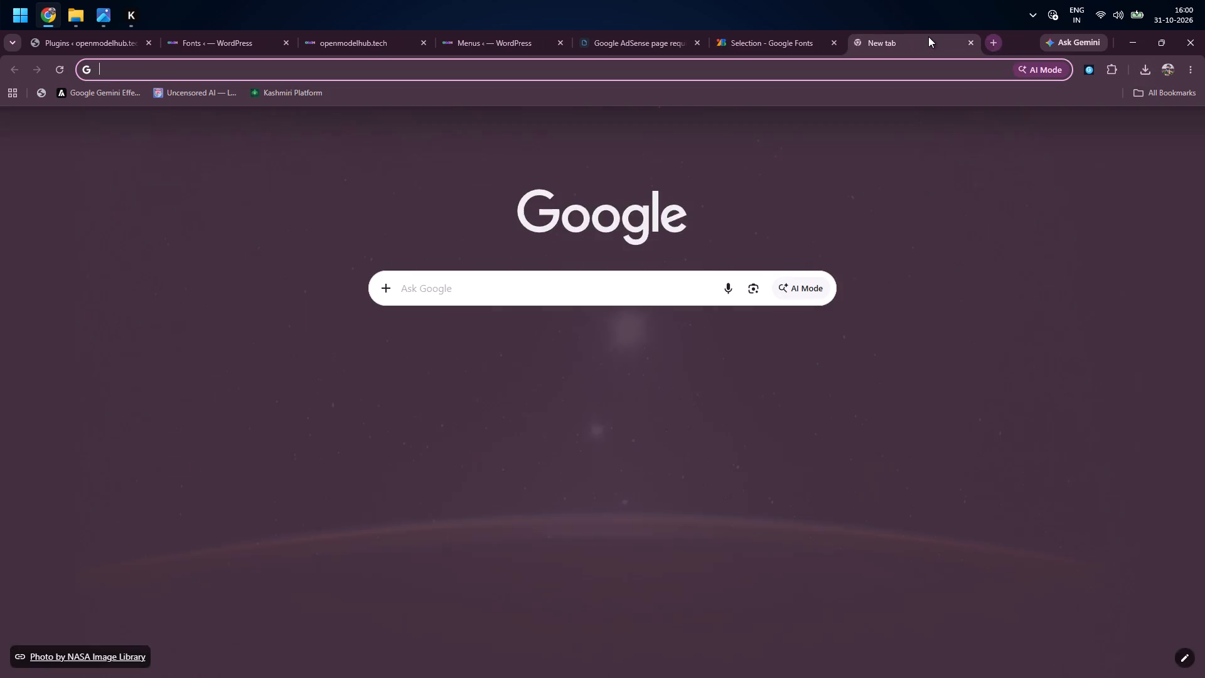
text(ZIP O)
key(space)
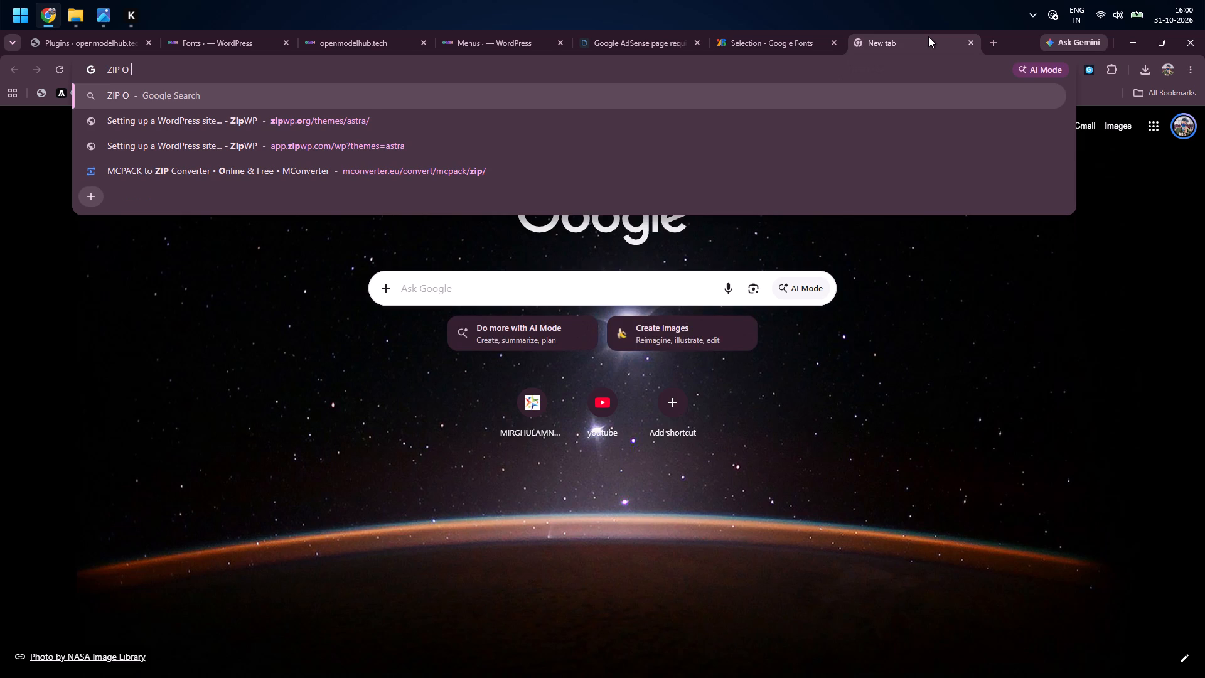
key(BackSpace)
key(BackSpace)
text(TO TTF)
key(Return)
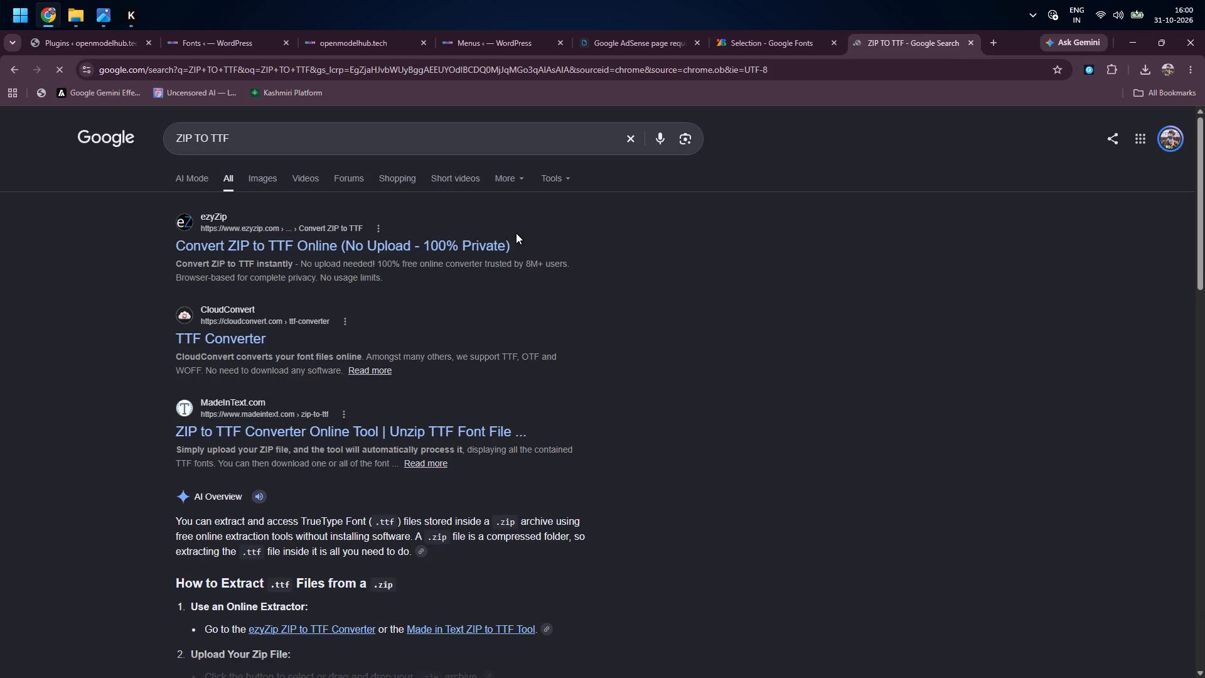
click(456, 244)
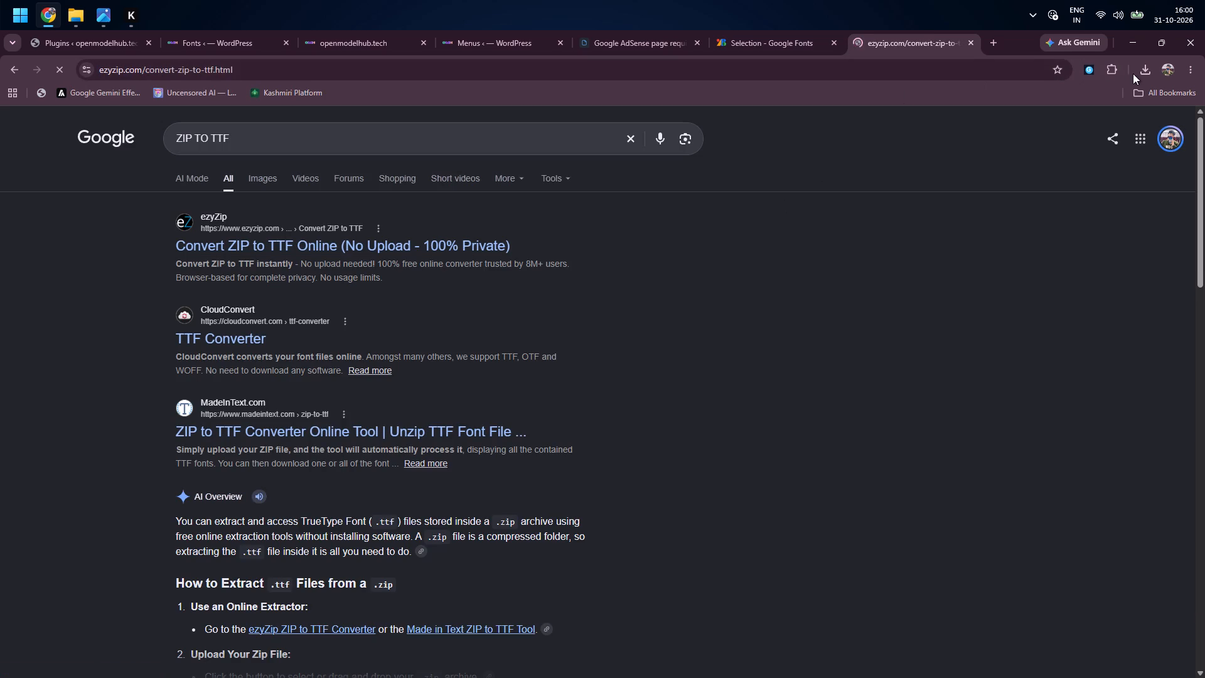
Load the downloaded Montserrat.zip into the ezyZip converter to extract its TTF font files.
click(1144, 75)
drag(1018, 123, 424, 504)
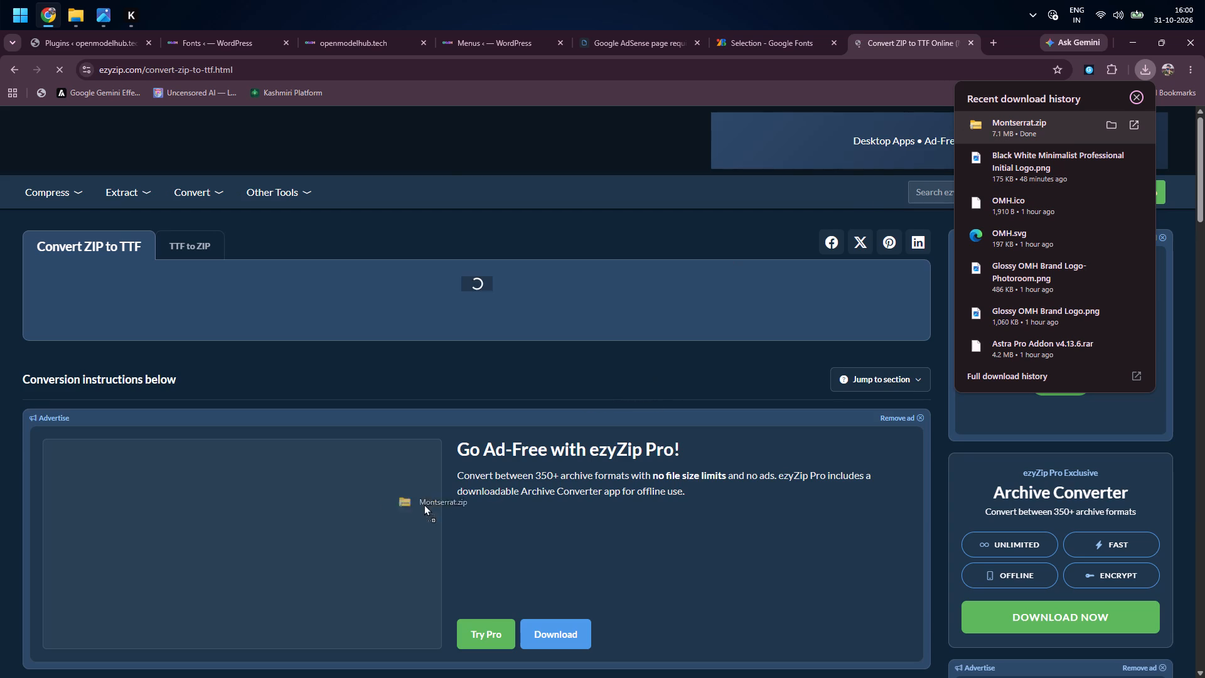
drag(424, 504, 458, 316)
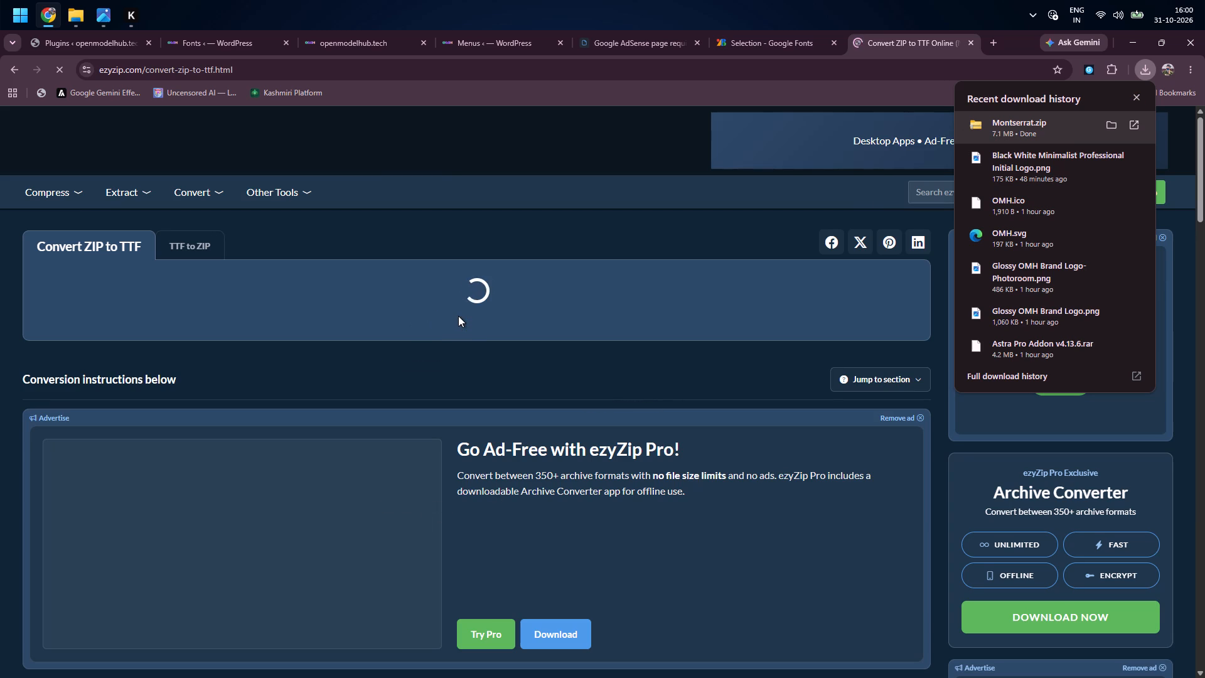
click(626, 370)
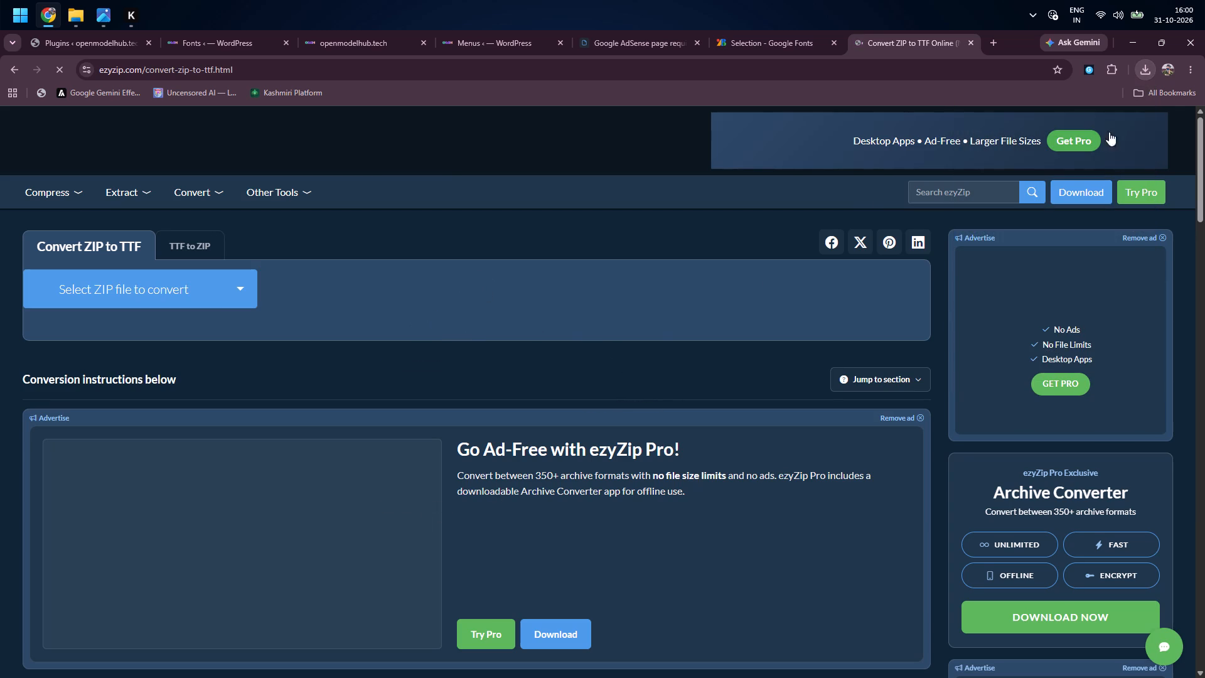
click(1146, 68)
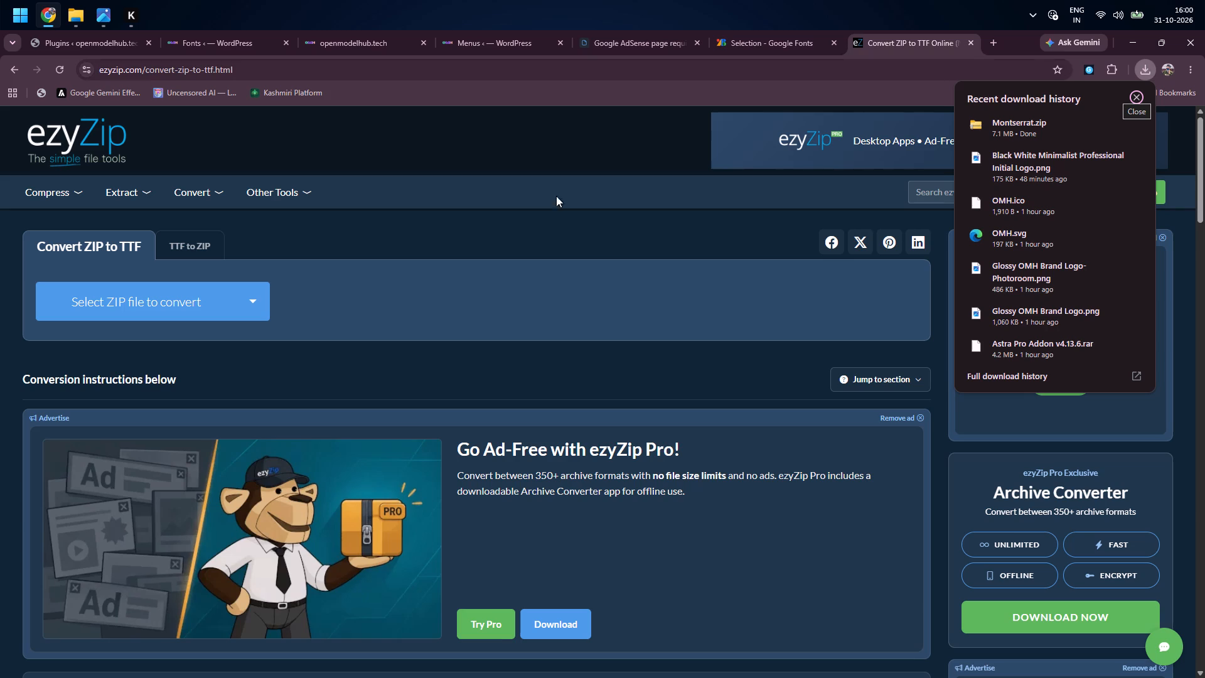
click(196, 299)
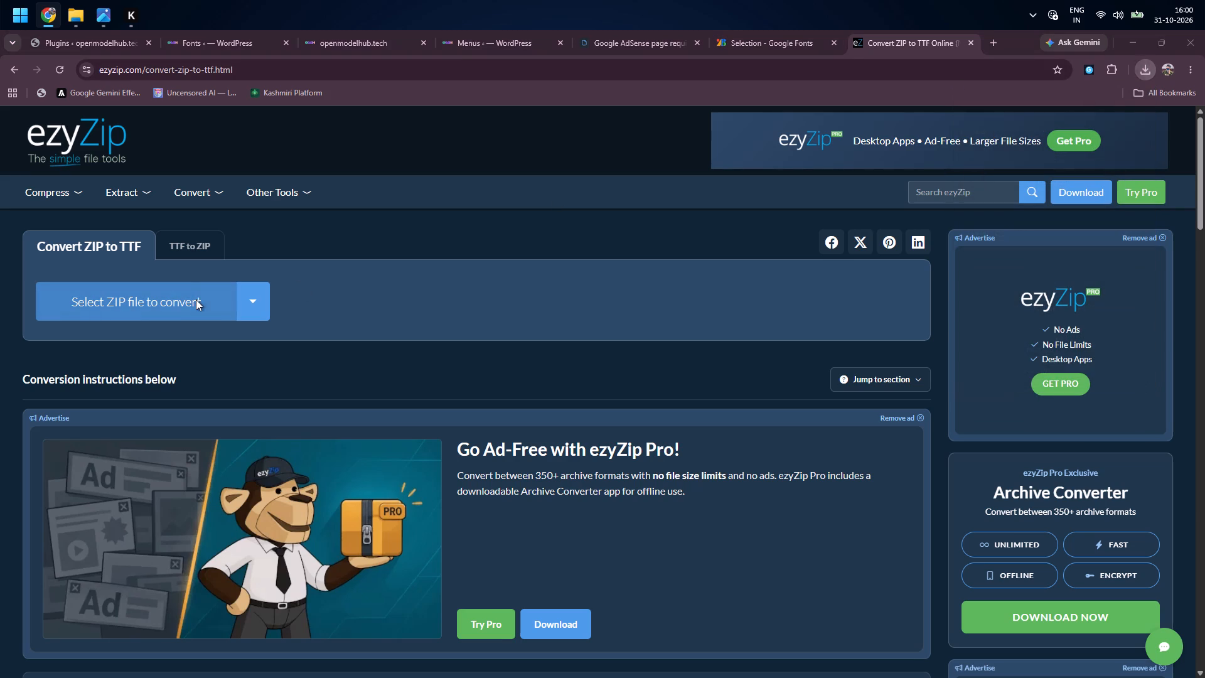
double_click(136, 154)
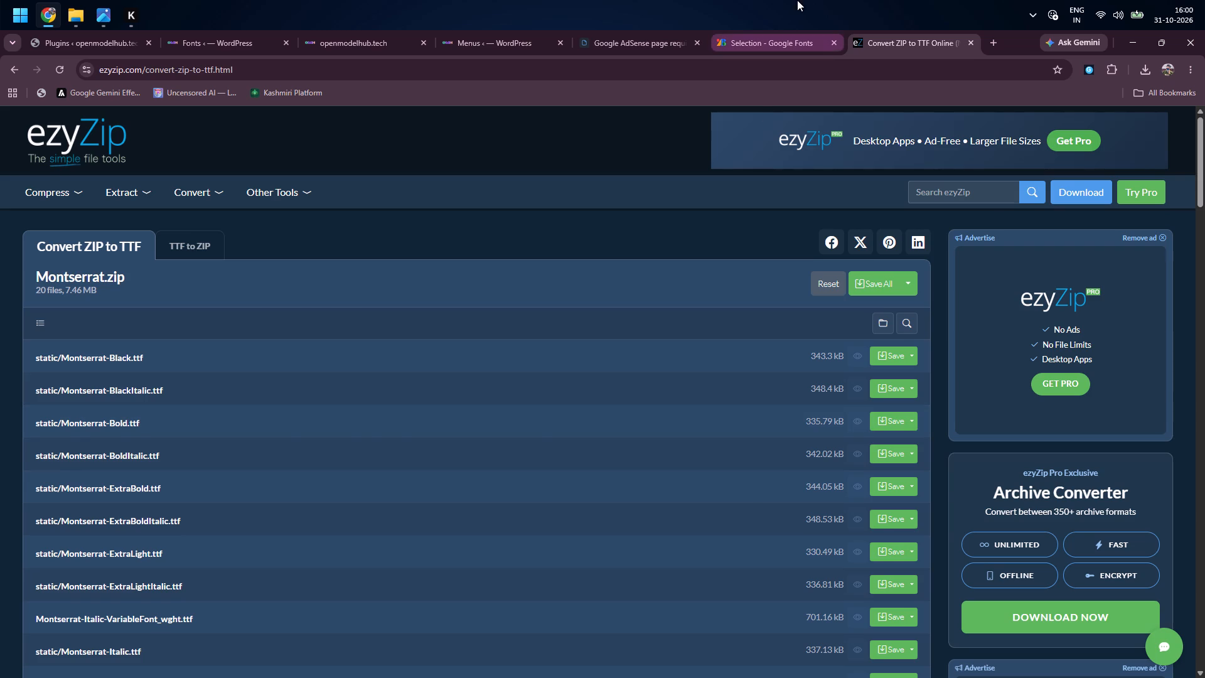
Return to the Google Fonts tab and reopen the Montserrat specimen page from the selected font family.
click(663, 39)
click(766, 34)
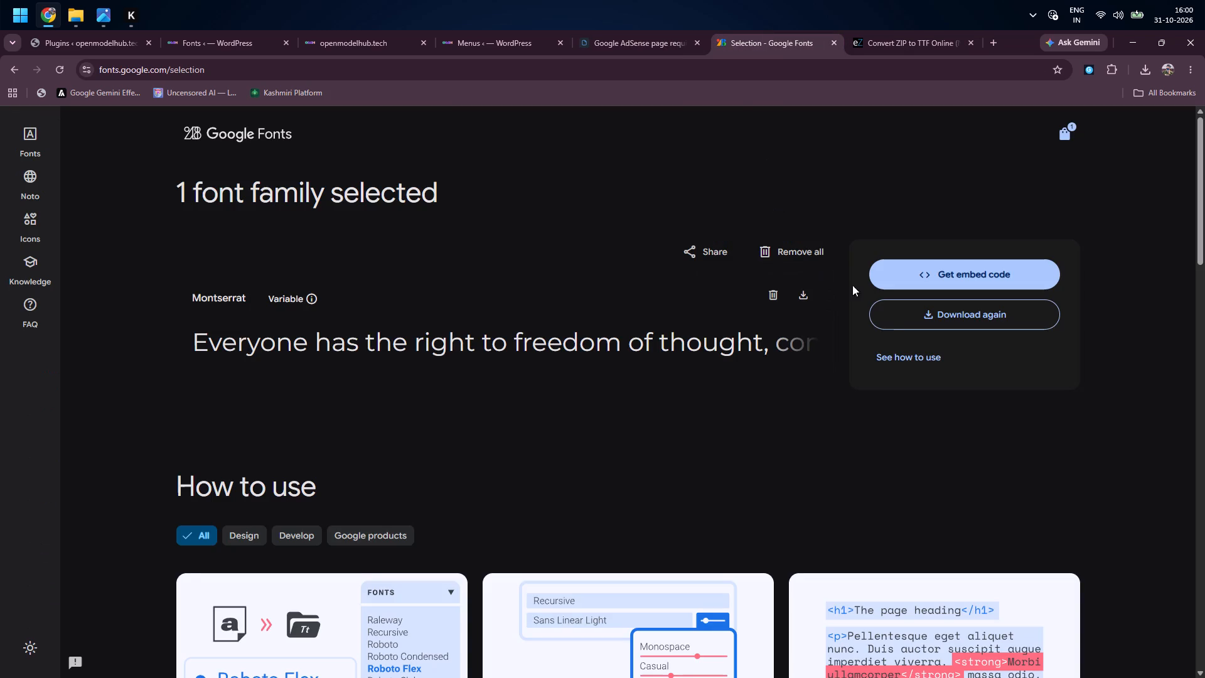
click(618, 314)
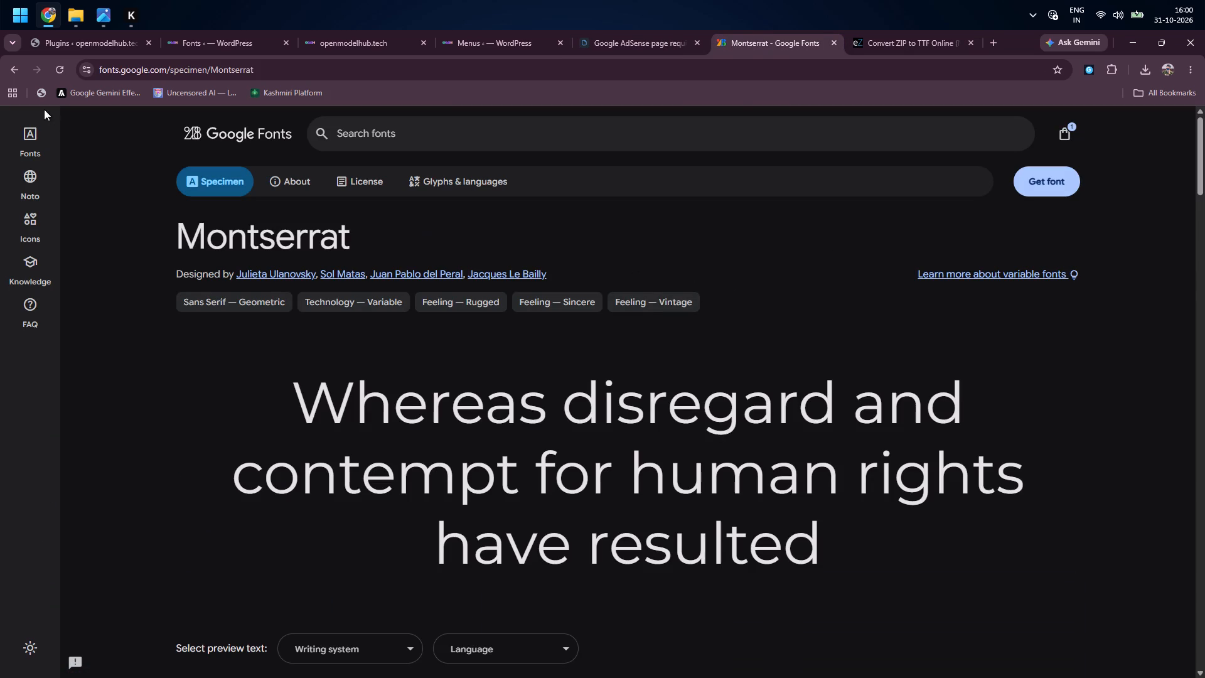
Return to the Google Fonts selection page, download the Montserrat family again, and open the recent download history.
click(0, 61)
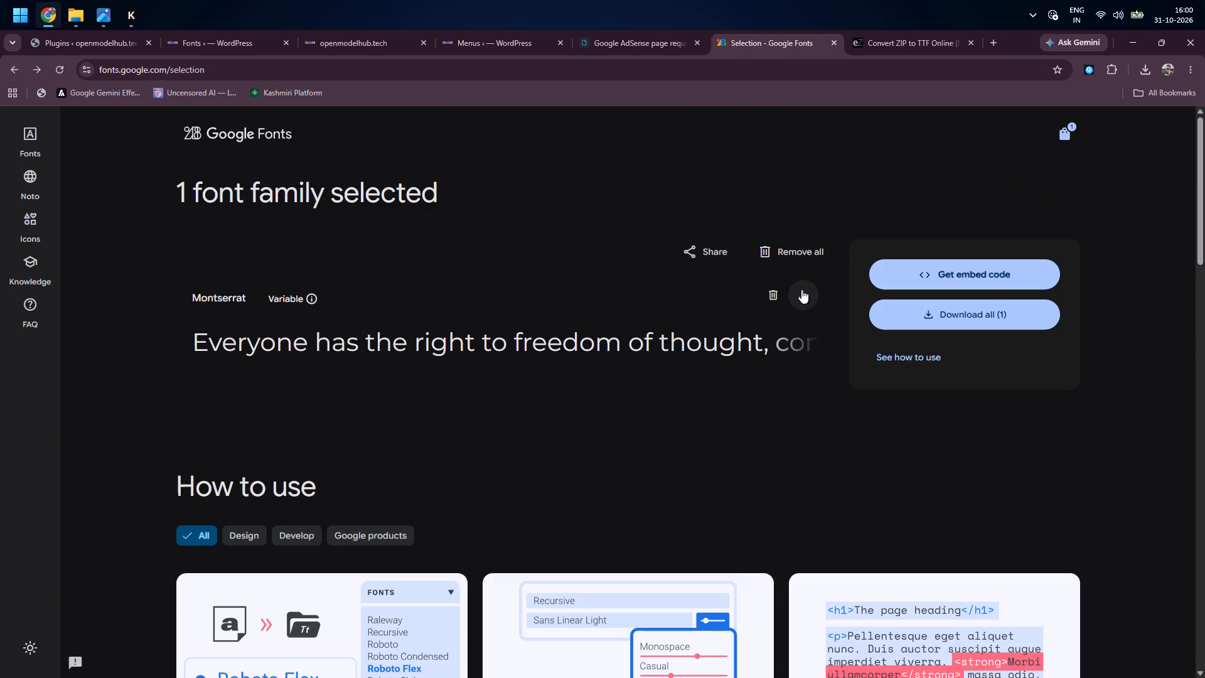
click(801, 289)
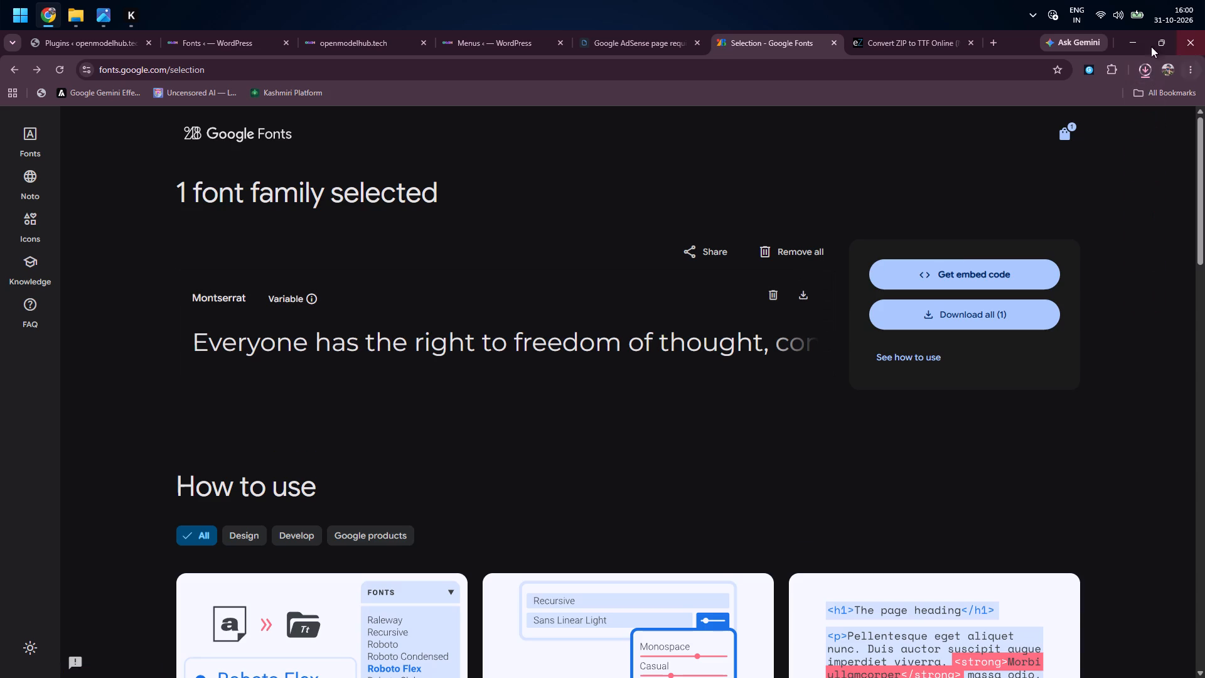
click(1149, 70)
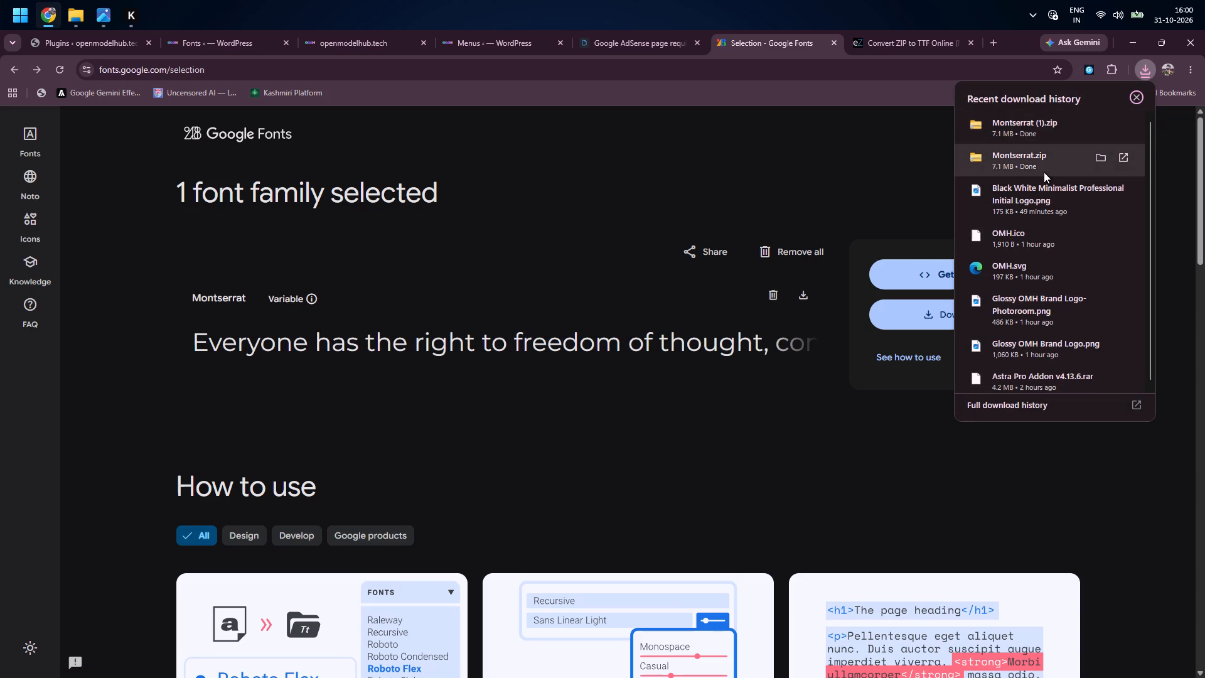
Look through the How to use guides on the Google Fonts selection page for font file instructions.
scroll(683, 299, down, 3)
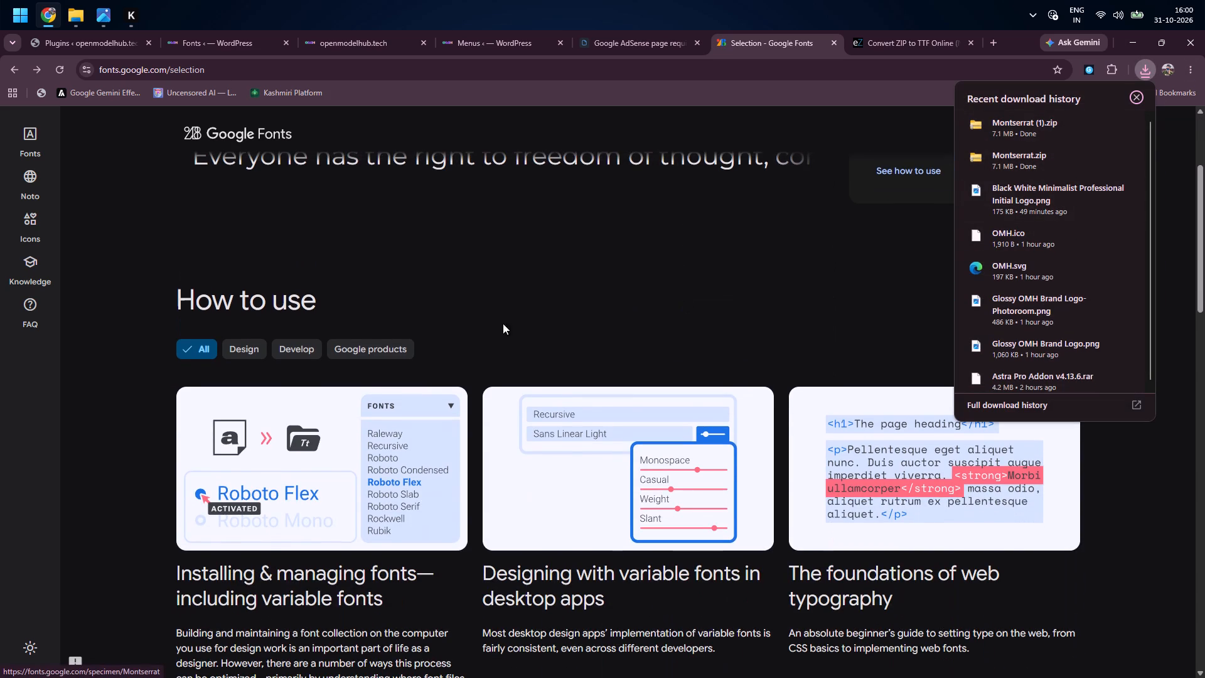
click(212, 348)
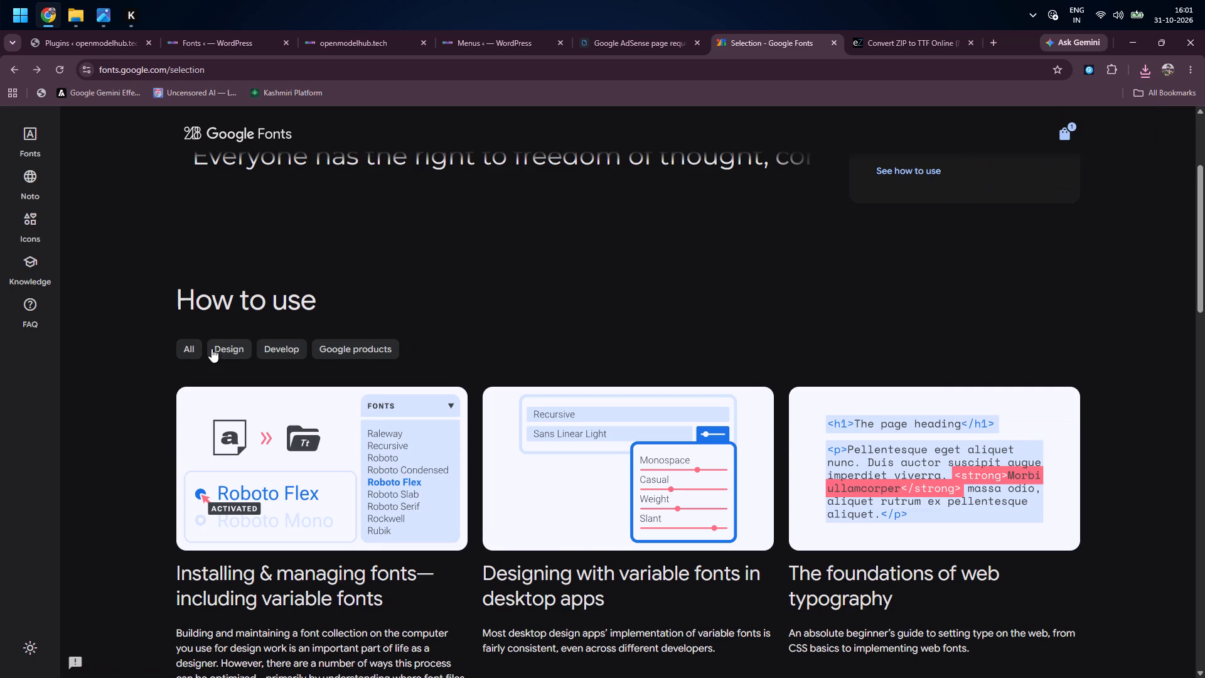
scroll(212, 348, right, 1)
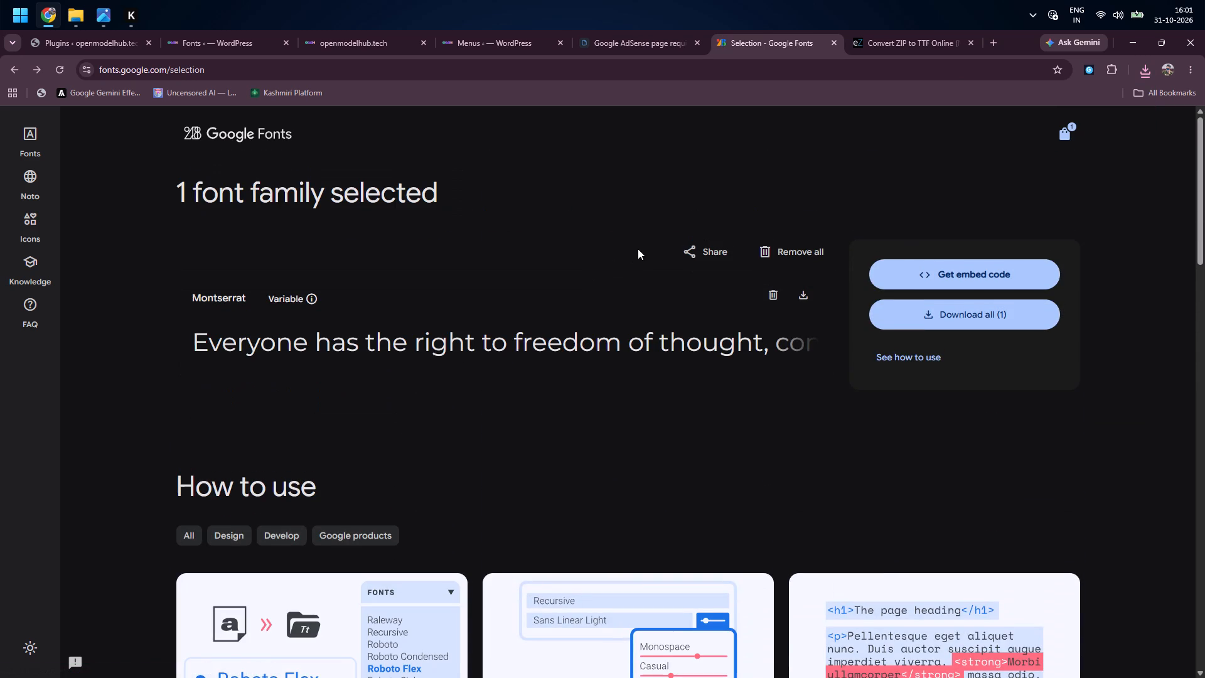
click(908, 359)
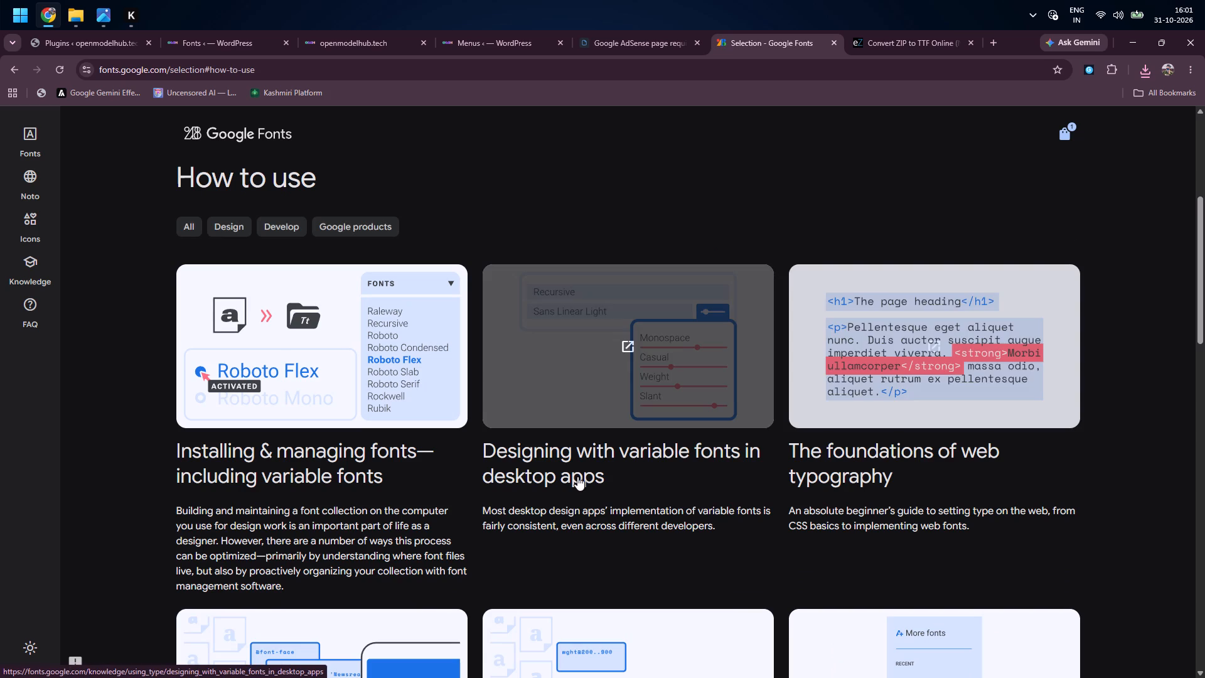
scroll(1126, 470, down, 1)
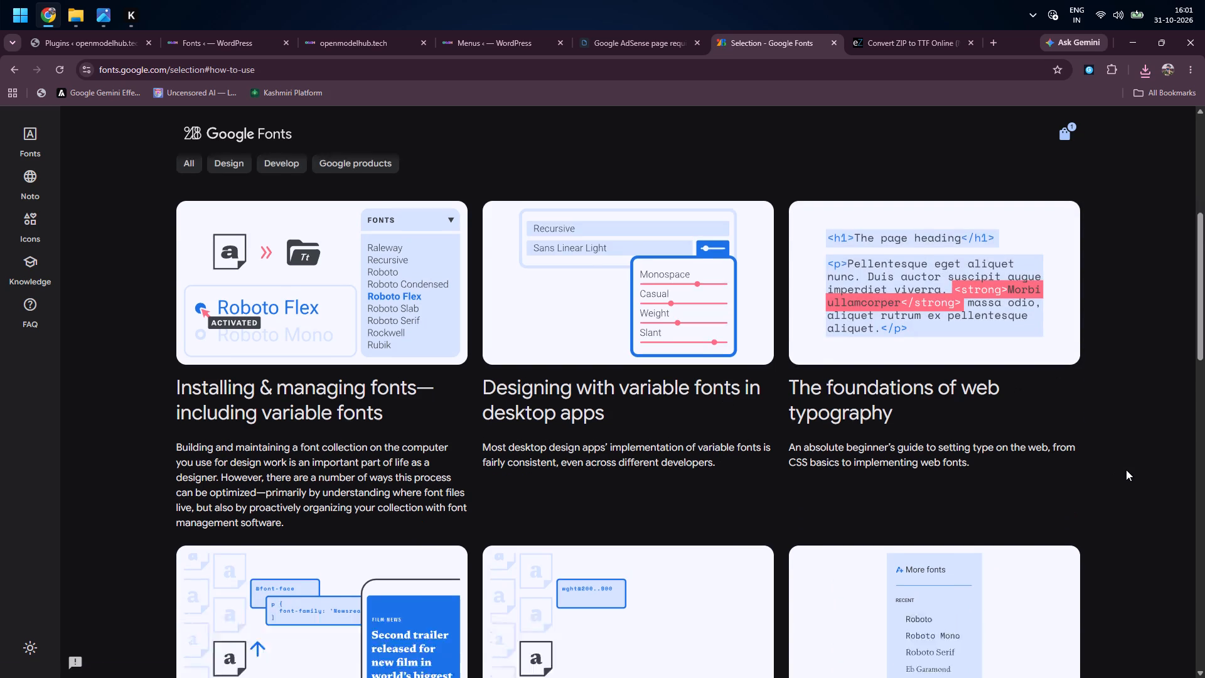
scroll(1126, 470, down, 1)
scroll(1126, 470, up, 1)
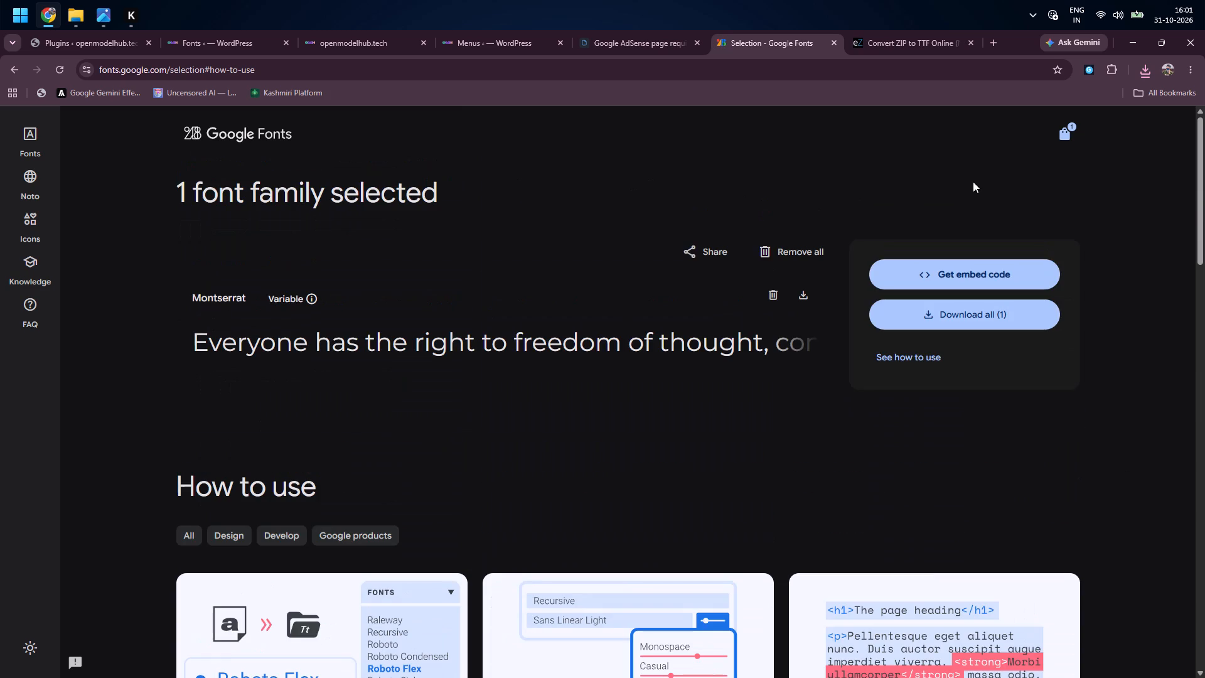
Switch to the ezyZip tab and examine the list of TTF files extracted from Montserrat.zip.
click(901, 40)
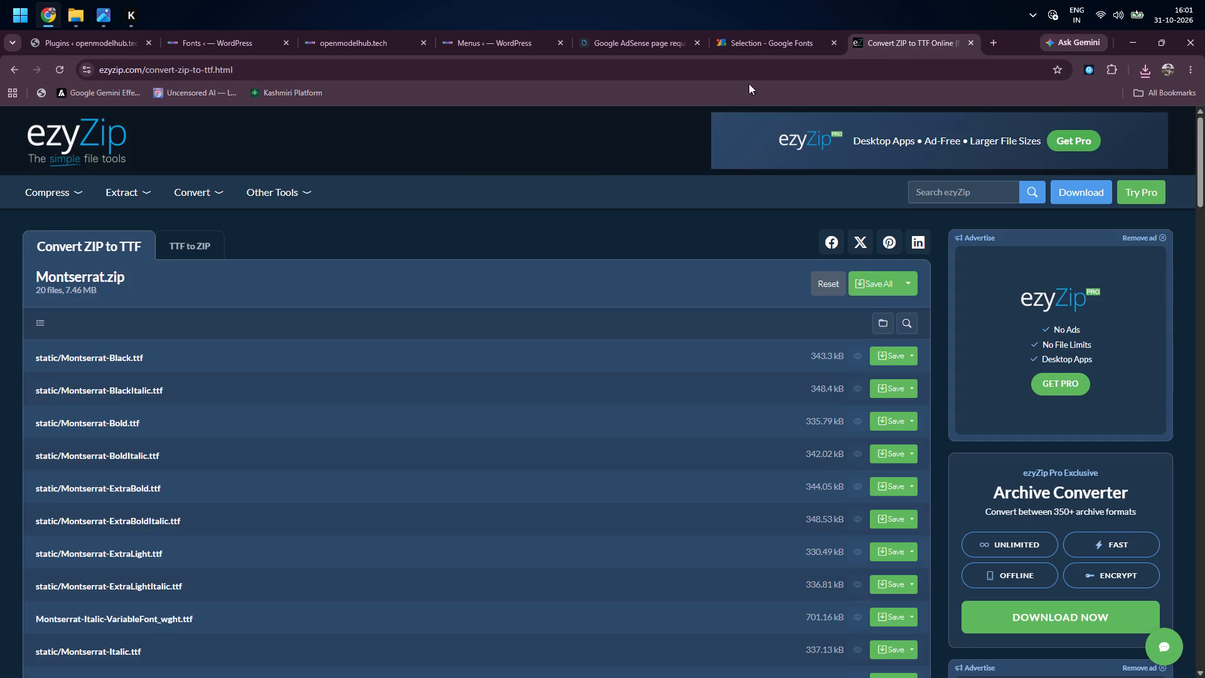
scroll(249, 421, down, 1)
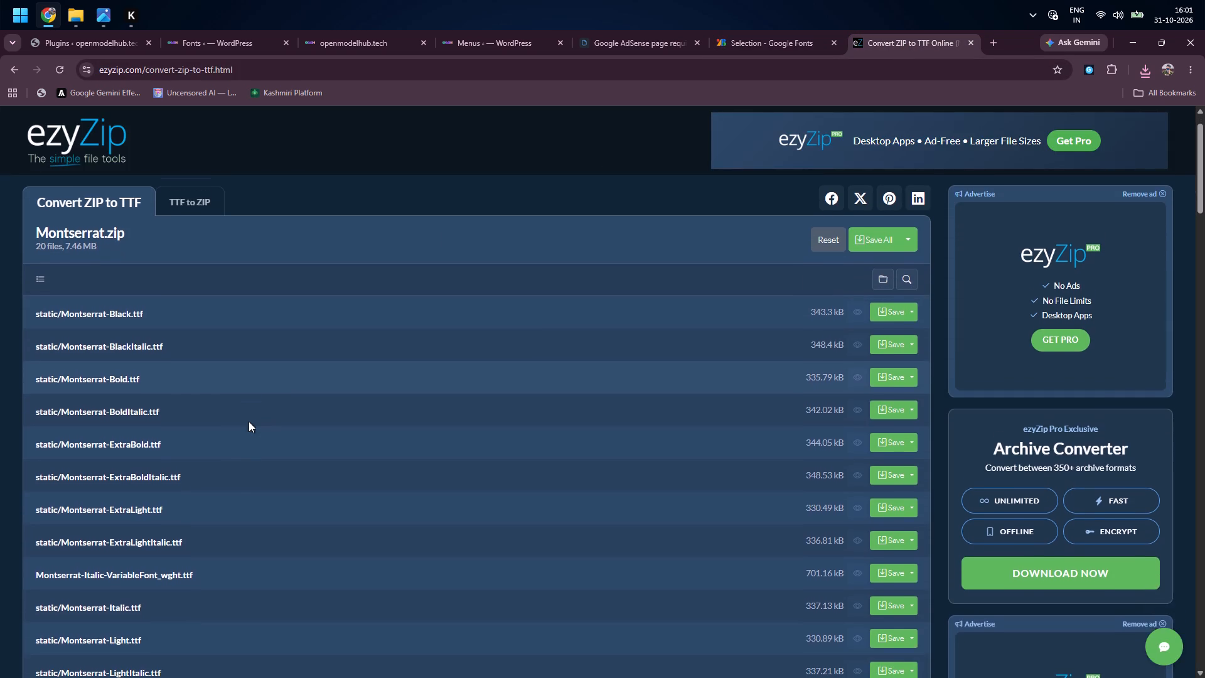
scroll(249, 421, down, 1)
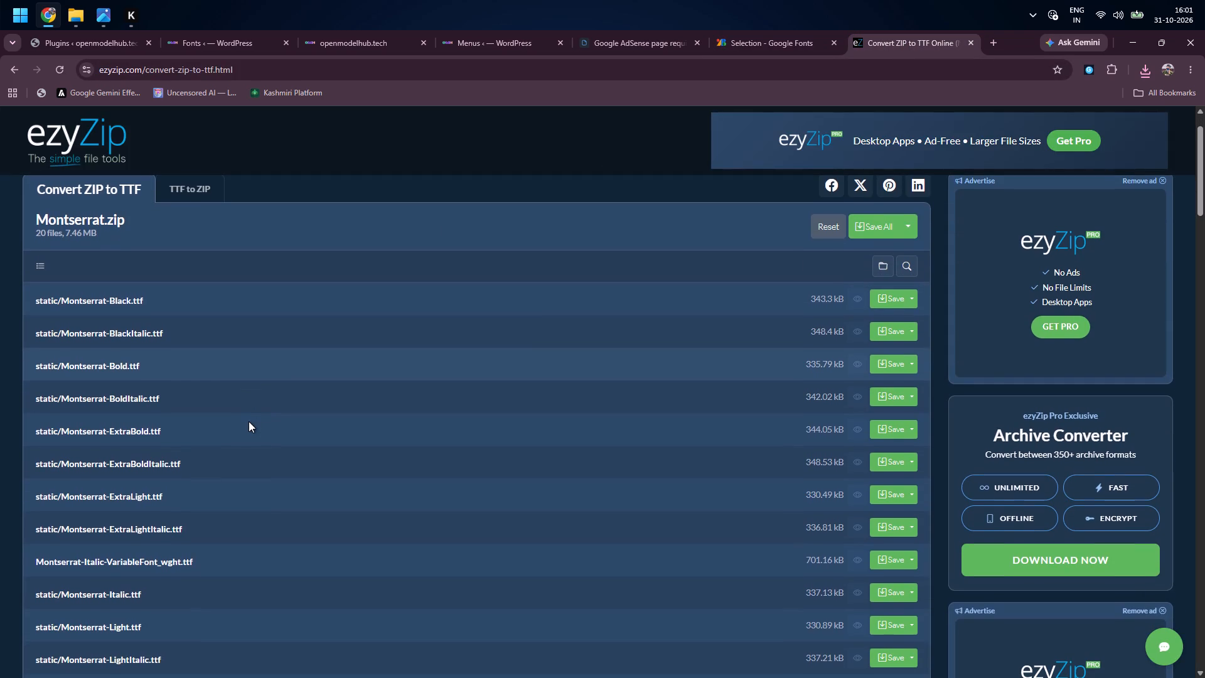
scroll(249, 421, down, 1)
Return to the Montserrat specimen page on Google Fonts and look through its preview text and styles.
click(737, 46)
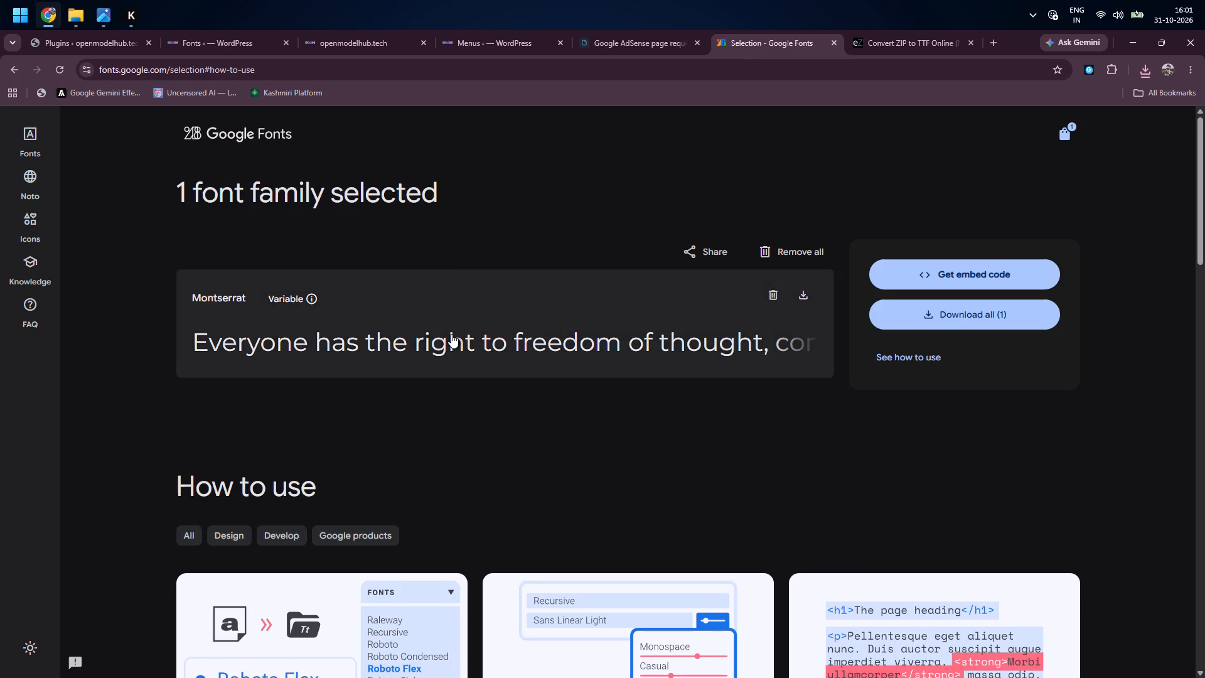
scroll(451, 334, down, 3)
click(9, 73)
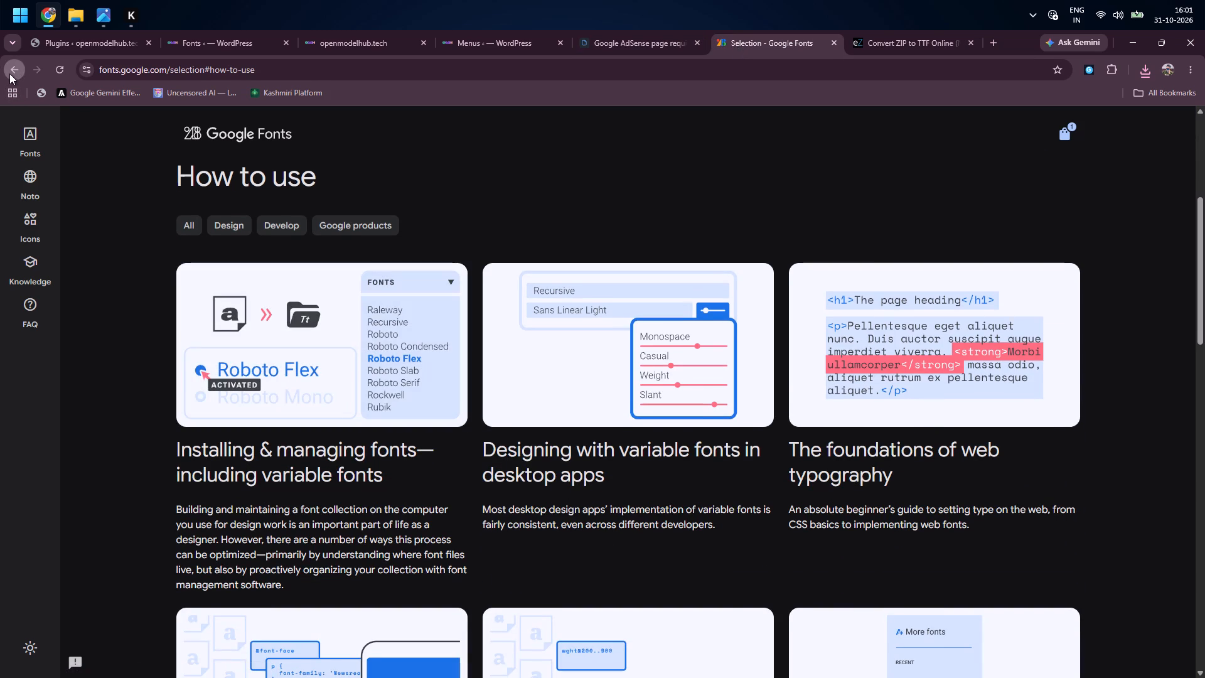
click(9, 73)
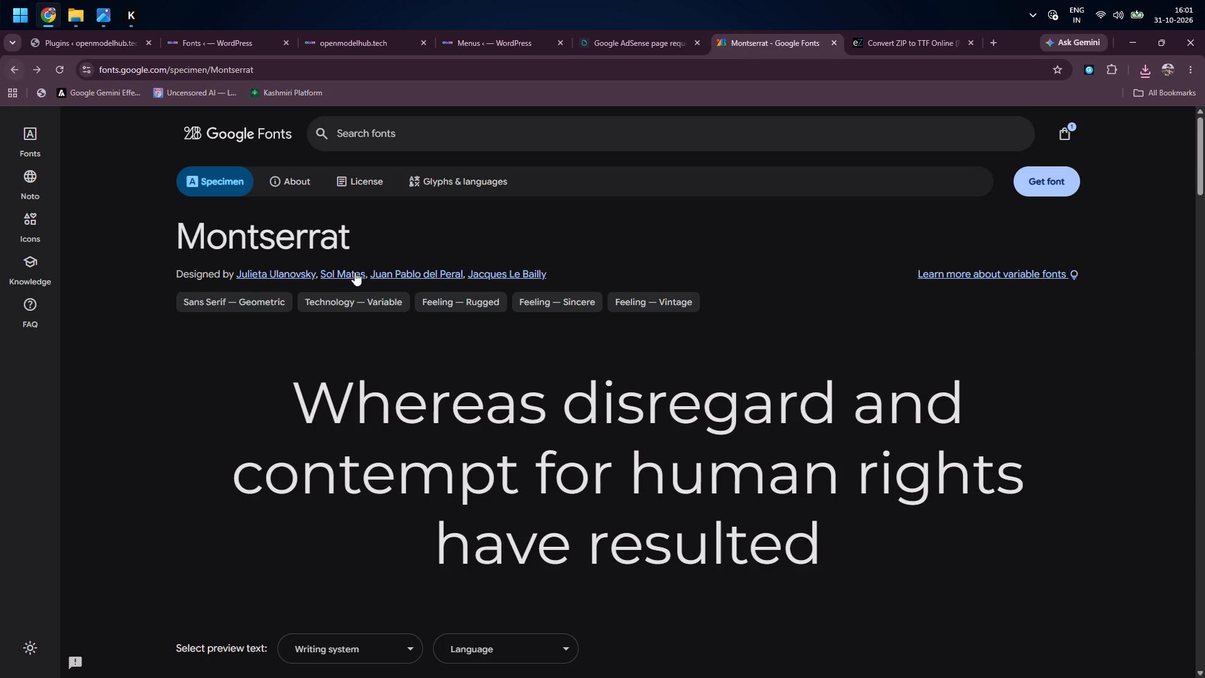
scroll(355, 272, down, 4)
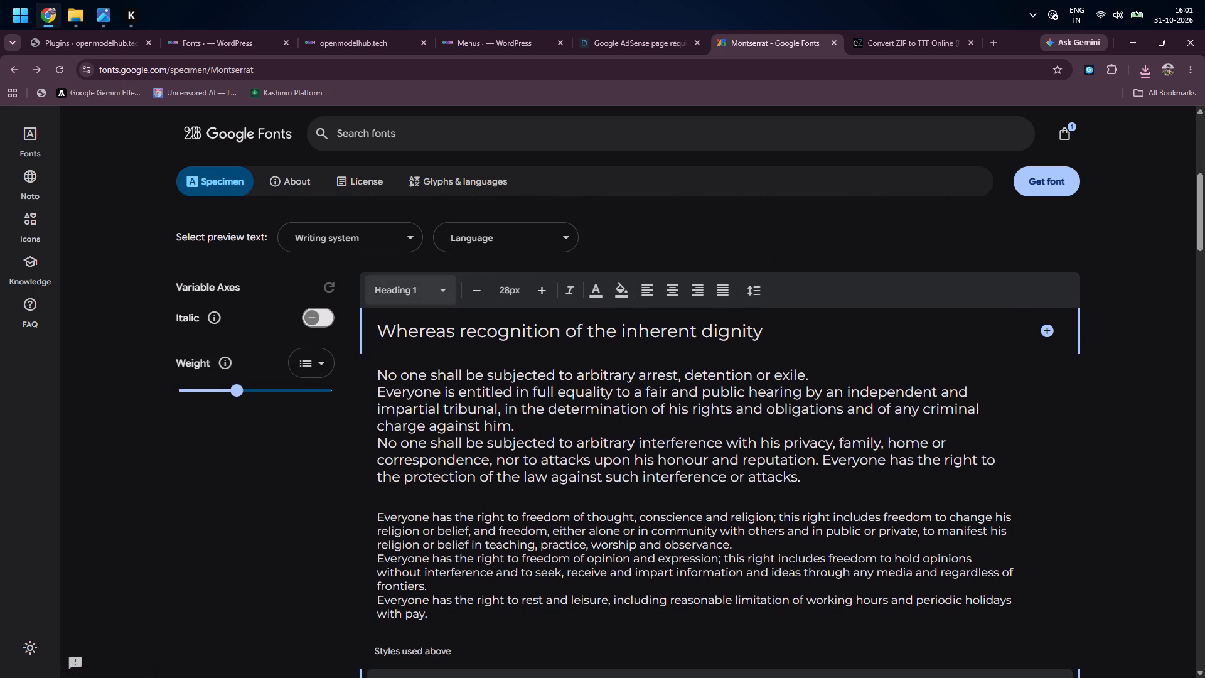
click(468, 400)
scroll(469, 498, down, 1)
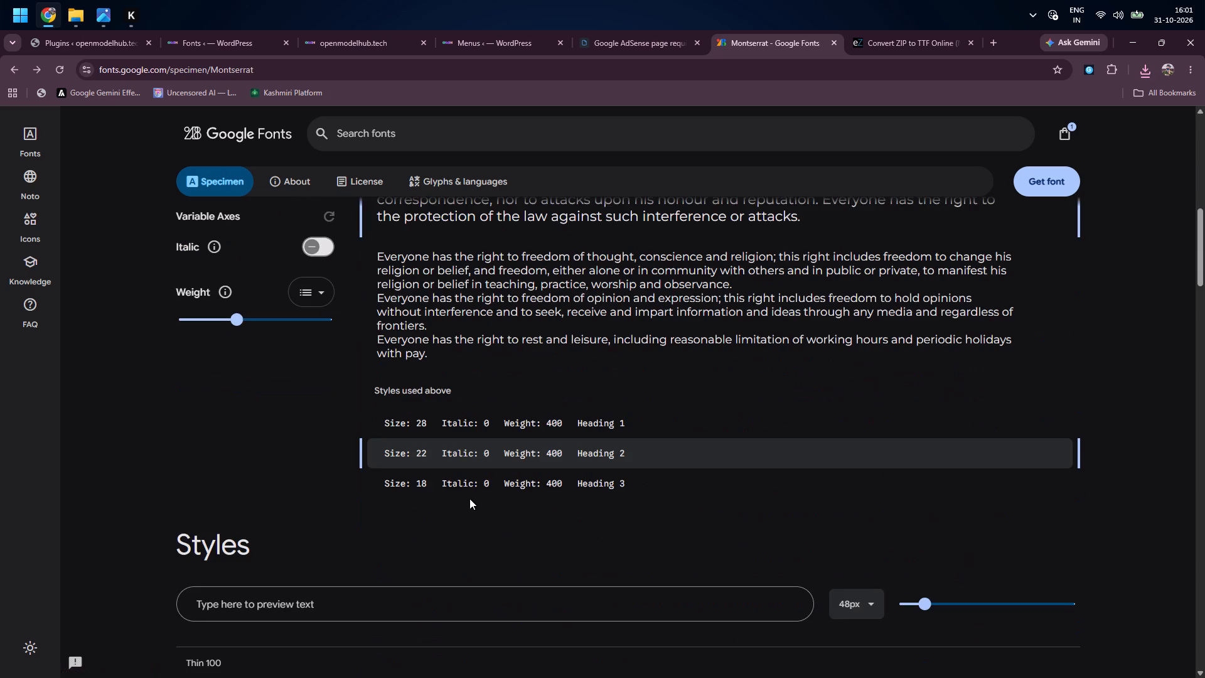
scroll(469, 498, down, 2)
scroll(469, 498, up, 6)
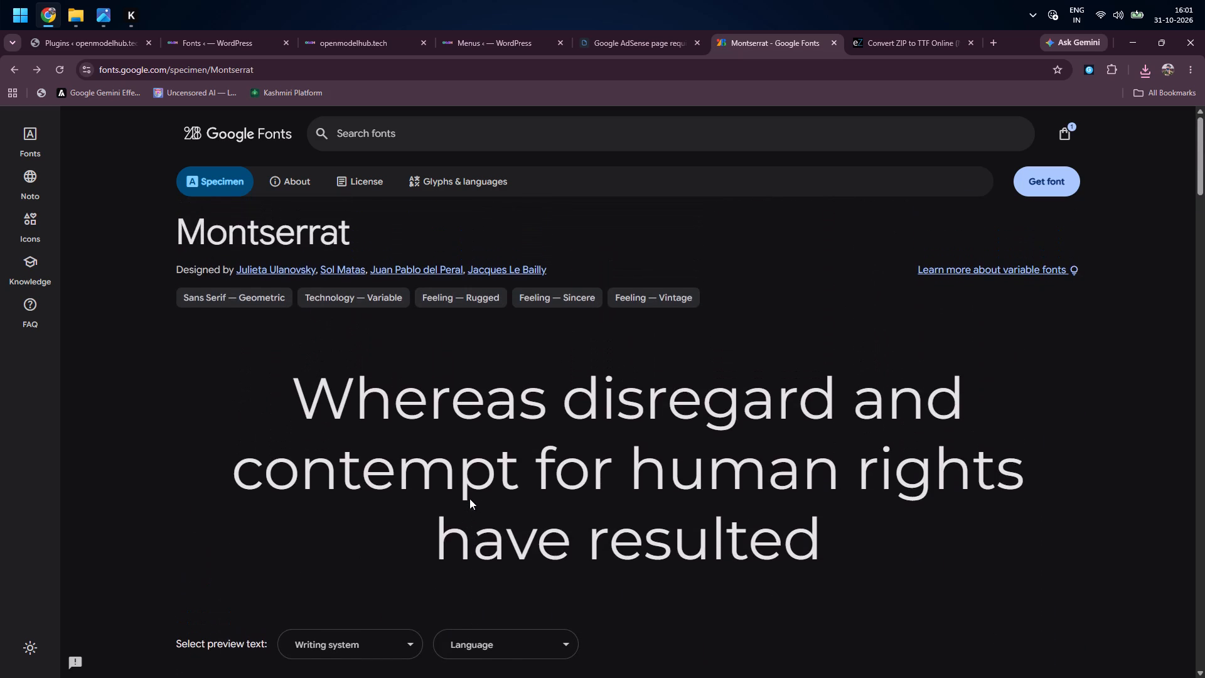
click(469, 498)
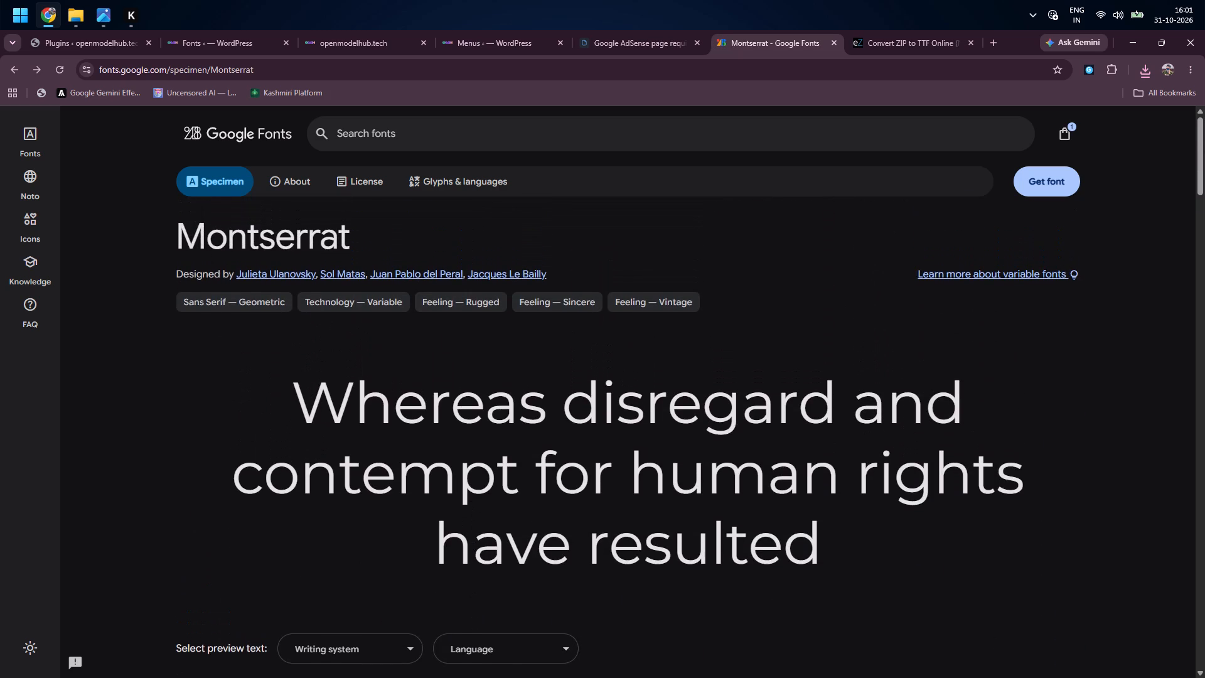
triple_click(554, 493)
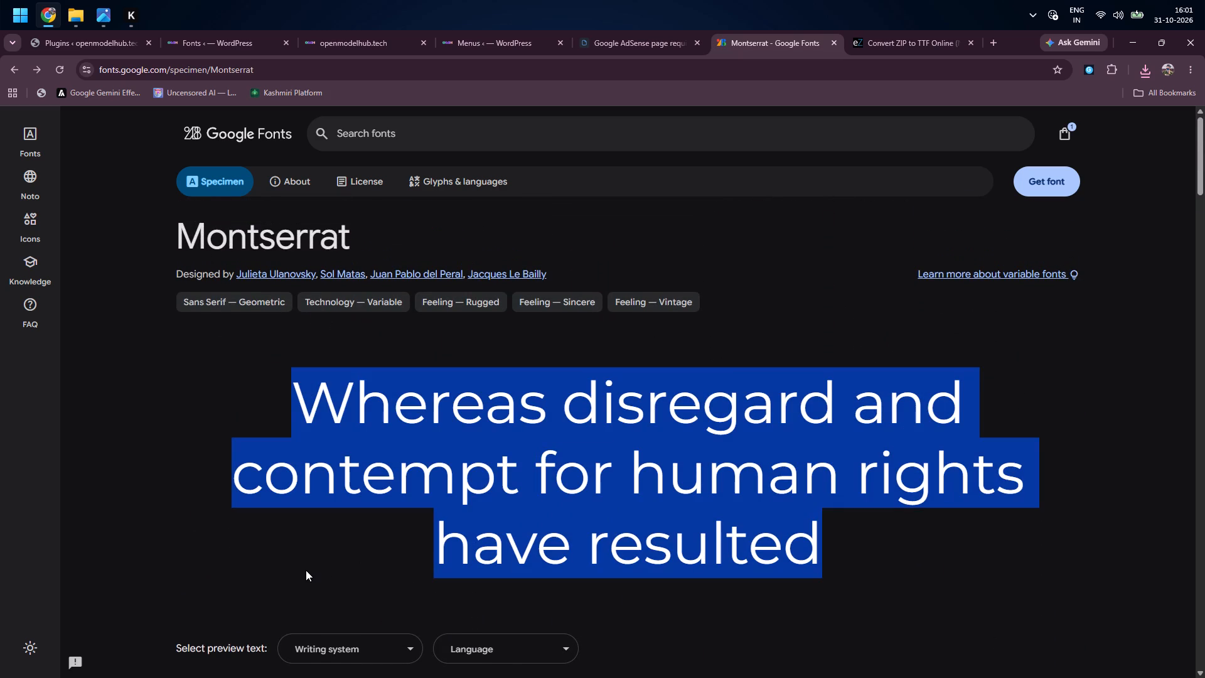
click(306, 570)
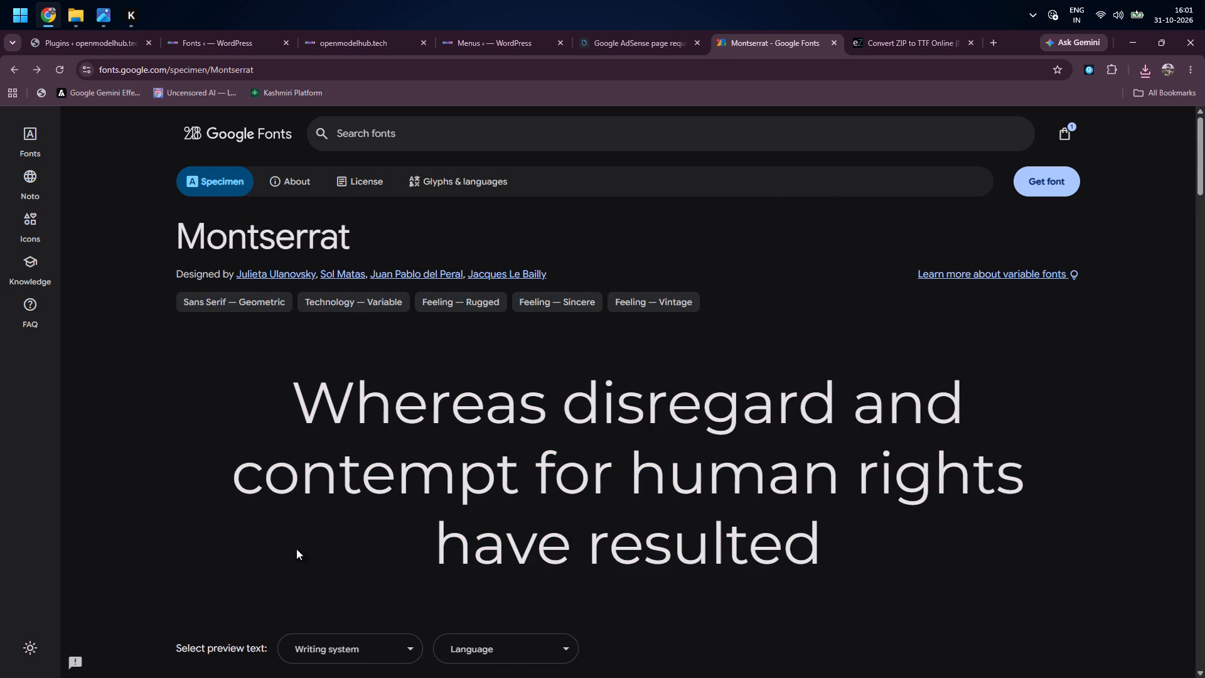
Go back to the "DOWNLOAD MONTSERRAT FONT" search results and open Fontsource's Montserrat download page.
click(9, 67)
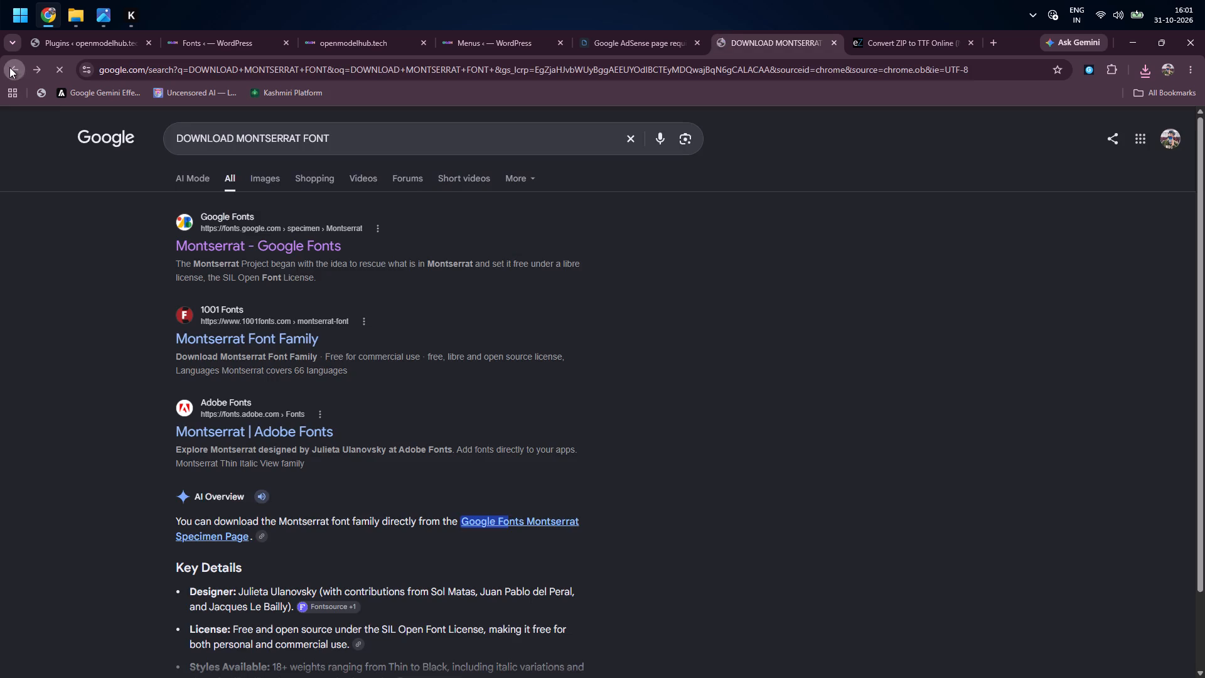
click(238, 234)
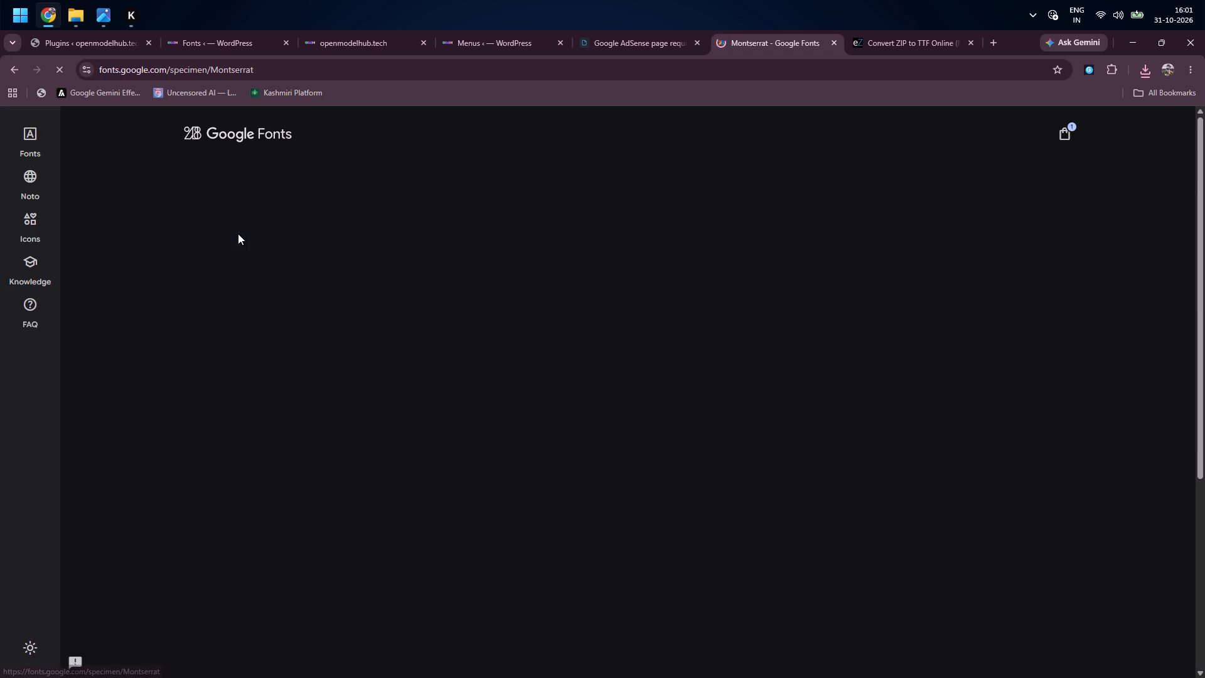
click(12, 70)
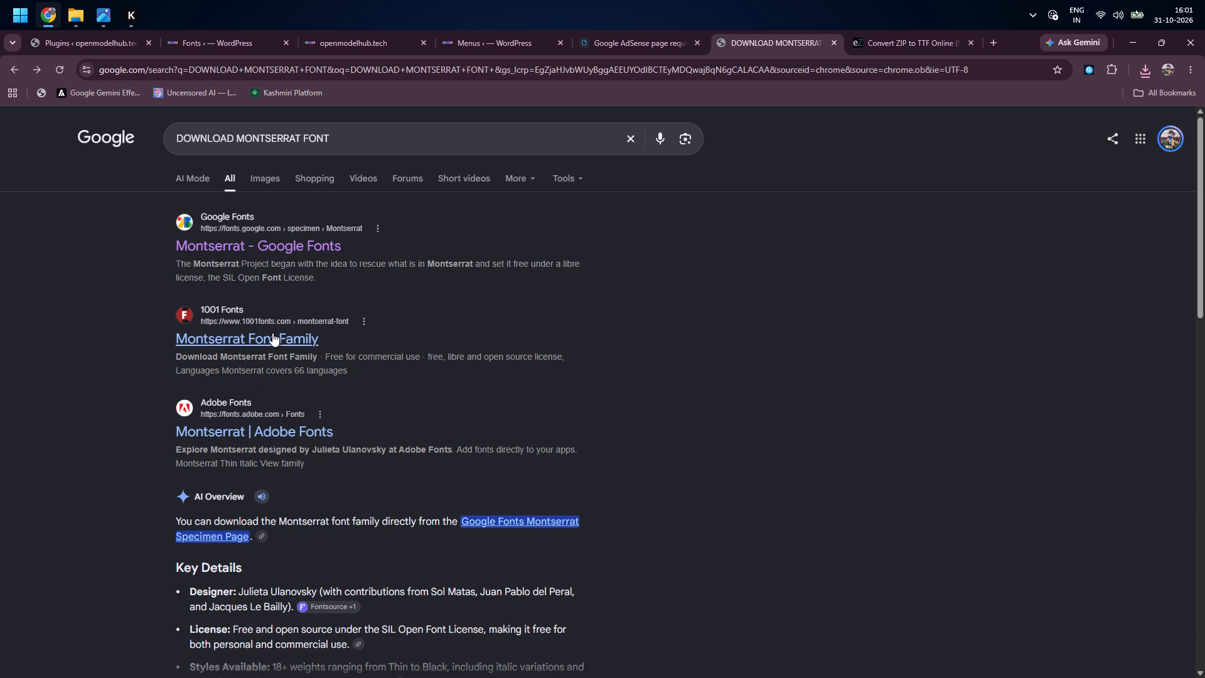
click(261, 340)
scroll(607, 385, down, 5)
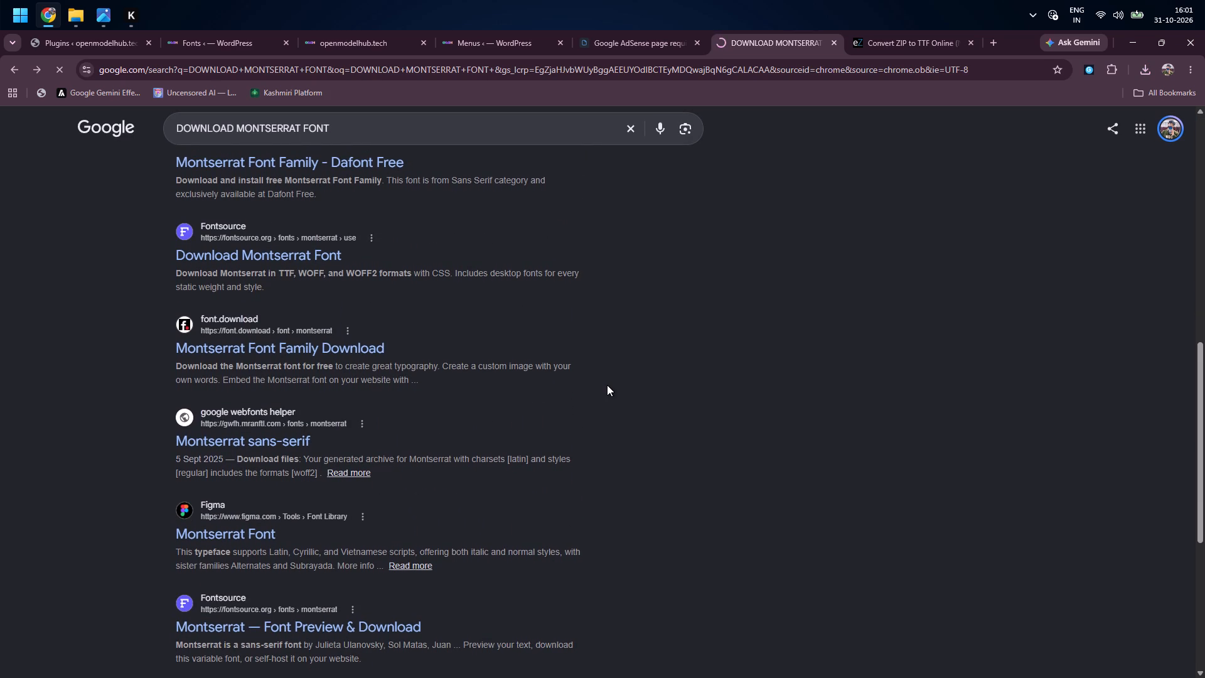
scroll(607, 385, up, 8)
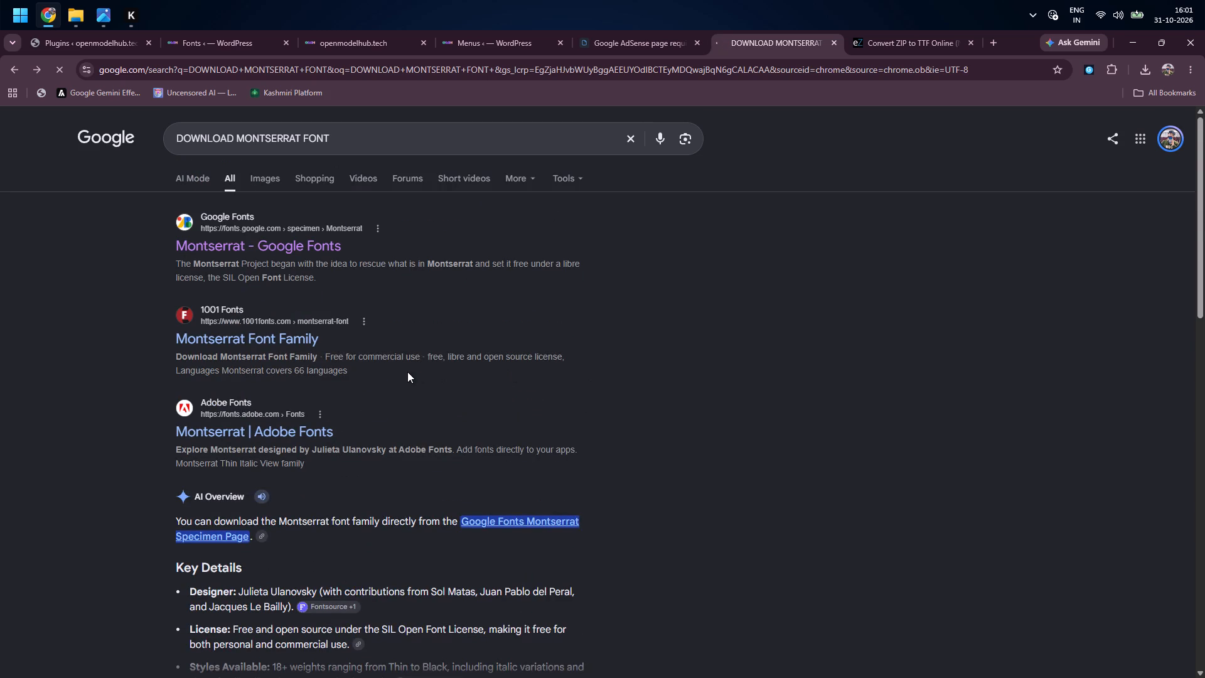
scroll(407, 372, down, 5)
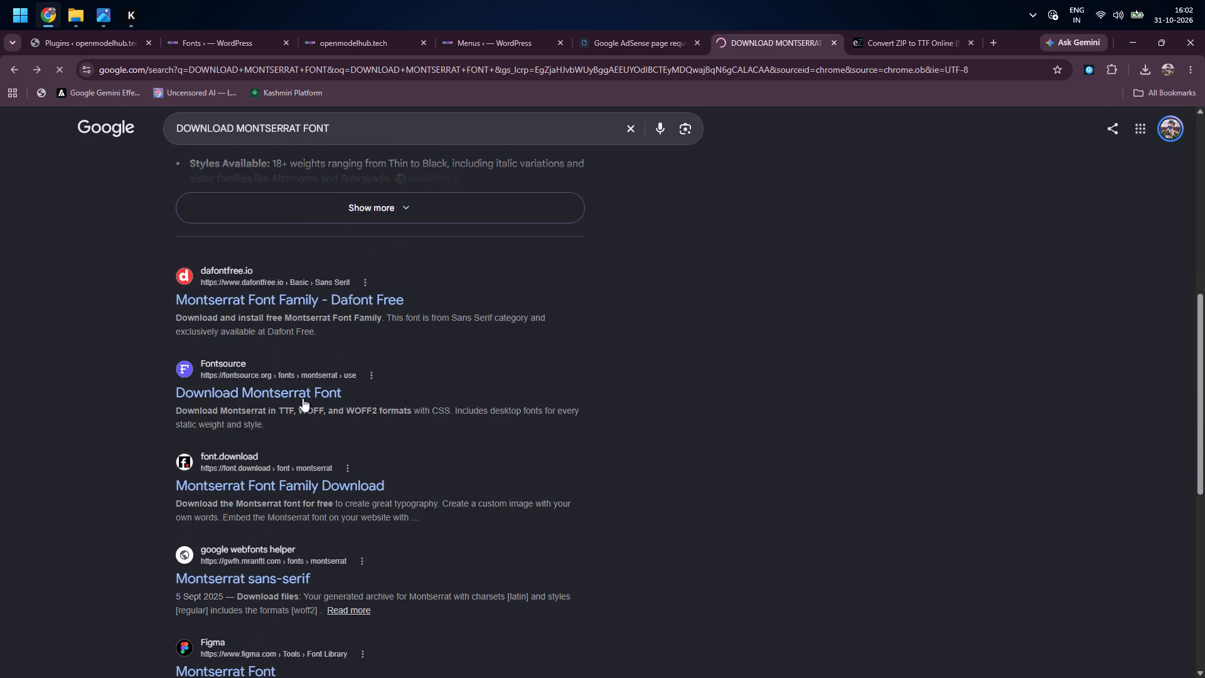
click(277, 393)
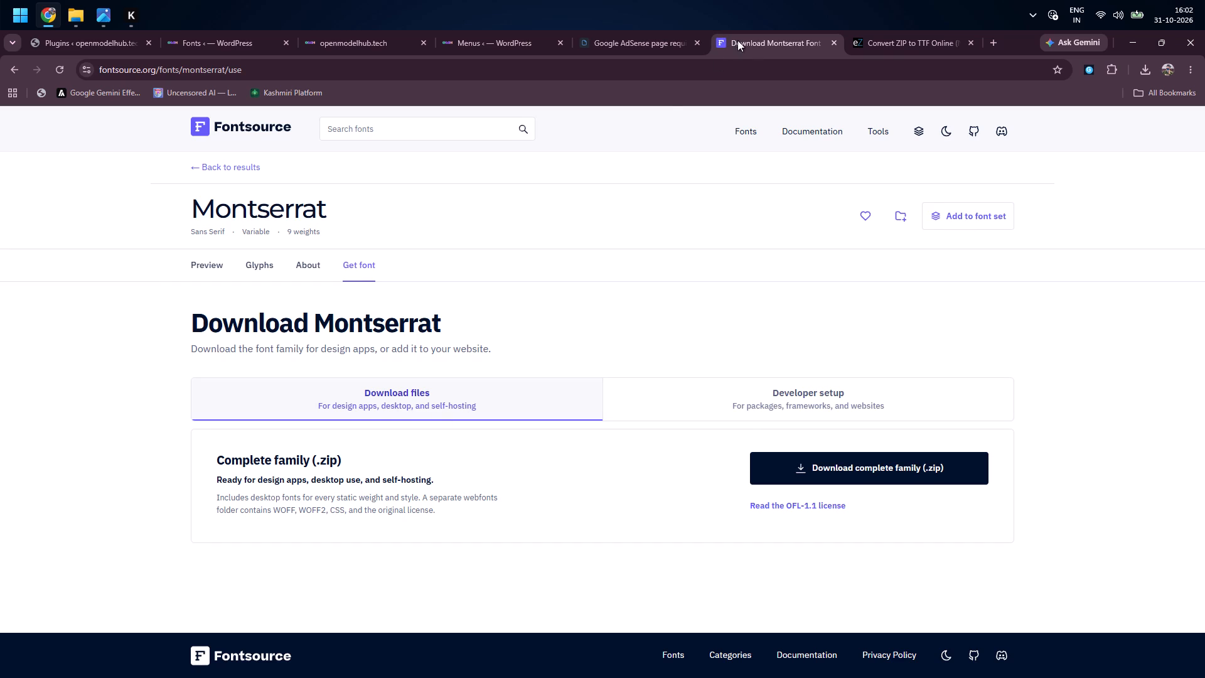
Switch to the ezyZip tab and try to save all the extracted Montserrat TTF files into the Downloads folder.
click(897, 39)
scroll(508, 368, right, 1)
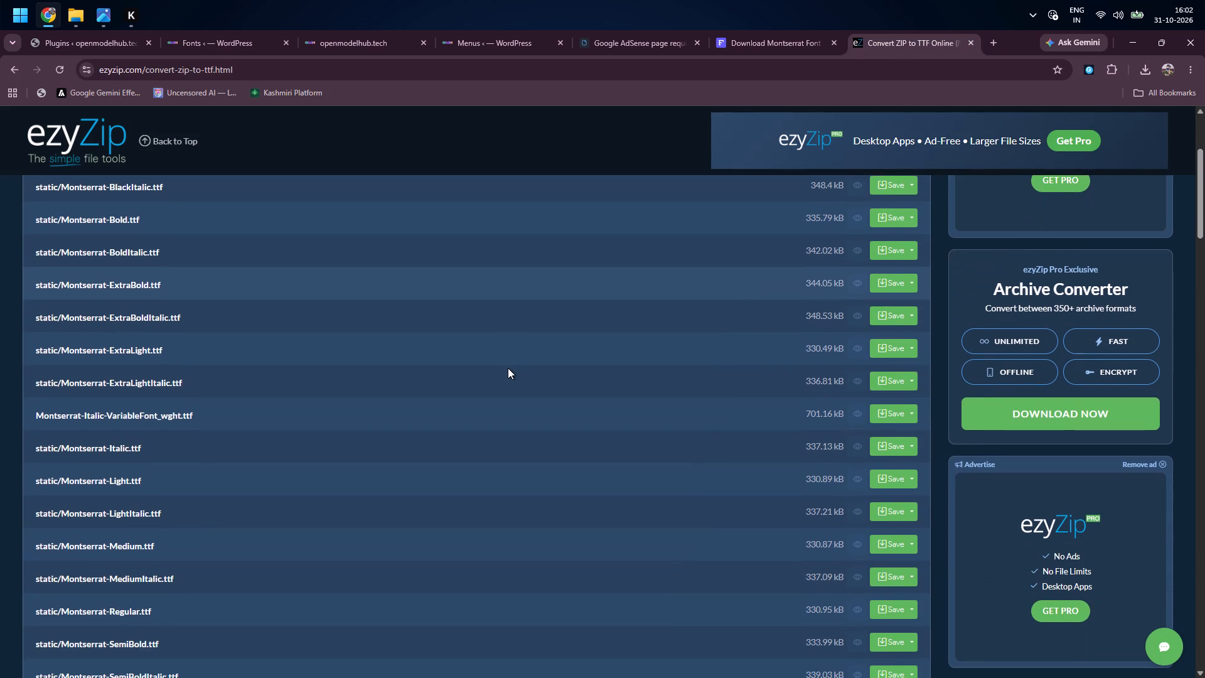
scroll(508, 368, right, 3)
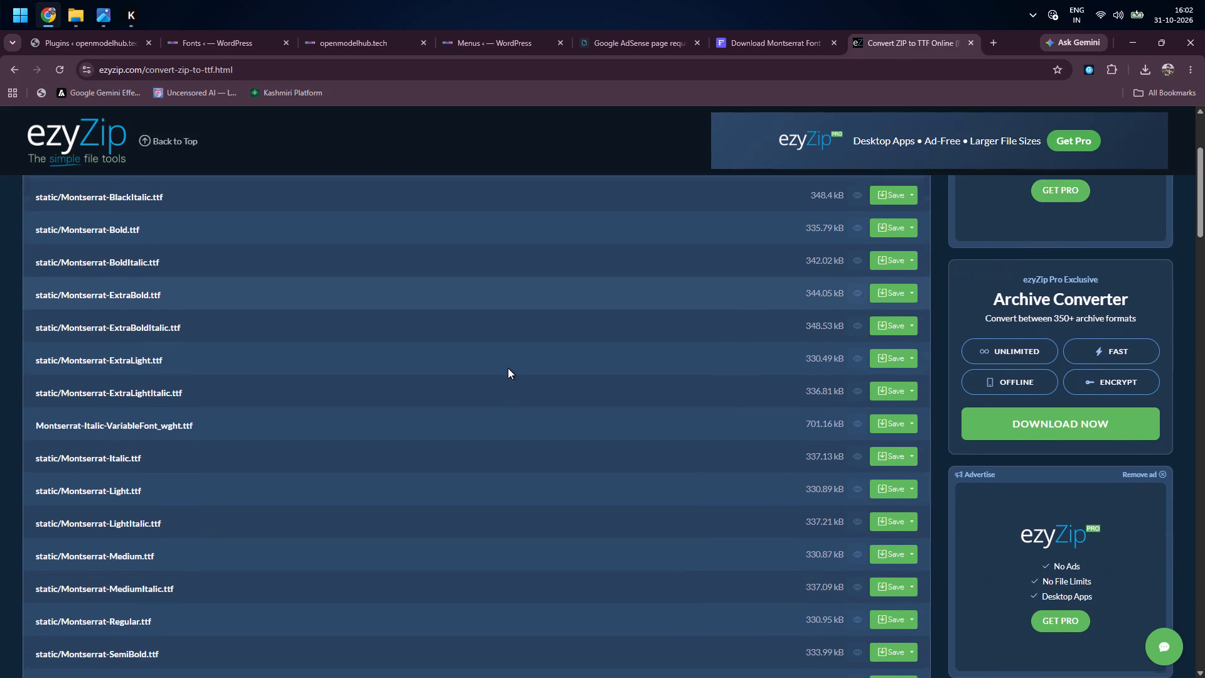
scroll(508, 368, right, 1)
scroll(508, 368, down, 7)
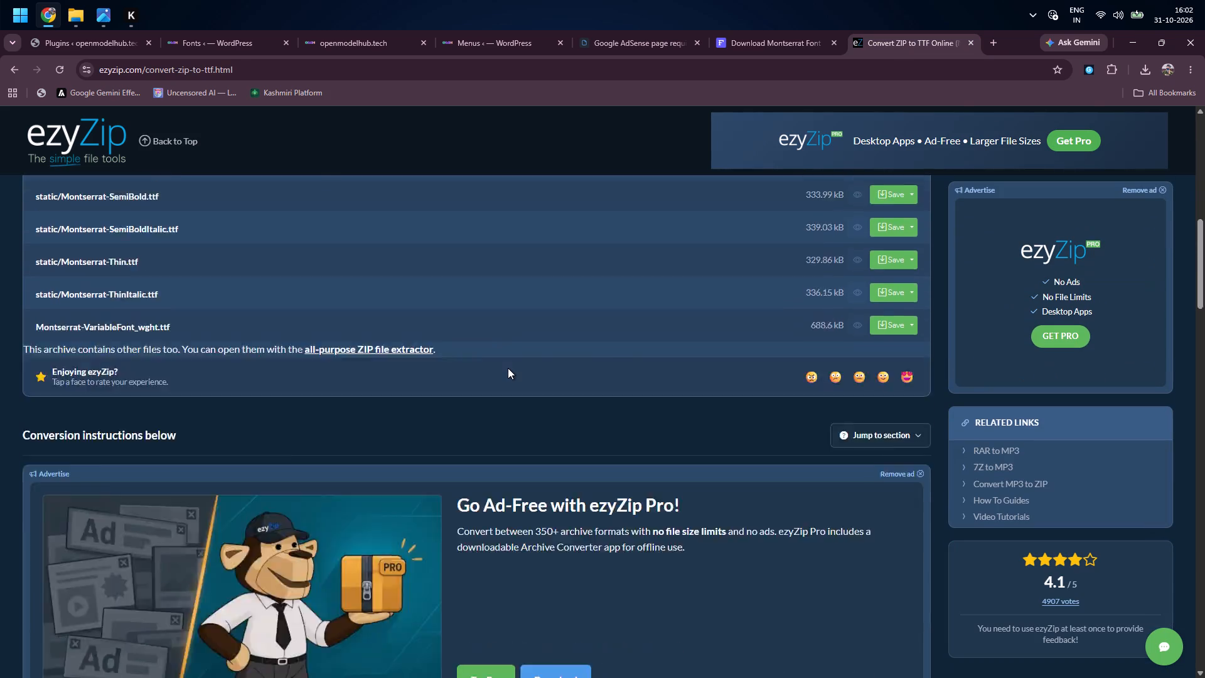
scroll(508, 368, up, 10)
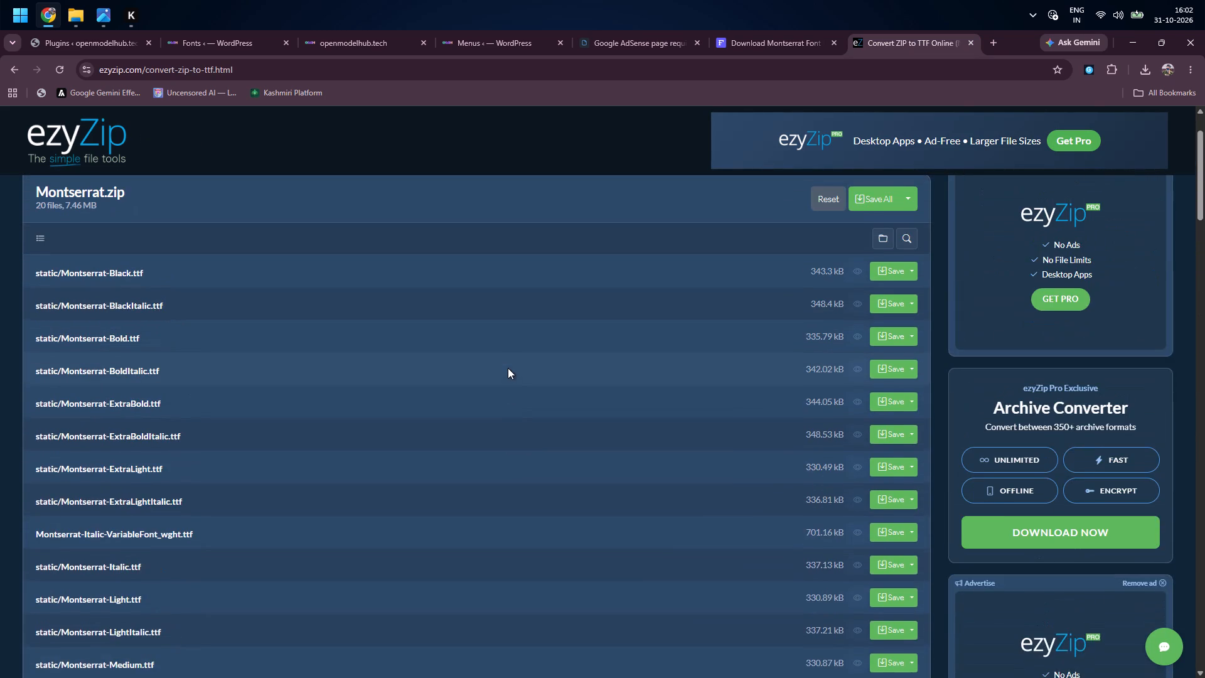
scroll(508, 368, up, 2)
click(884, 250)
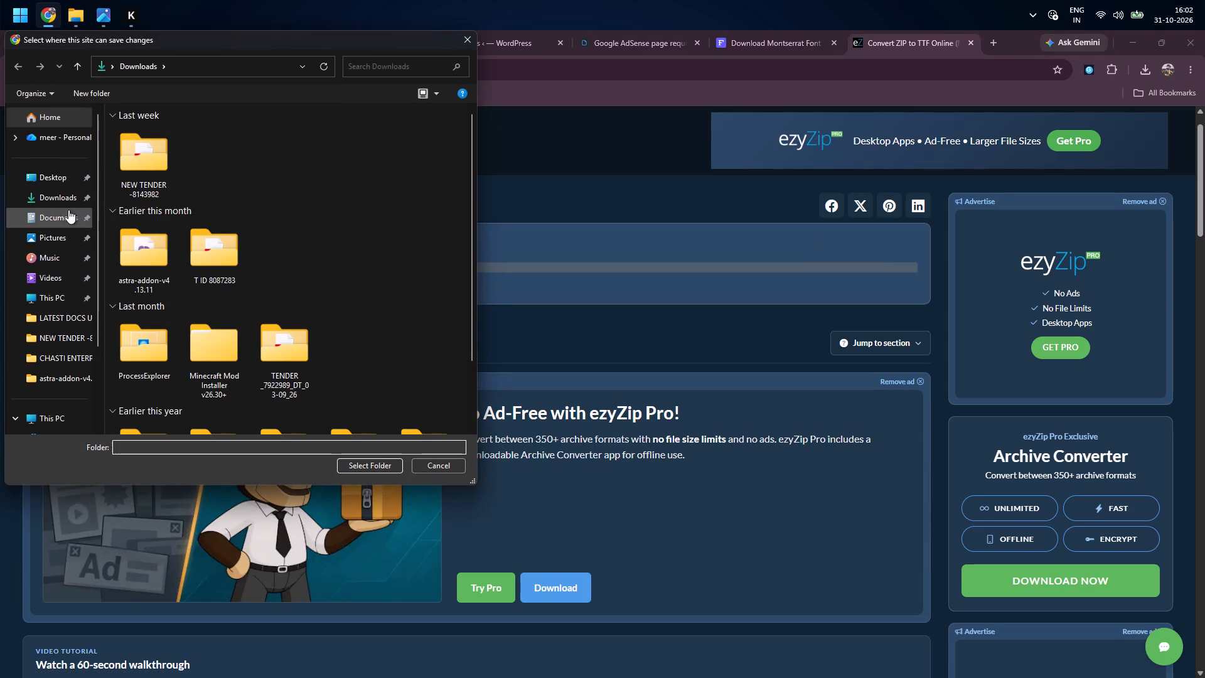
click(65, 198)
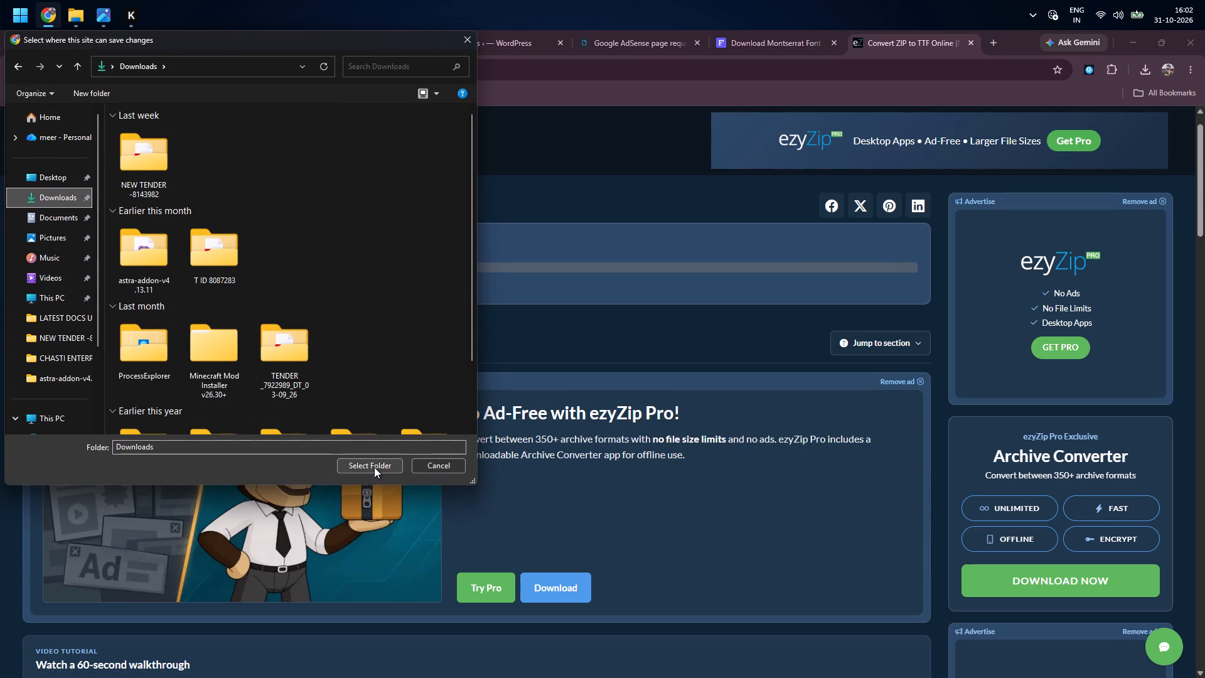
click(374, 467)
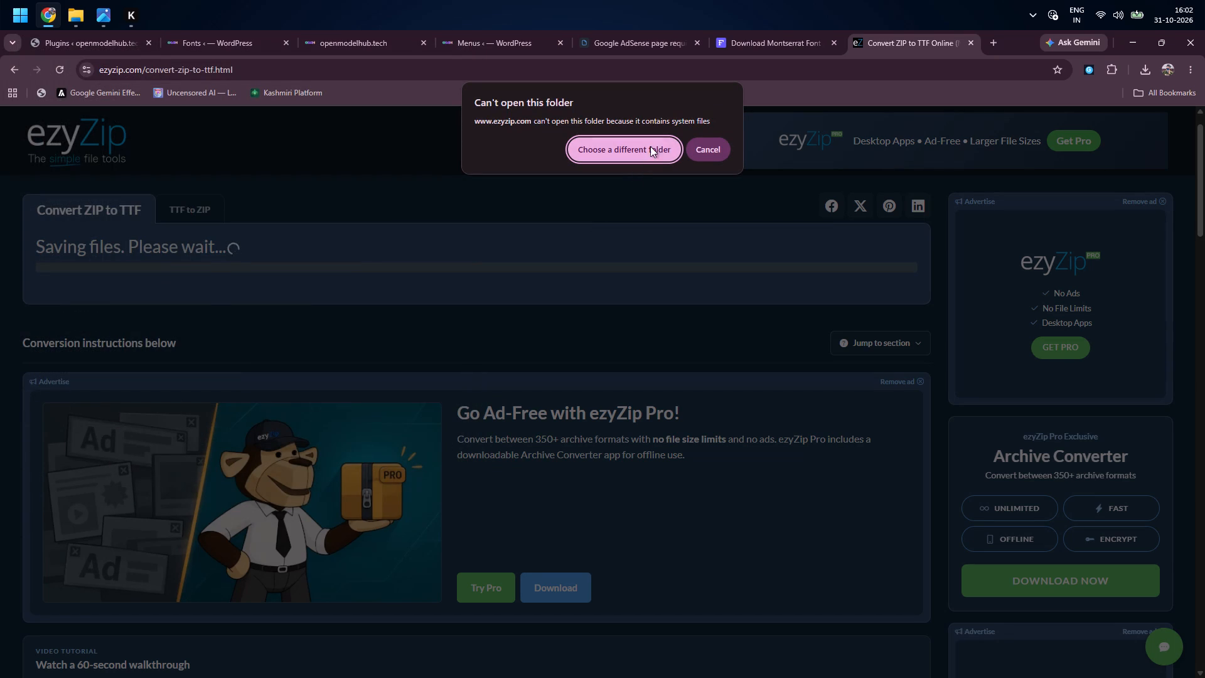
Save all the extracted TTF files into a new folder named FONTS on New Volume (E:), allowing ezyZip to edit files there.
click(643, 145)
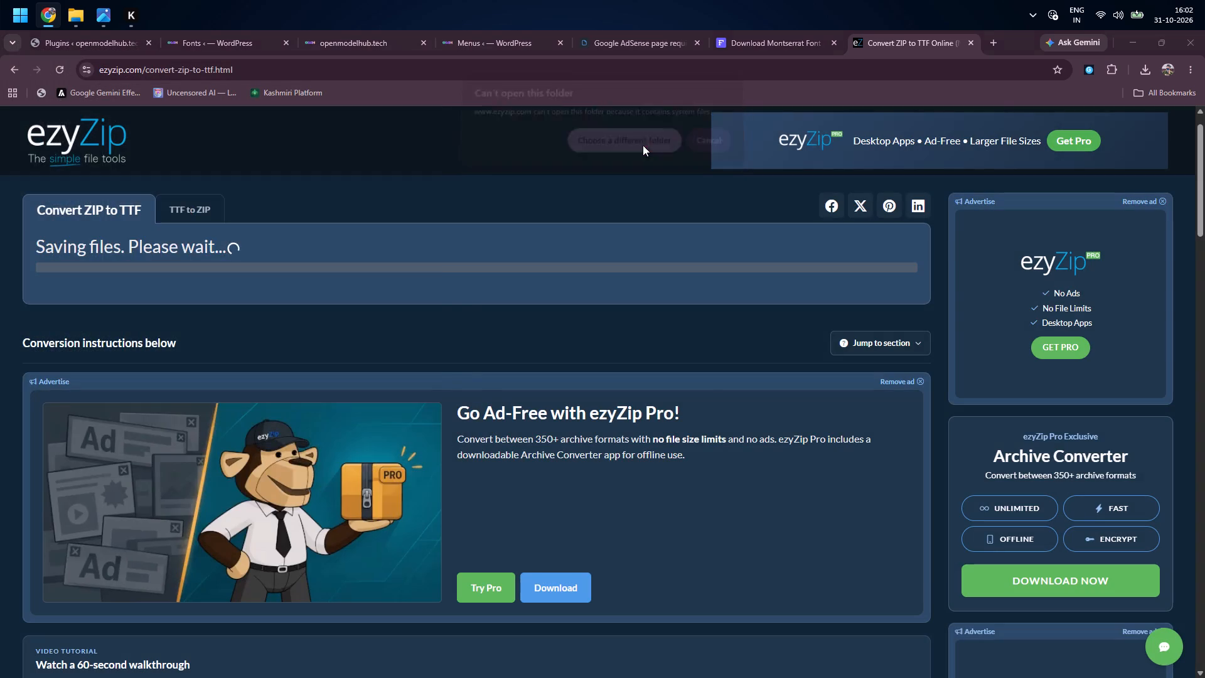
scroll(44, 217, up, 4)
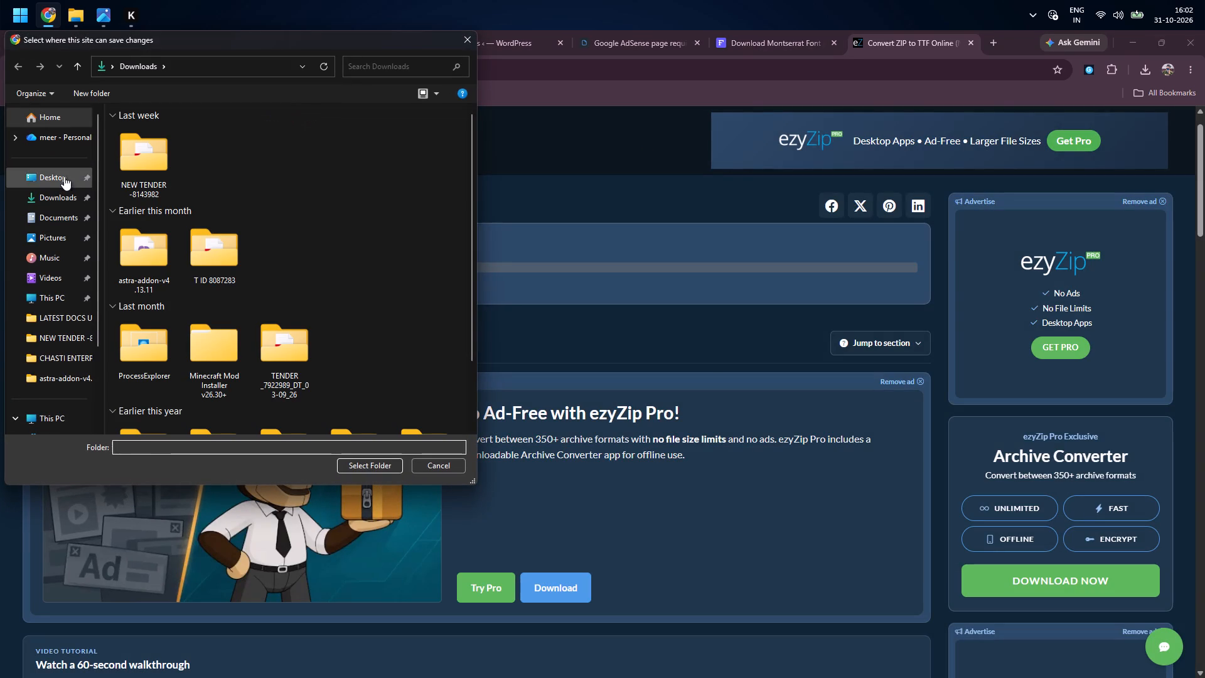
scroll(61, 196, down, 4)
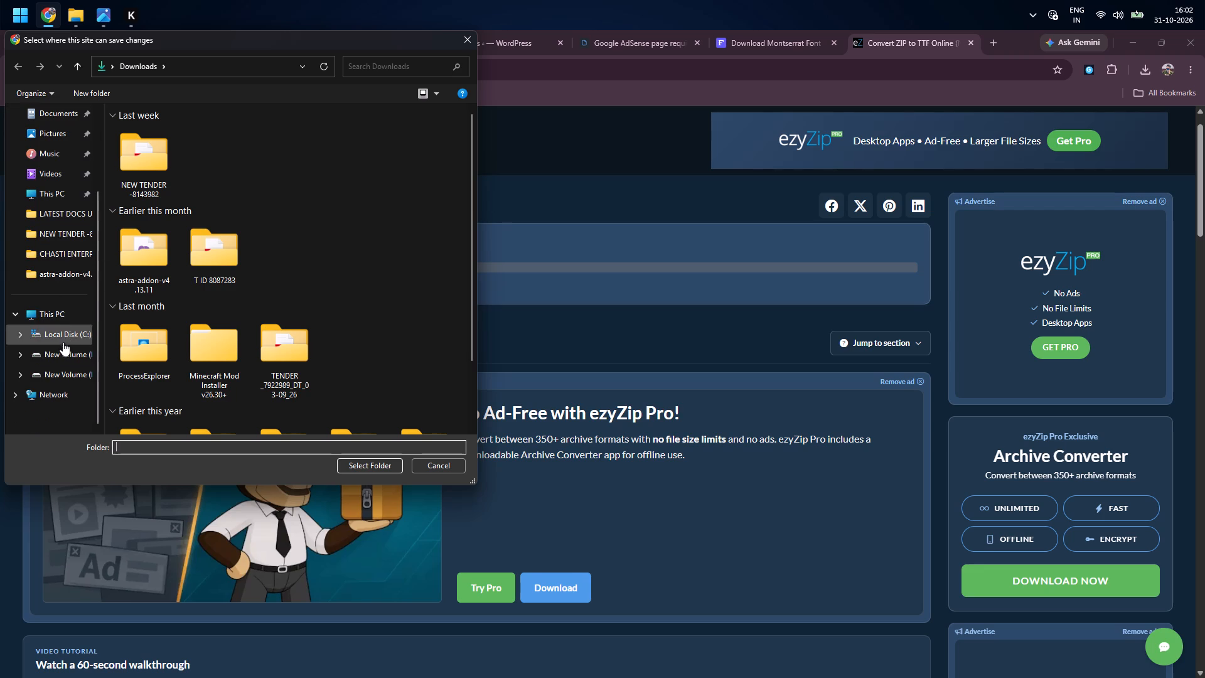
click(63, 352)
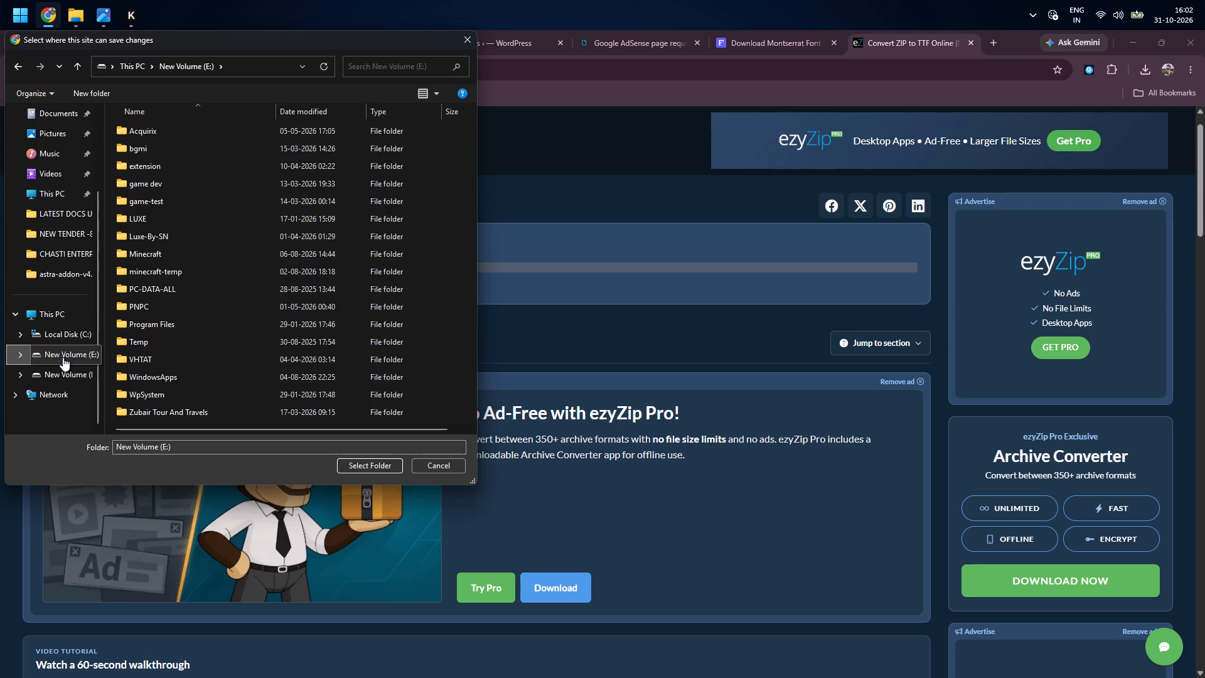
key(ctrl+shift+n)
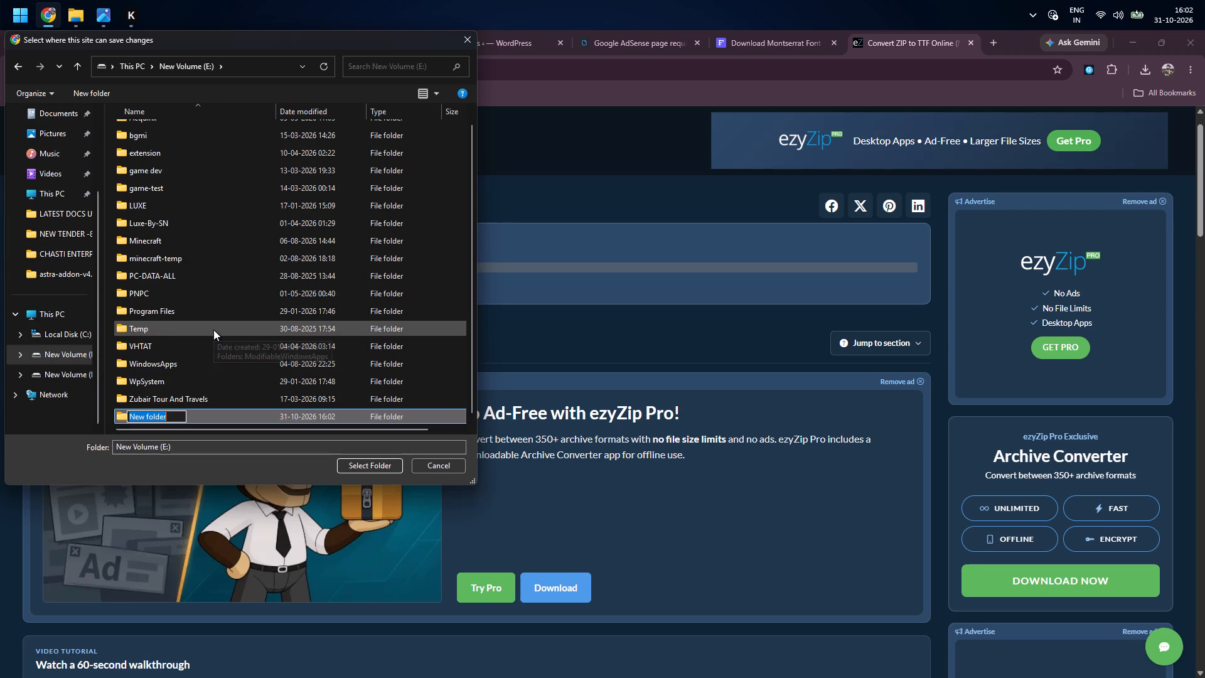
text(FONTS)
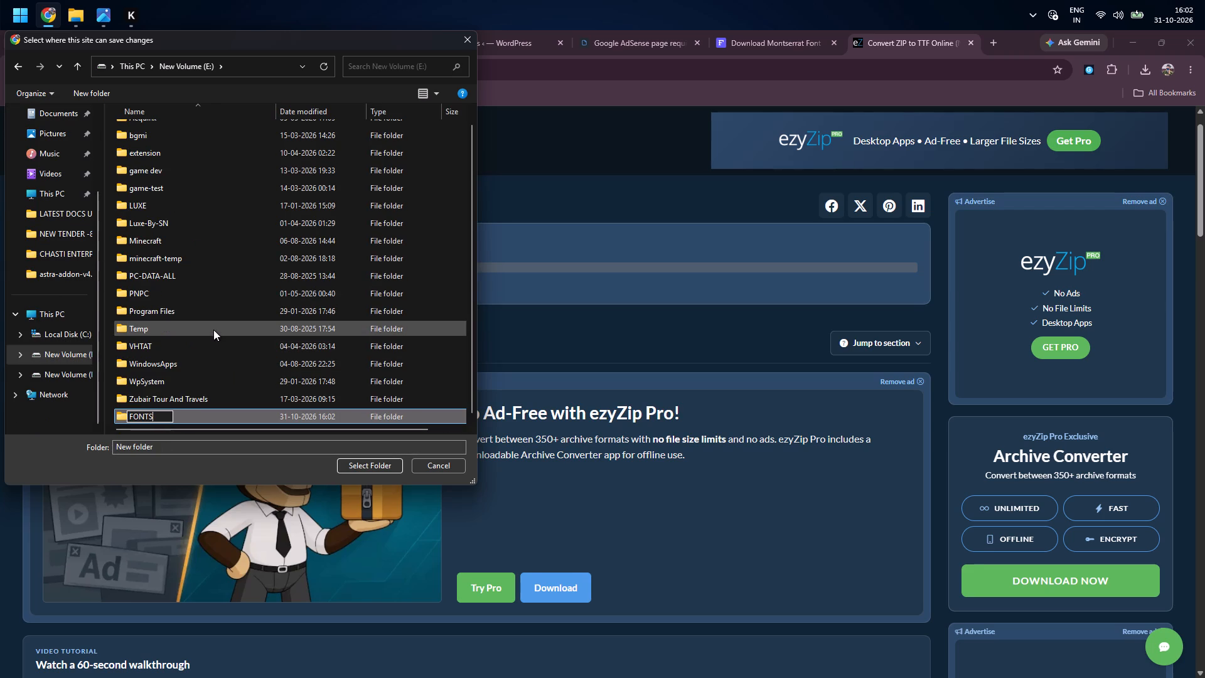
key(Return)
click(373, 461)
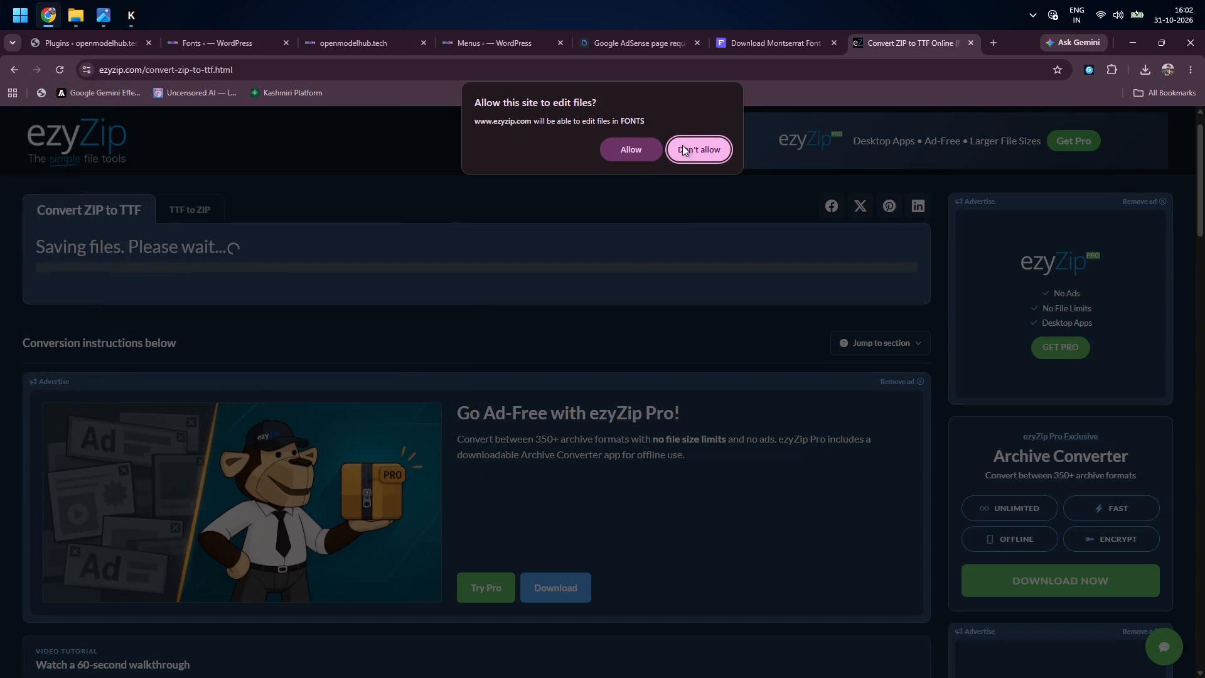
click(621, 153)
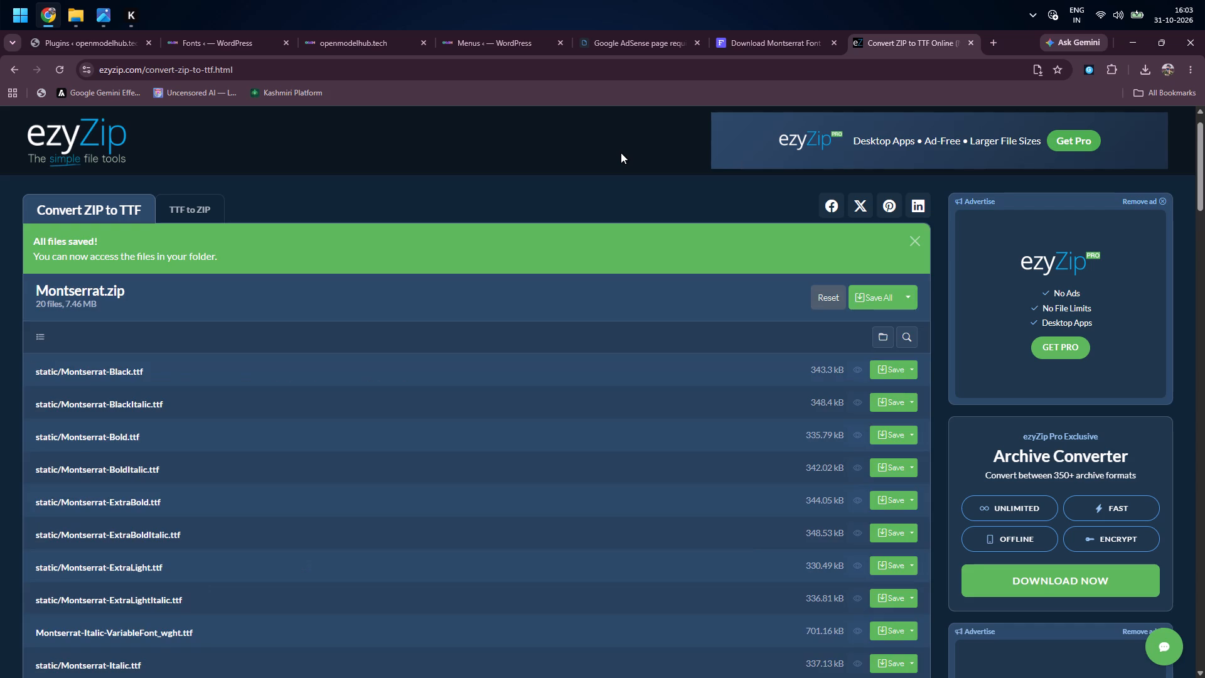
Switch to the WordPress Fonts tab and upload Montserrat-Medium from the static subfolder of E:\FONTS.
click(667, 47)
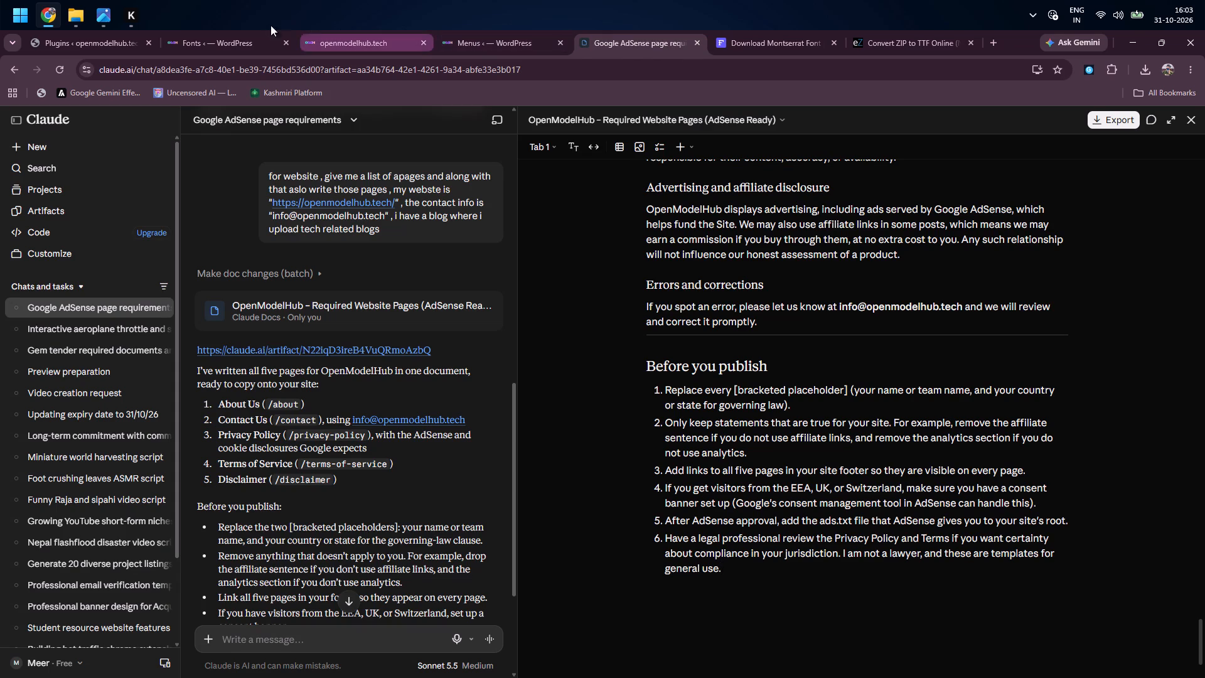
click(220, 43)
click(633, 318)
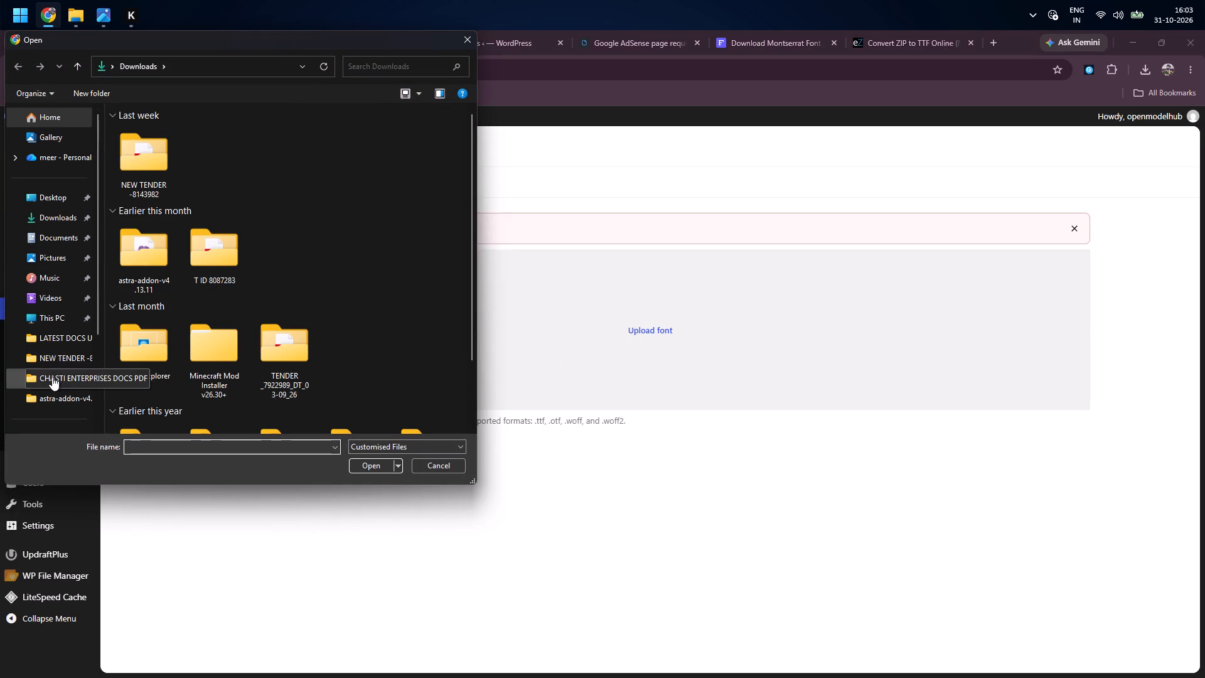
scroll(52, 377, down, 5)
click(75, 356)
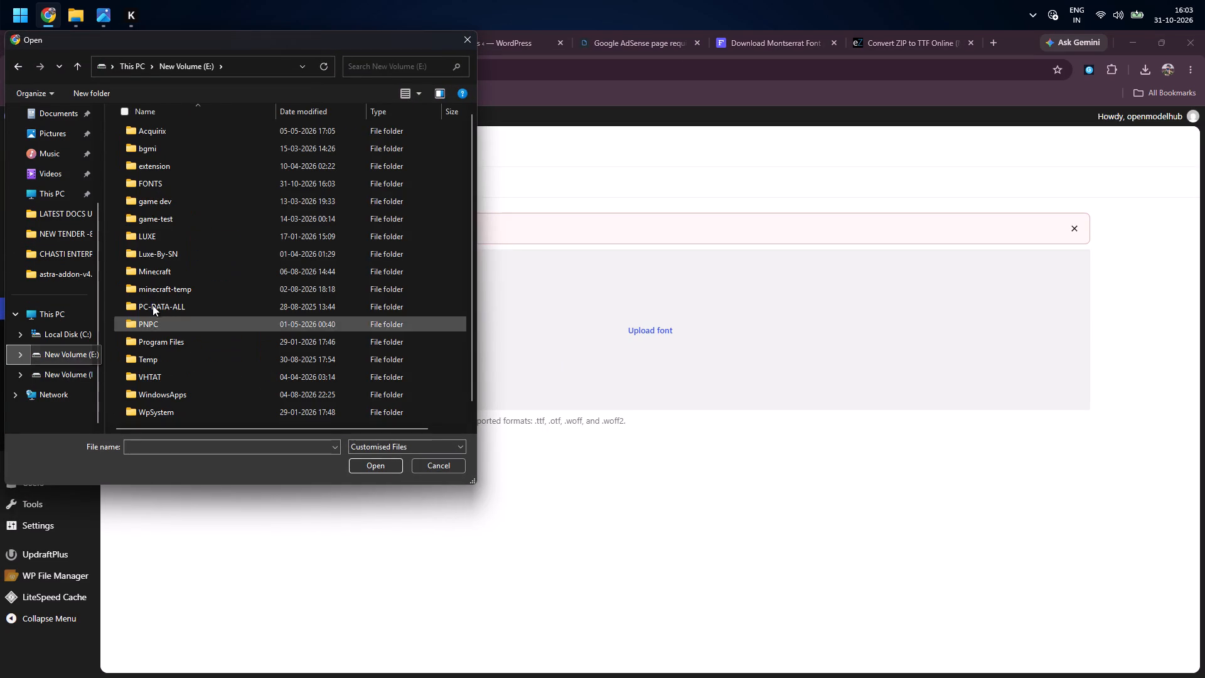
scroll(252, 254, down, 2)
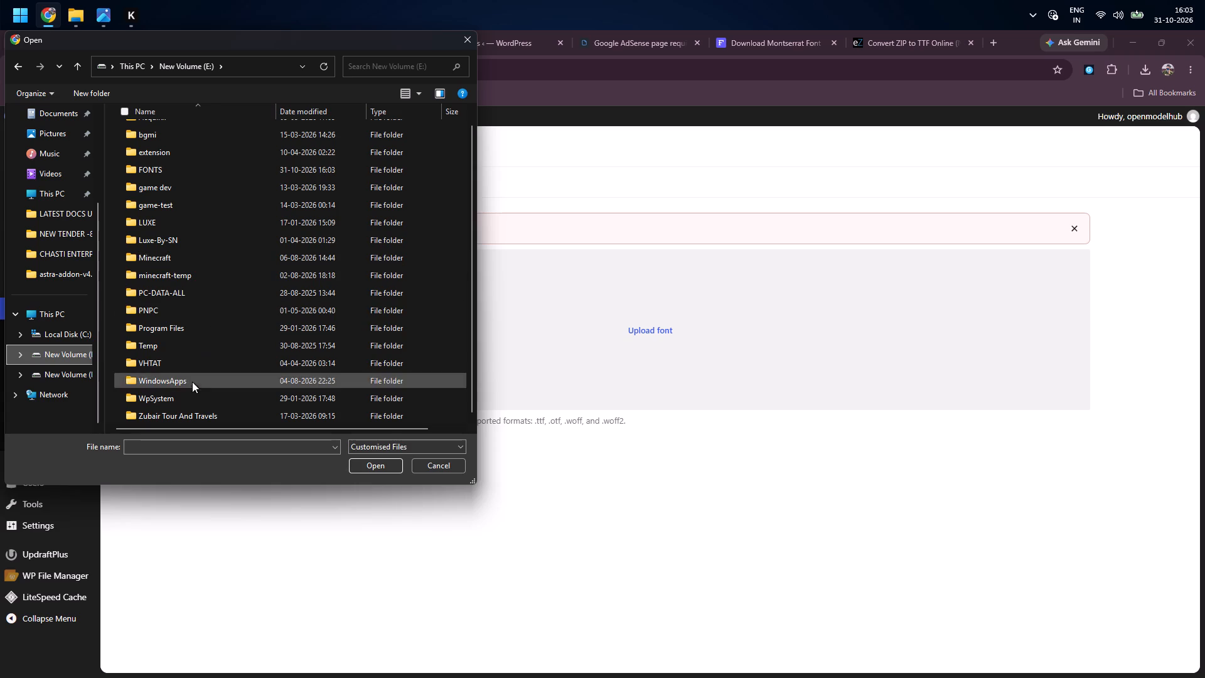
scroll(241, 158, up, 2)
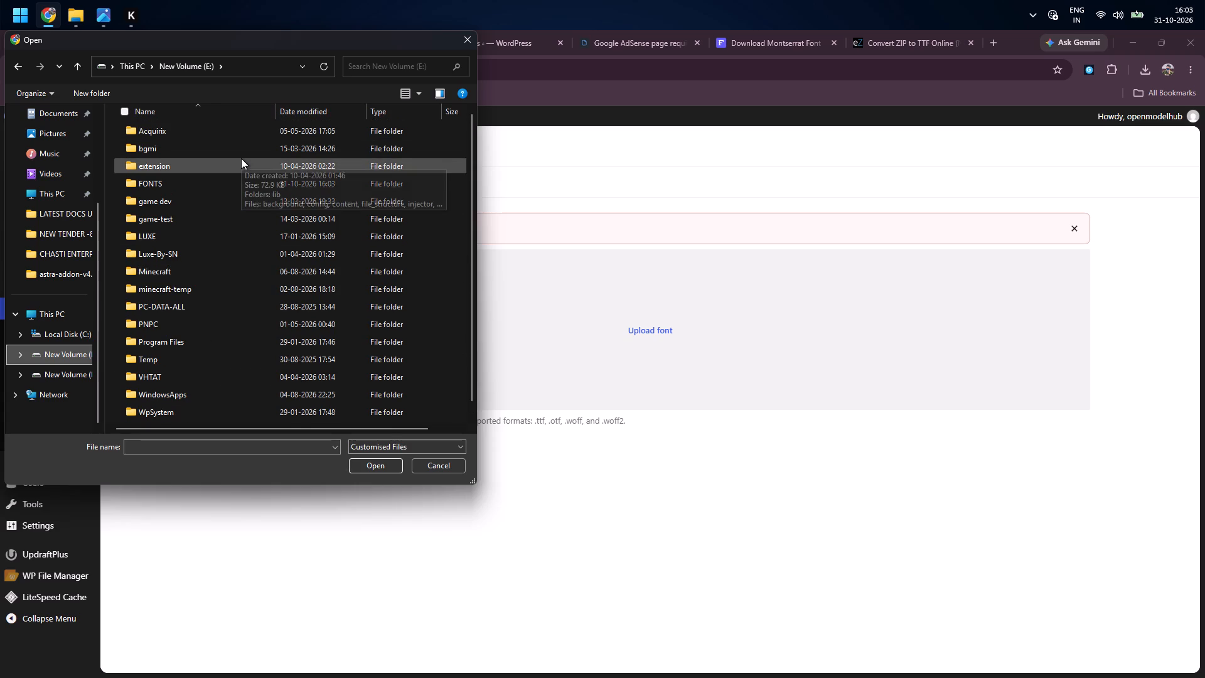
scroll(241, 158, up, 1)
double_click(200, 188)
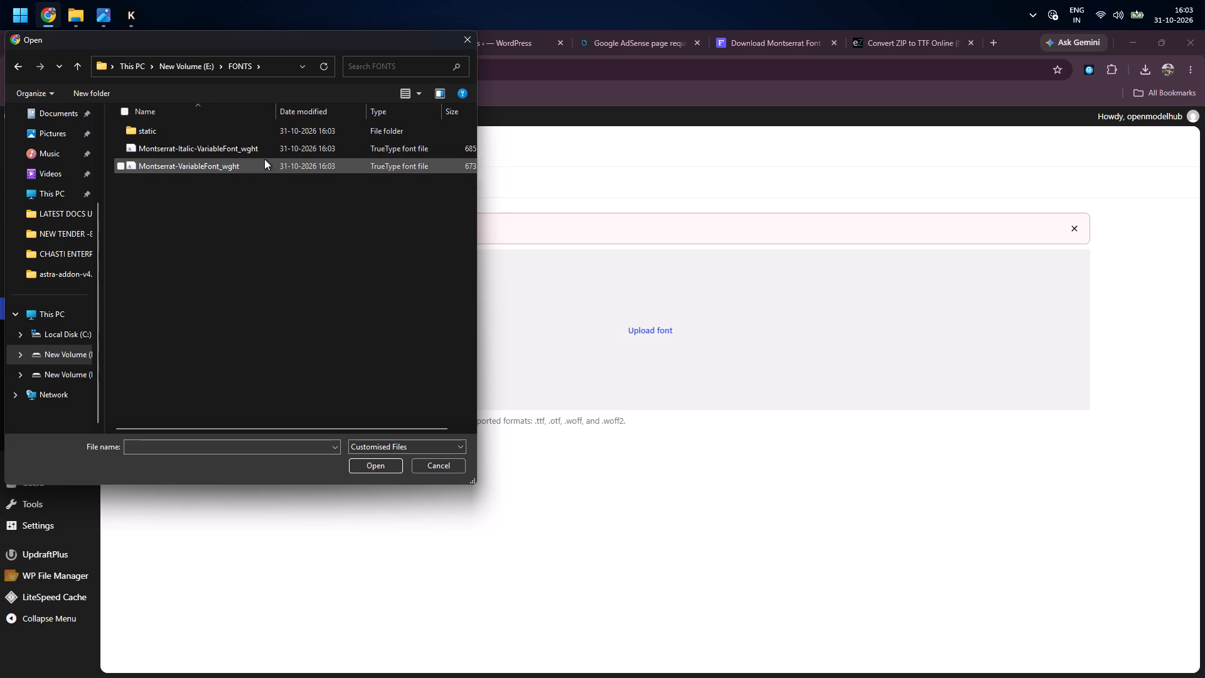
double_click(195, 131)
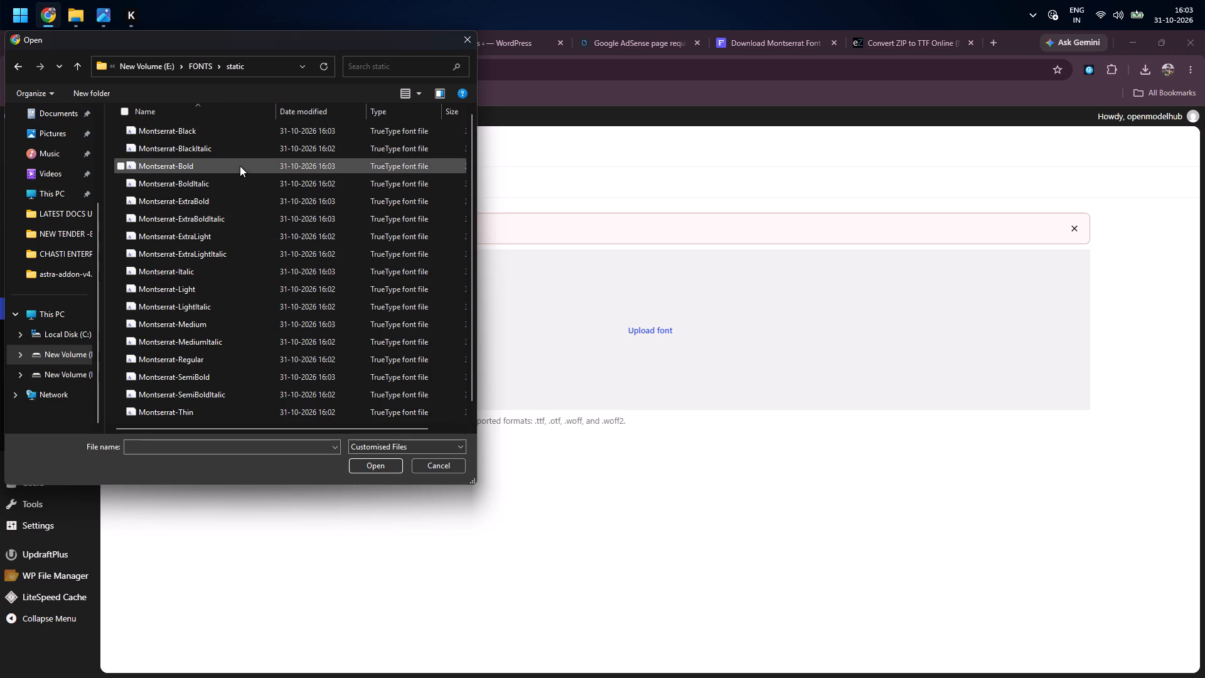
click(202, 325)
click(388, 468)
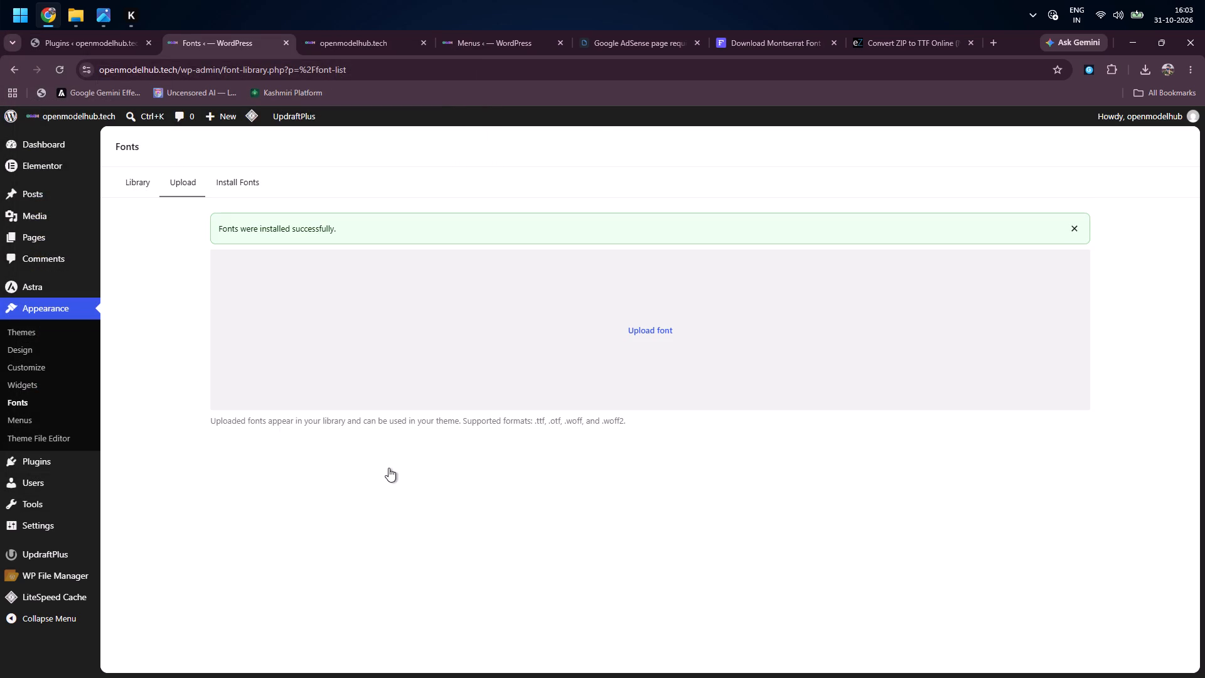
Check Montserrat's variants in the WordPress font library, and view the Google Fonts installation option.
click(142, 185)
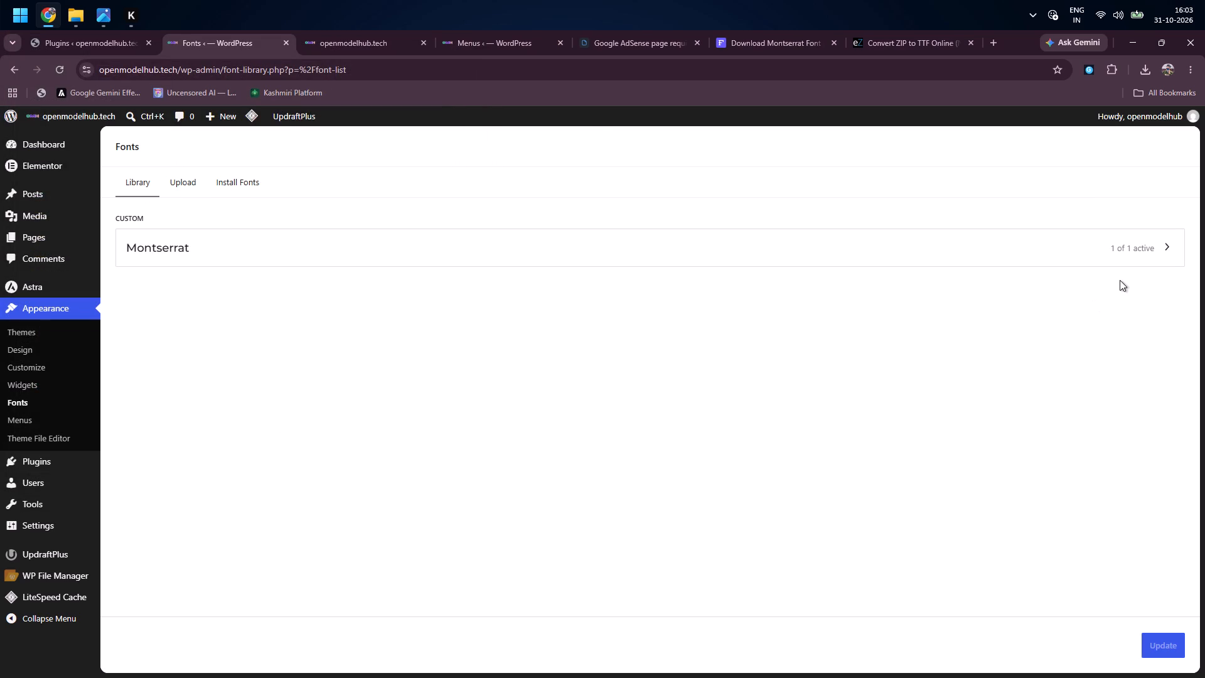
click(1162, 252)
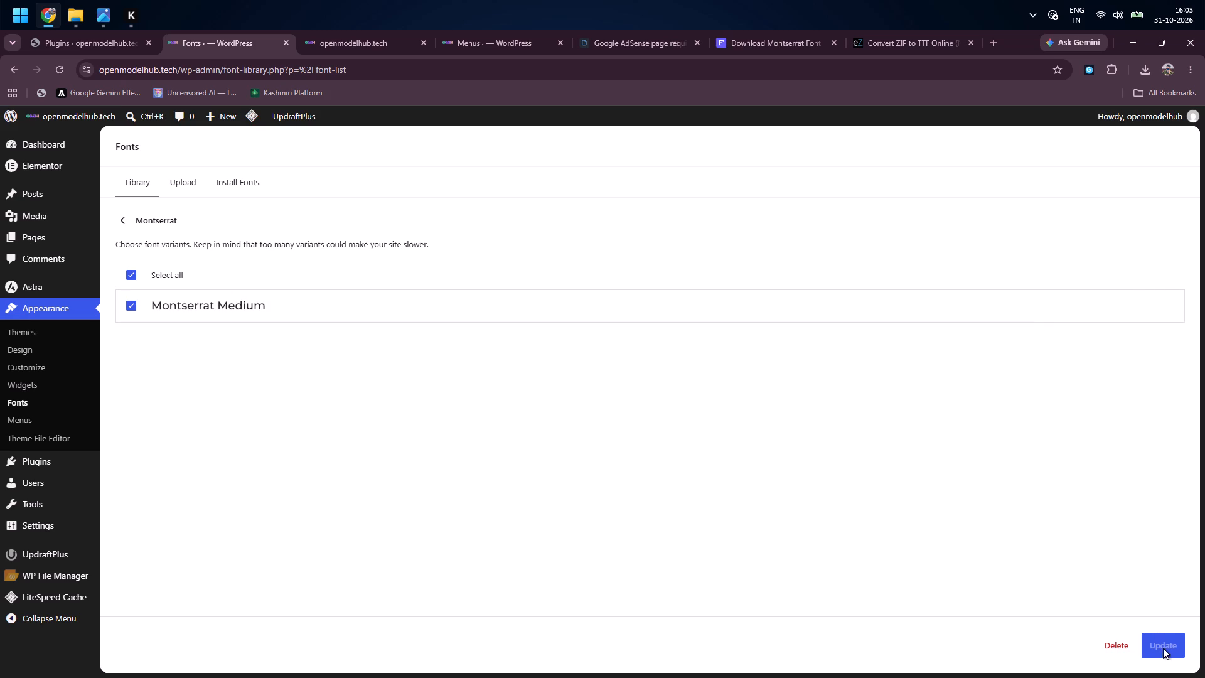
click(247, 179)
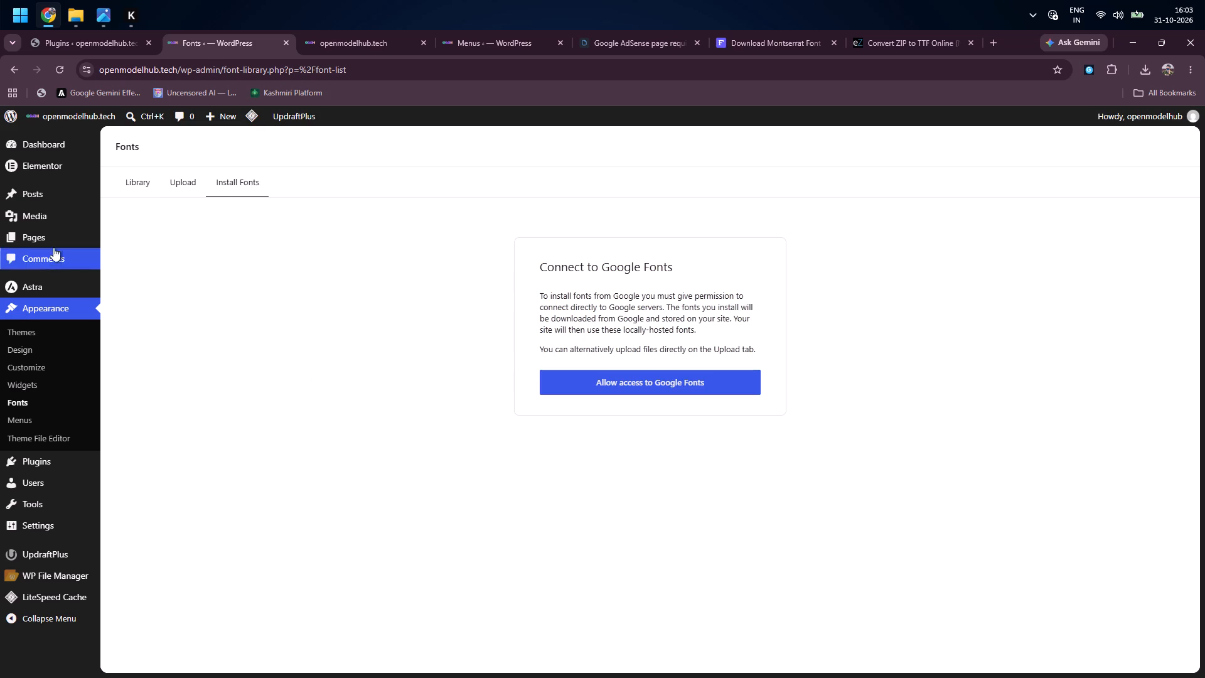
Switch to the openmodelhub.tech home page and reload it to check the site's font.
click(360, 38)
click(60, 68)
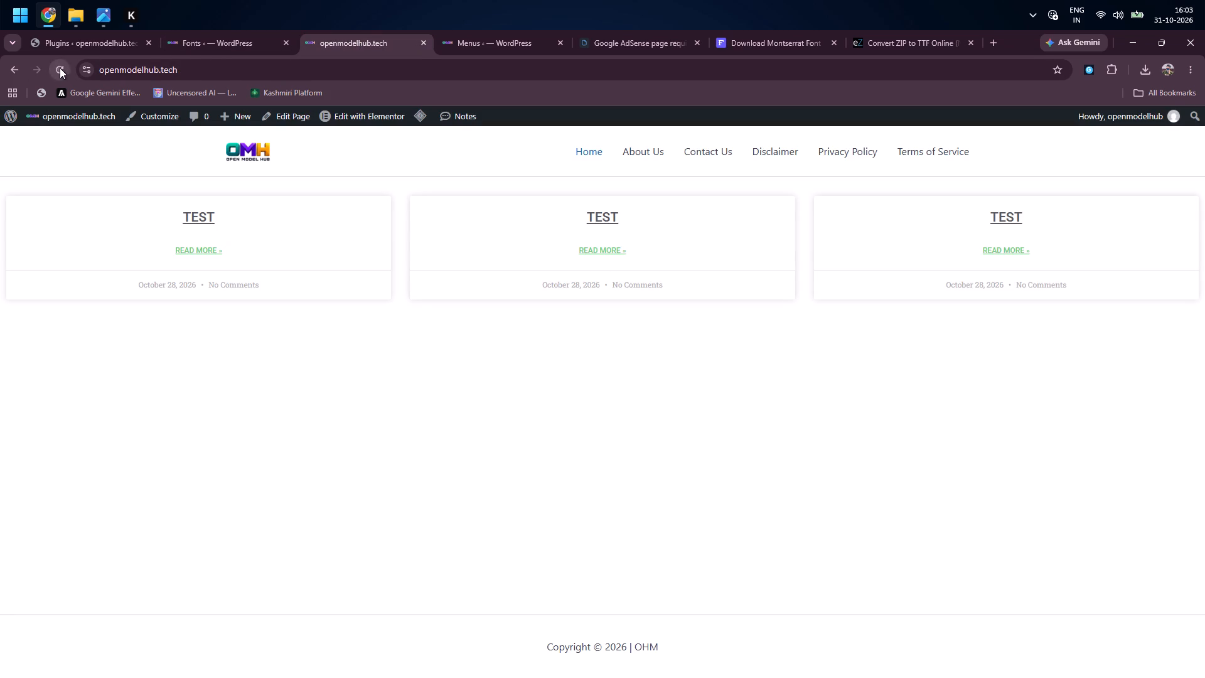
click(60, 68)
Return to the WordPress font library and review the selected variants of the Montserrat family.
click(222, 45)
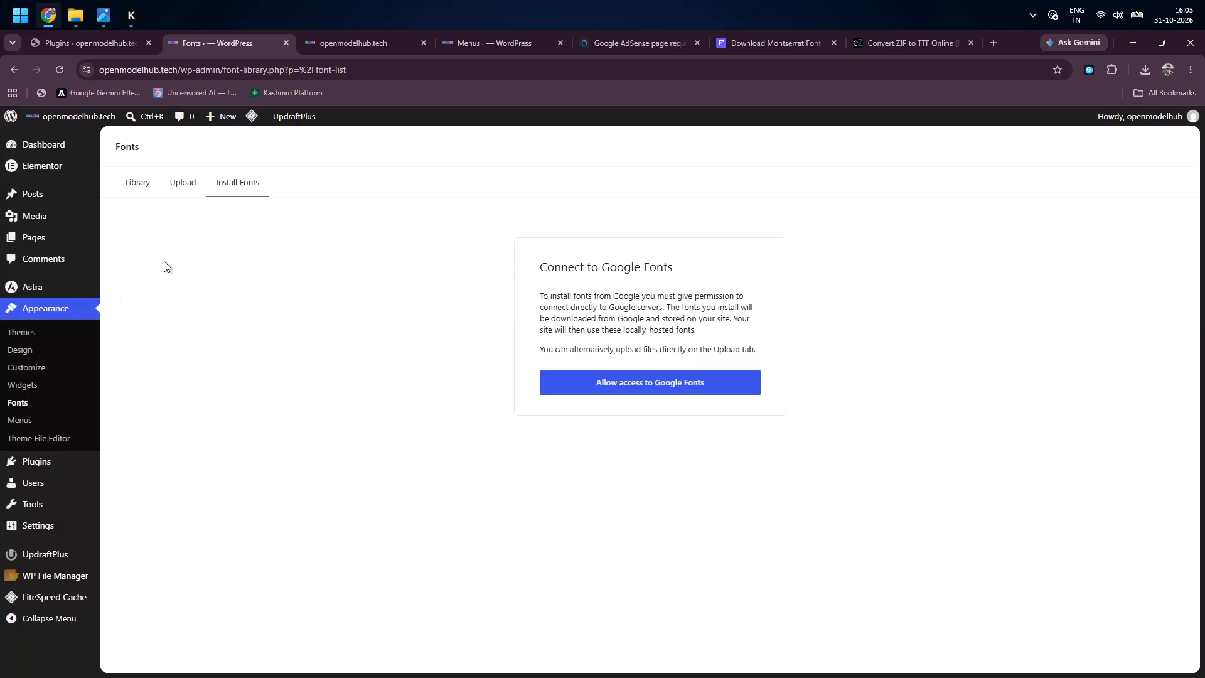
click(185, 188)
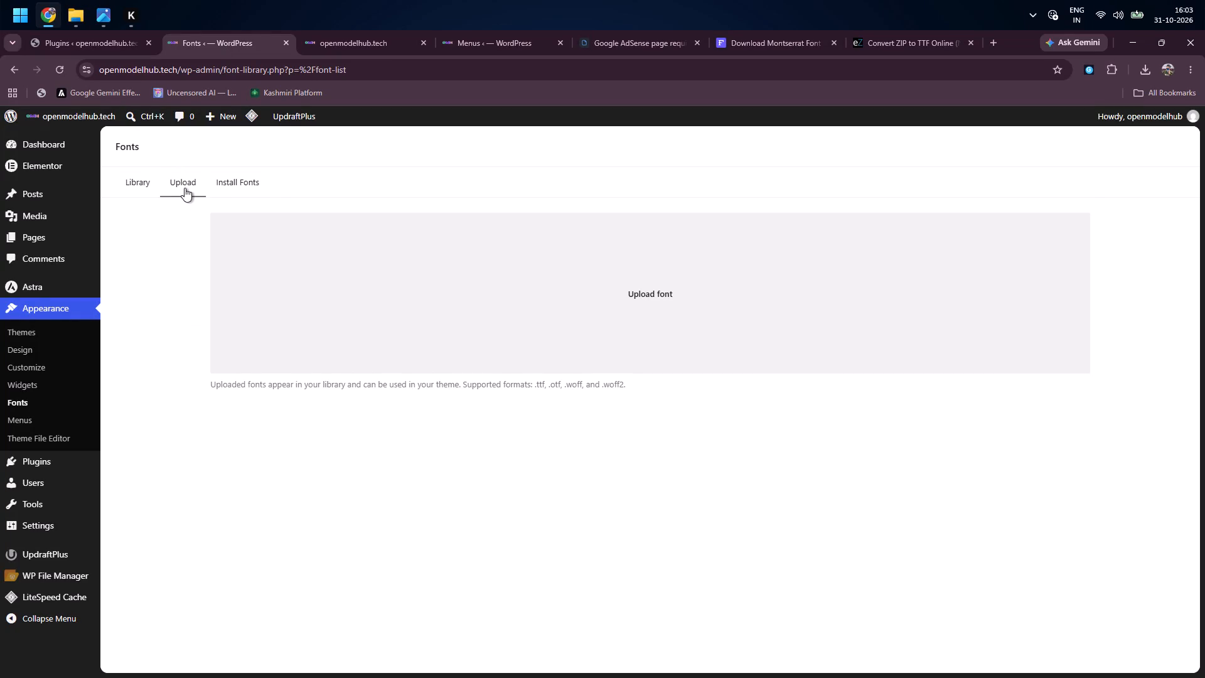
click(142, 181)
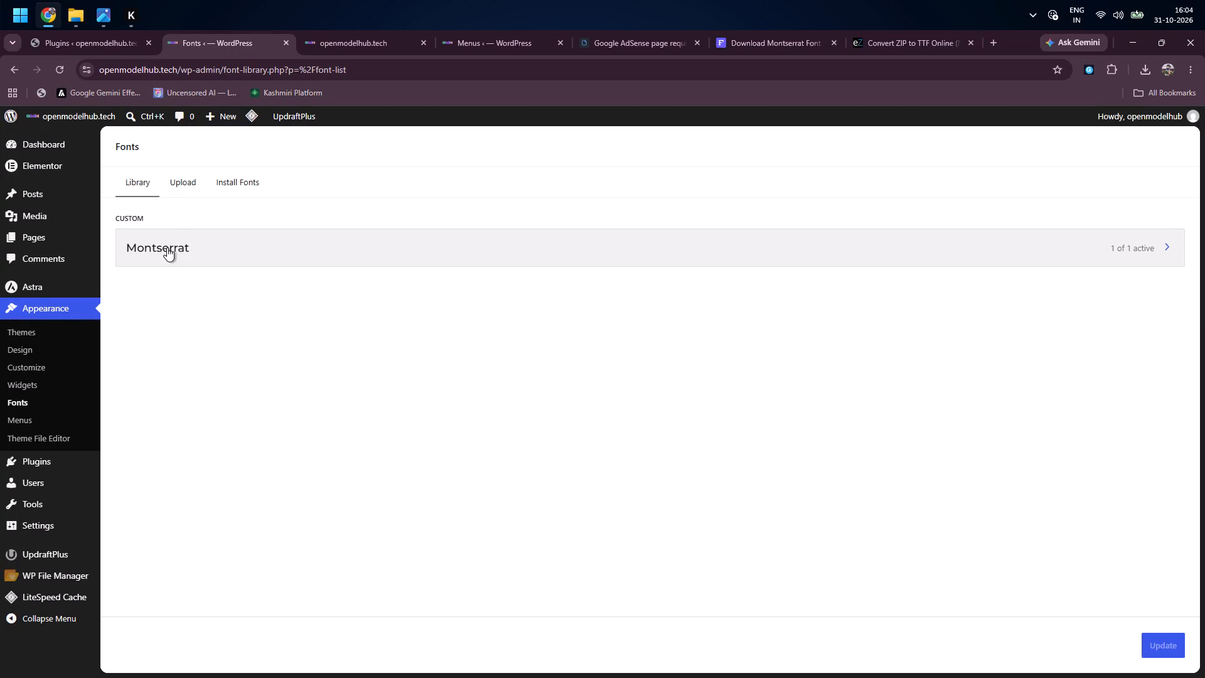
double_click(167, 247)
click(146, 361)
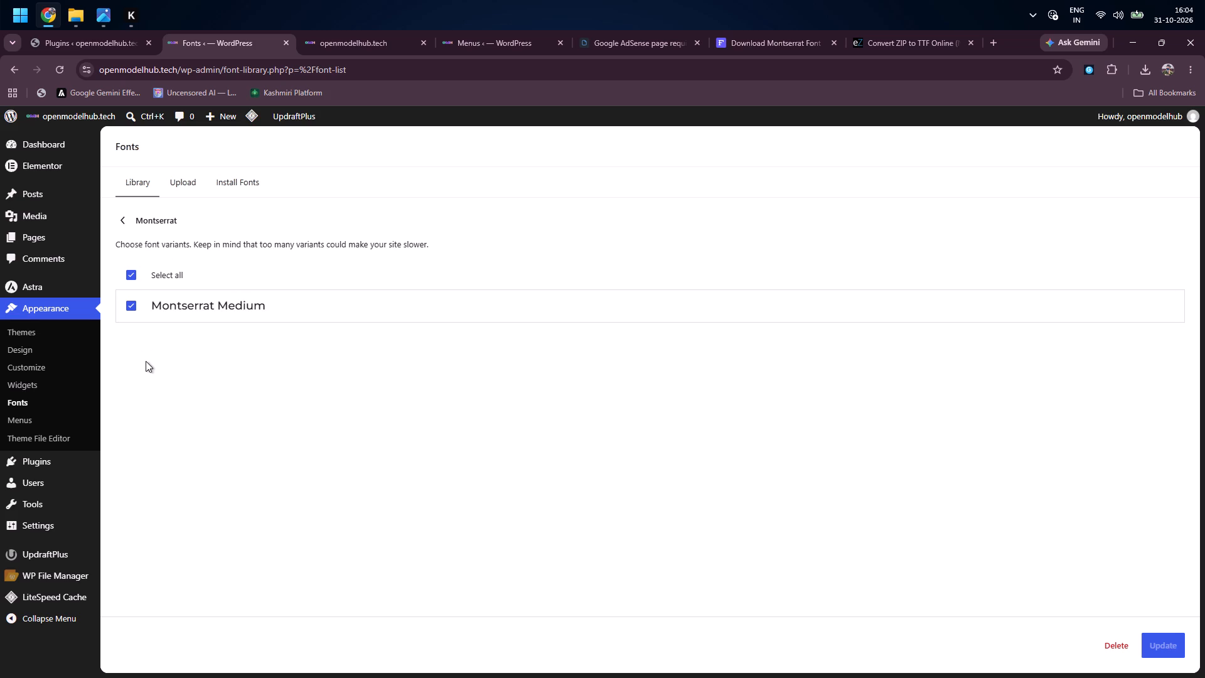
Reload the openmodelhub.tech home page and open it in the WordPress Customizer.
click(343, 43)
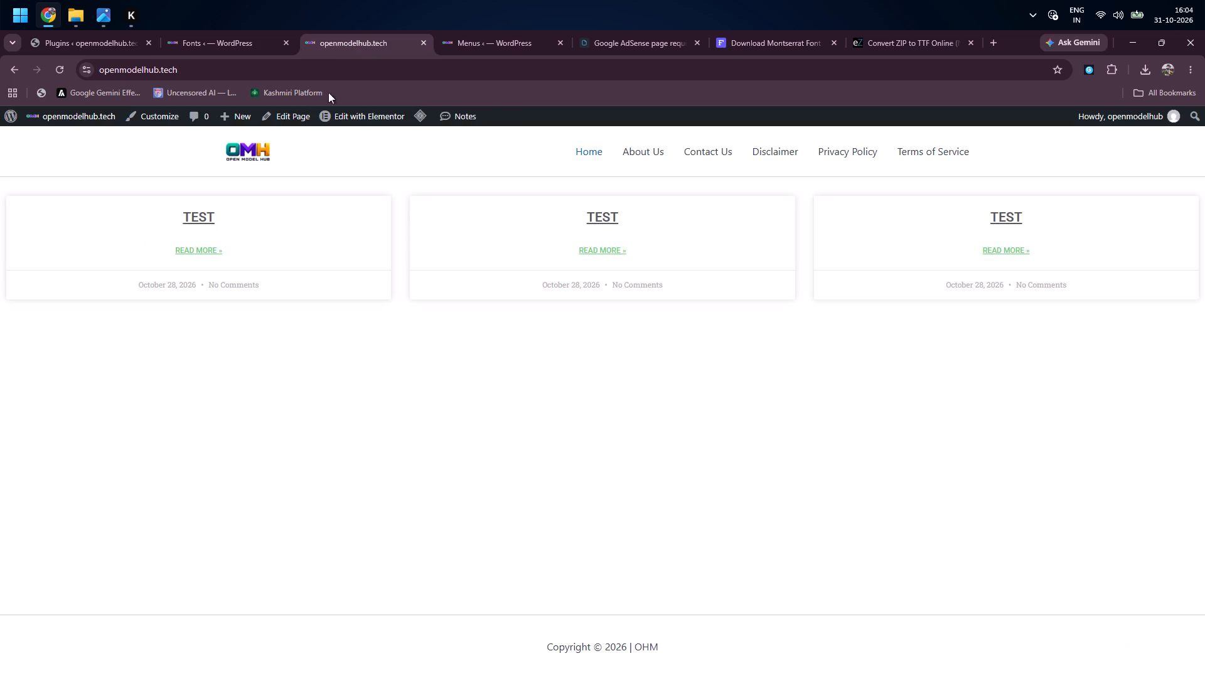
click(61, 66)
click(158, 122)
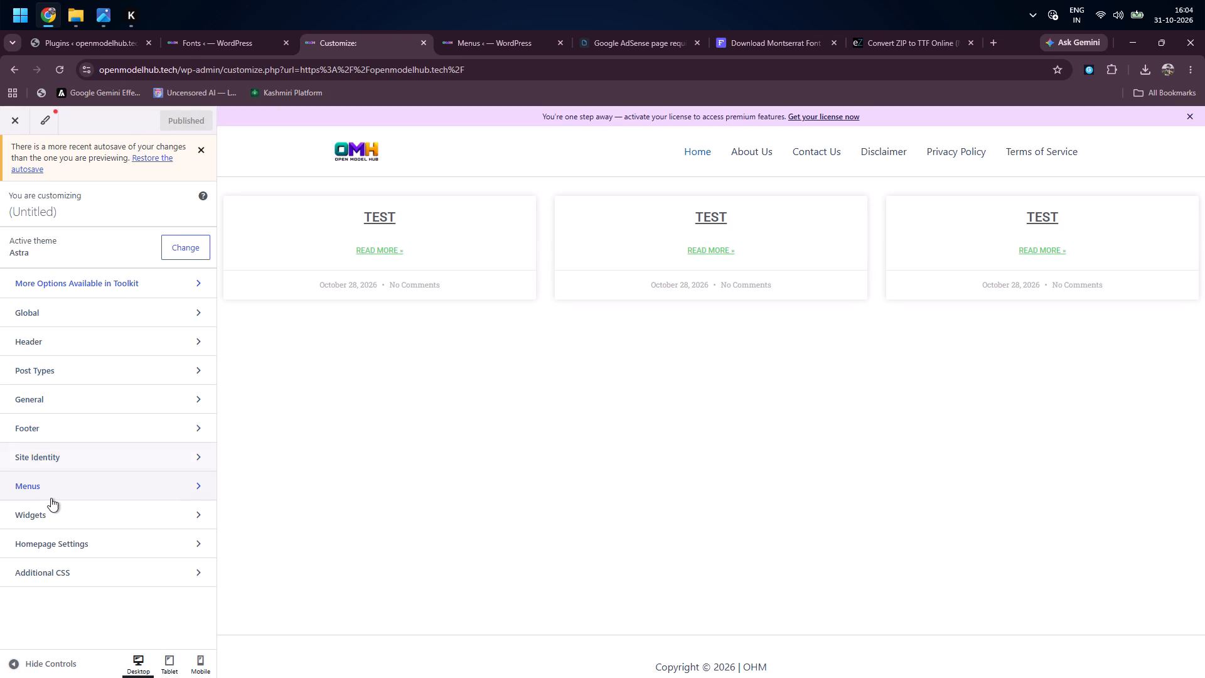
Open the theme's global typography settings and look through the presets, base fonts and heading fonts.
click(147, 314)
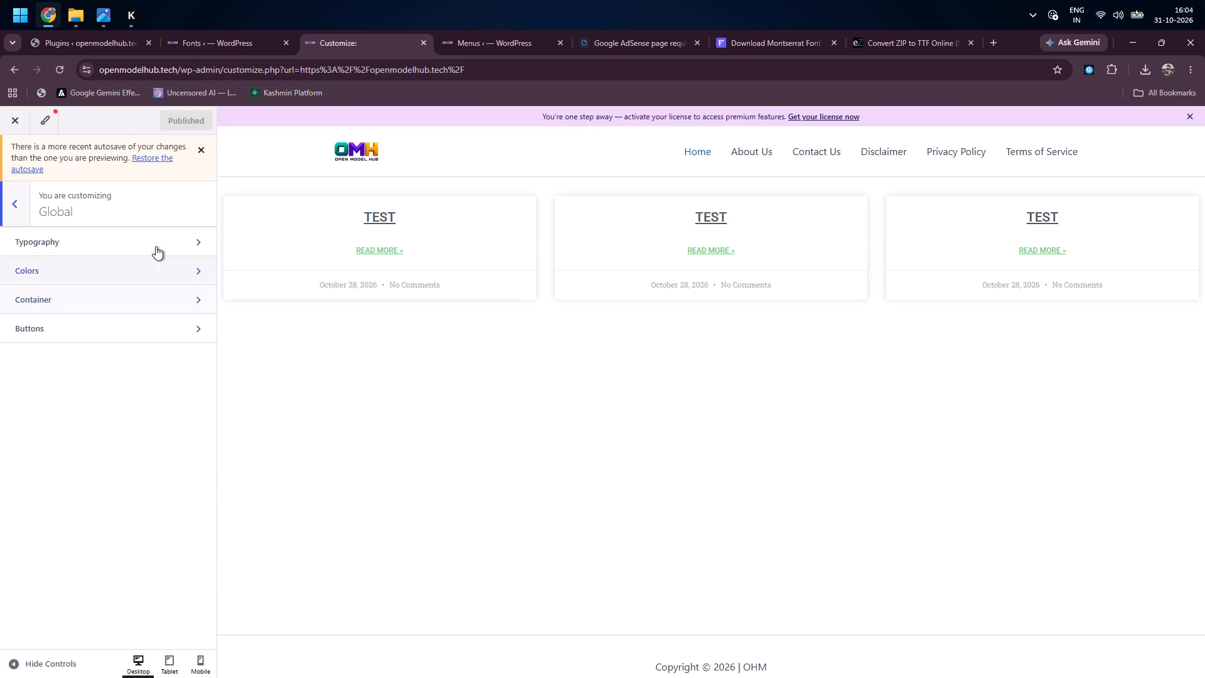
click(167, 238)
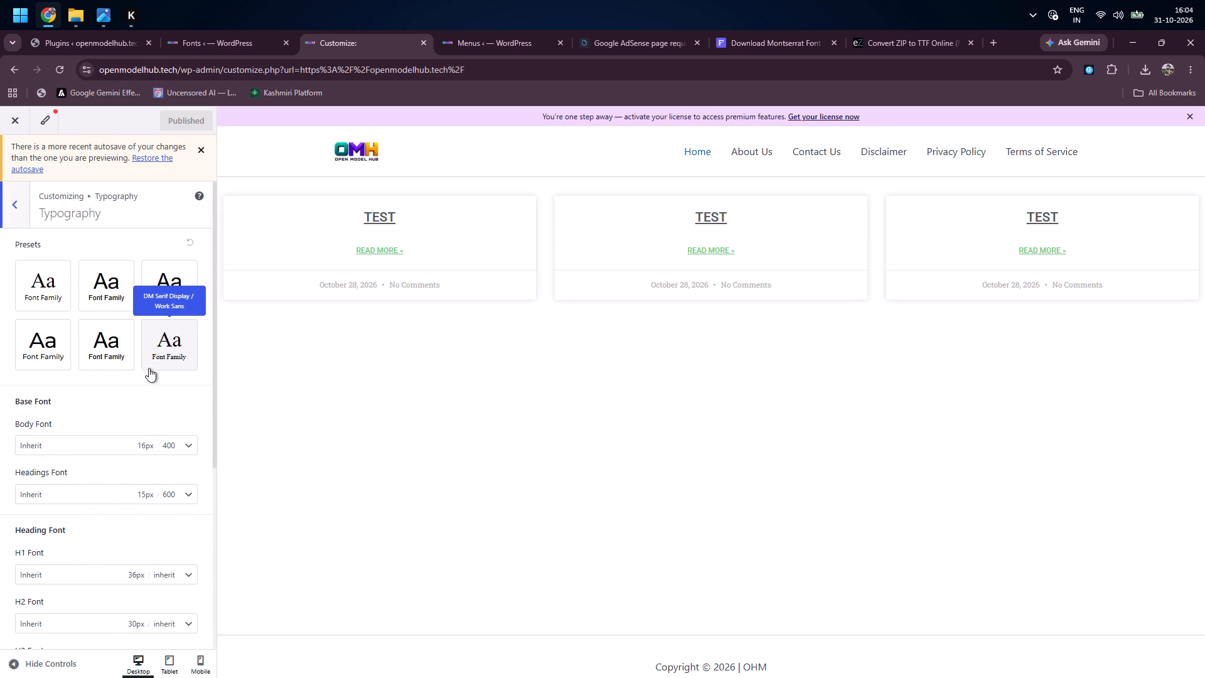
scroll(149, 368, down, 4)
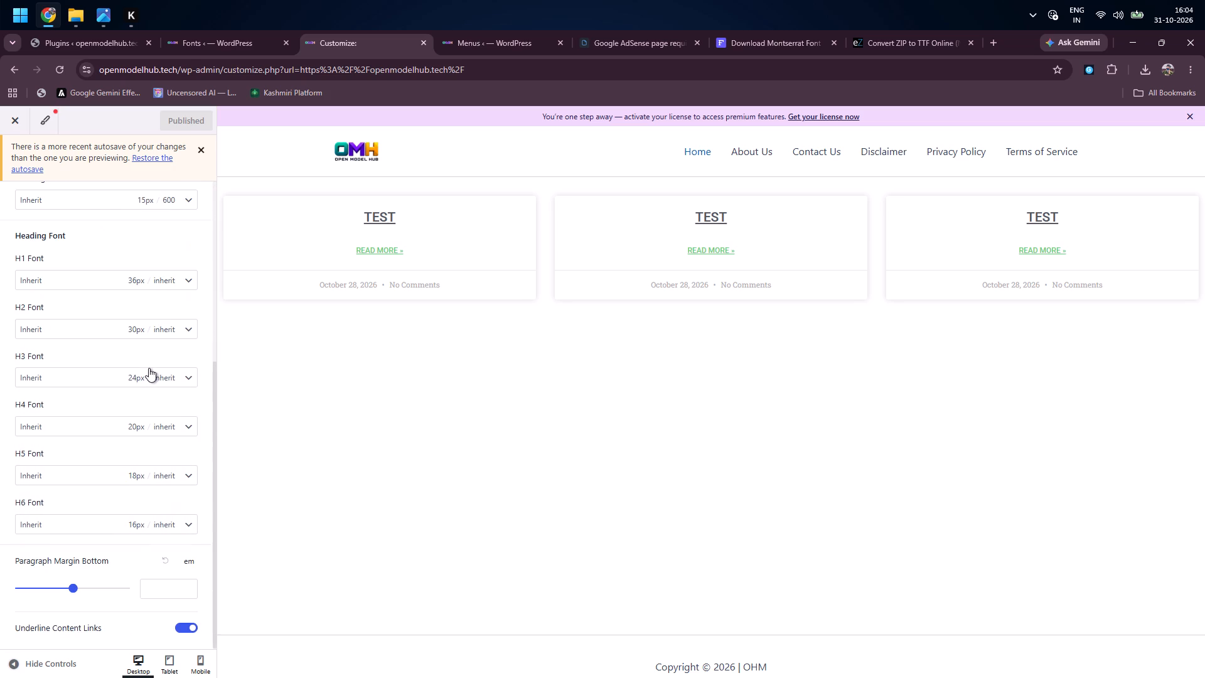
scroll(149, 368, down, 1)
scroll(128, 450, up, 4)
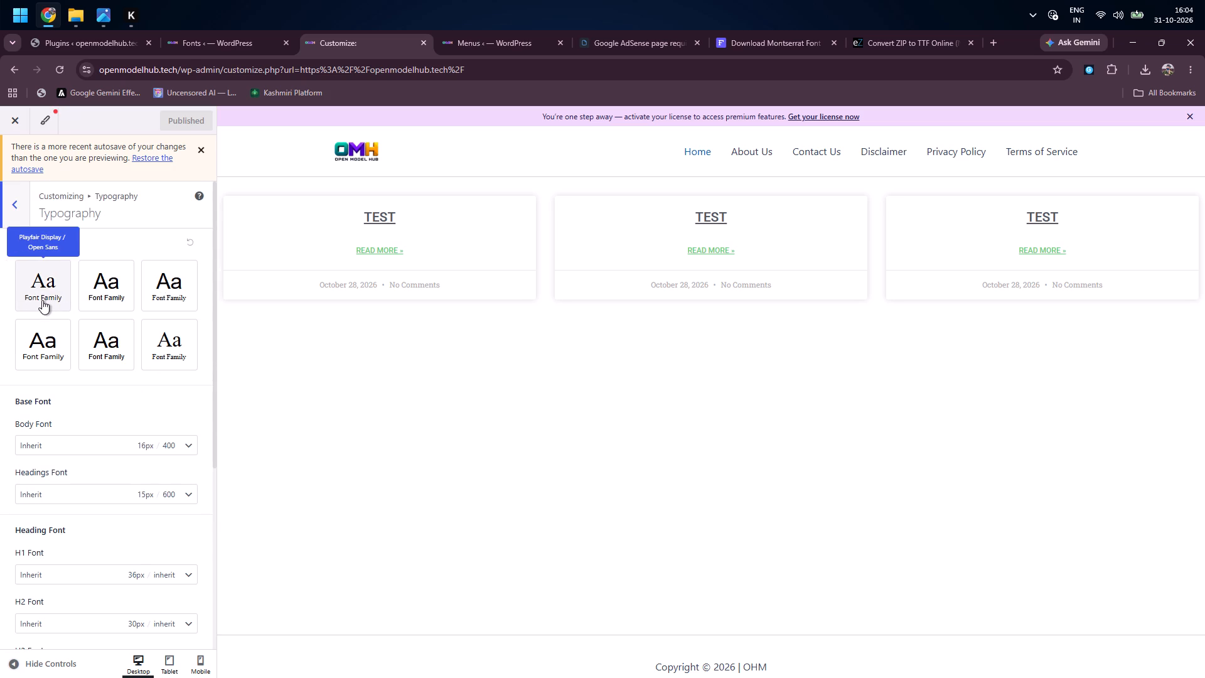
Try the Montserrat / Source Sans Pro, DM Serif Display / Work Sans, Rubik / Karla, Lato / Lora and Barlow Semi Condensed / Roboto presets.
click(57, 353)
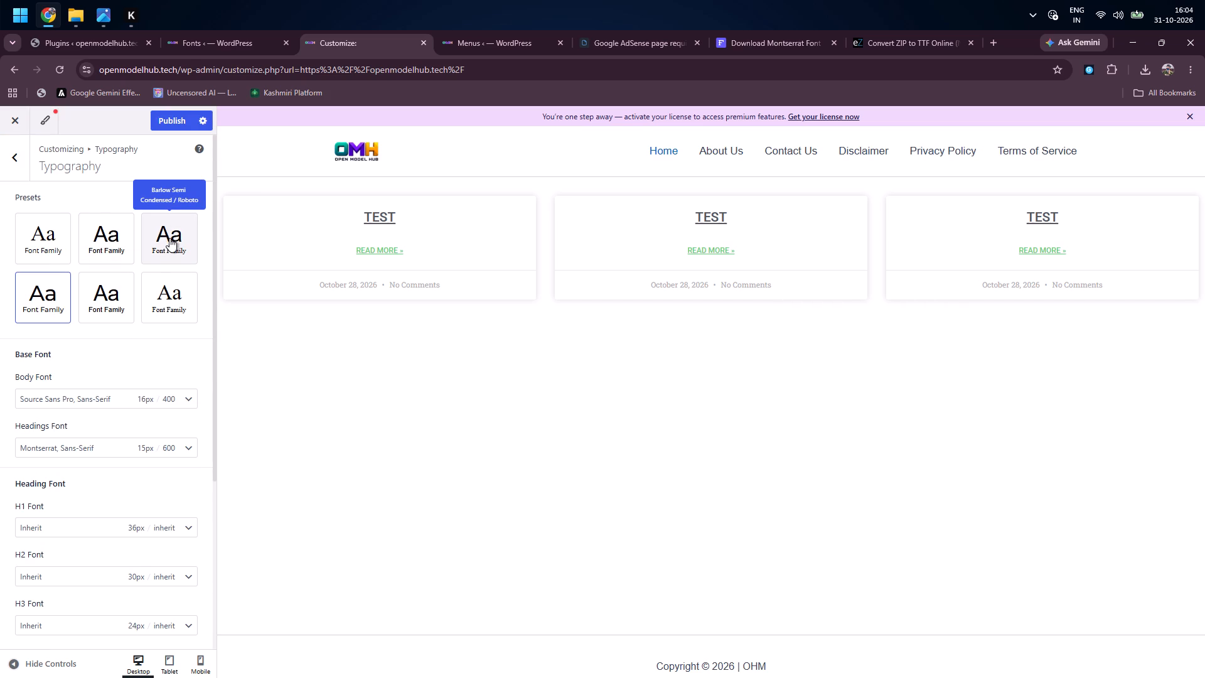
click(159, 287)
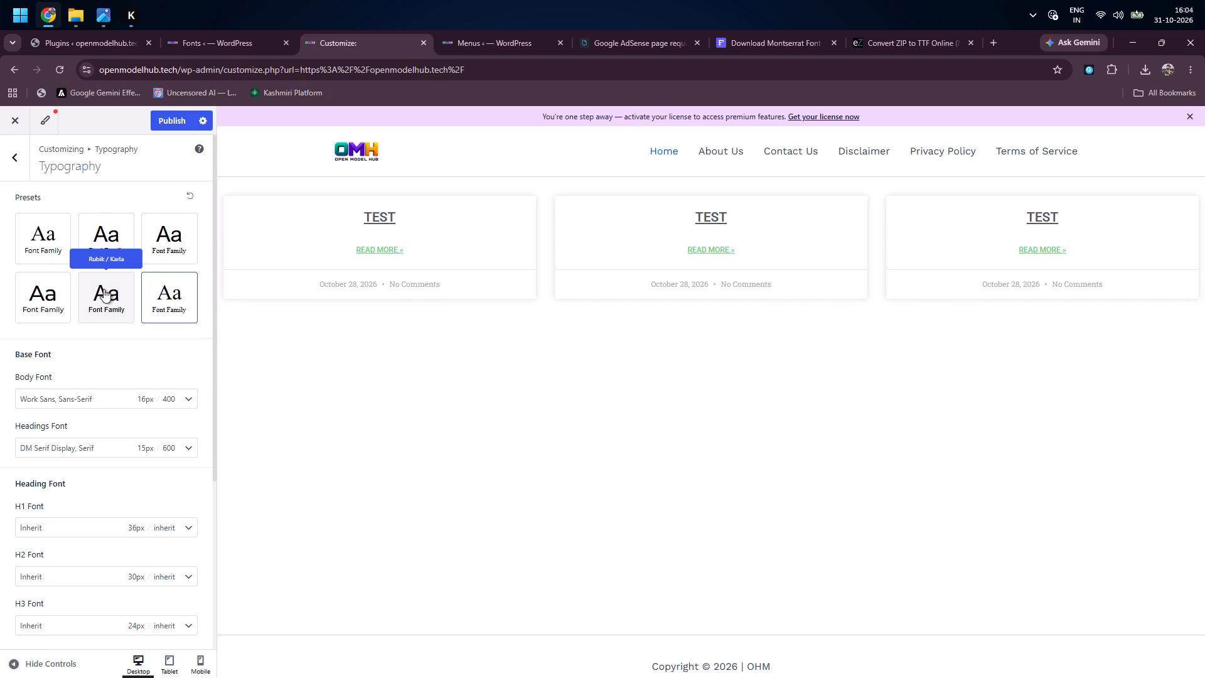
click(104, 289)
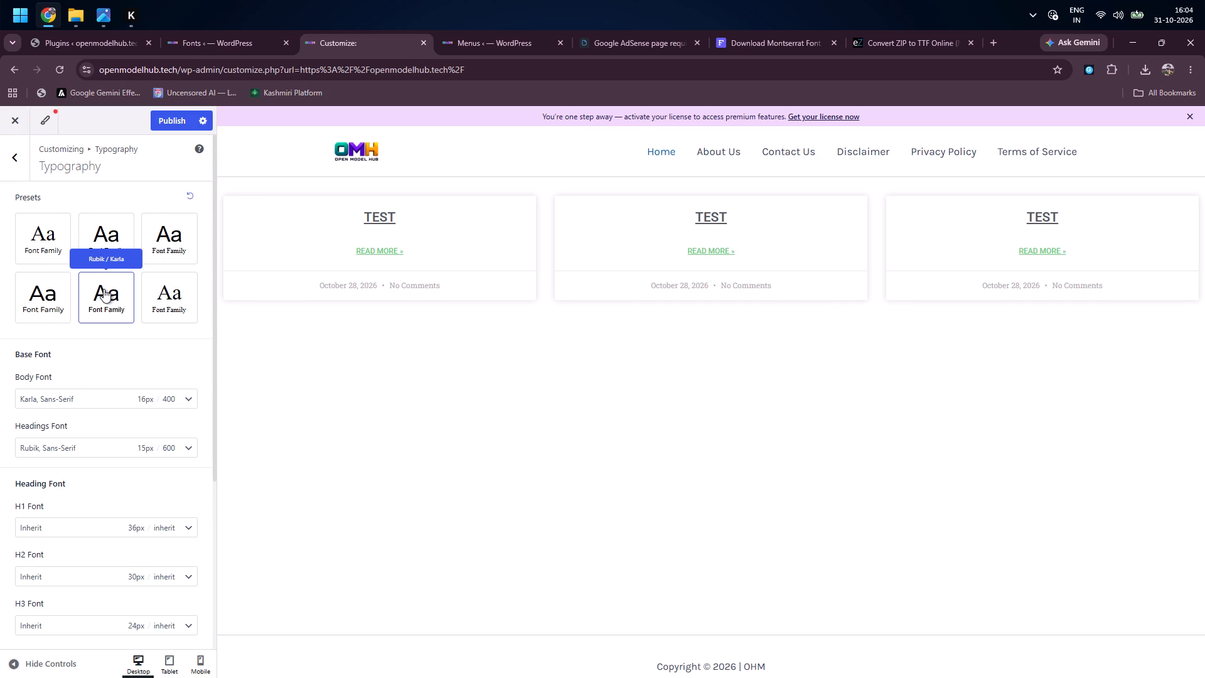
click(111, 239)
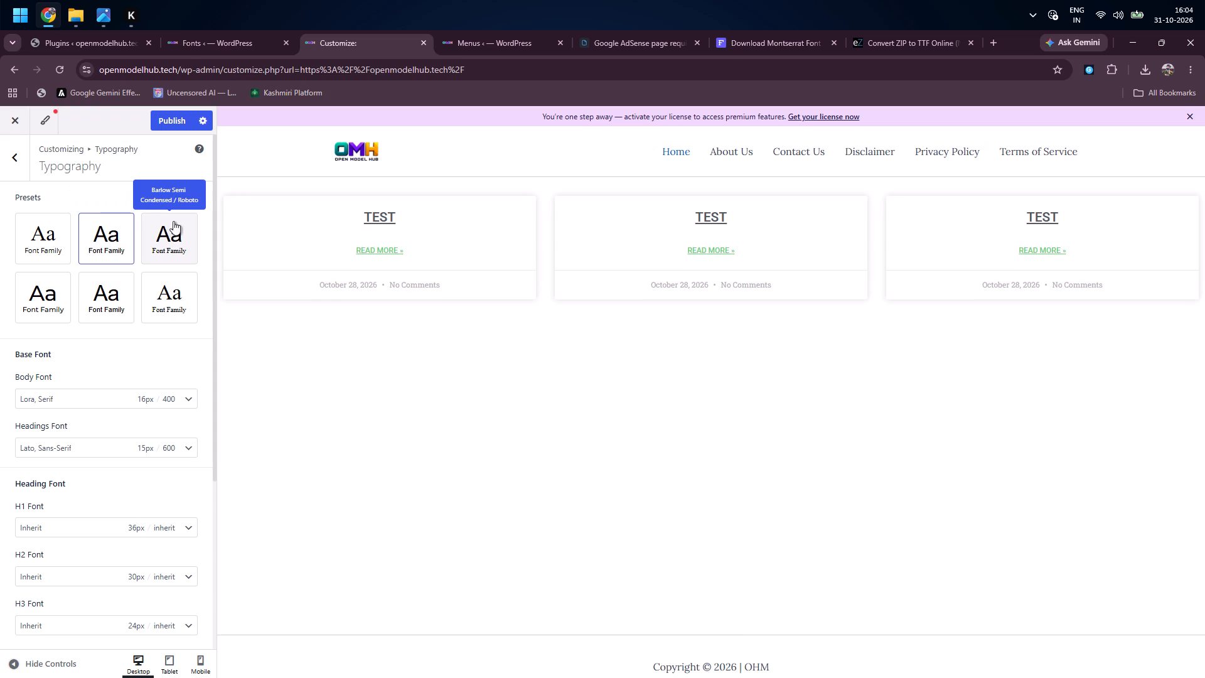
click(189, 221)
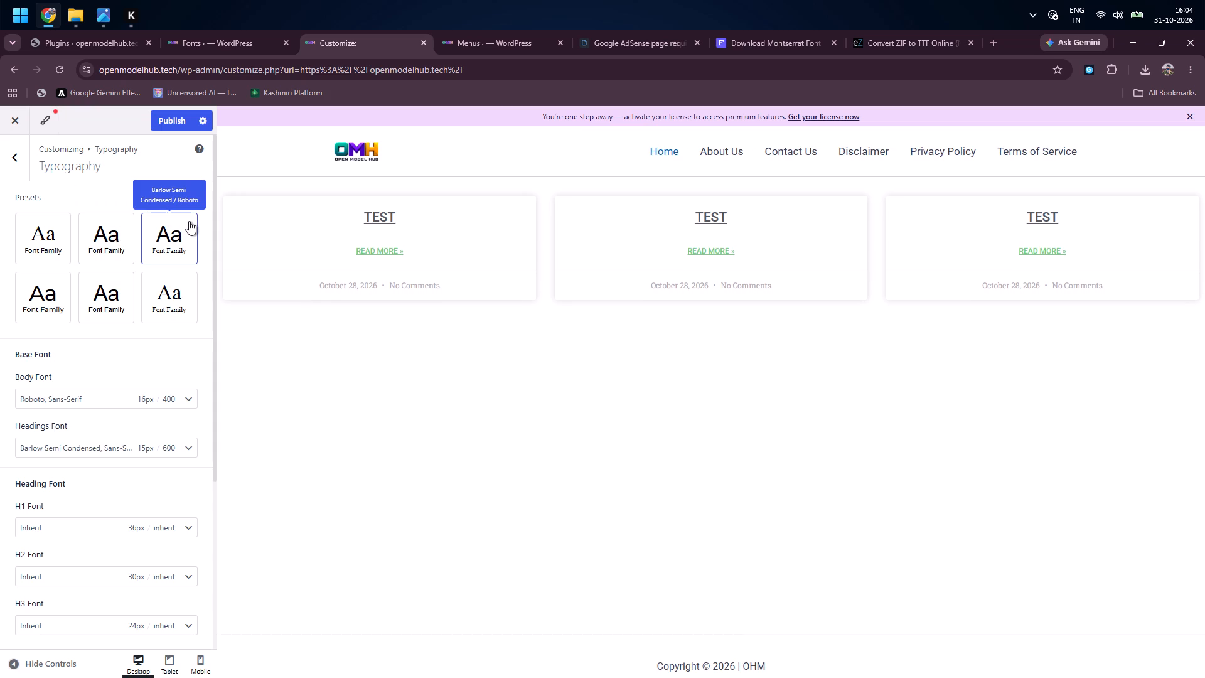
Inspect the Body Font options for family, weight and size, and close them without making changes.
click(168, 390)
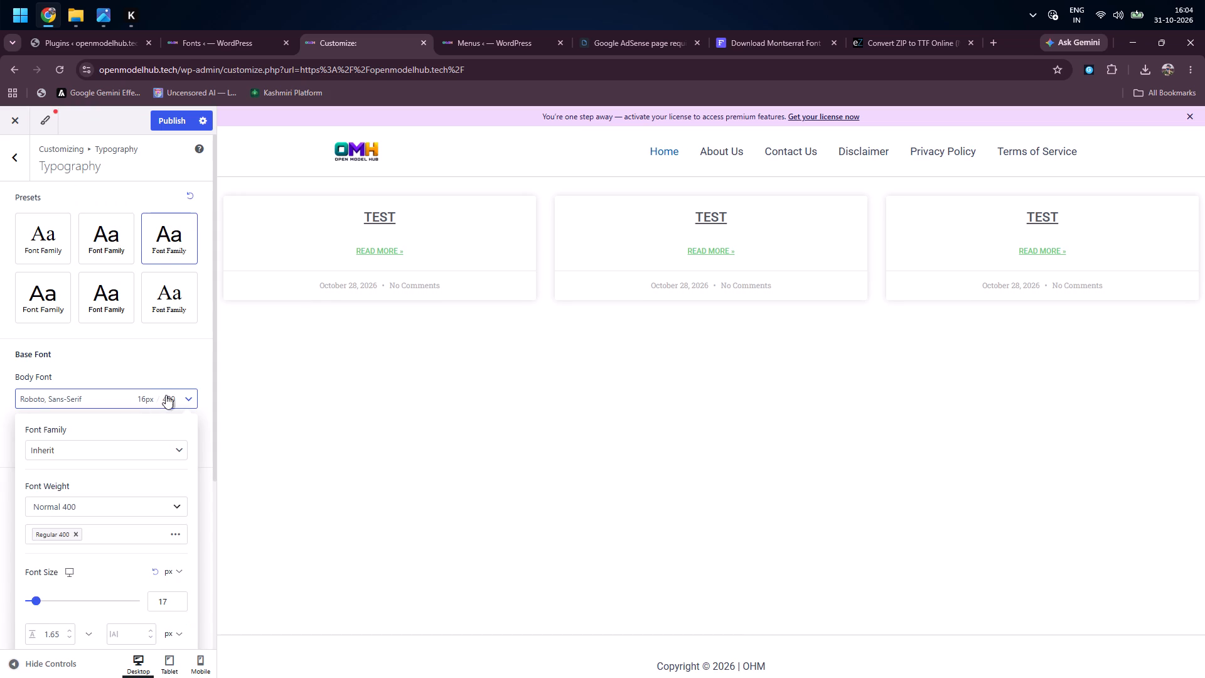
click(183, 392)
scroll(183, 392, down, 3)
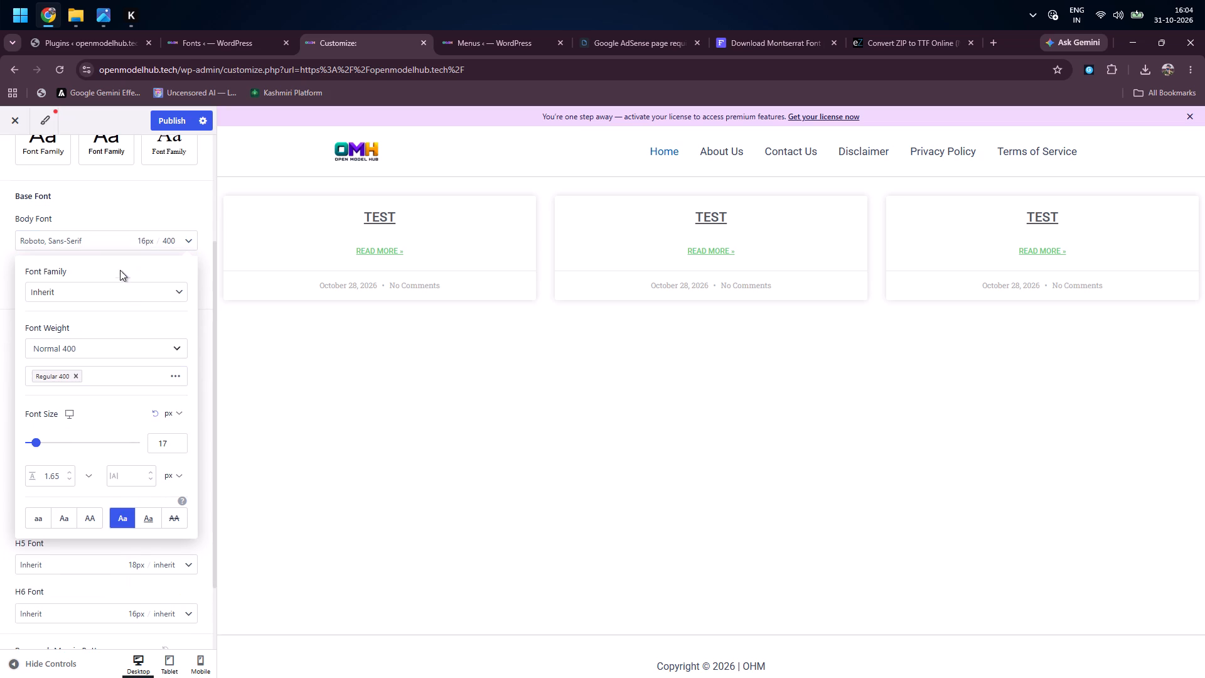
click(127, 243)
click(183, 242)
click(188, 209)
scroll(139, 225, up, 1)
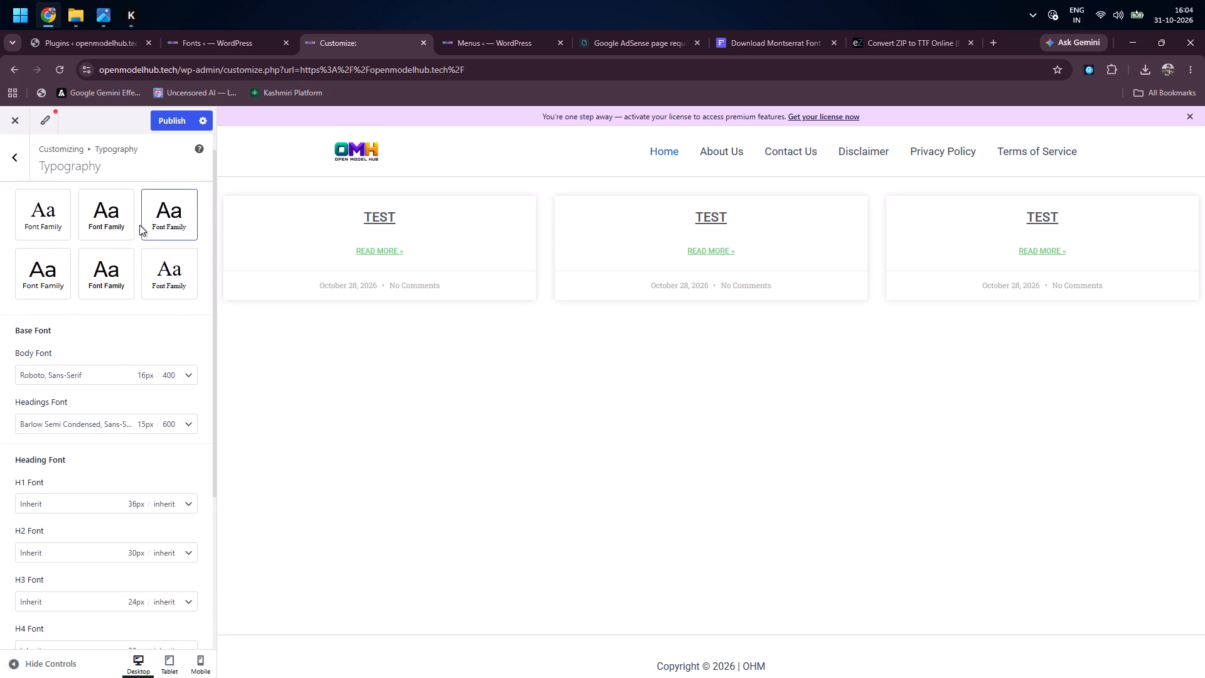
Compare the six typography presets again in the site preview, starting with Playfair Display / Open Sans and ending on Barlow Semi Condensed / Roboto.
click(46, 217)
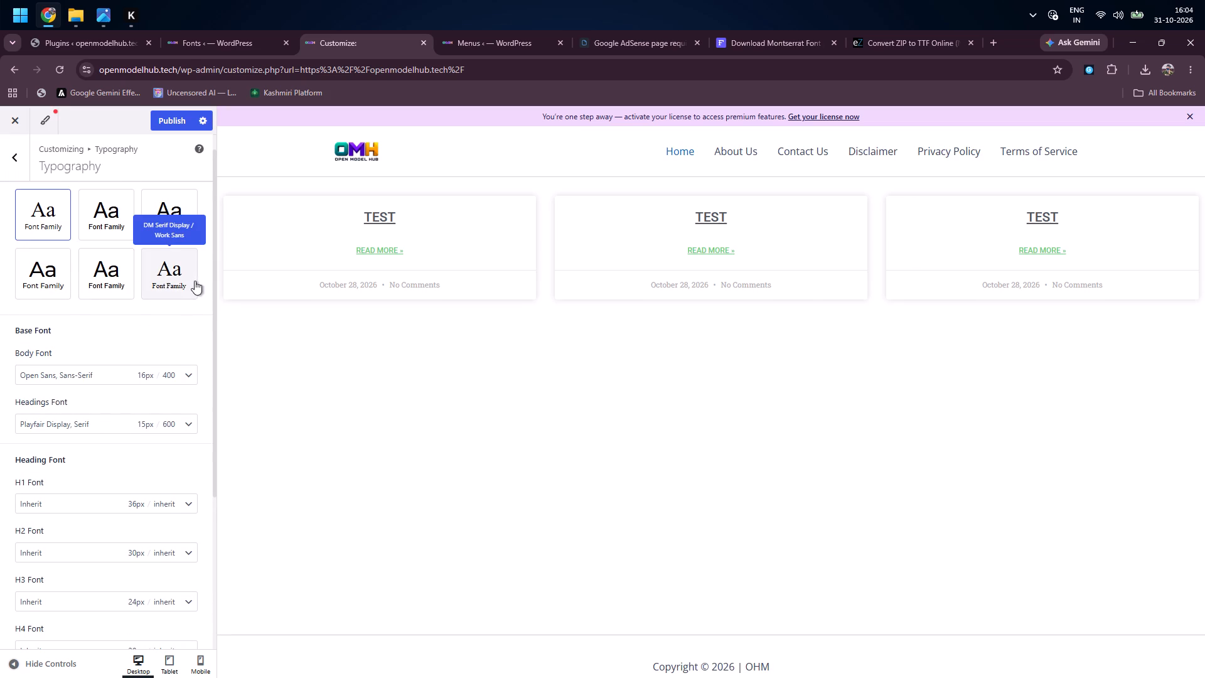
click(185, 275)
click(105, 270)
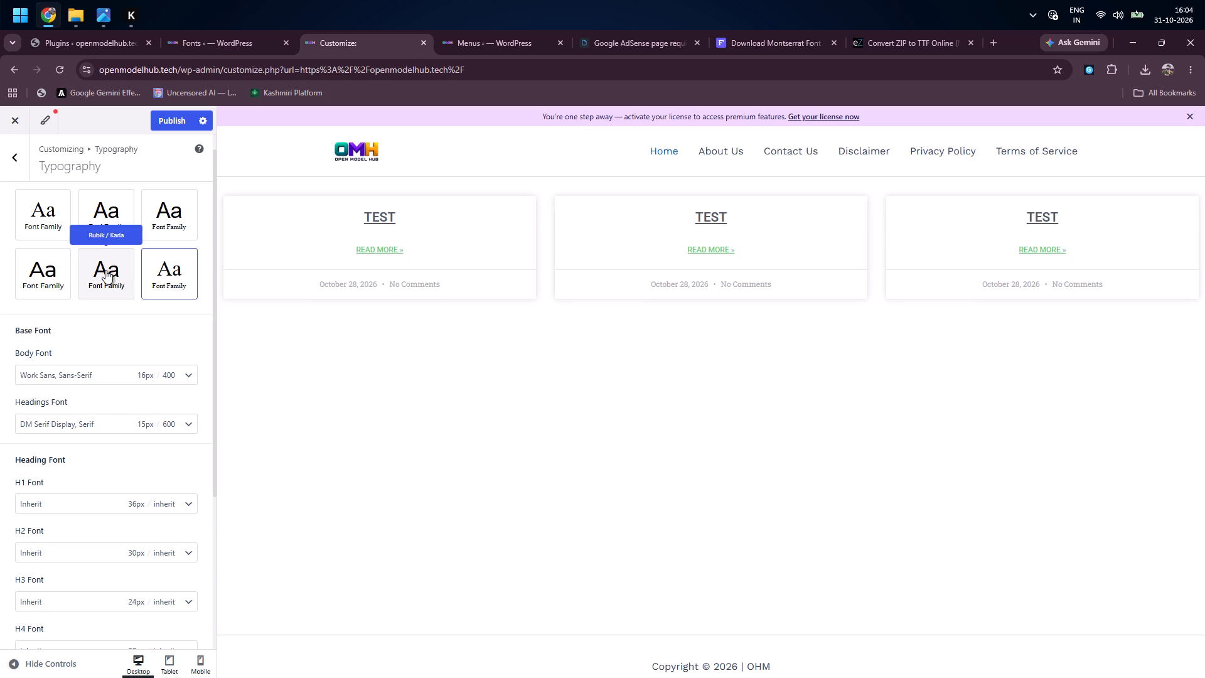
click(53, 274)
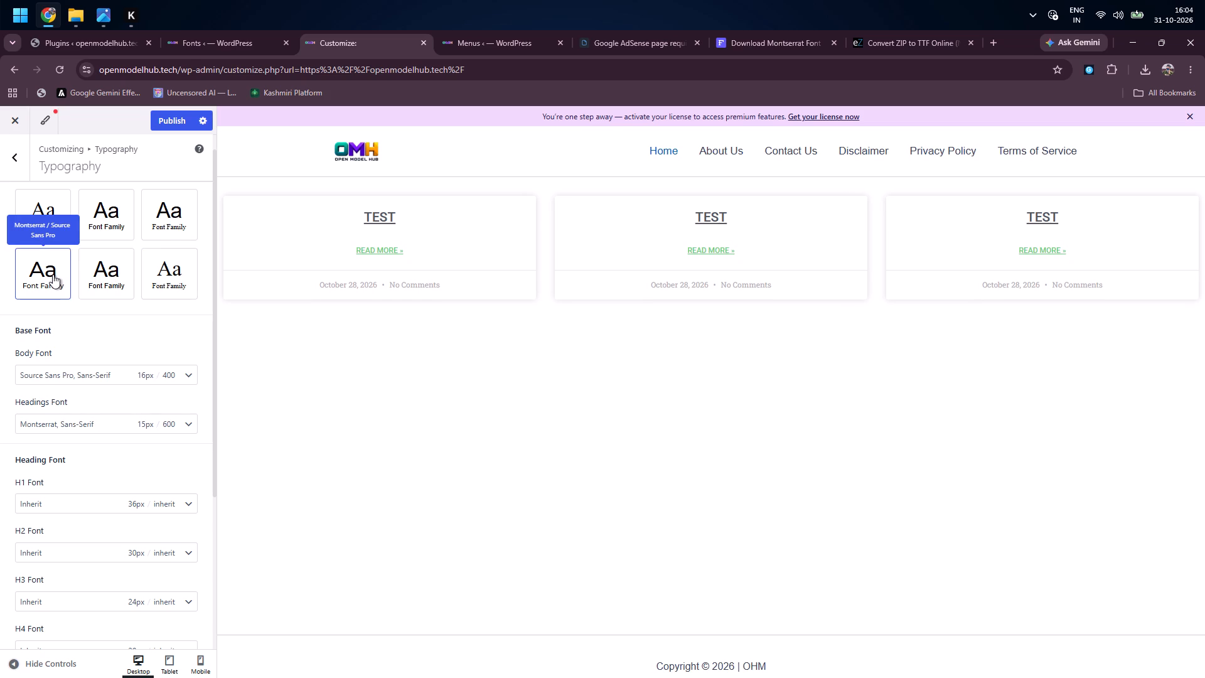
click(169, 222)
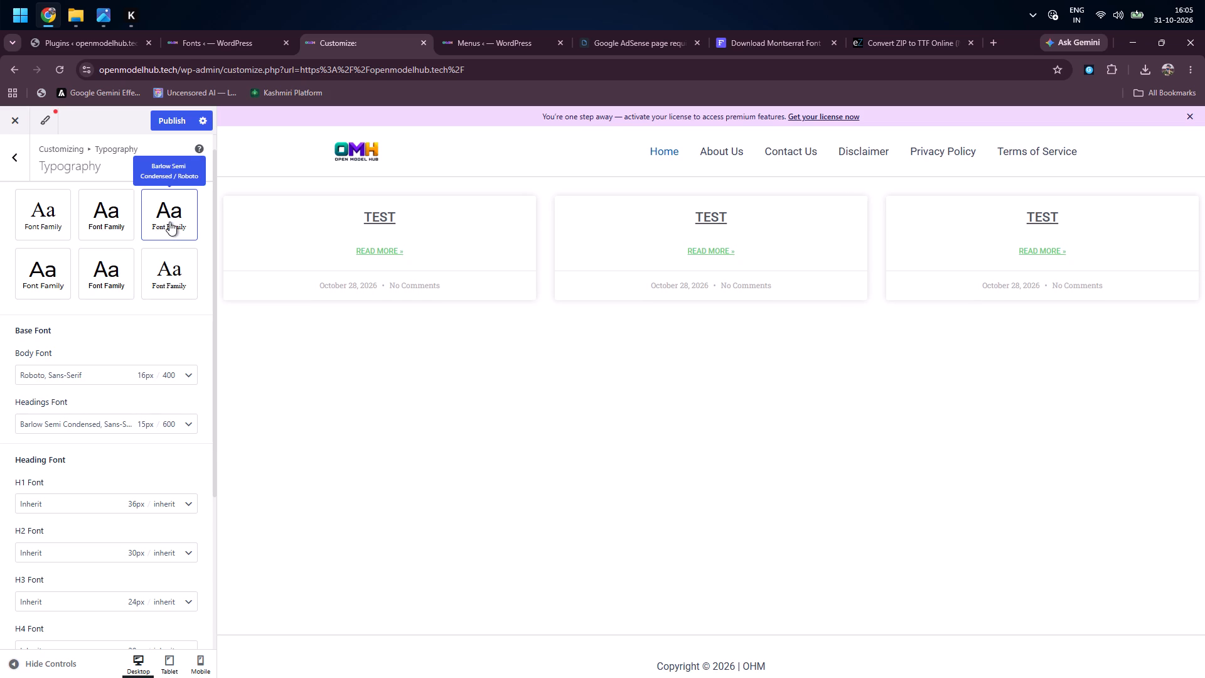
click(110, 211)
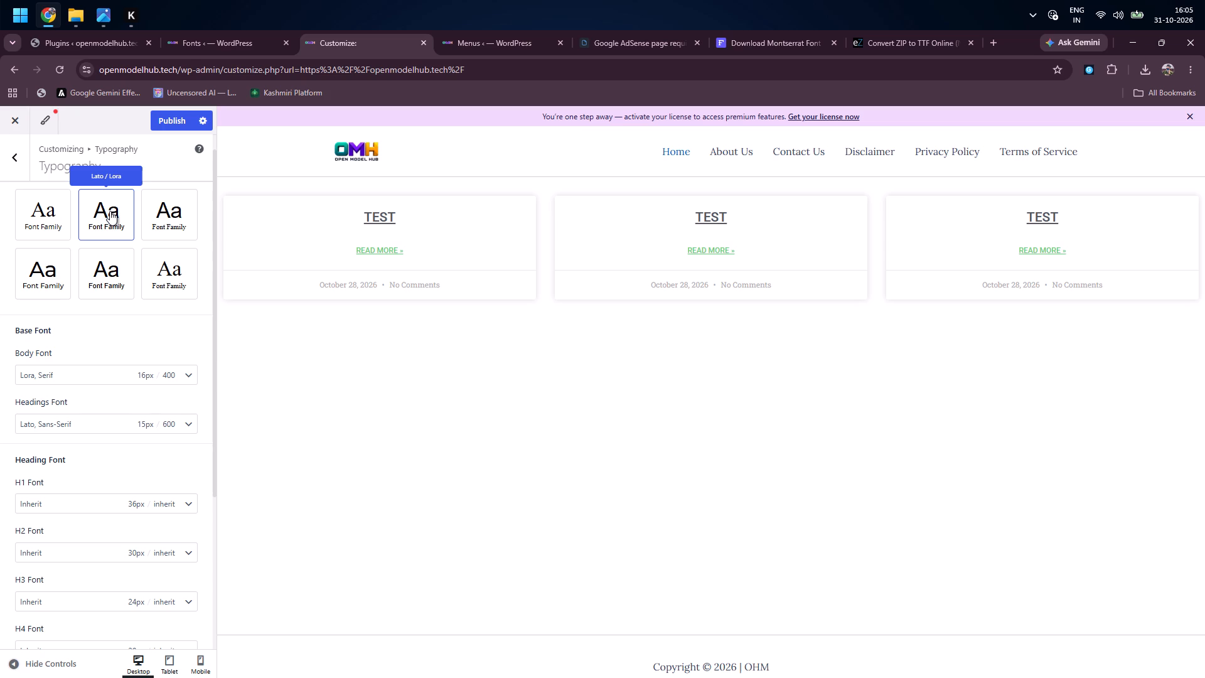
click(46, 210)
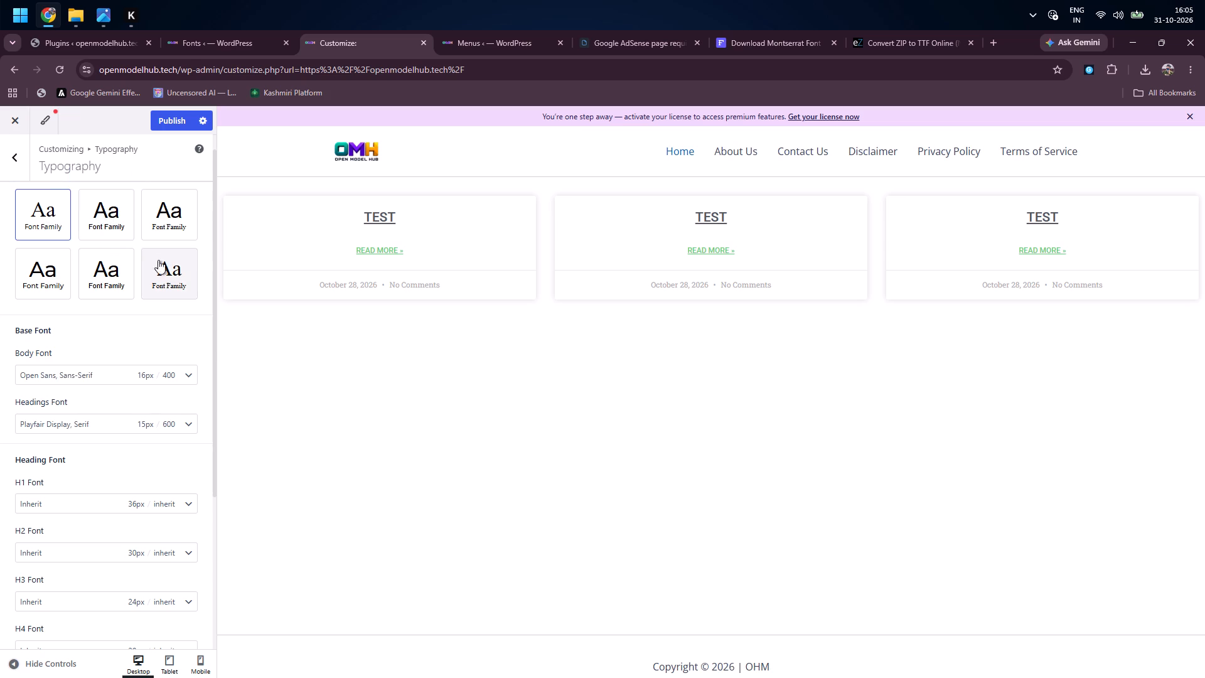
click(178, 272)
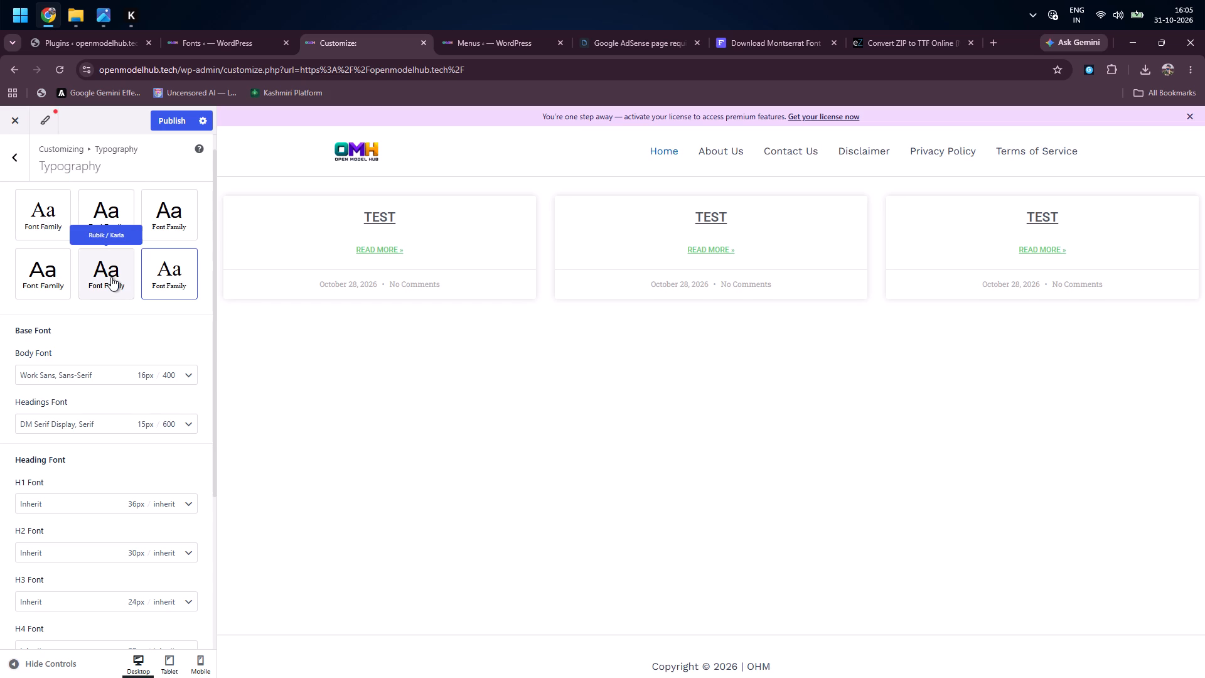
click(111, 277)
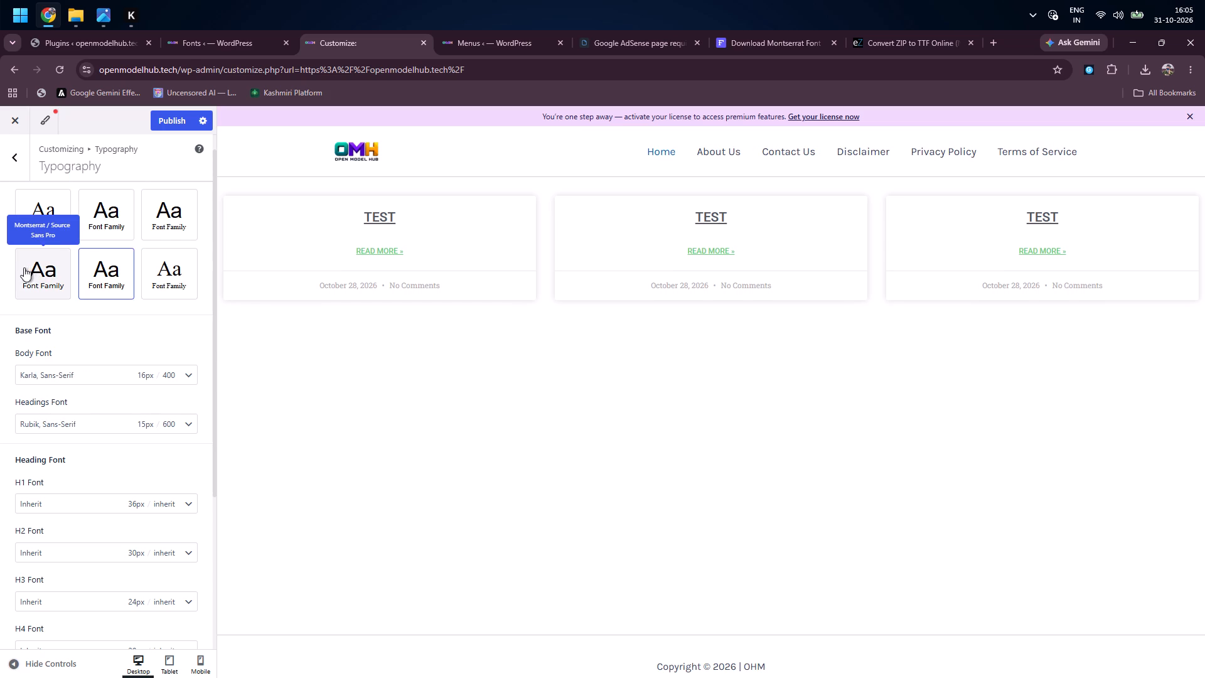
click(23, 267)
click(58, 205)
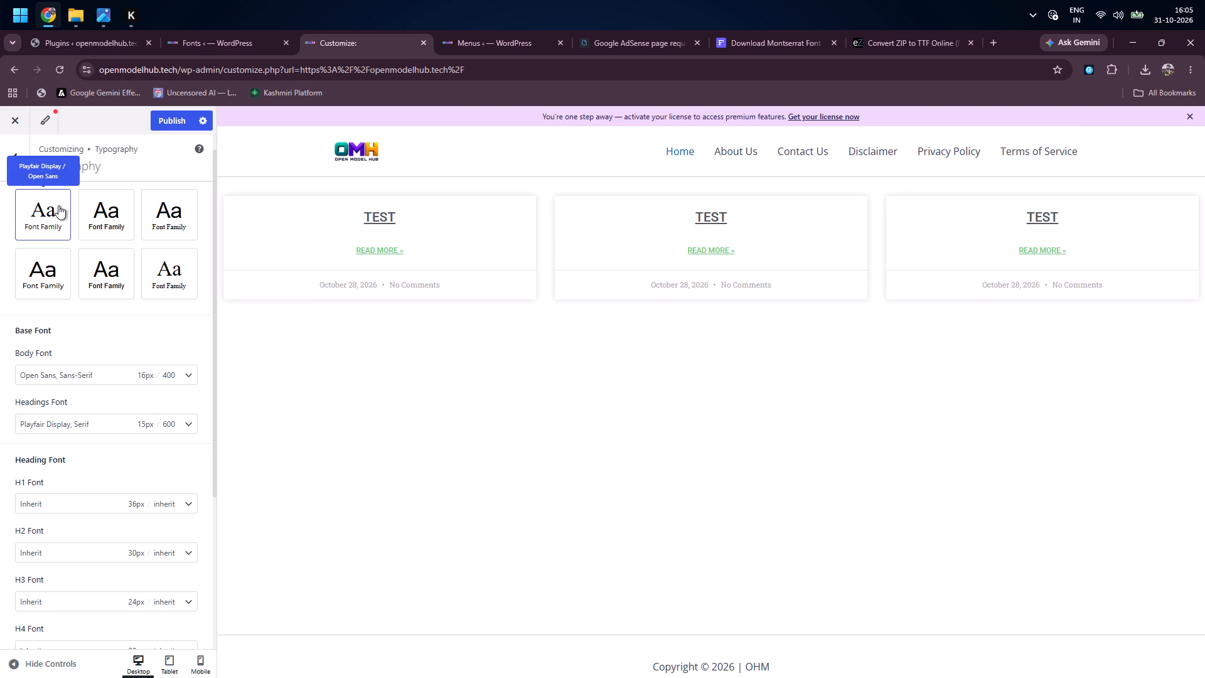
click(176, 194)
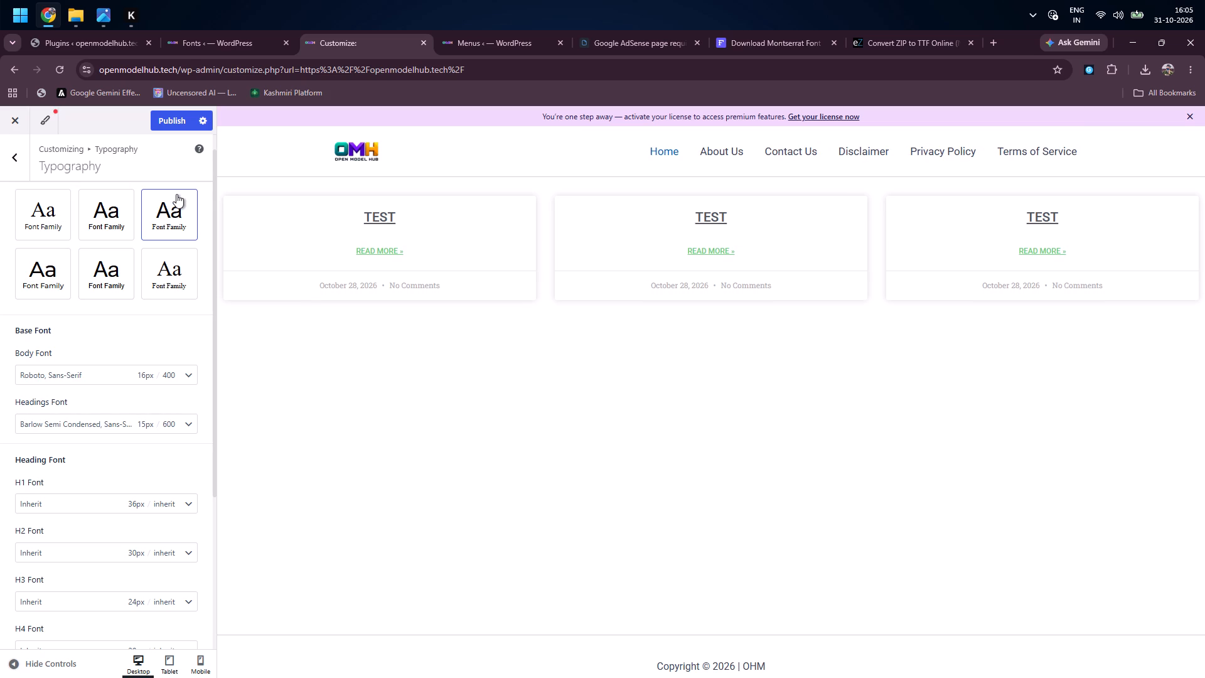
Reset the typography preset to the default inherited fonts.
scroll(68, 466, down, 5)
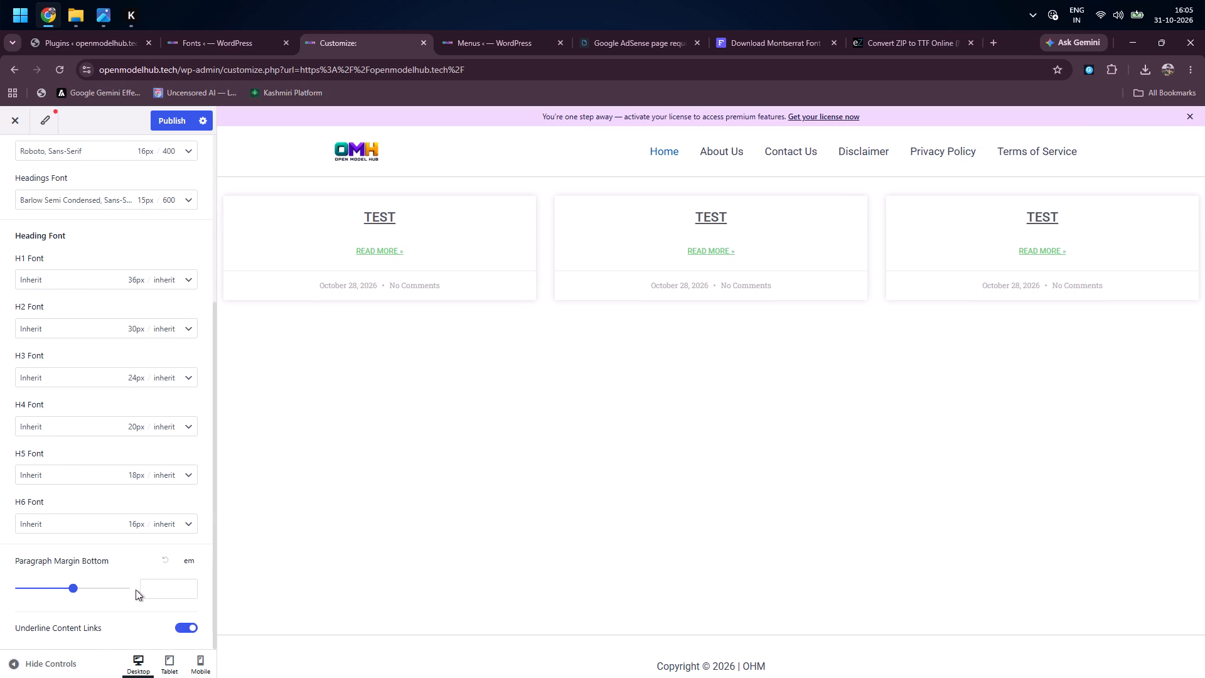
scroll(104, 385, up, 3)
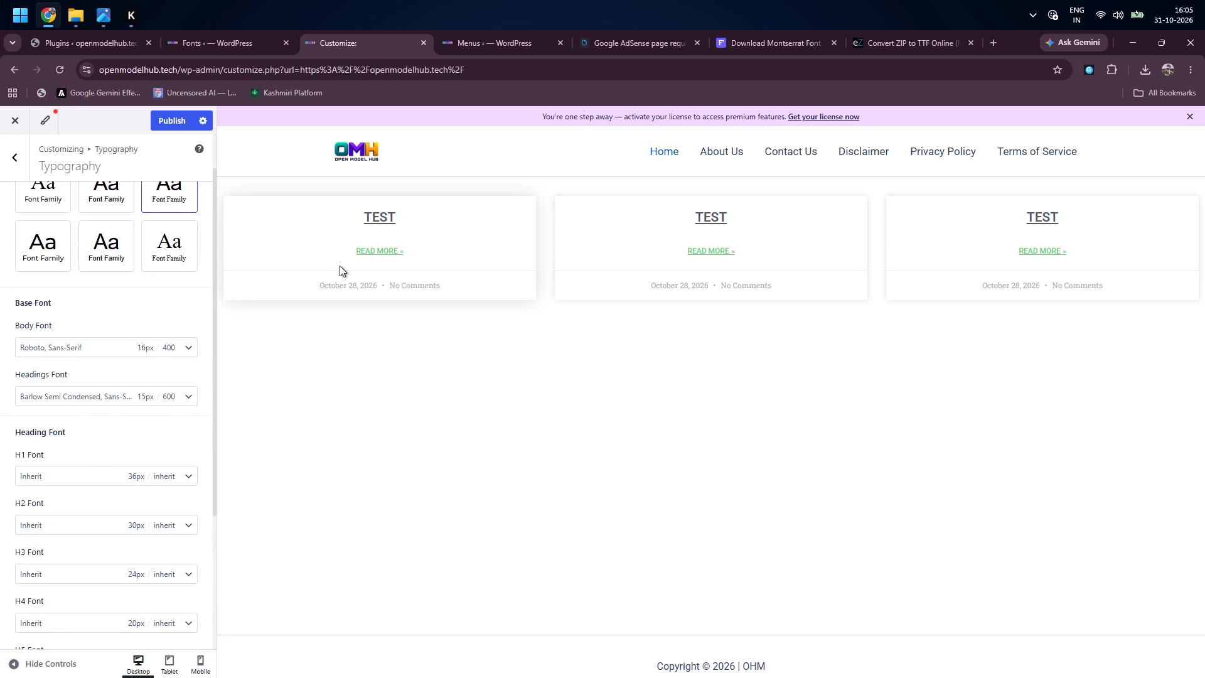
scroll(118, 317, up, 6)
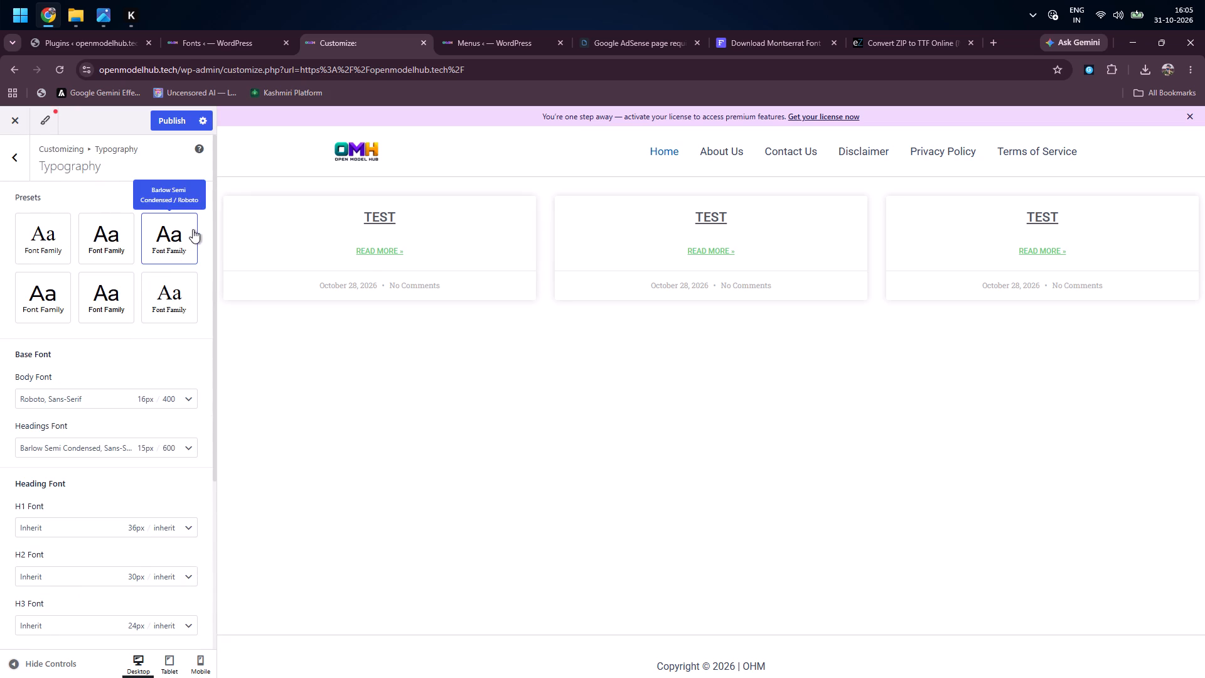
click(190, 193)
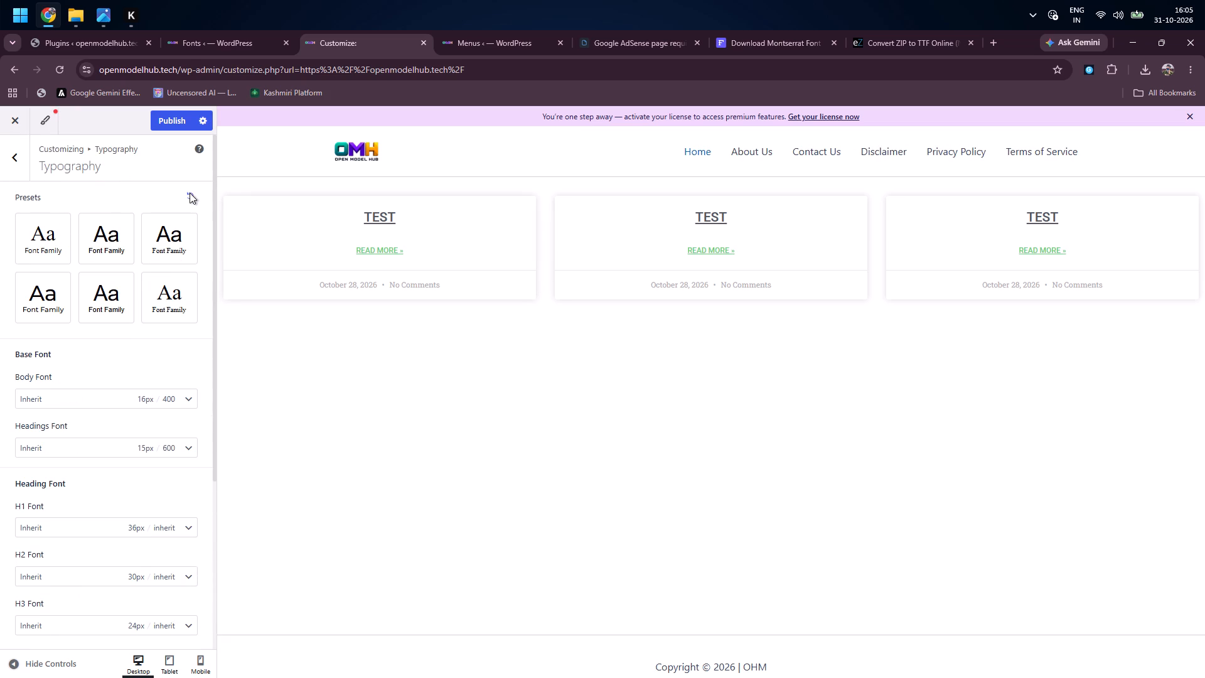